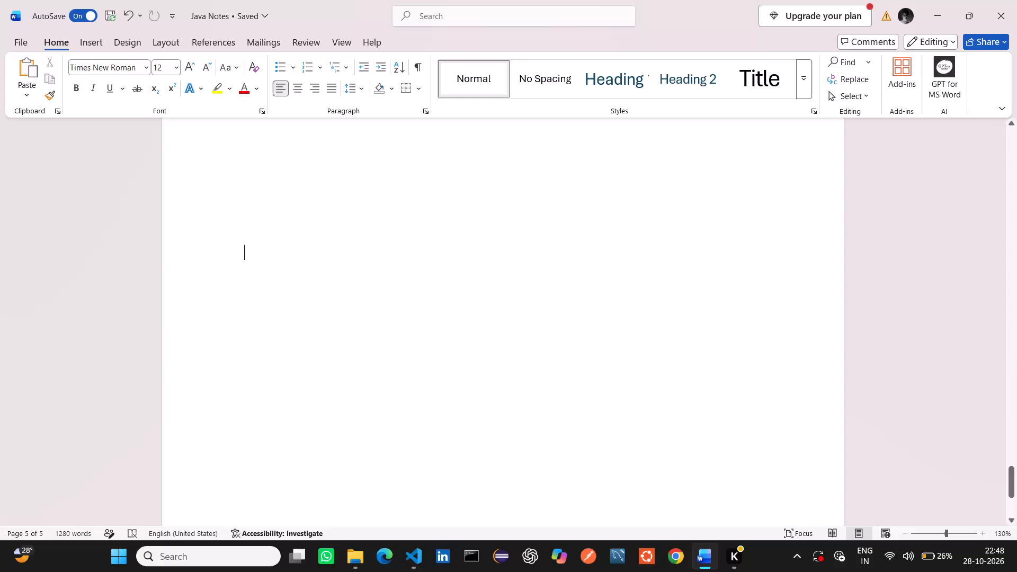
# Write the word "Static" on the empty line of page 5 in the Java notes.
pyautogui.write('tat')
pyautogui.write('ic')
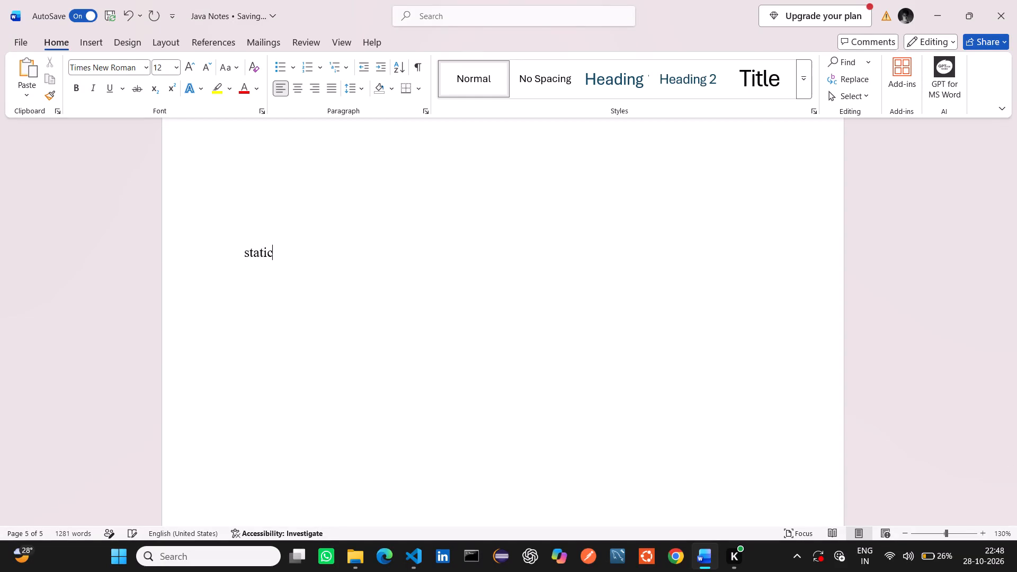
pyautogui.press('space')
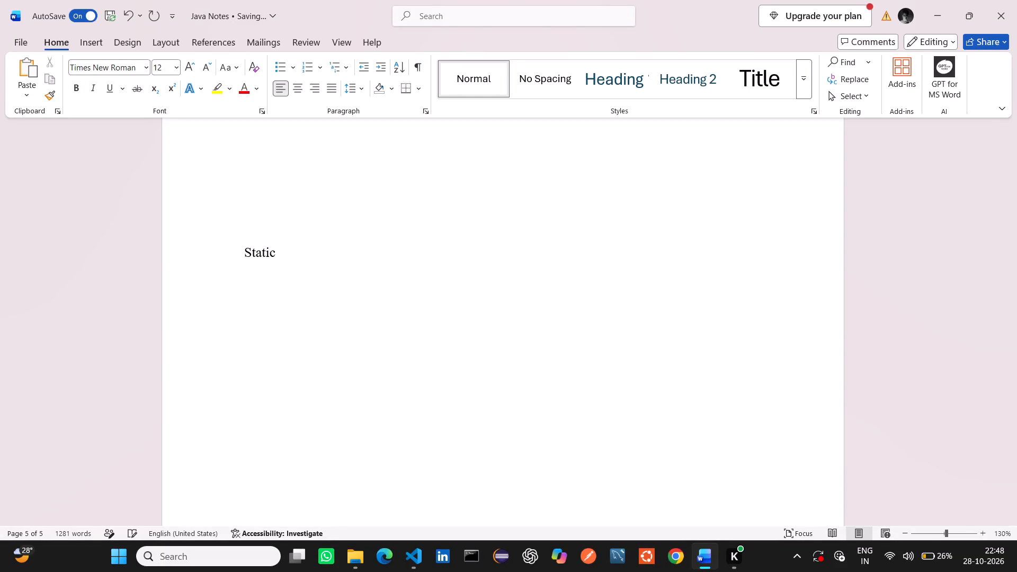
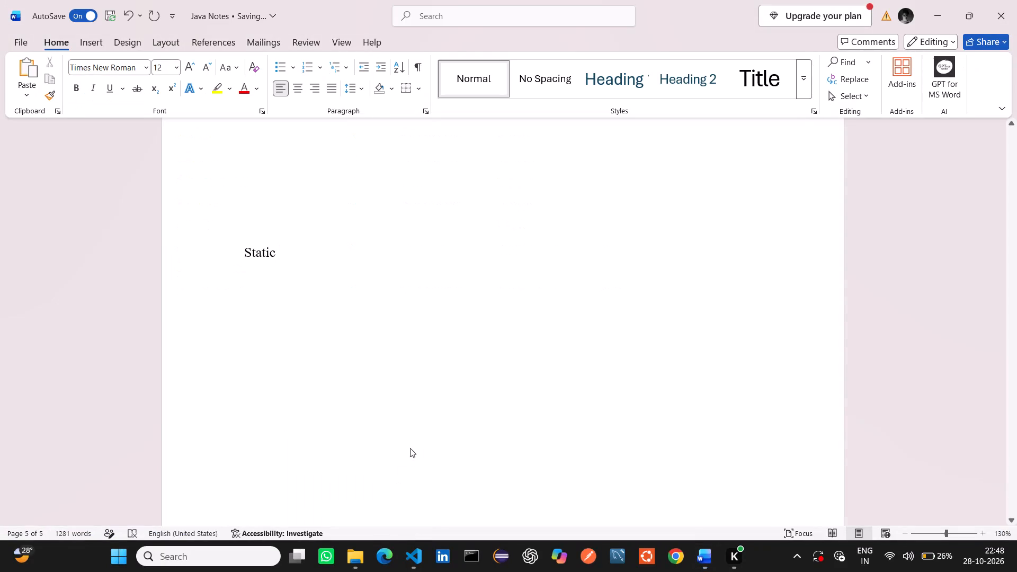
# Copy "static is keyword and it is a modifier in java." from javaNotes_A47.md in VS Code into the Word notes after "Static ---".
pyautogui.click(418, 548)
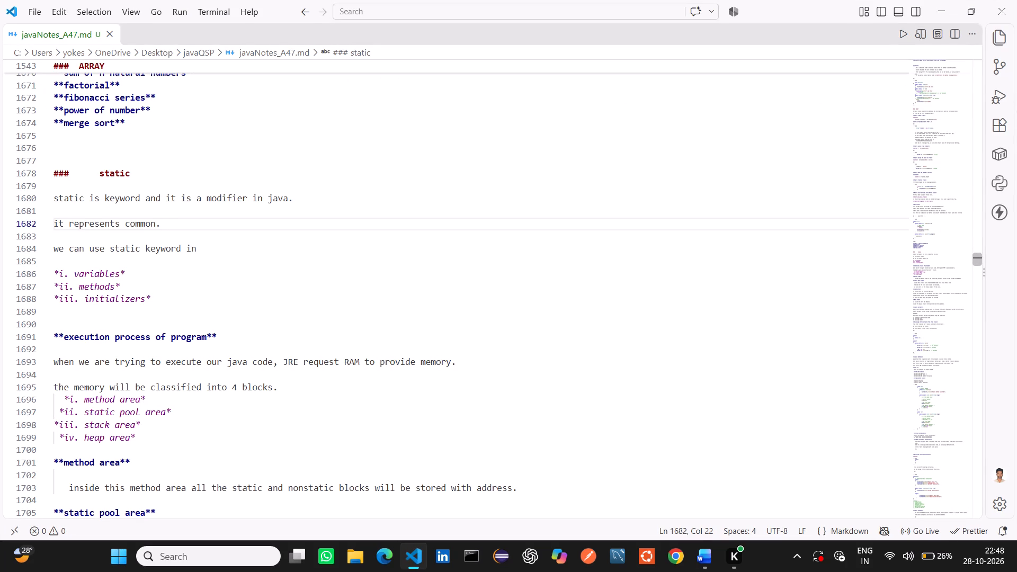
pyautogui.moveTo(298, 199); pyautogui.dragTo(55, 194)
pyautogui.hotkey('ctrl', 'c')
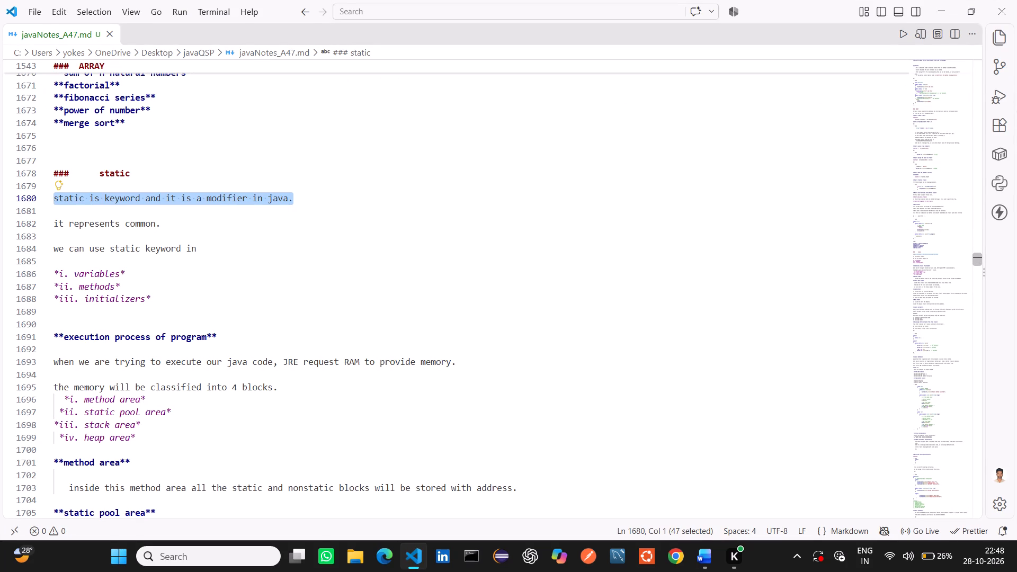
pyautogui.hotkey('alt', 'Tab')
pyautogui.write('---')
pyautogui.hotkey('ctrl', 'v')
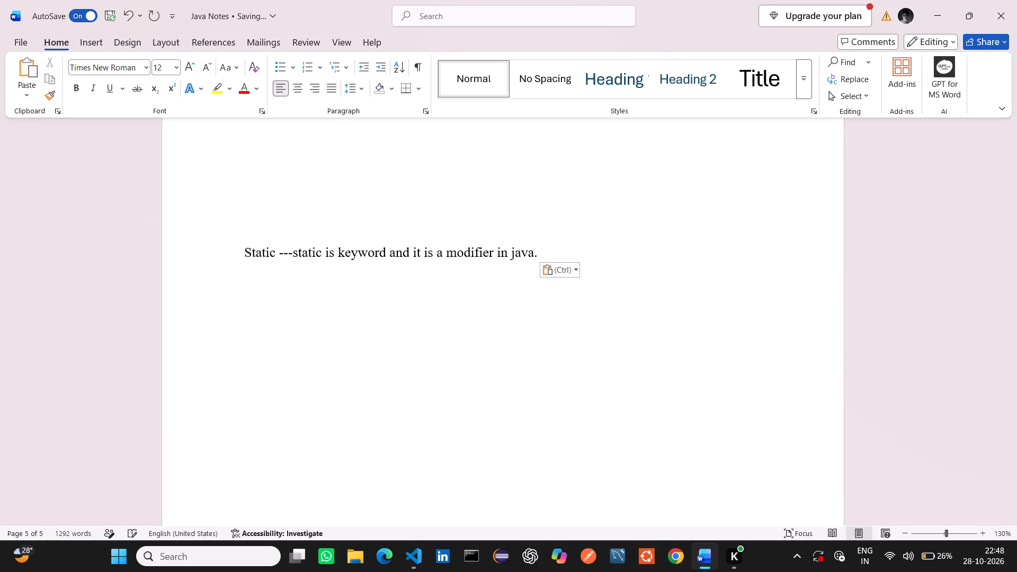
# Copy "it represents common." from the markdown notes in VS Code and append it after the first sentence in the Word document.
pyautogui.hotkey('alt', 'Tab')
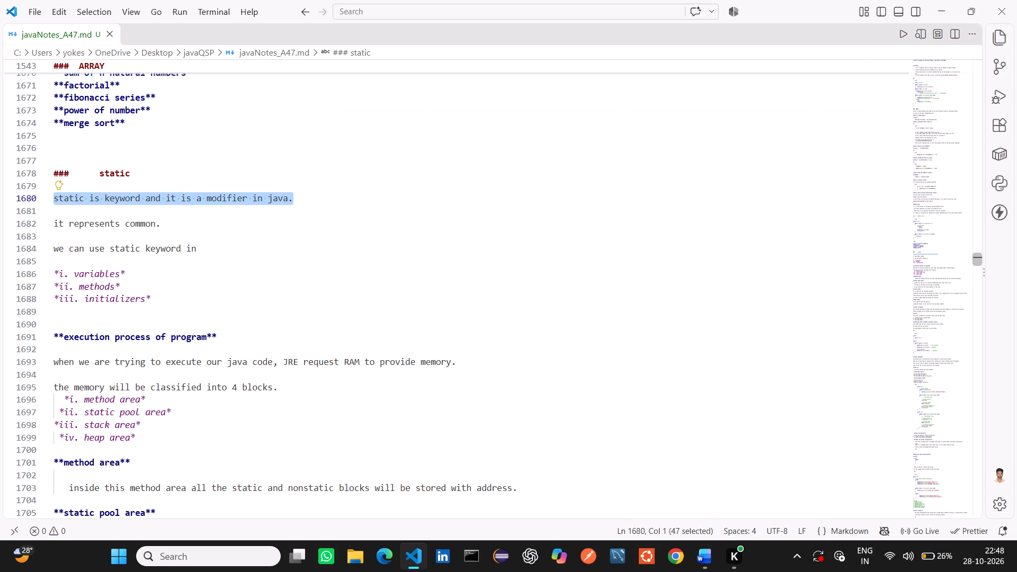
pyautogui.click(260, 249)
pyautogui.scroll(-1, 200, 264)
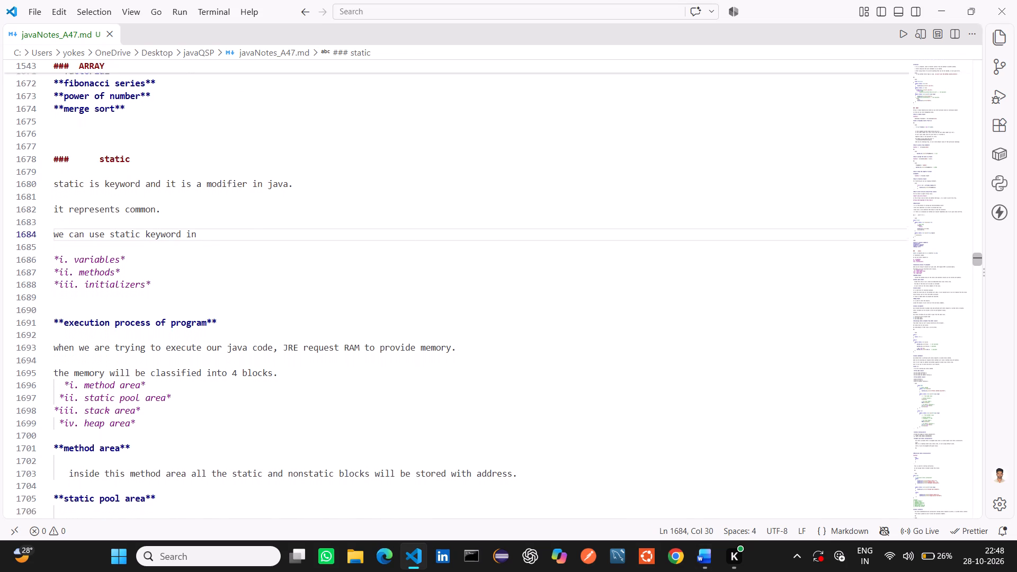
pyautogui.scroll(-4, 200, 264)
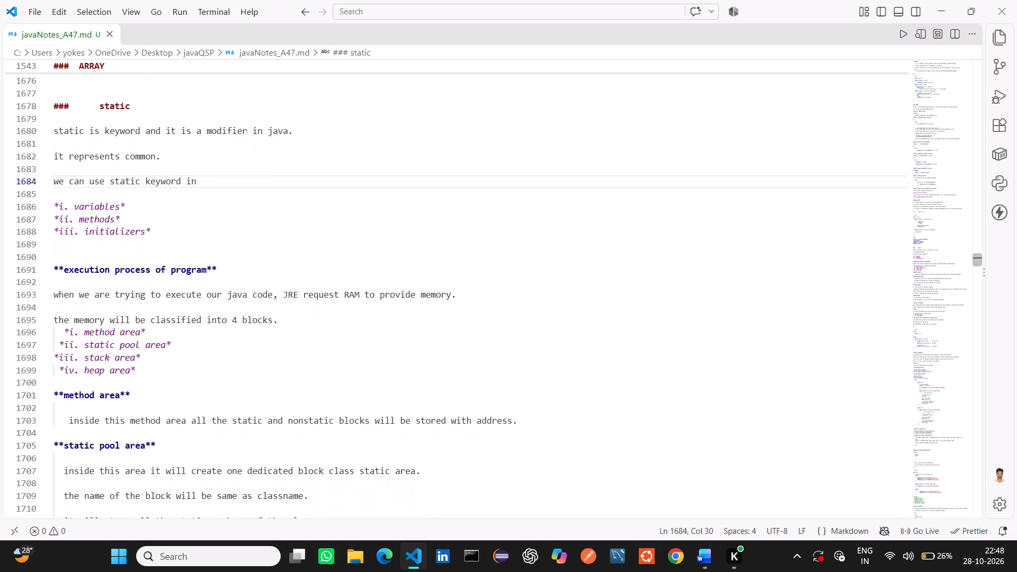
pyautogui.scroll(-1, 200, 264)
pyautogui.scroll(3, 200, 264)
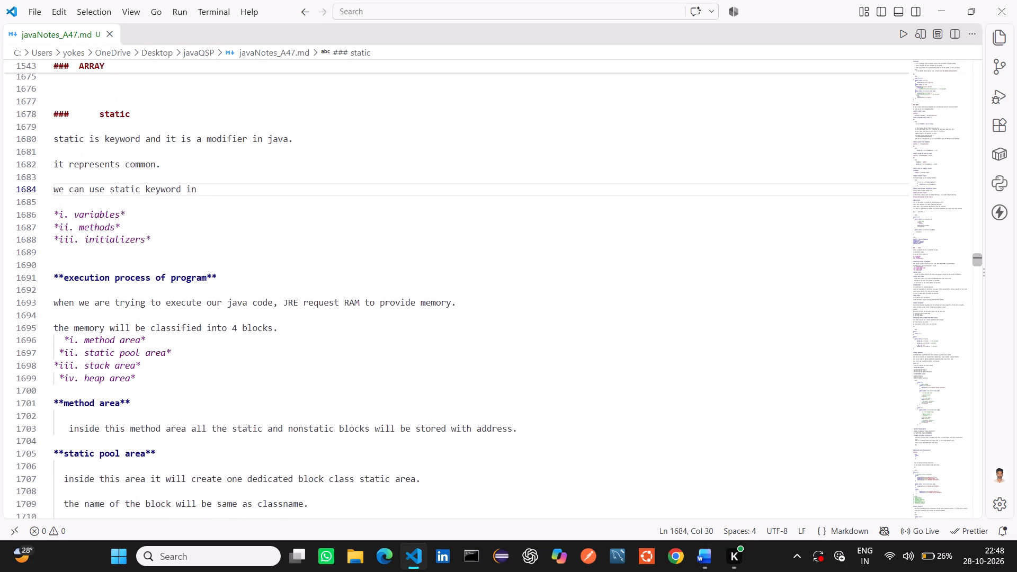
pyautogui.scroll(2, 200, 264)
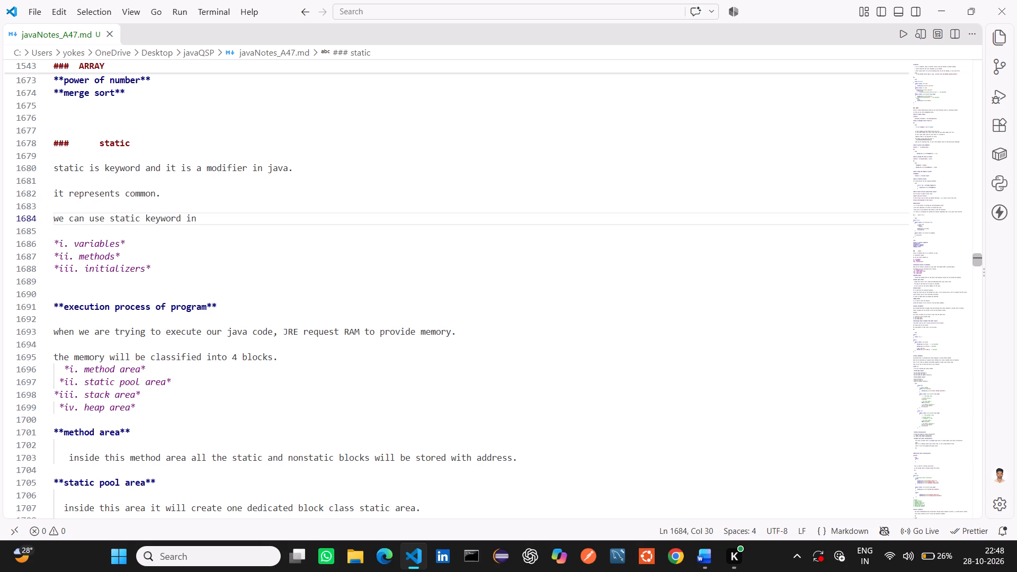
pyautogui.moveTo(161, 195); pyautogui.dragTo(59, 196)
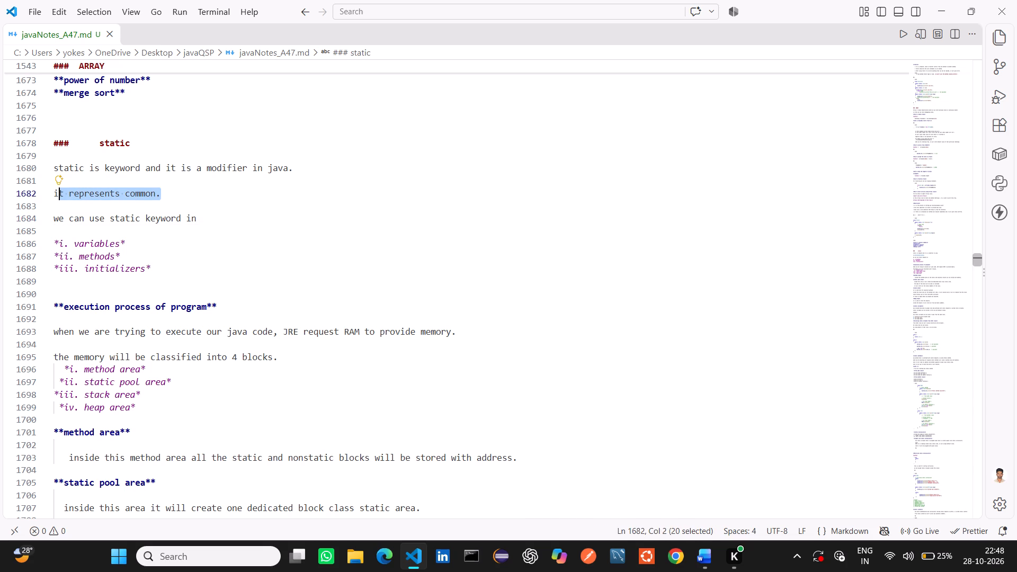
pyautogui.moveTo(59, 196); pyautogui.dragTo(54, 196)
pyautogui.hotkey('ctrl', 'c')
pyautogui.hotkey('alt', 'Tab')
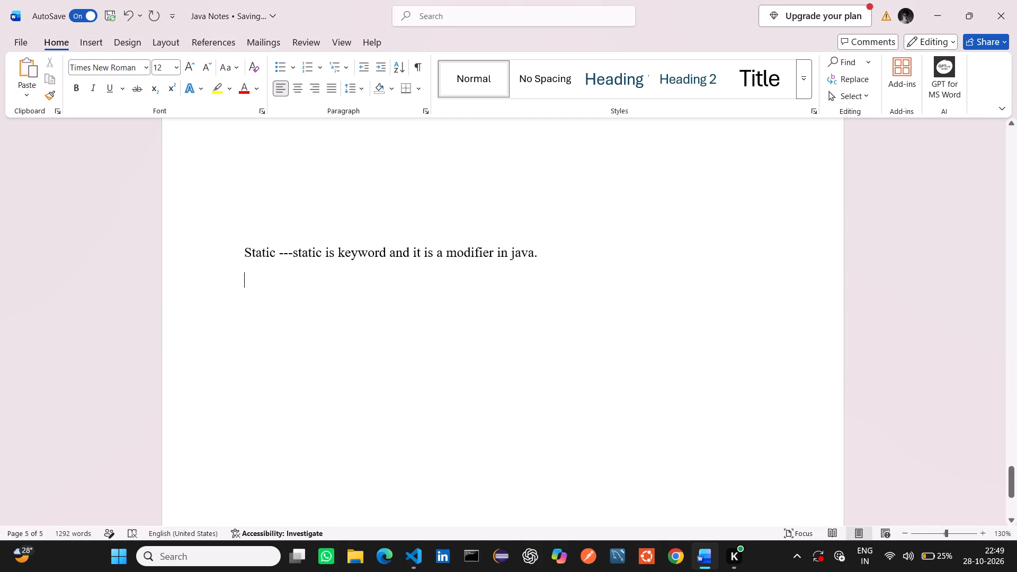
pyautogui.click(535, 254)
pyautogui.press('Right')
pyautogui.press('space')
pyautogui.hotkey('ctrl', 'v')
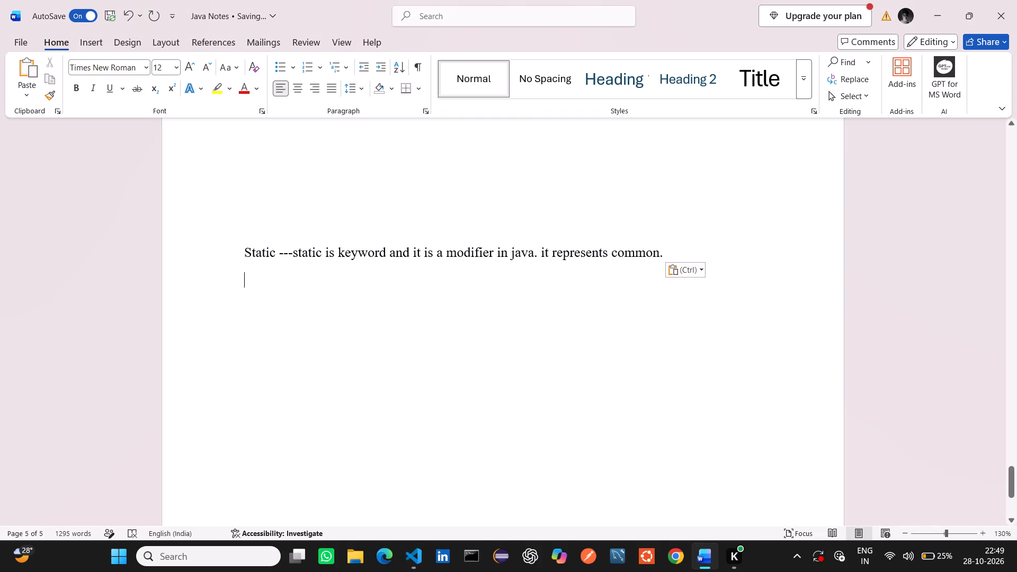
# Capitalise the first letter of "it represents common." so the sentence starts with "It".
pyautogui.click(543, 252)
pyautogui.press('BackSpace')
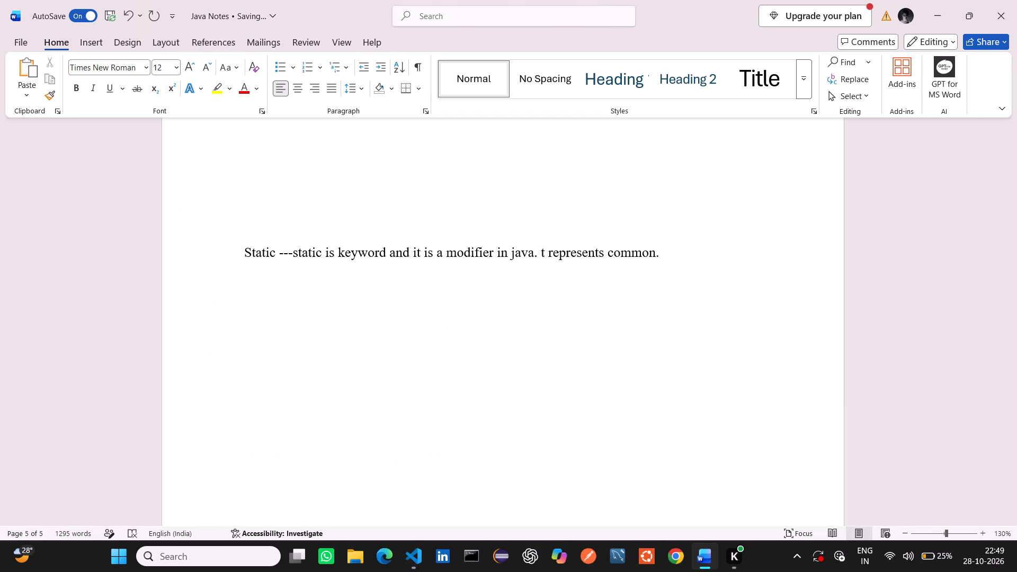
pyautogui.hotkey('shift', 'i')
pyautogui.press('Right')
pyautogui.press('Right')
pyautogui.press('Right')
pyautogui.press('Right')
pyautogui.press('Right')
pyautogui.press('Right')
pyautogui.press('Right')
pyautogui.press('Right')
pyautogui.press('Right')
# Copy "we can use static keyword in" from the VS Code notes onto a new line in Word and end it with a colon.
pyautogui.hotkey('alt', 'Tab')
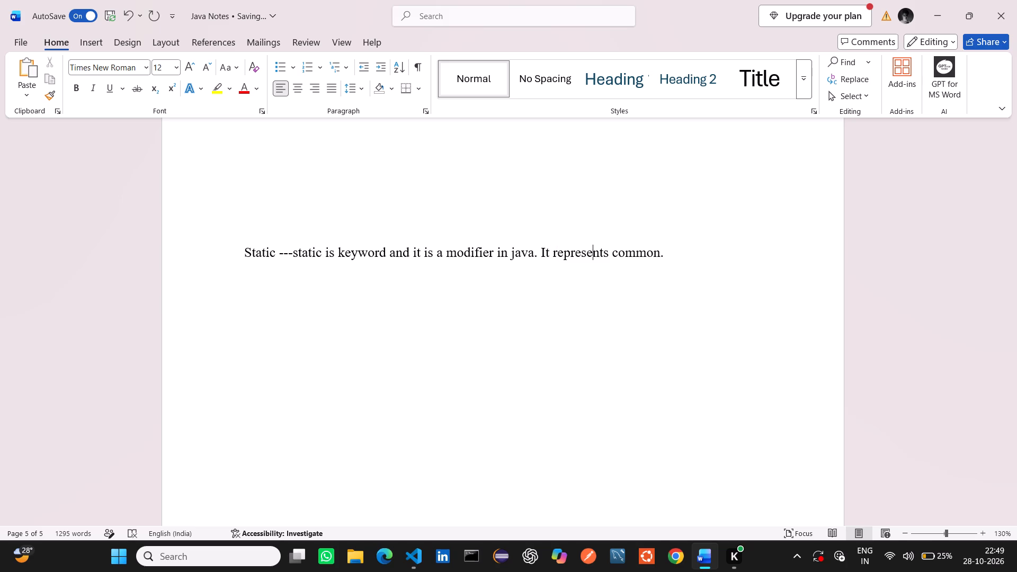
pyautogui.click(278, 258)
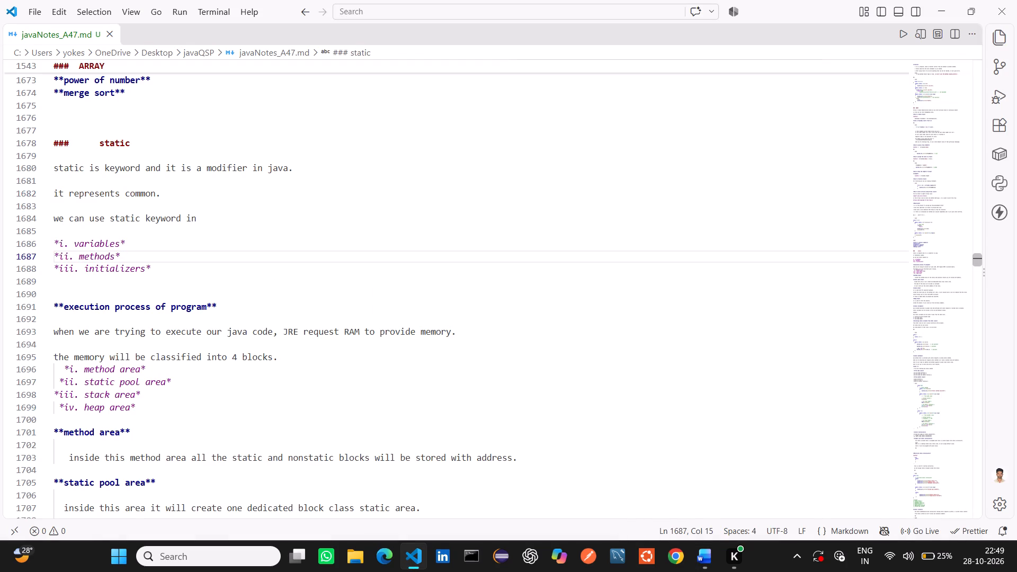
pyautogui.click(183, 271)
pyautogui.moveTo(183, 271); pyautogui.dragTo(137, 256)
pyautogui.click(137, 256)
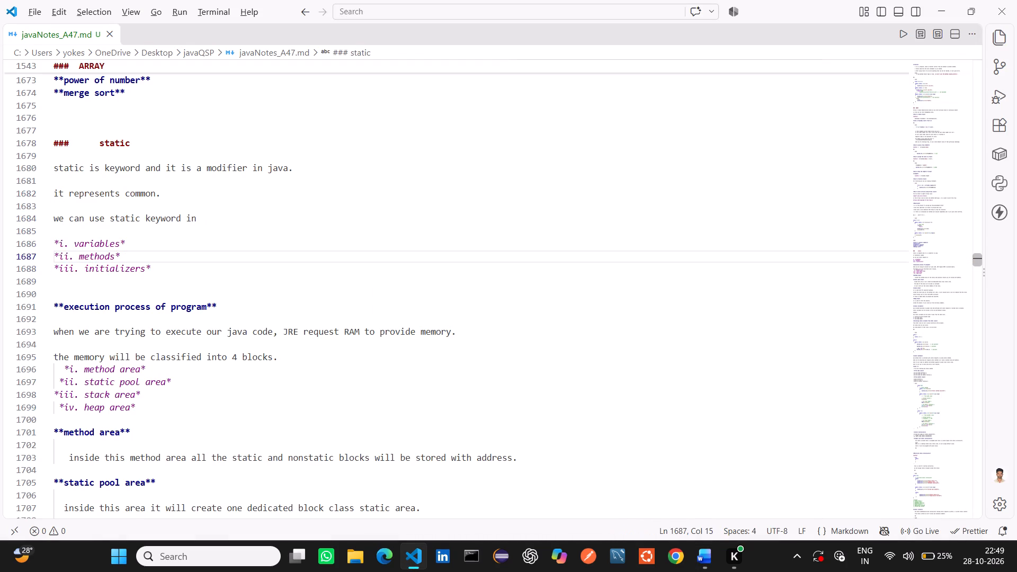
pyautogui.moveTo(195, 219); pyautogui.dragTo(58, 216)
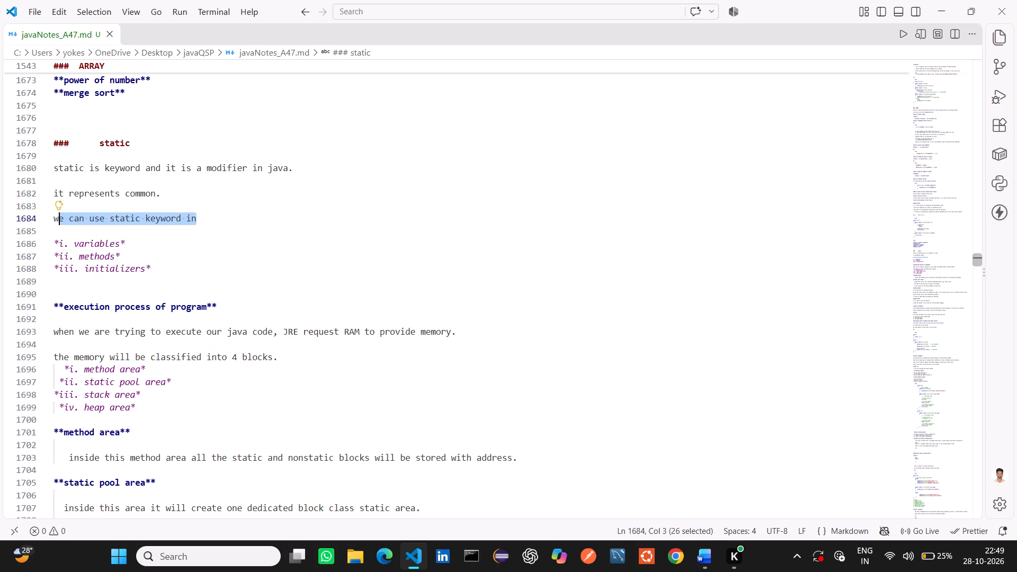
pyautogui.moveTo(58, 216); pyautogui.dragTo(49, 218)
pyautogui.hotkey('alt', 'Tab')
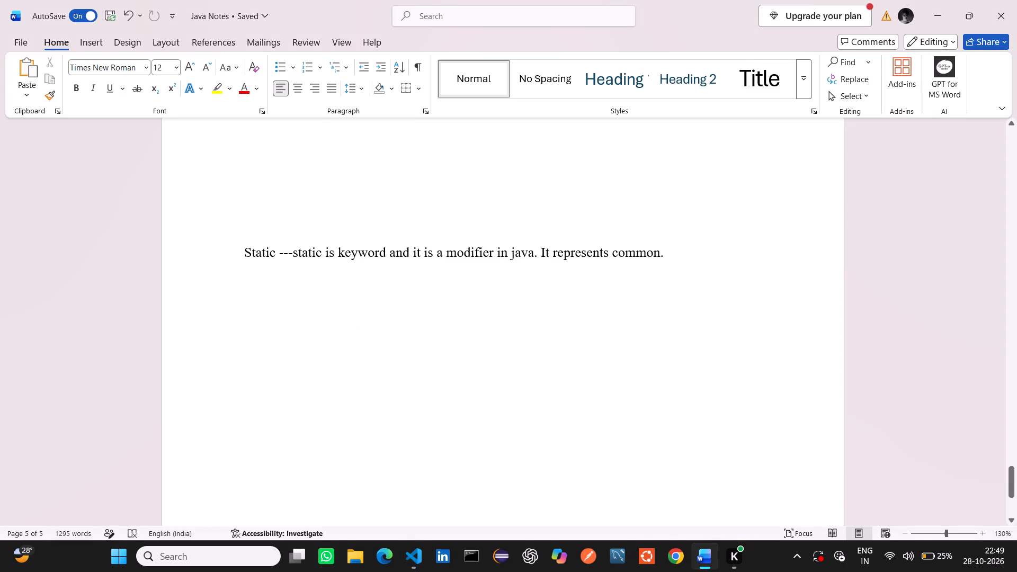
pyautogui.hotkey('alt', 'Tab')
pyautogui.hotkey('ctrl', 'c')
pyautogui.hotkey('alt', 'Tab')
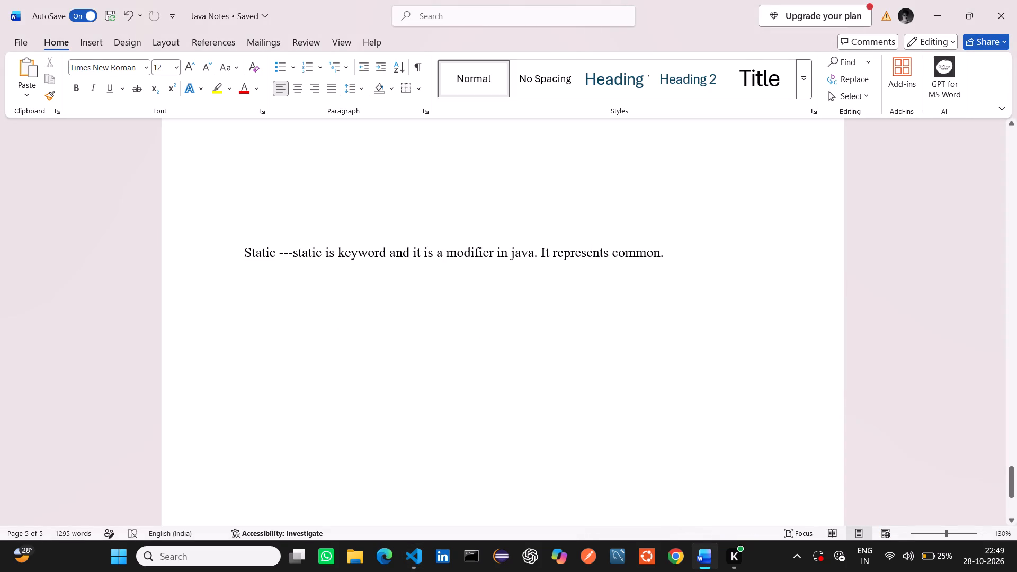
pyautogui.click(662, 255)
pyautogui.press('Right')
pyautogui.press('Return')
pyautogui.hotkey('ctrl', 'v')
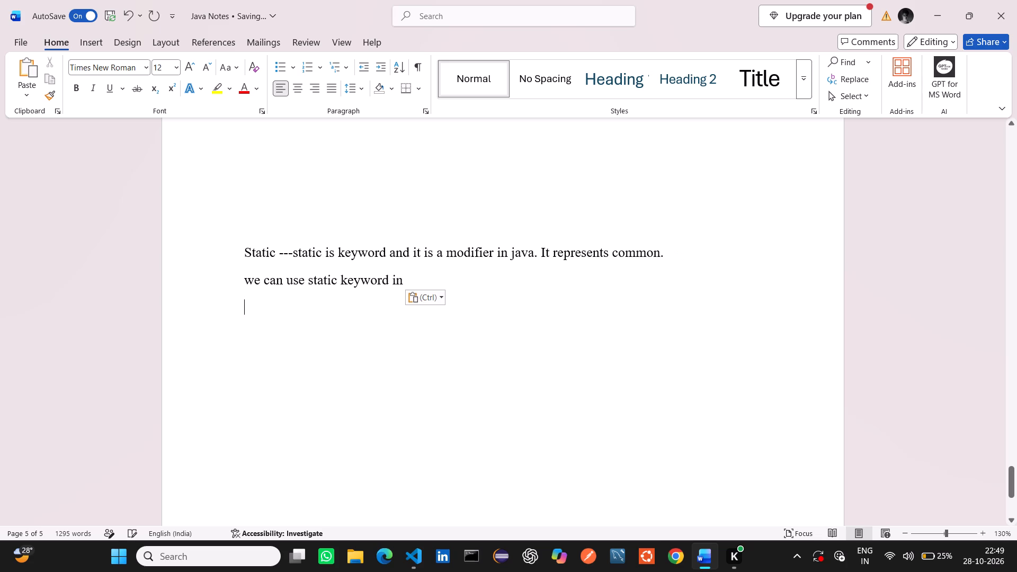
pyautogui.click(417, 277)
pyautogui.hotkey('shift', ':')
# Underline the whole line "we can use static keyword in:".
pyautogui.moveTo(247, 281); pyautogui.dragTo(386, 288)
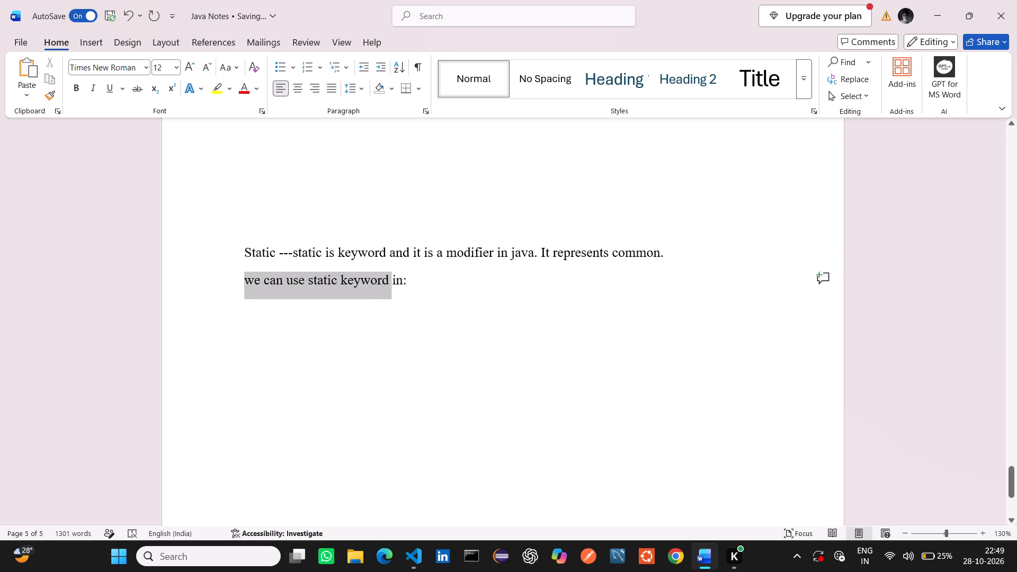
pyautogui.moveTo(386, 288); pyautogui.dragTo(407, 288)
pyautogui.click(106, 92)
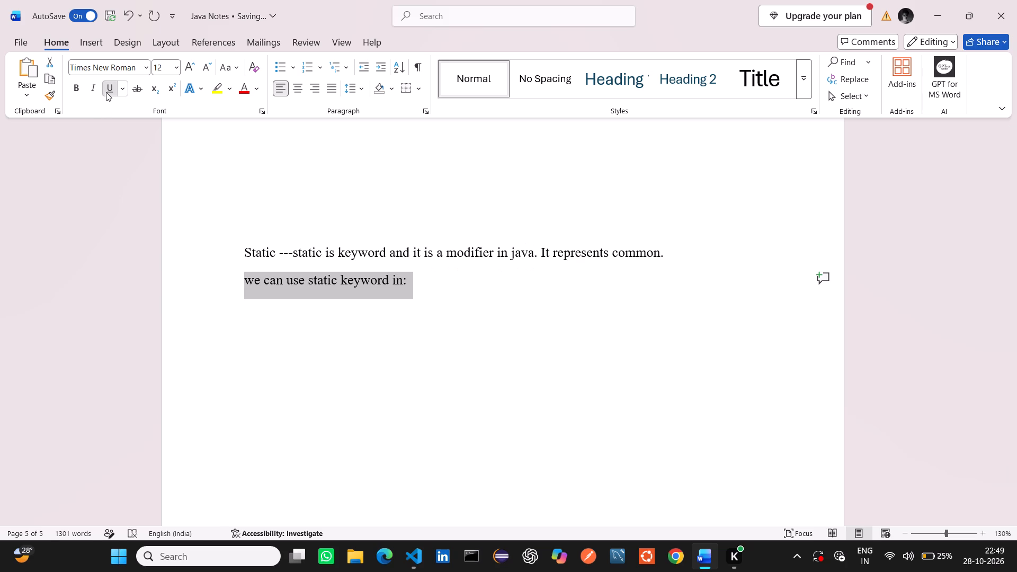
pyautogui.click(419, 288)
# Add "variables." after the colon on the "we can use static keyword in:" line.
pyautogui.hotkey('alt', 'Tab')
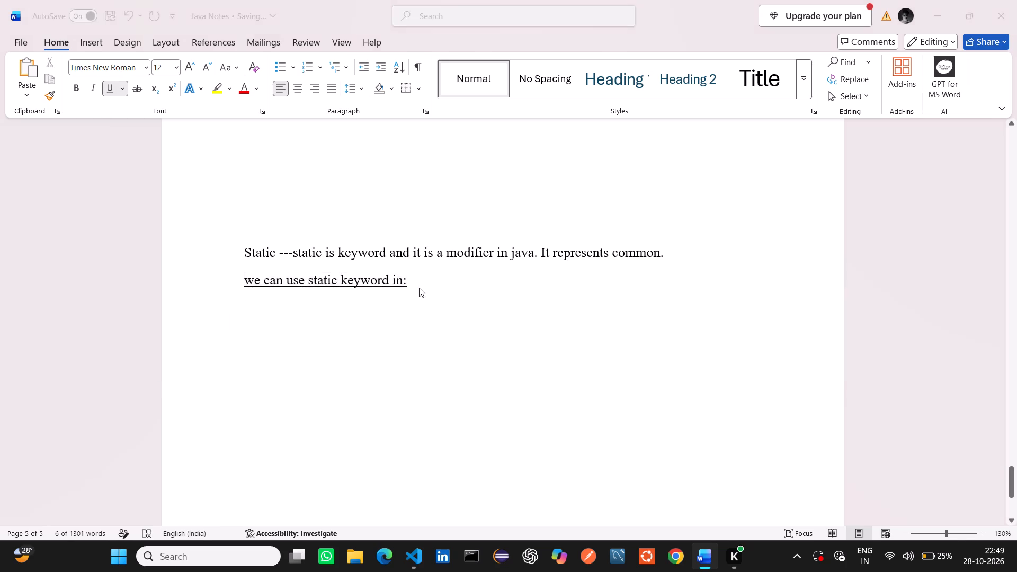
pyautogui.hotkey('alt', 'Tab')
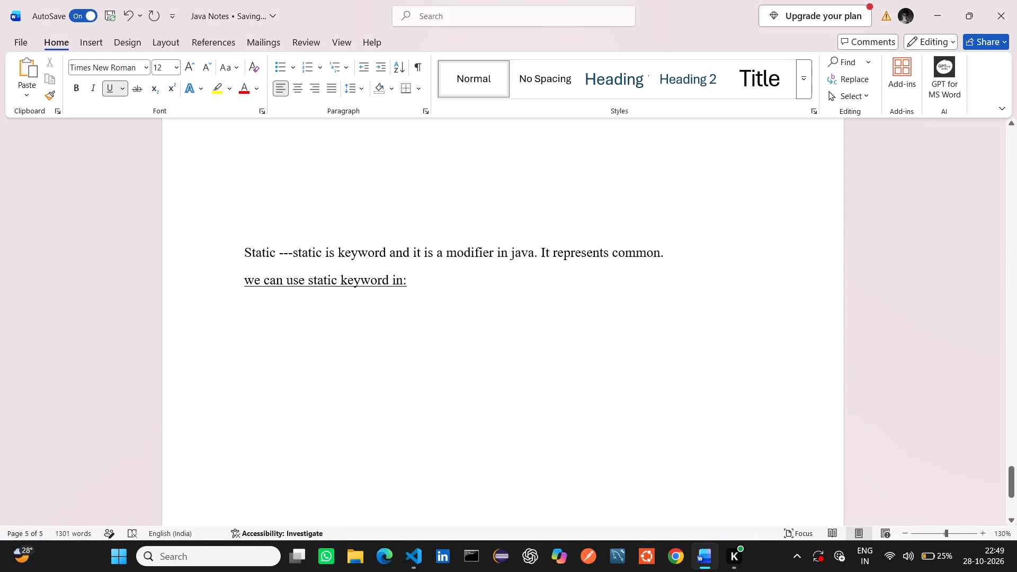
pyautogui.press('space')
pyautogui.write('variables')
pyautogui.press('.')
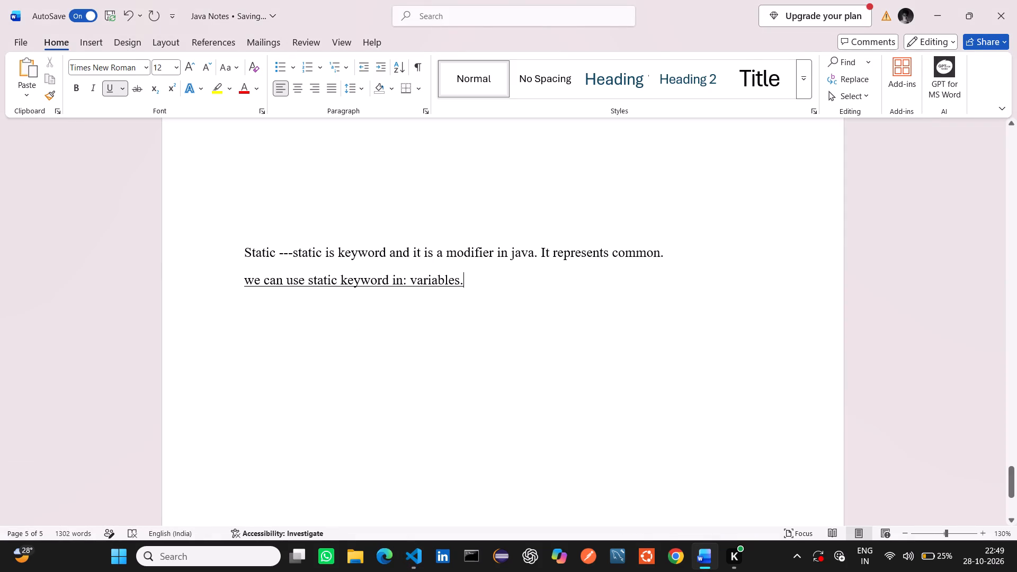
# Remove the underline from the word "variables." only.
pyautogui.moveTo(465, 279); pyautogui.dragTo(418, 279)
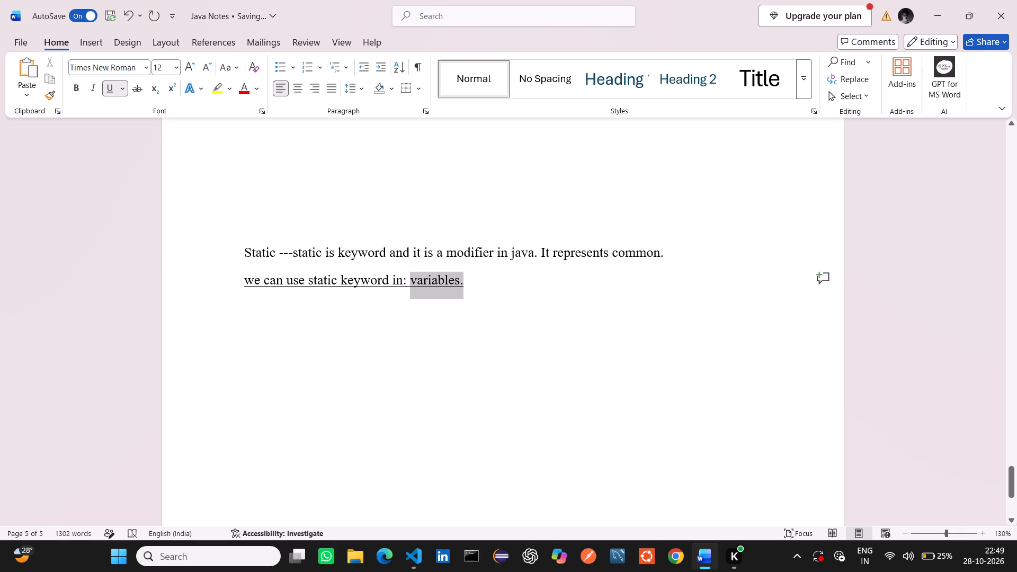
pyautogui.moveTo(418, 279); pyautogui.dragTo(418, 279)
pyautogui.click(111, 92)
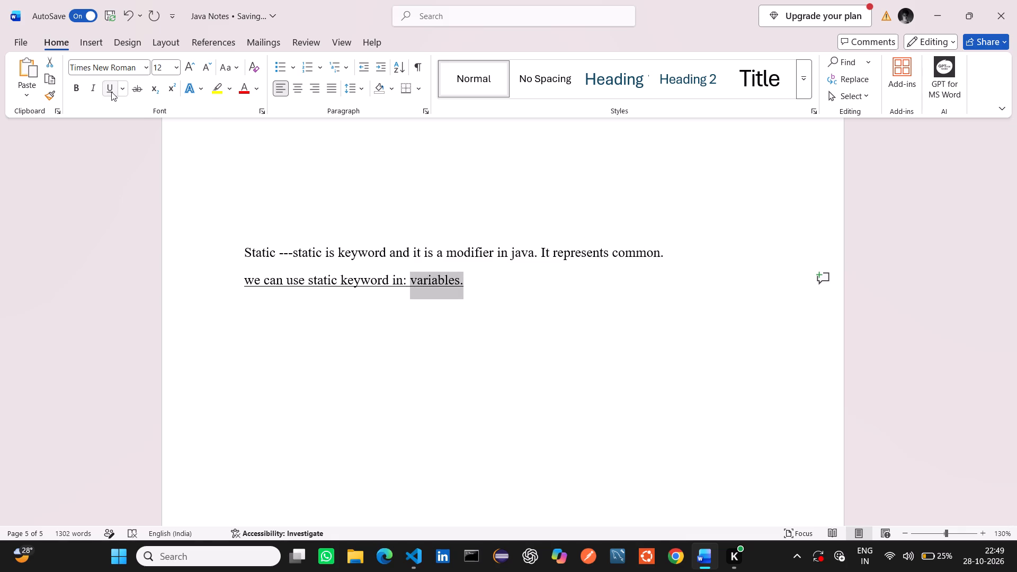
pyautogui.click(432, 293)
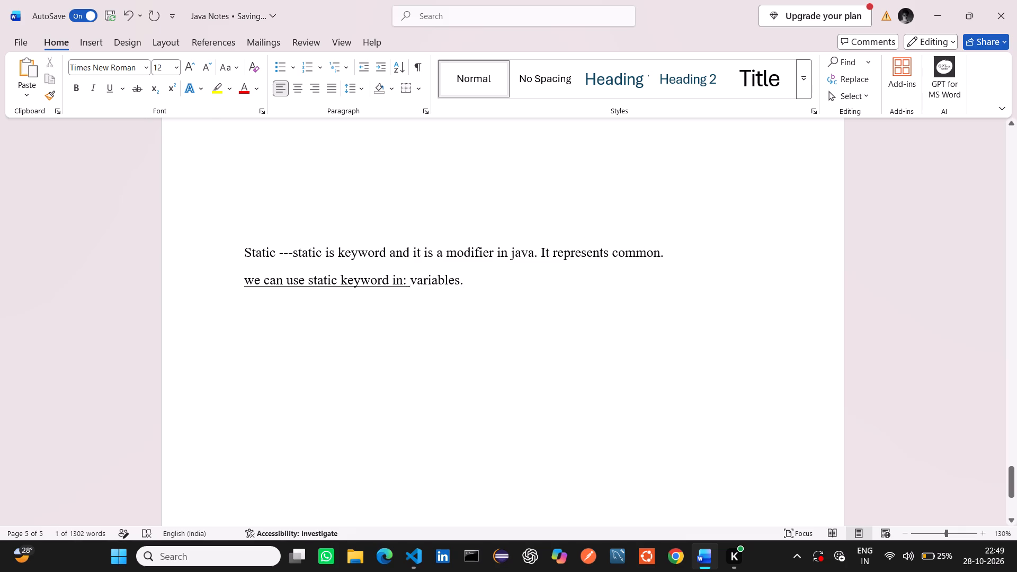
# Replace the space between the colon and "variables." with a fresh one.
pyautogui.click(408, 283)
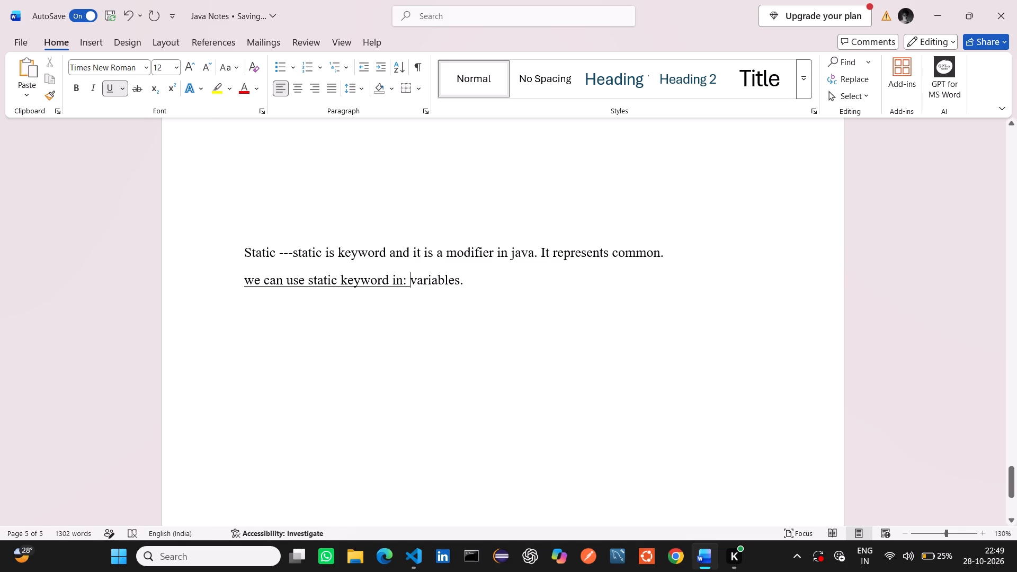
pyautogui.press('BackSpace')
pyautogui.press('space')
# Replace the period after "variables" with ", methods and initializers." on the "we can use static keyword in:" line.
pyautogui.click(471, 287)
pyautogui.press('BackSpace')
pyautogui.press(',')
pyautogui.press('space')
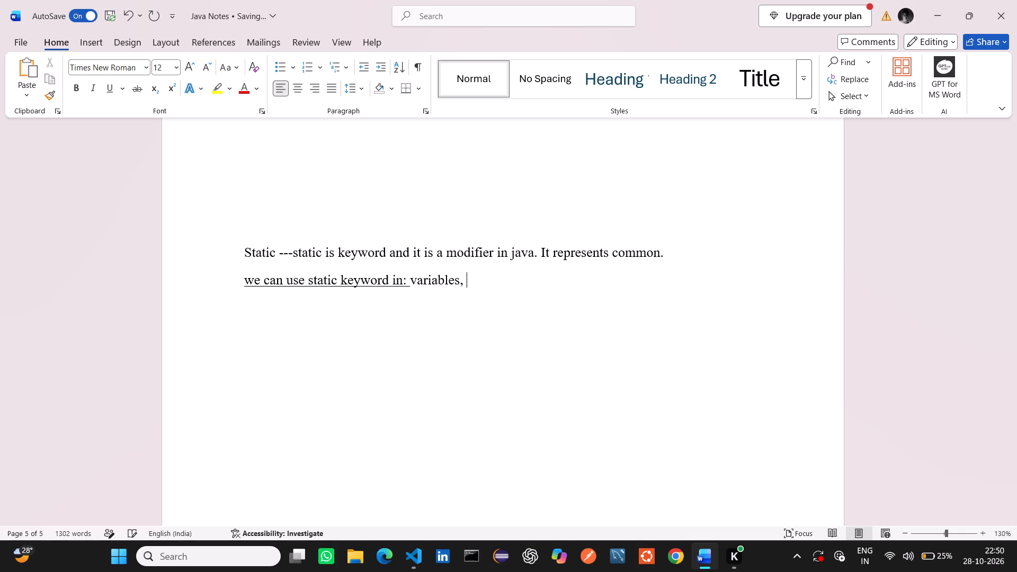
pyautogui.write('methods and intiali')
pyautogui.write('zers')
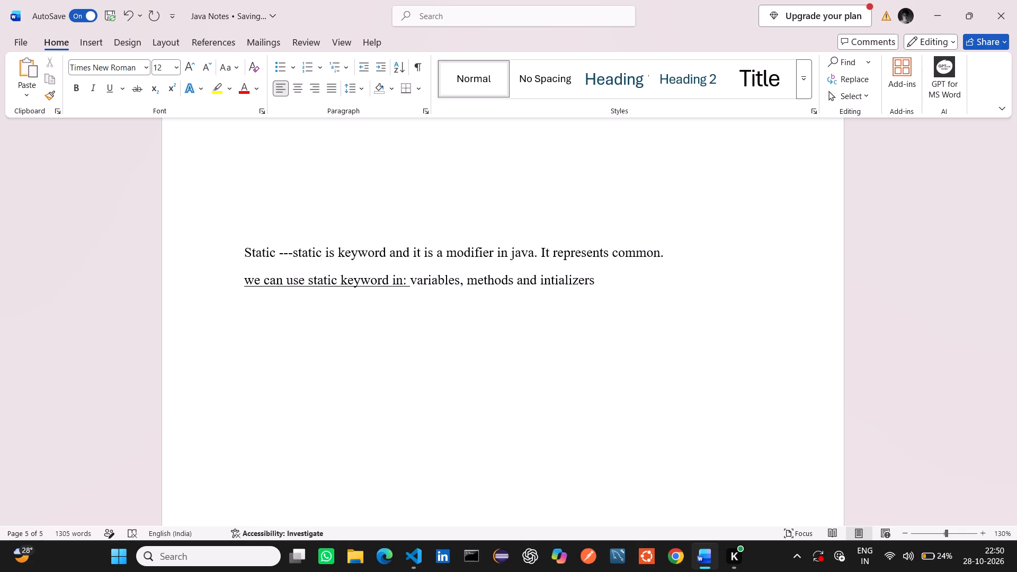
pyautogui.press('Left')
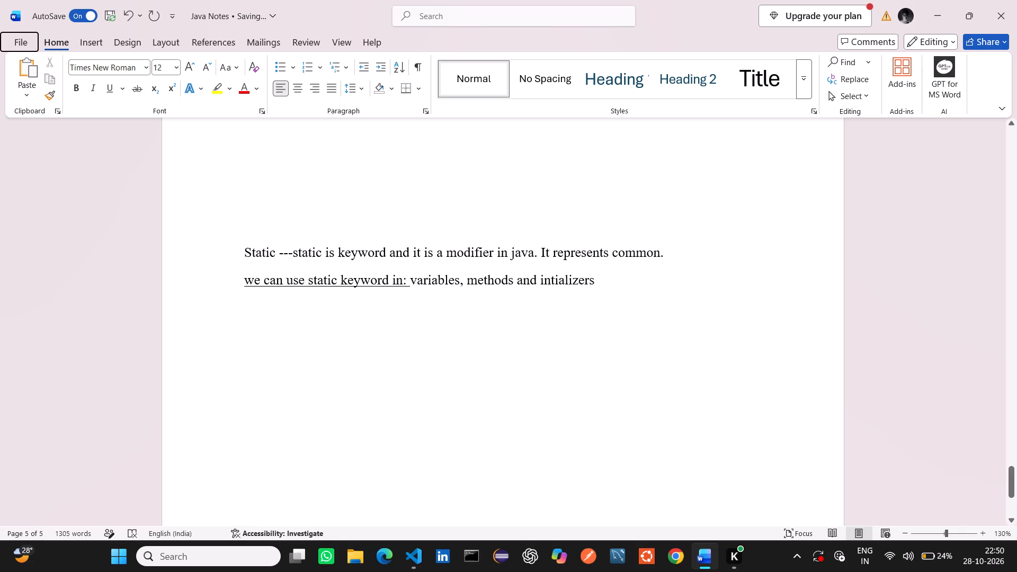
pyautogui.click(550, 282)
pyautogui.press('i')
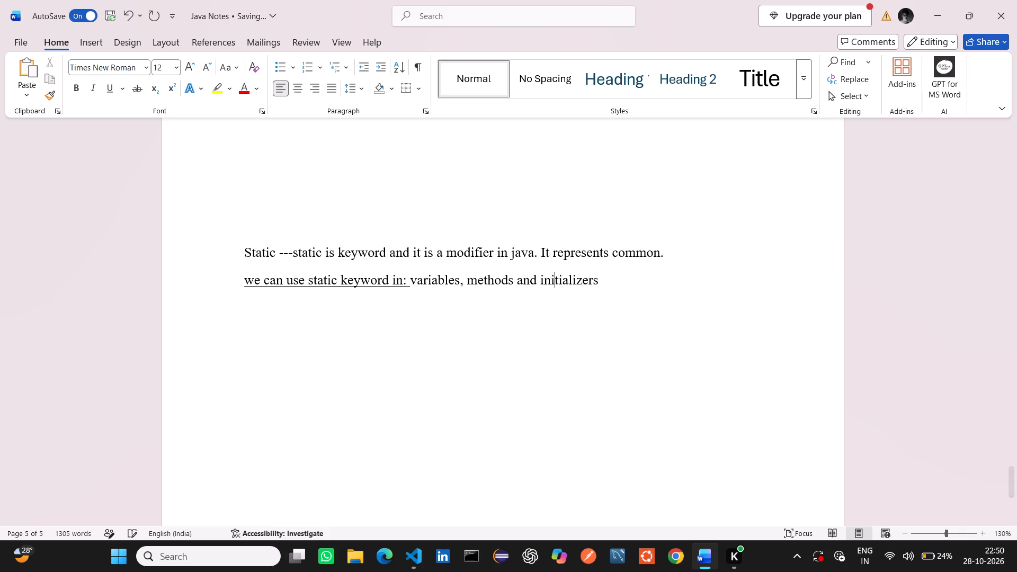
pyautogui.press('Right')
pyautogui.press('Right')
pyautogui.press('Right')
pyautogui.press('Right')
pyautogui.press('Right')
pyautogui.press('Right')
pyautogui.press('Right')
pyautogui.press('Right')
pyautogui.press('Right')
pyautogui.press('.')
# Switch to javaNotes_A47.md in Visual Studio Code and read through the static section for the content to transfer.
pyautogui.hotkey('alt', 'Tab')
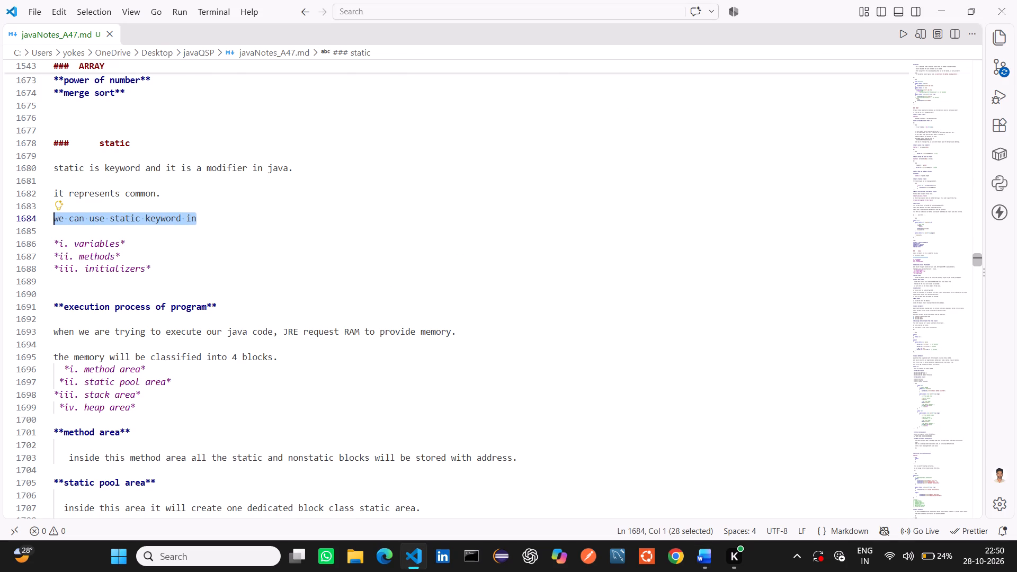
pyautogui.click(420, 293)
pyautogui.scroll(-3, 420, 293)
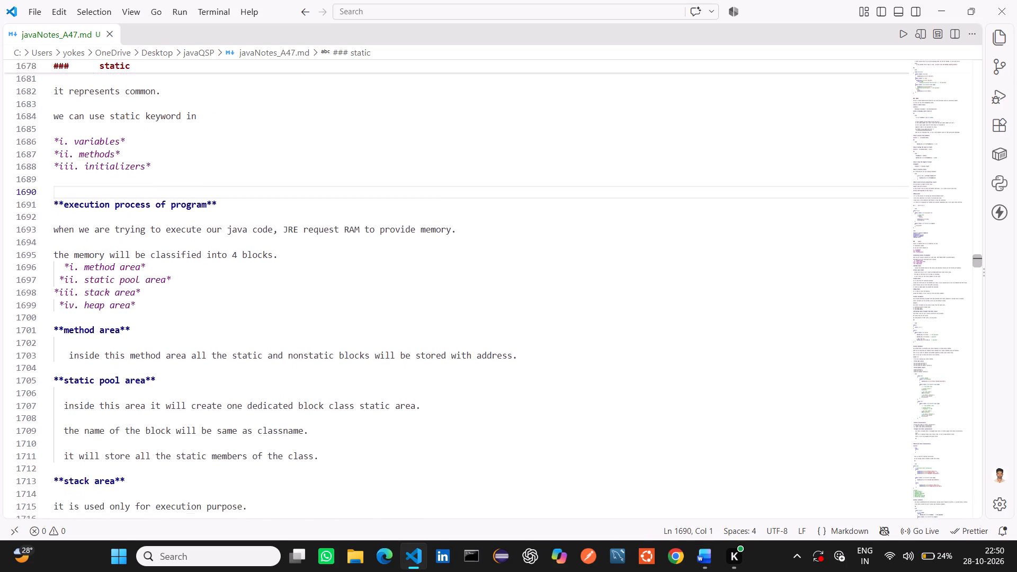
pyautogui.scroll(-4, 420, 293)
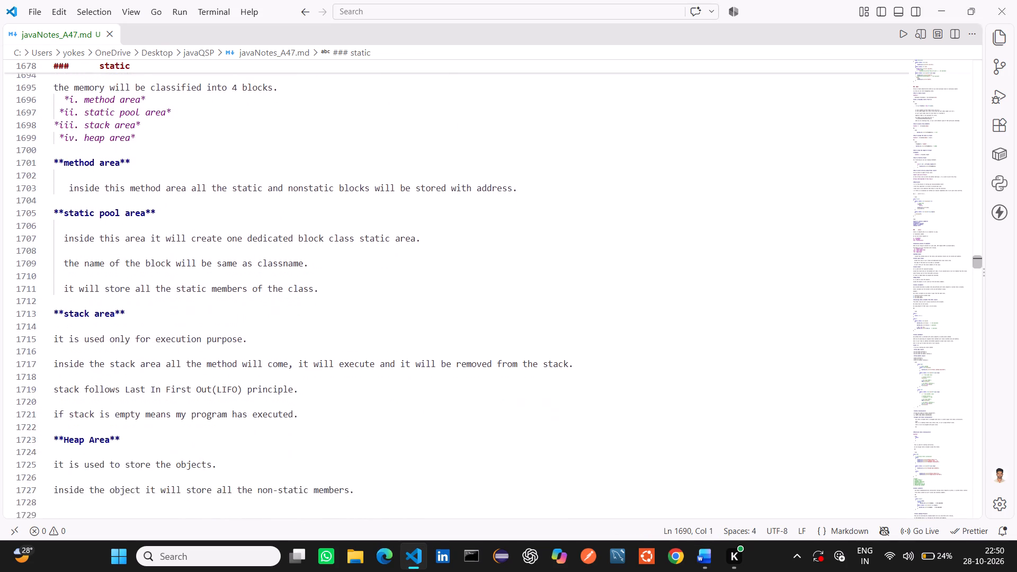
pyautogui.scroll(-5, 420, 293)
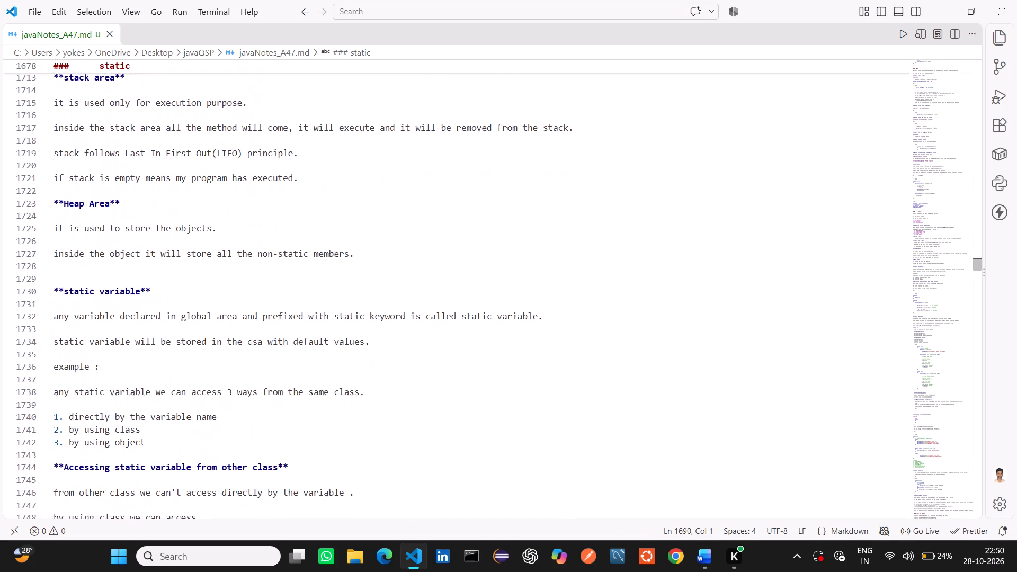
pyautogui.scroll(-2, 420, 293)
pyautogui.scroll(2, 420, 293)
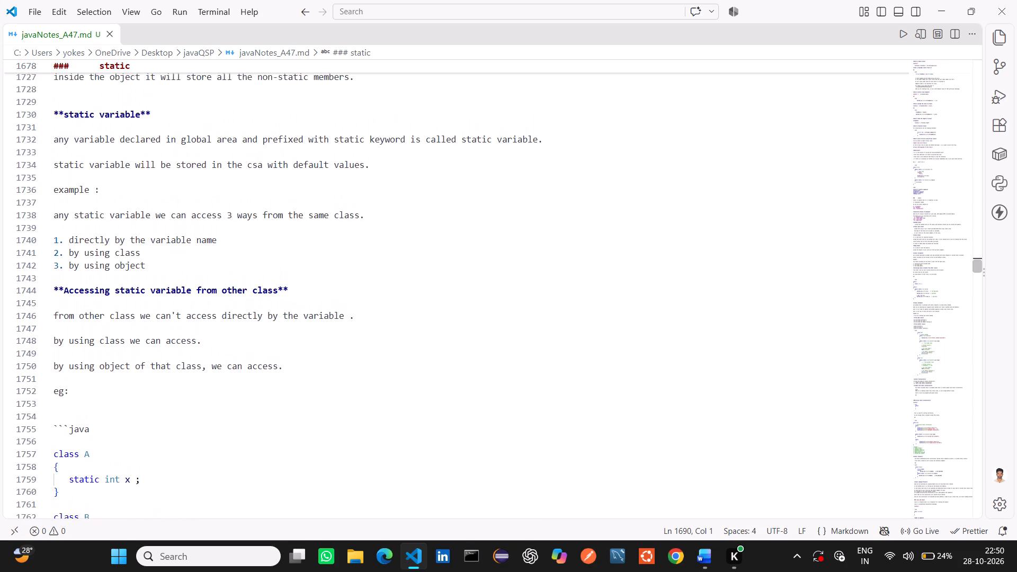
pyautogui.scroll(1, 420, 293)
pyautogui.scroll(-2, 420, 293)
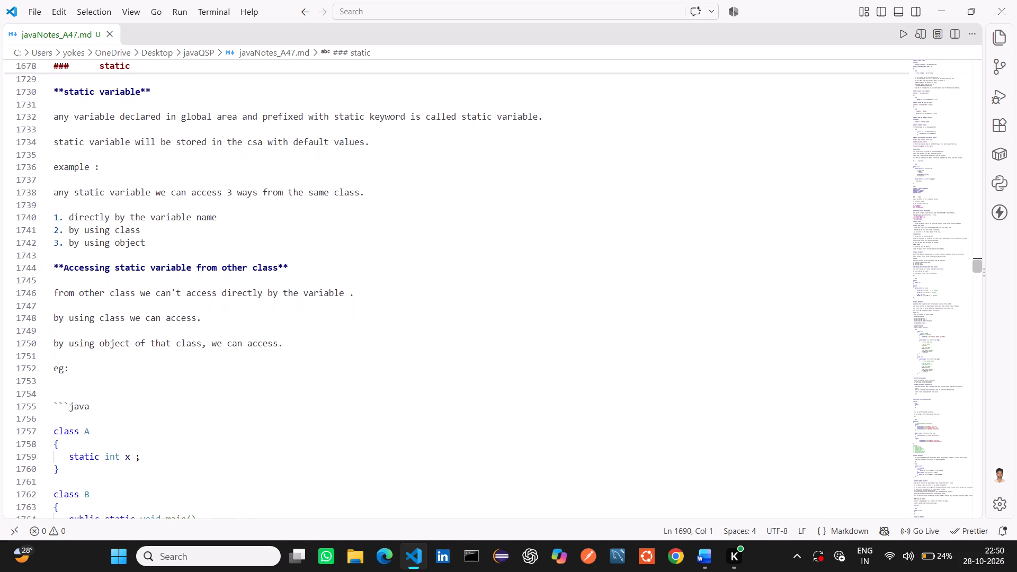
pyautogui.scroll(-3, 420, 293)
pyautogui.scroll(1, 420, 293)
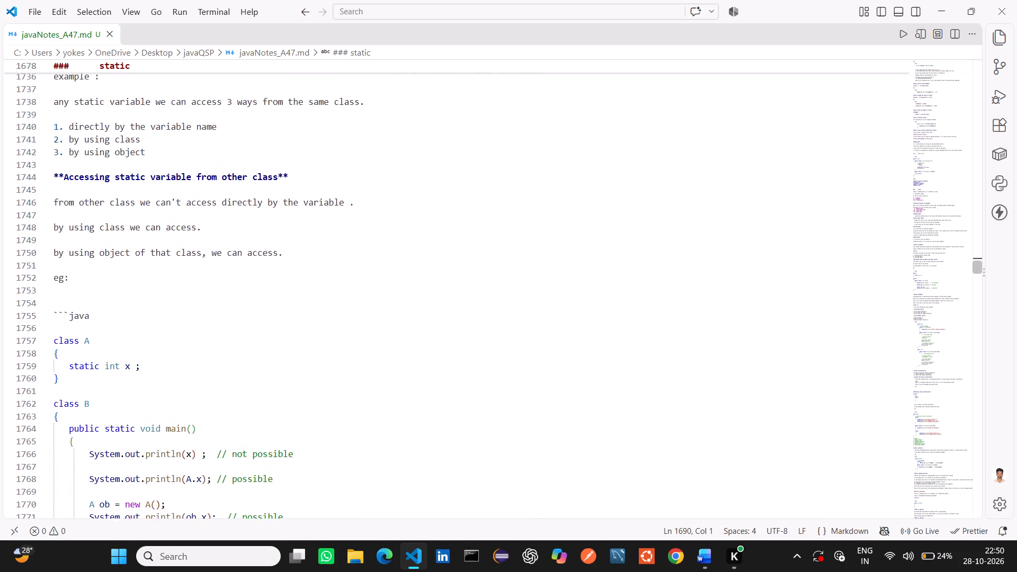
pyautogui.scroll(4, 420, 293)
pyautogui.scroll(-2, 420, 293)
# Switch back to the Java Notes Word document and add "Static variable:" on a new line under the keyword usage line.
pyautogui.hotkey('alt', 'Tab')
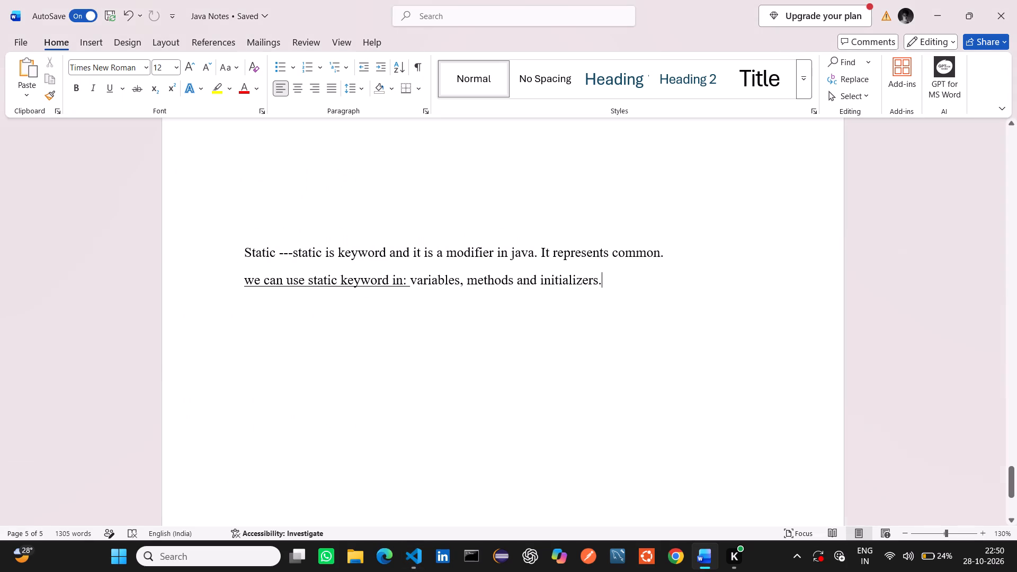
pyautogui.press('Return')
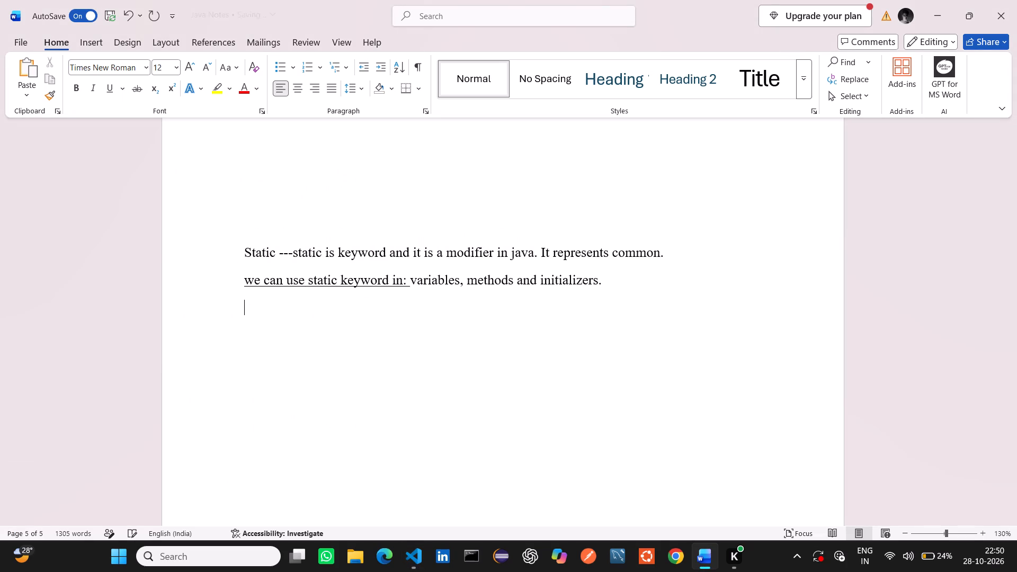
pyautogui.write('static variable')
pyautogui.hotkey('shift', ':')
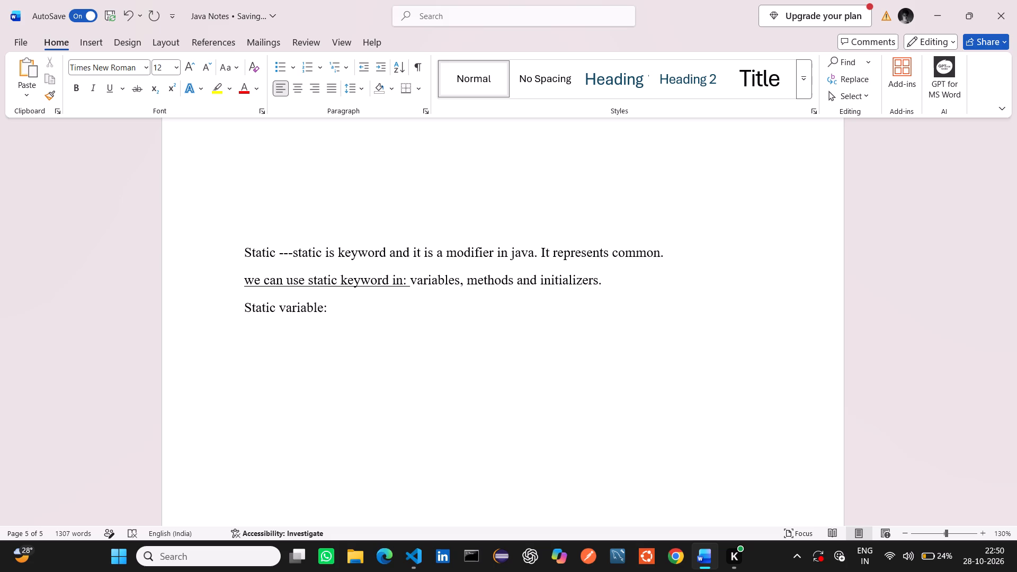
# In Visual Studio Code, copy the two sentences under the static variable heading, from "any variable declared" through "default values.".
pyautogui.hotkey('alt', 'Tab')
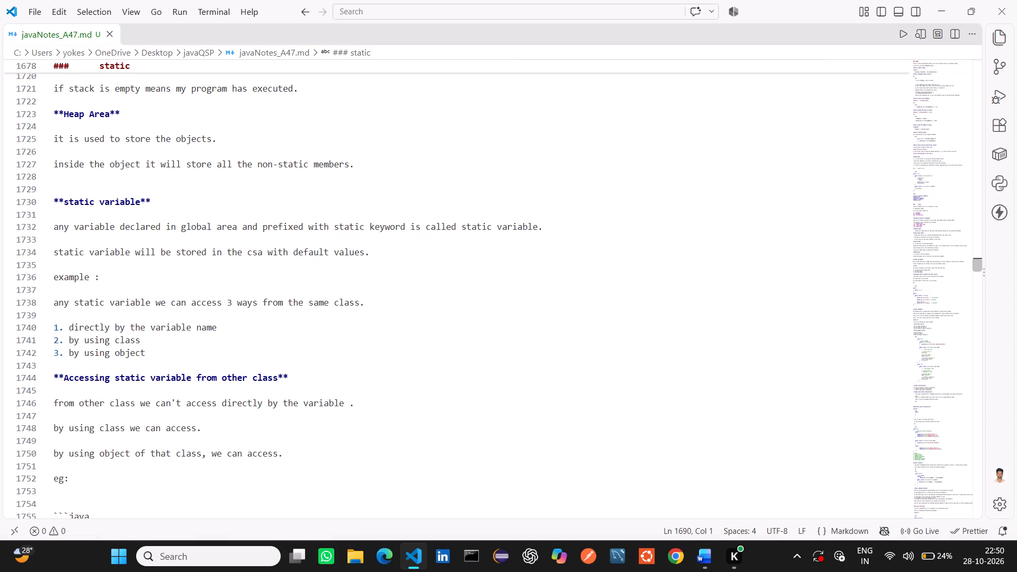
pyautogui.moveTo(53, 226); pyautogui.dragTo(118, 226)
pyautogui.moveTo(118, 226); pyautogui.dragTo(284, 248)
pyautogui.moveTo(377, 249); pyautogui.dragTo(290, 249)
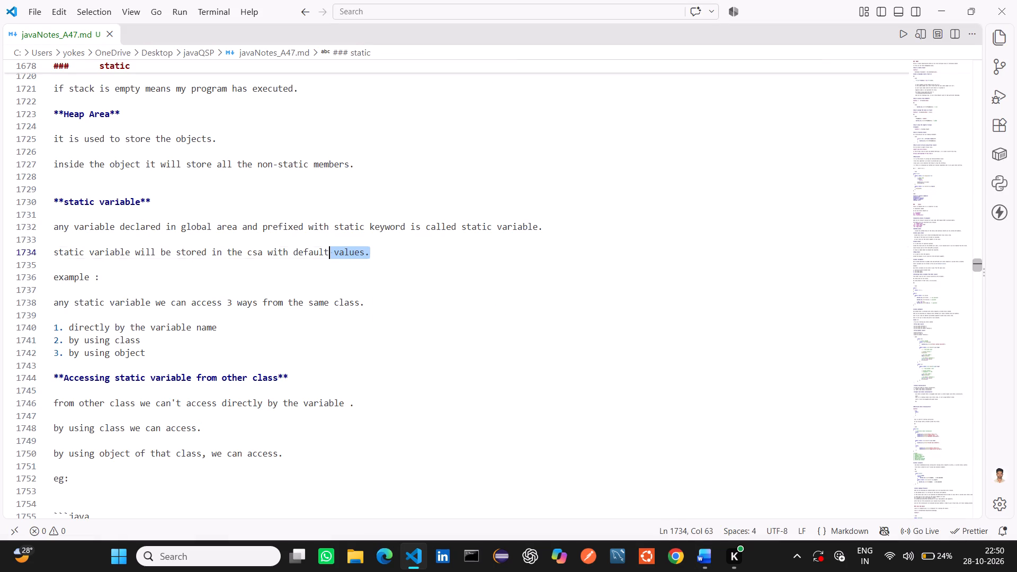
pyautogui.moveTo(290, 249); pyautogui.dragTo(51, 225)
pyautogui.hotkey('ctrl', 'c')
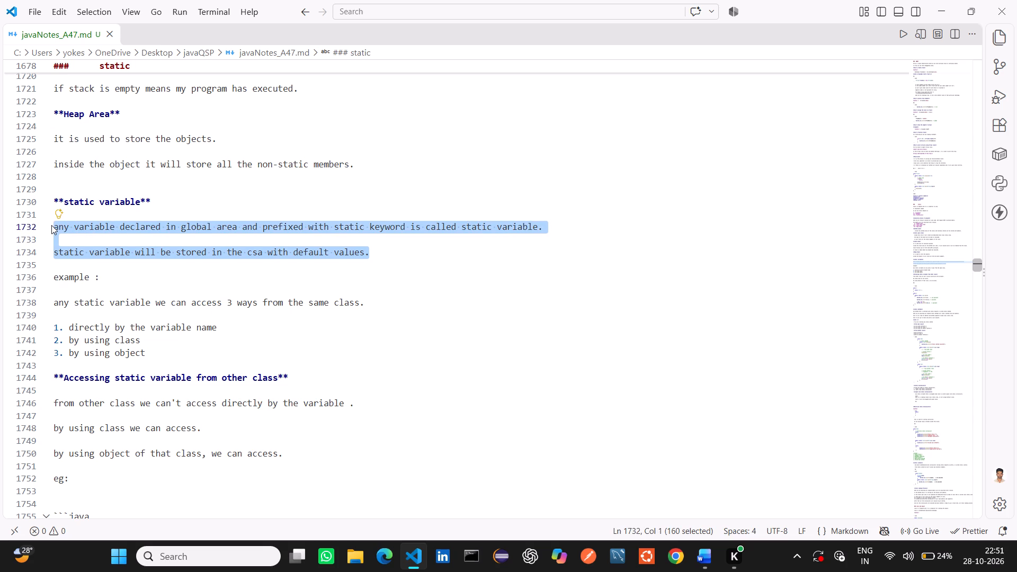
# Back in Word, remove the colon after "Static variable" and paste the copied sentences below it as a checkmark-bulleted list.
pyautogui.hotkey('alt', 'Tab')
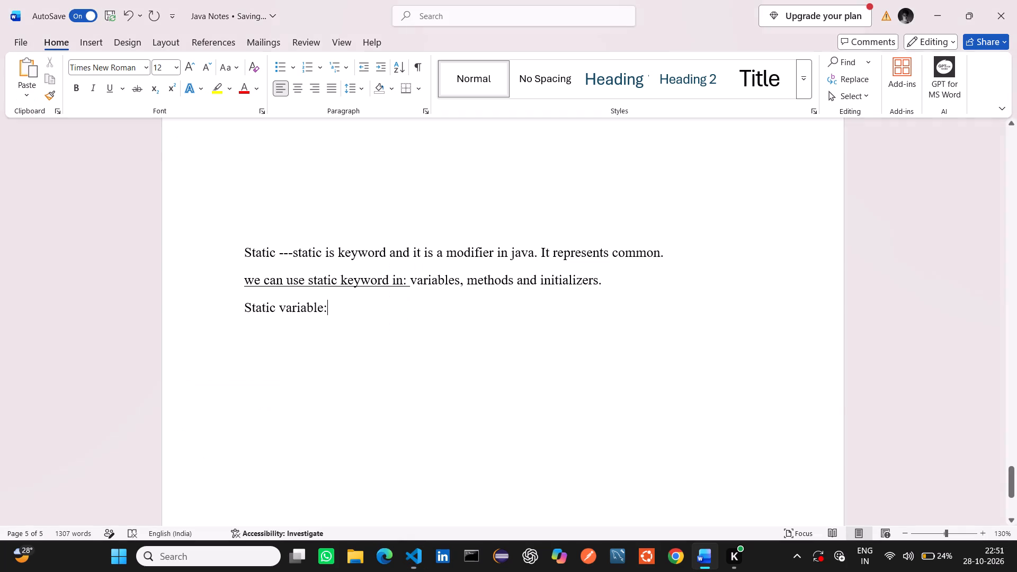
pyautogui.press('BackSpace')
pyautogui.press('Return')
pyautogui.click(296, 68)
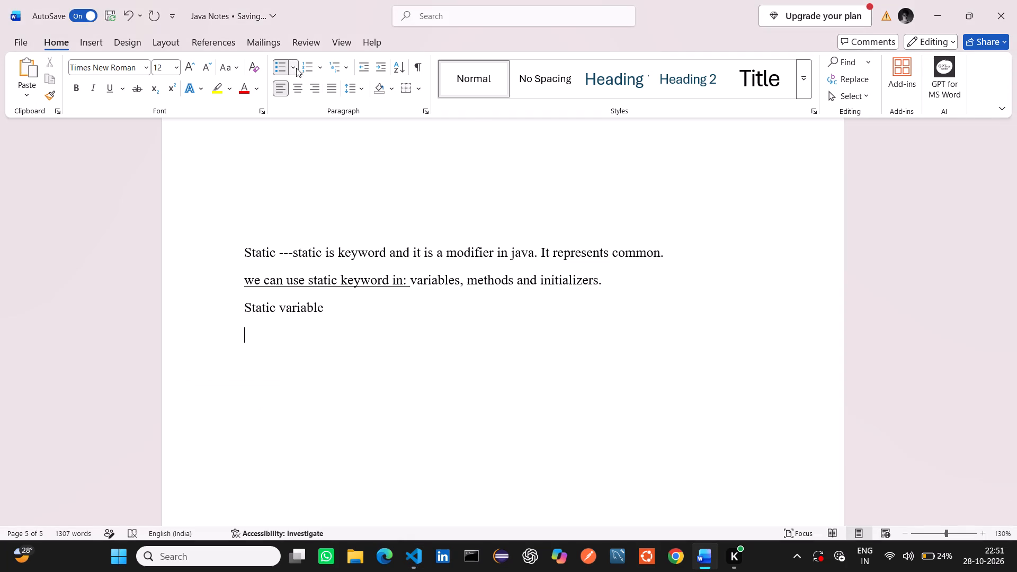
pyautogui.click(315, 142)
pyautogui.hotkey('ctrl', 'v')
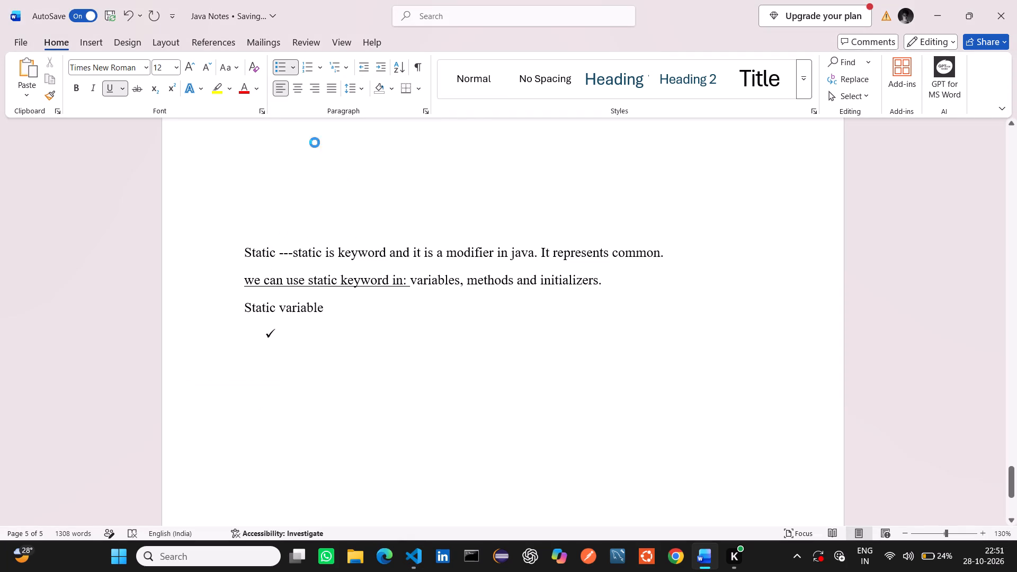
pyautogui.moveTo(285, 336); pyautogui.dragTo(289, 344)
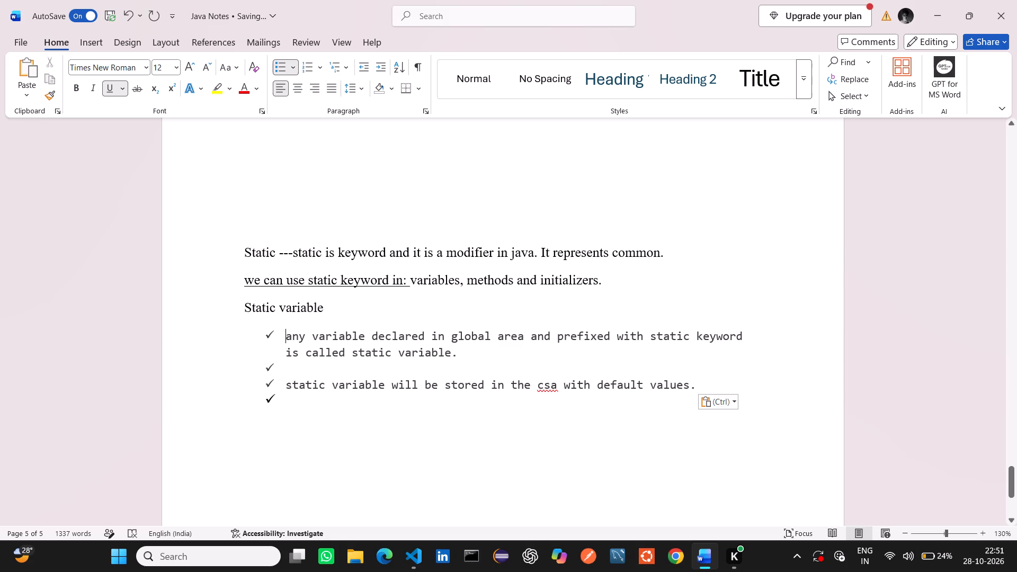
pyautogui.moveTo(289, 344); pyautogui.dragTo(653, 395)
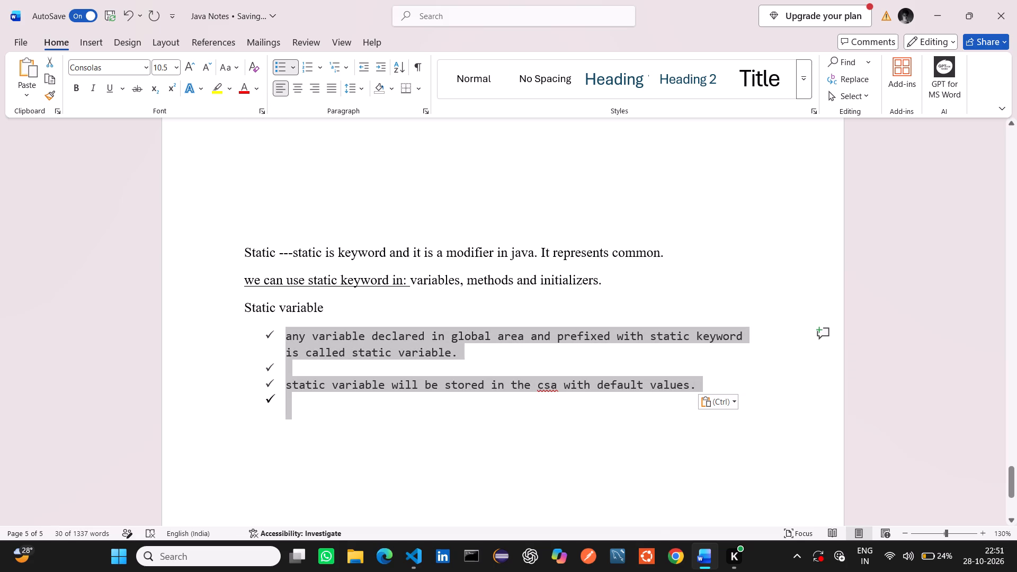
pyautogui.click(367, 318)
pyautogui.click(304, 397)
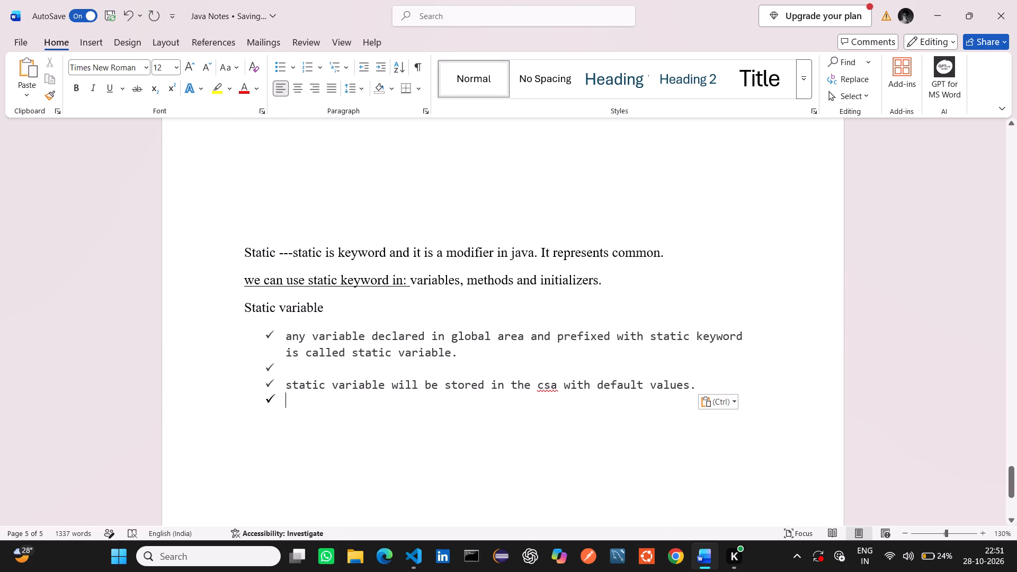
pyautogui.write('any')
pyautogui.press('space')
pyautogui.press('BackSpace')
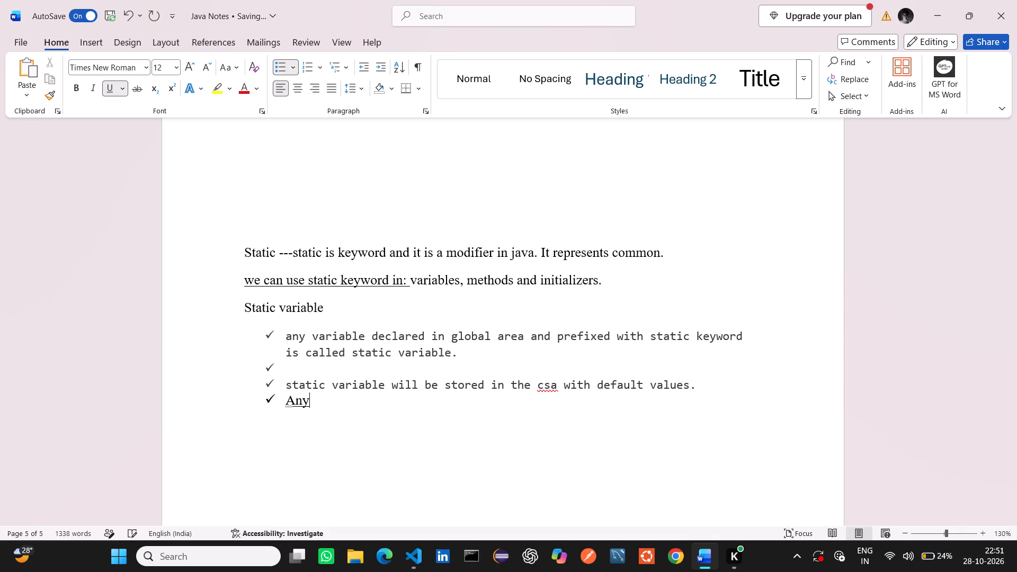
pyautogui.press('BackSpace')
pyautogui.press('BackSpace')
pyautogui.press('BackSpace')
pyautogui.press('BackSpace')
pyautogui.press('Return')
# Add an empty checkmark item after the "default values." sentence and set its font to Times New Roman, size 12.
pyautogui.click(700, 385)
pyautogui.press('Return')
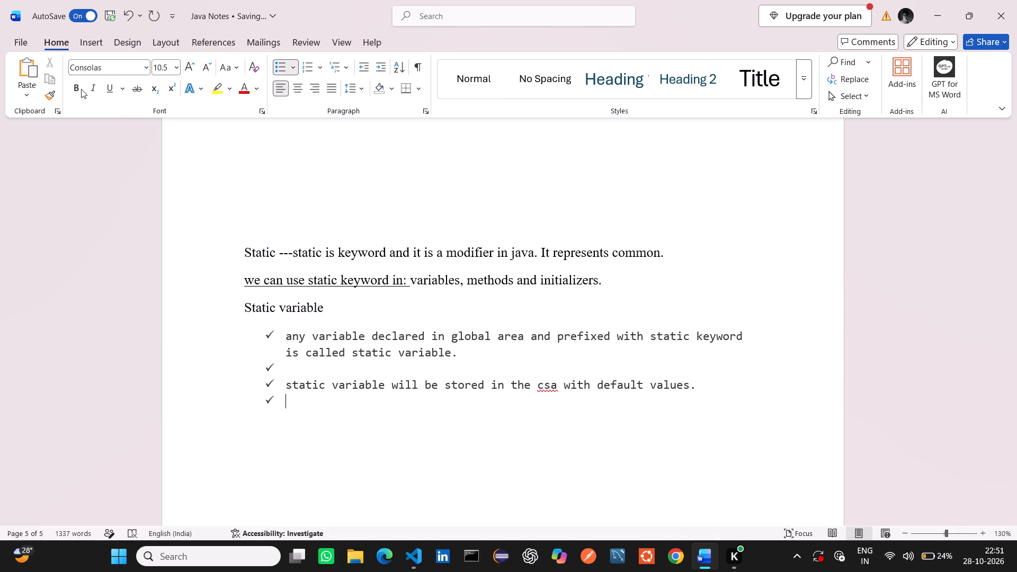
pyautogui.press('a')
pyautogui.press('BackSpace')
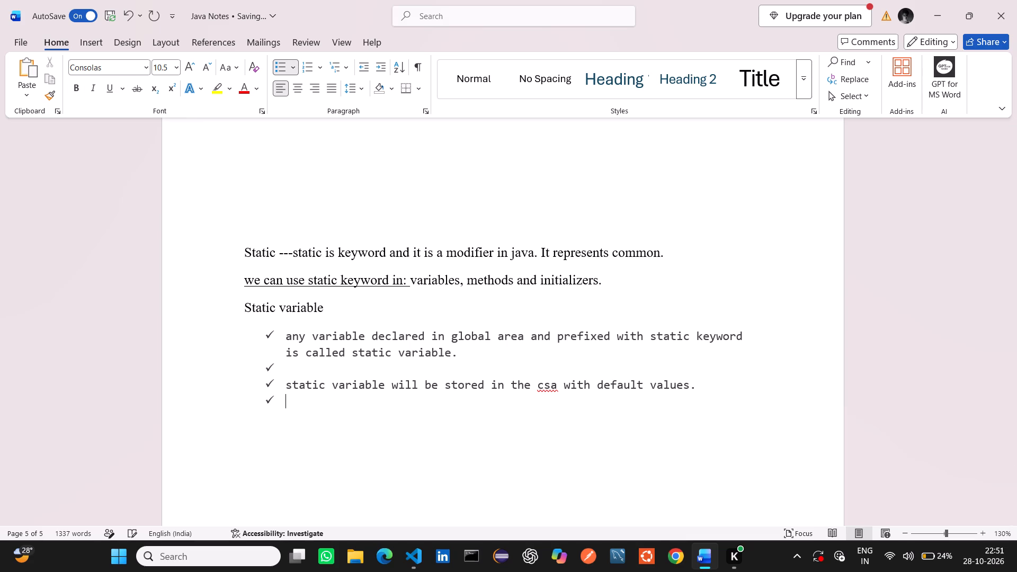
pyautogui.click(148, 71)
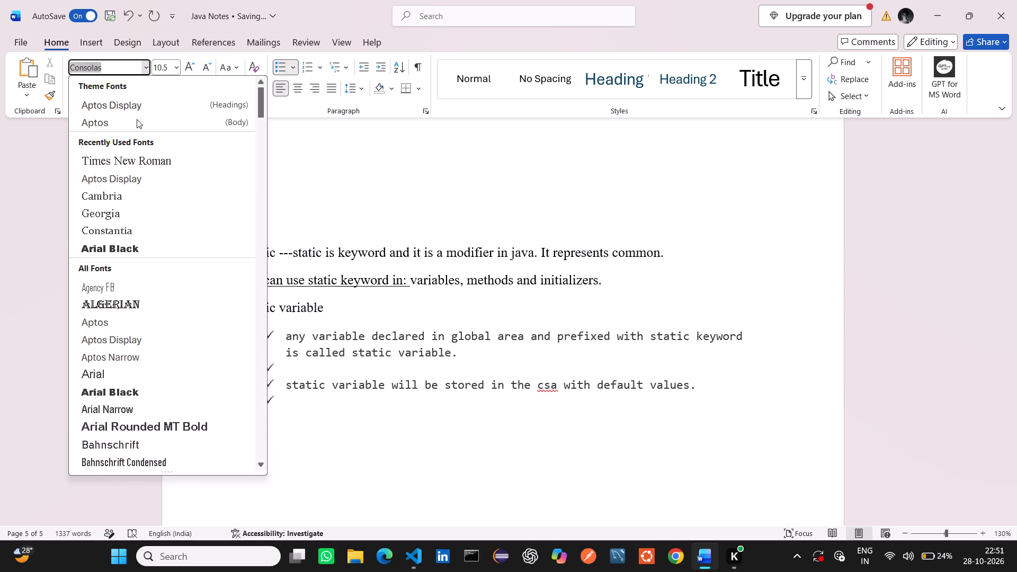
pyautogui.click(132, 162)
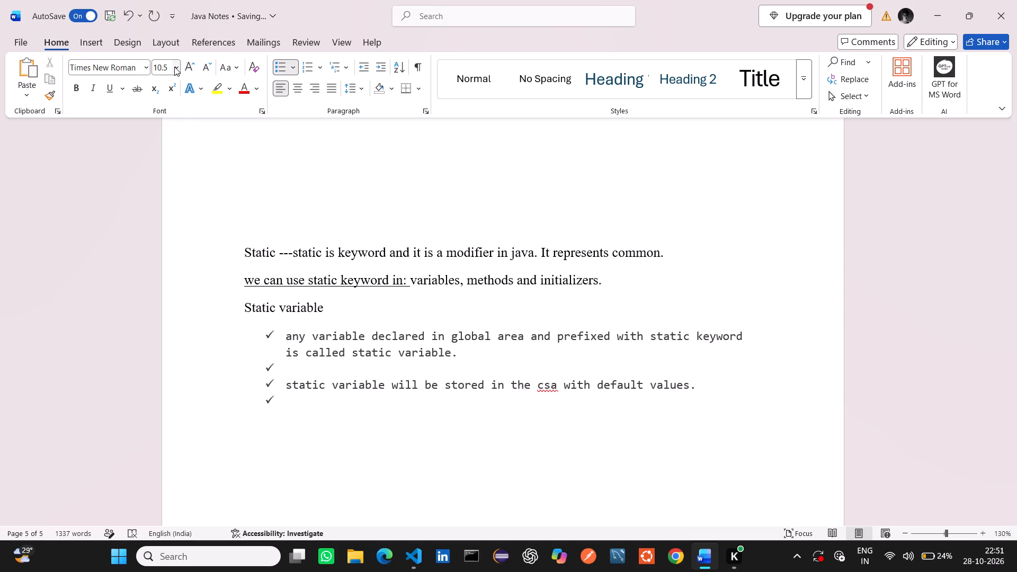
pyautogui.click(174, 67)
pyautogui.click(164, 141)
# Fill the empty checkmark item with "Any variable declared in global area and prefixed with static keyword is called static variable".
pyautogui.press('a')
pyautogui.write('ny')
pyautogui.press('space')
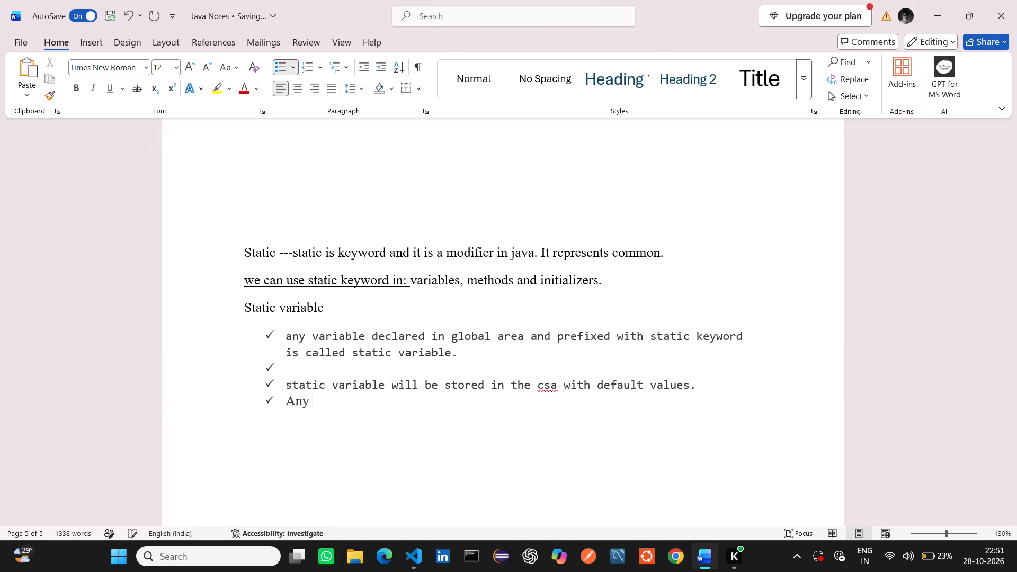
pyautogui.write('variable')
pyautogui.press('space')
pyautogui.write('declared in global area an d')
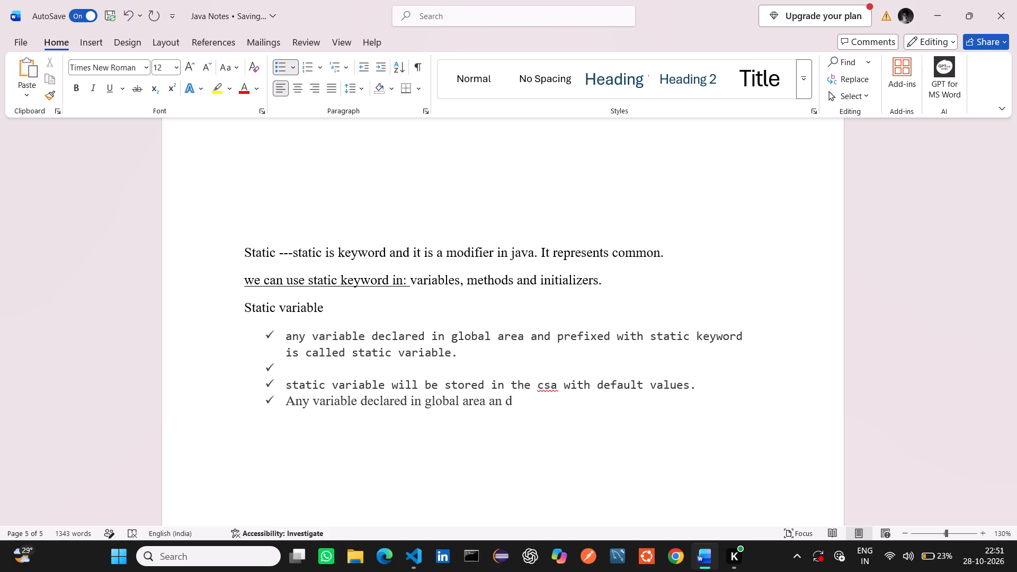
pyautogui.press('BackSpace')
pyautogui.press('BackSpace')
pyautogui.write('d')
pyautogui.press('space')
pyautogui.write('prefixed')
pyautogui.press('space')
pyautogui.write('with stata')
pyautogui.press('BackSpace')
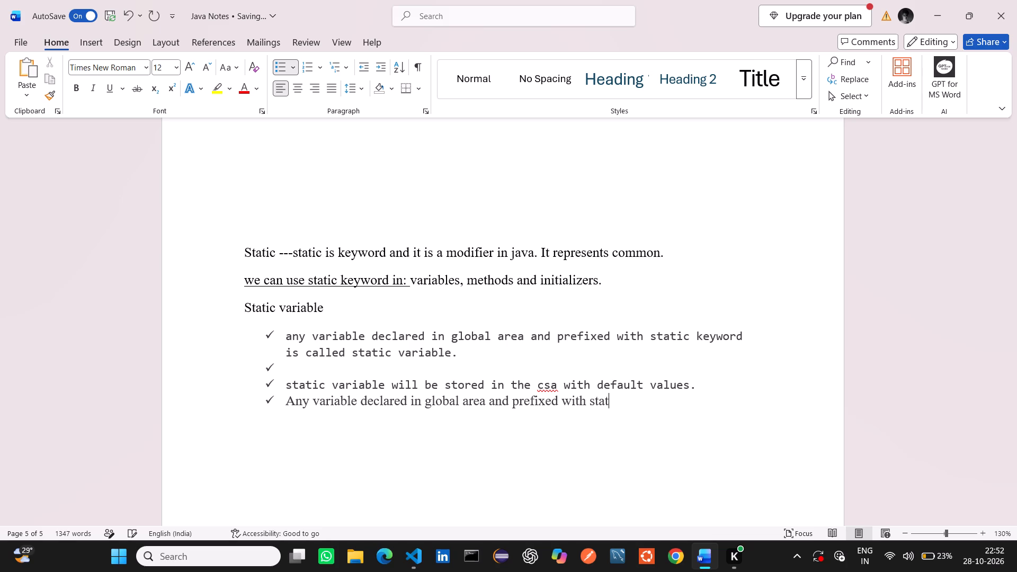
pyautogui.press('i')
pyautogui.write('c keyword')
pyautogui.press('space')
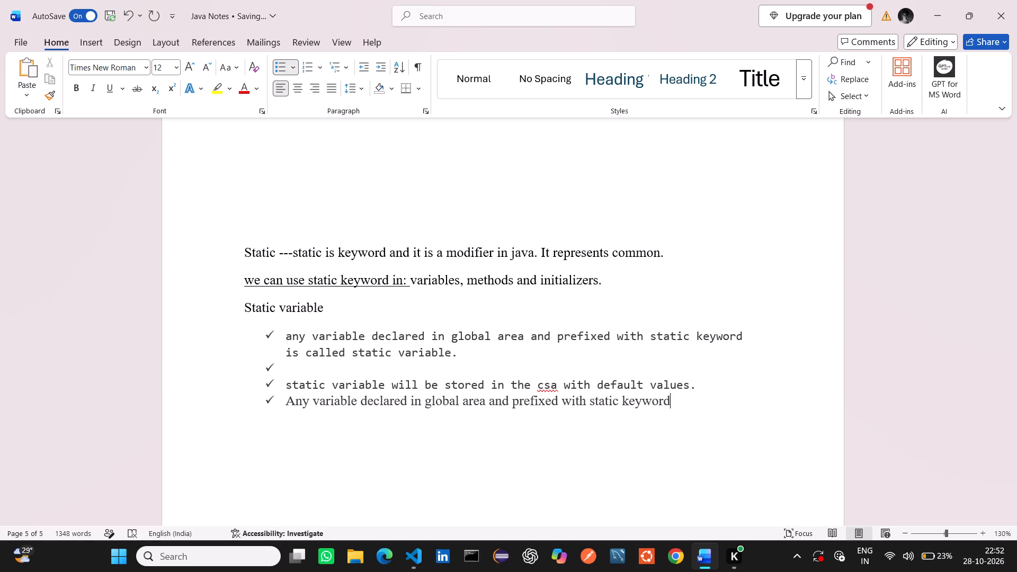
pyautogui.write('is called static')
pyautogui.press('space')
pyautogui.press('c')
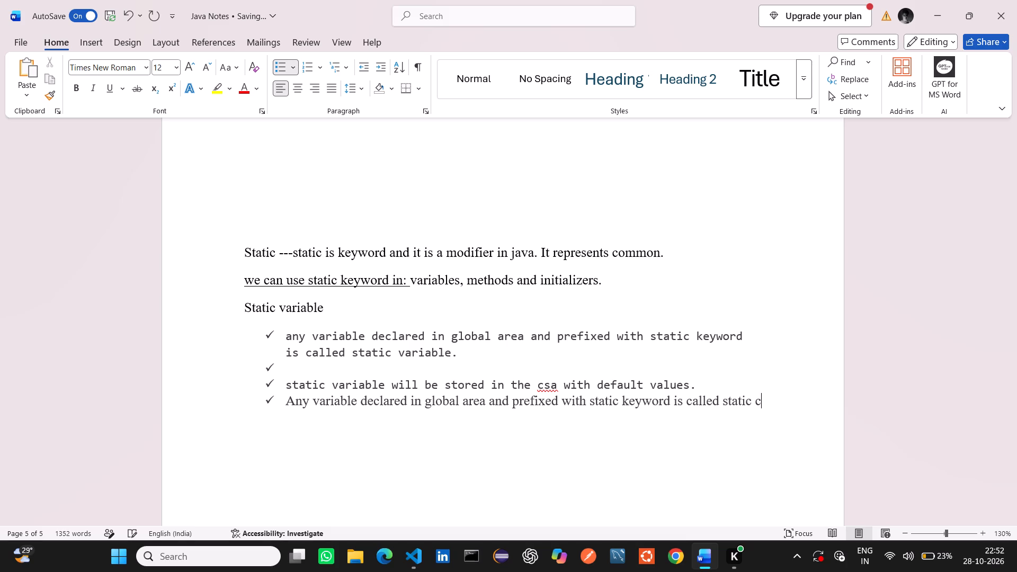
pyautogui.press('BackSpace')
pyautogui.write('variable')
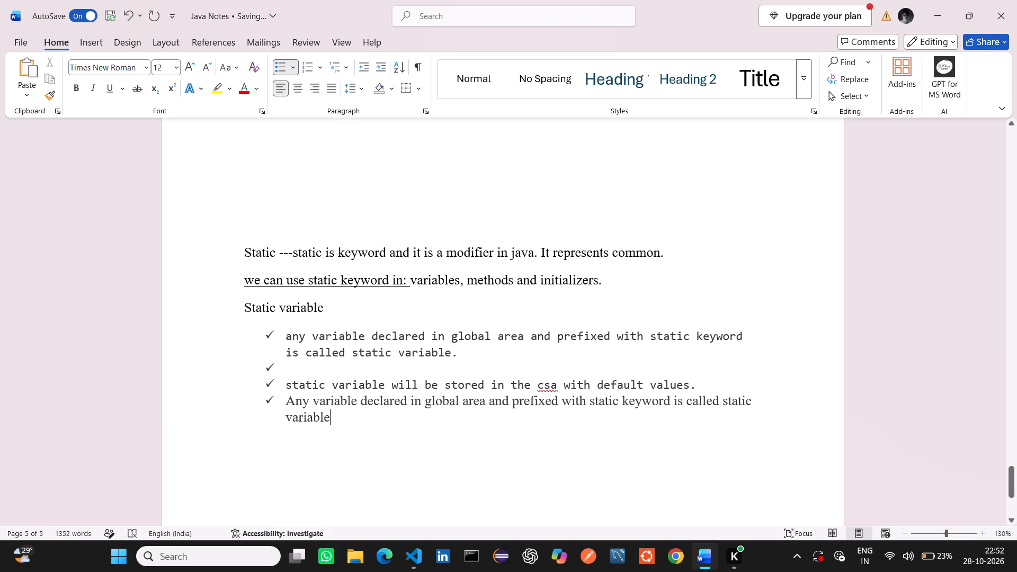
# Add another checkmark item reading "Static variable will be stored in the csa with default values.".
pyautogui.press('Return')
pyautogui.write('static')
pyautogui.press('space')
pyautogui.write('will')
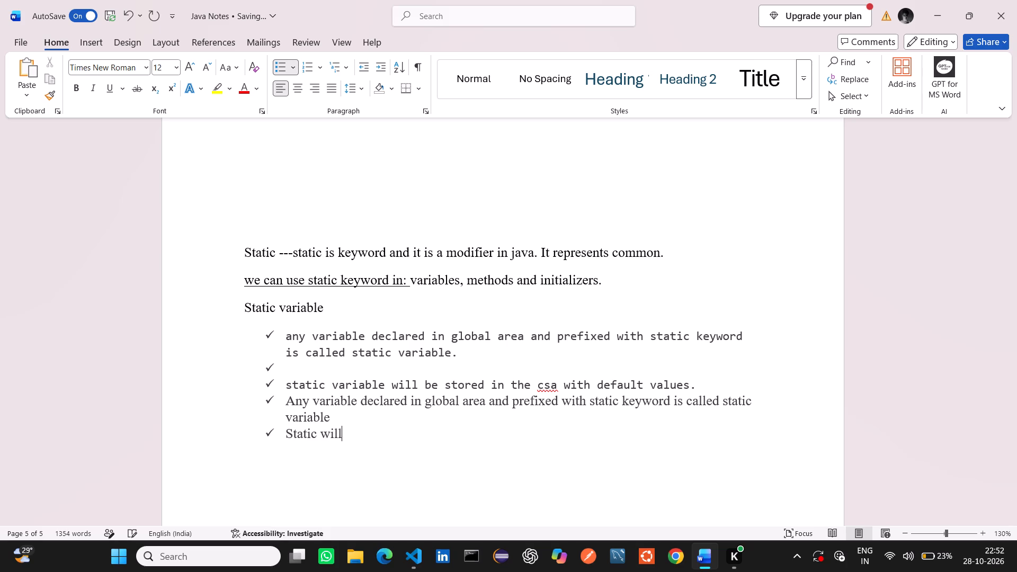
pyautogui.press('BackSpace')
pyautogui.press('BackSpace')
pyautogui.press('BackSpace')
pyautogui.press('BackSpace')
pyautogui.press('c')
pyautogui.press('BackSpace')
pyautogui.write('va')
pyautogui.write('riable will be')
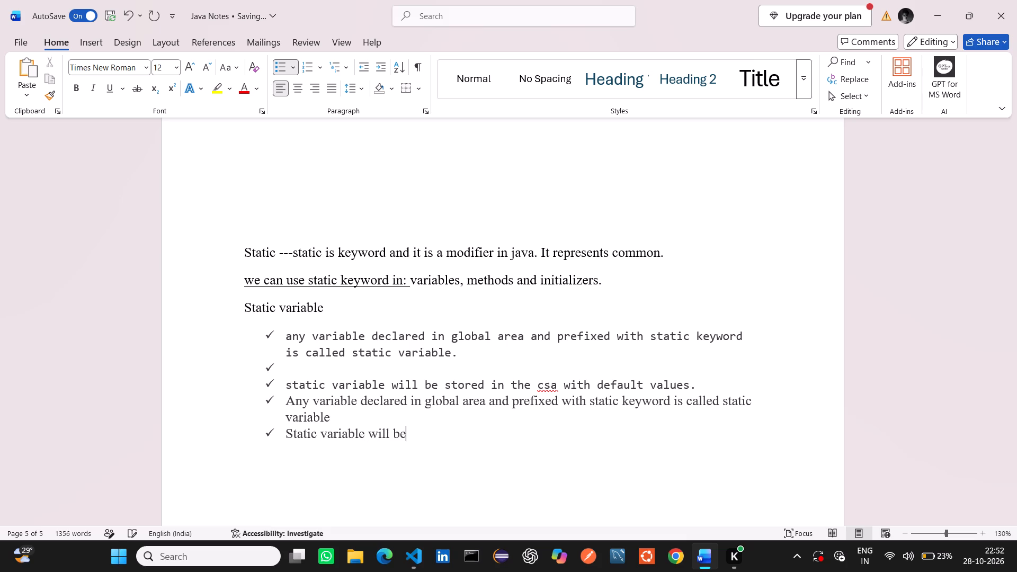
pyautogui.press('space')
pyautogui.write('stored in the')
pyautogui.press('space')
pyautogui.write('csa')
pyautogui.press('space')
pyautogui.write('with default values.')
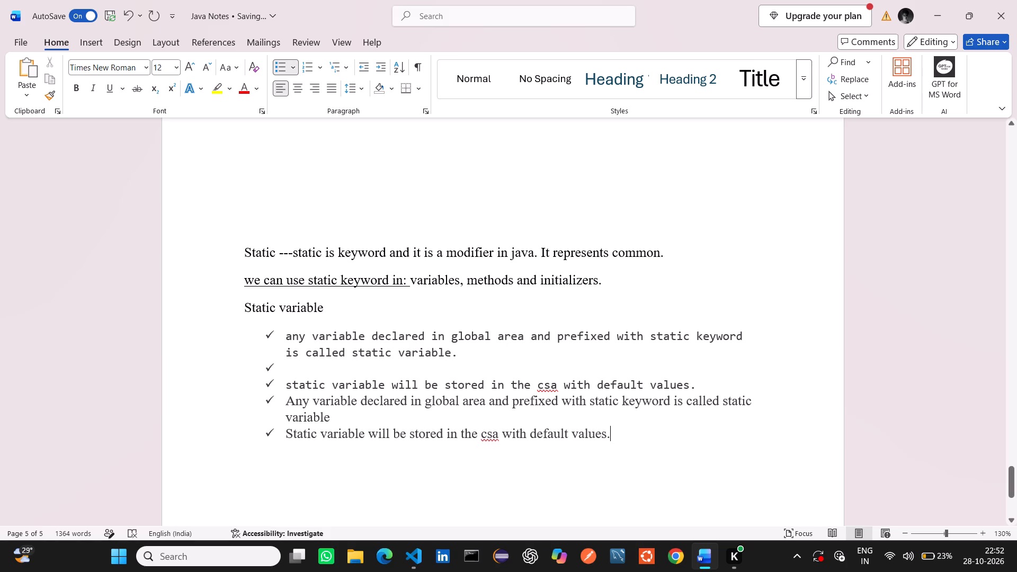
# Delete the pasted monospaced checkmark items above the retyped ones, including the empty item between them.
pyautogui.moveTo(704, 384); pyautogui.dragTo(381, 330)
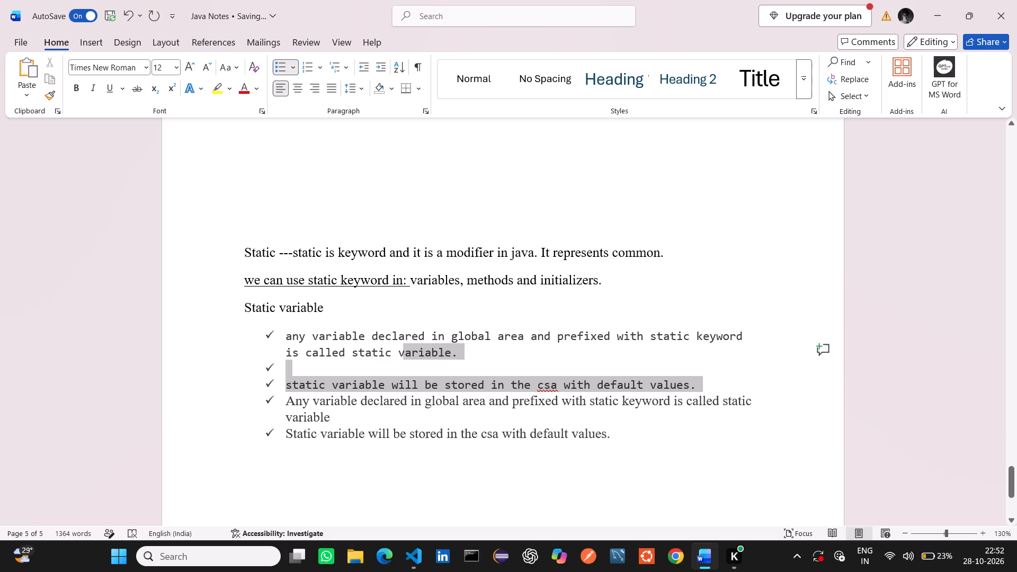
pyautogui.moveTo(381, 330); pyautogui.dragTo(292, 337)
pyautogui.press('BackSpace')
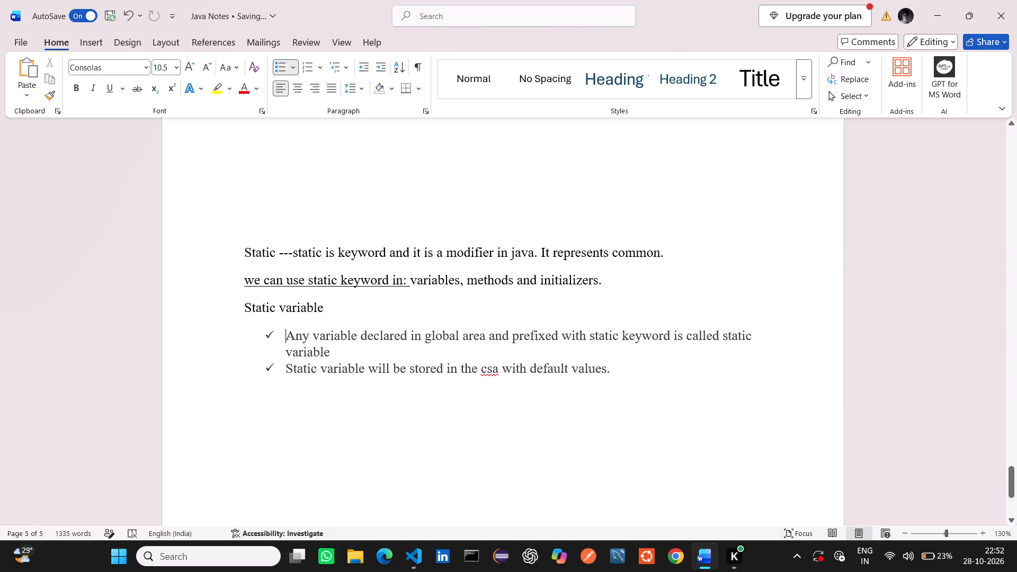
pyautogui.click(622, 371)
# Switch to Visual Studio Code and read javaNotes_A47.md from the static variable section through the static methods section.
pyautogui.hotkey('alt', 'Tab')
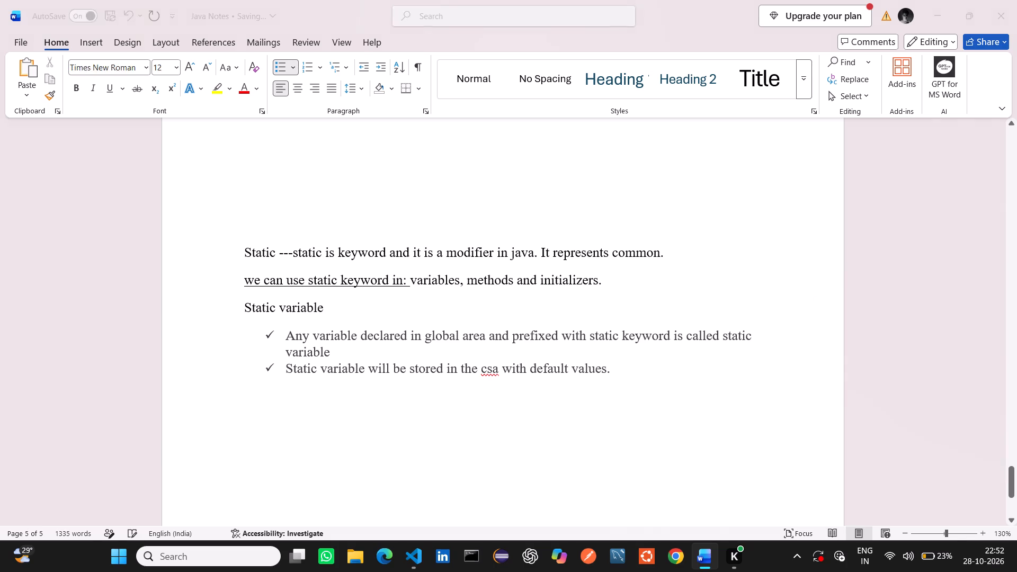
pyautogui.click(448, 348)
pyautogui.scroll(-1, 448, 348)
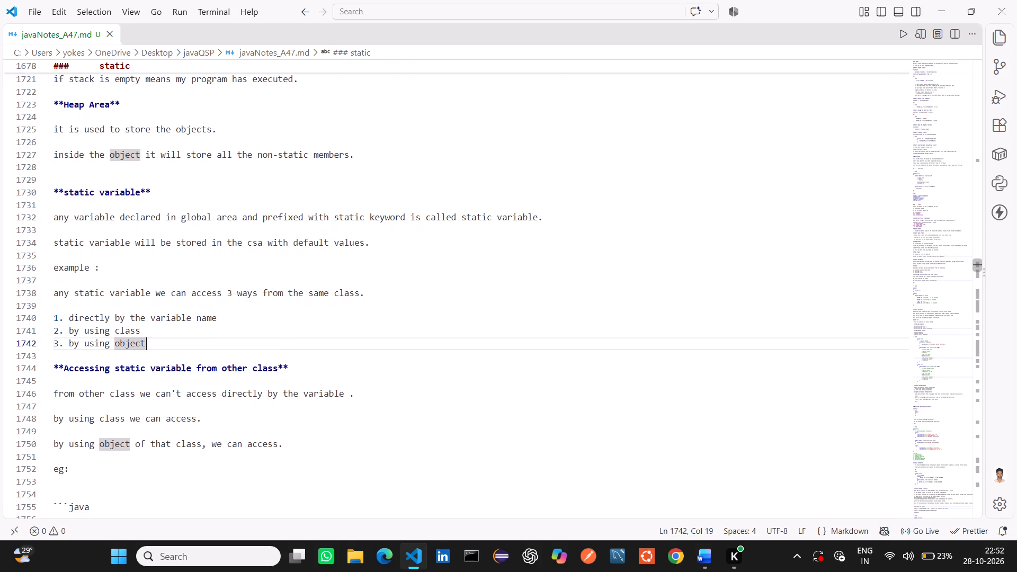
pyautogui.scroll(-2, 448, 348)
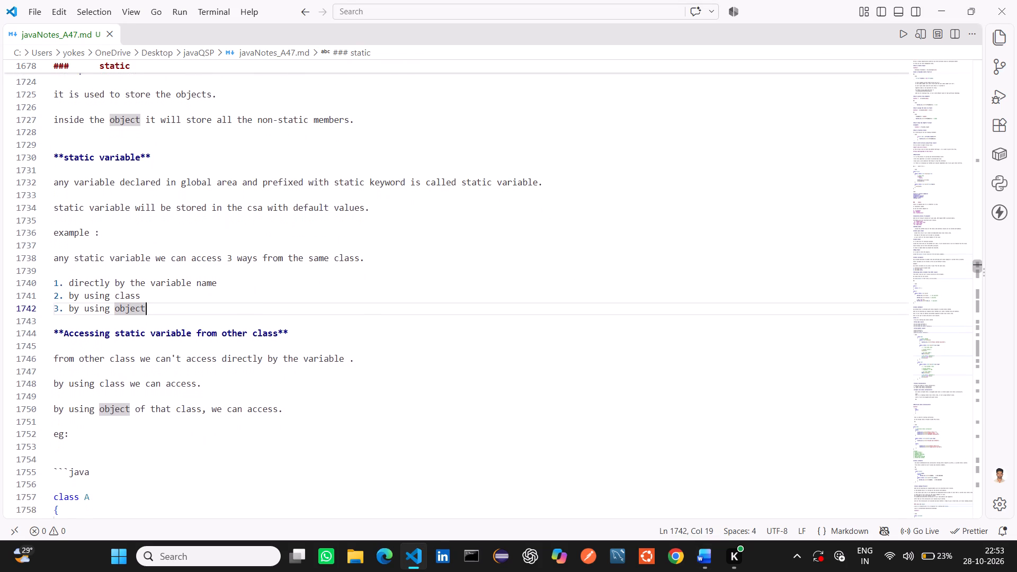
pyautogui.scroll(-4, 448, 348)
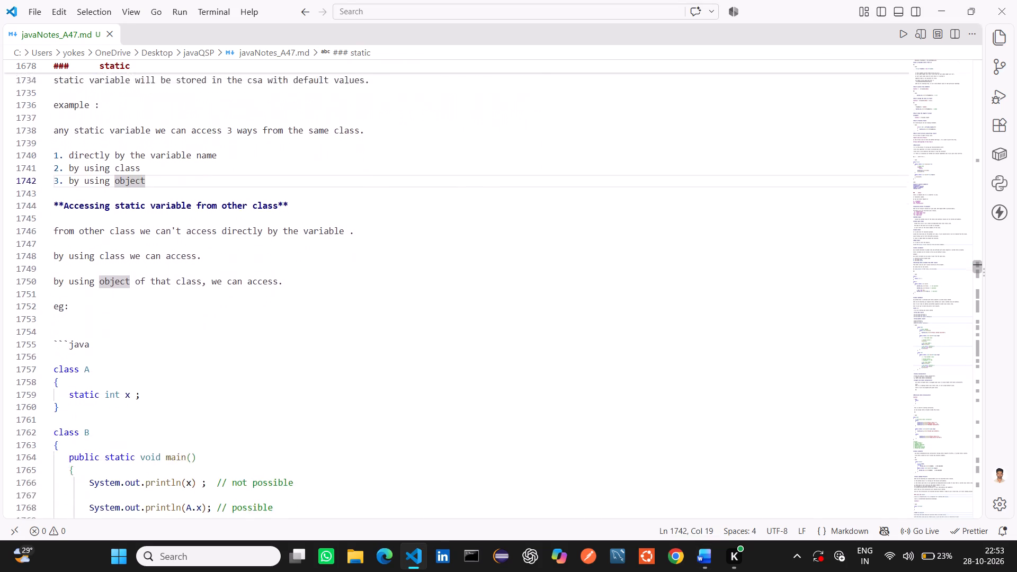
pyautogui.scroll(-4, 448, 348)
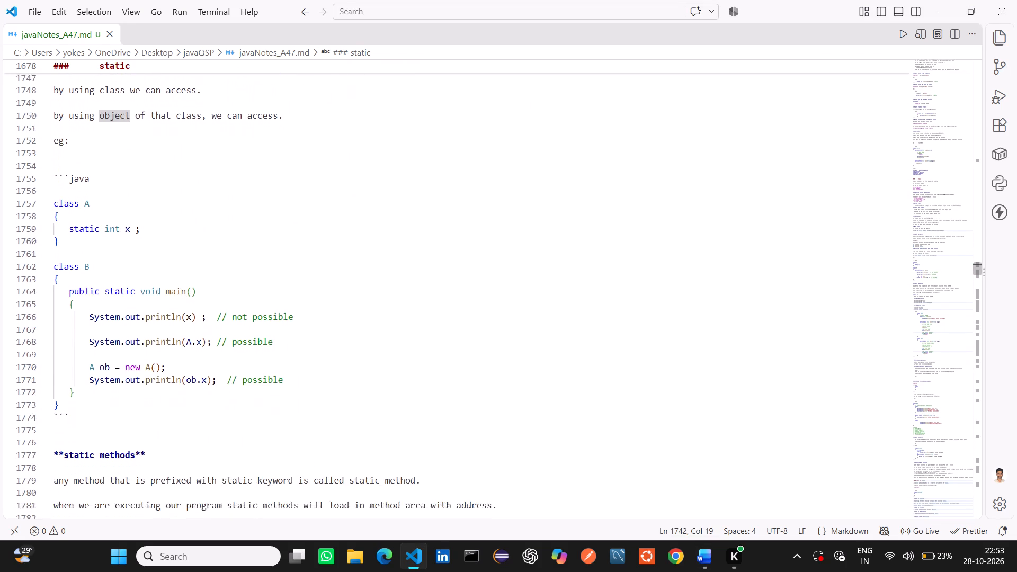
pyautogui.scroll(-3, 448, 348)
# Back in Word, leave a blank line below the checkmark list and add the unbulleted heading "Static methods" in Times New Roman, size 12.
pyautogui.hotkey('alt', 'Tab')
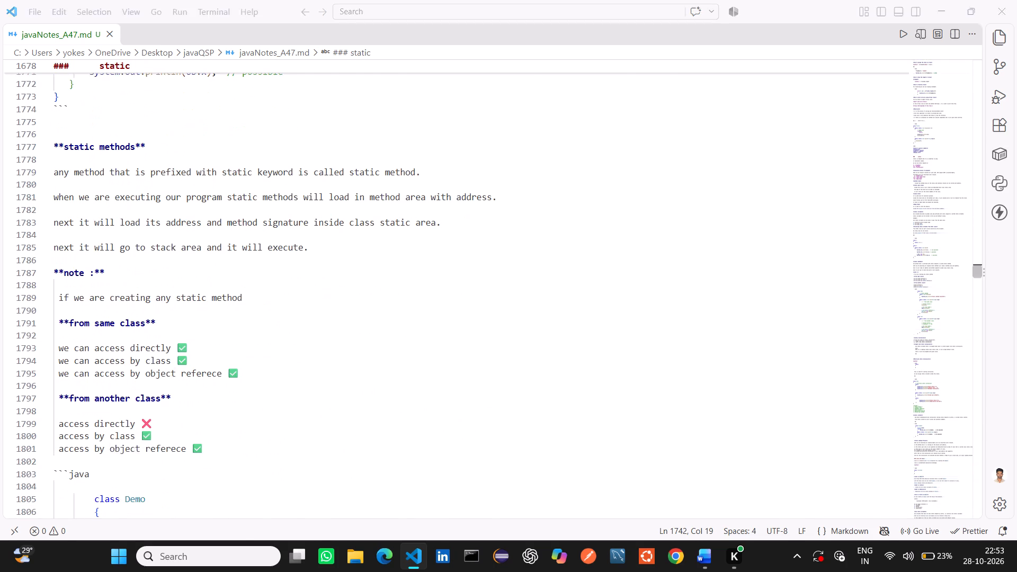
pyautogui.click(622, 361)
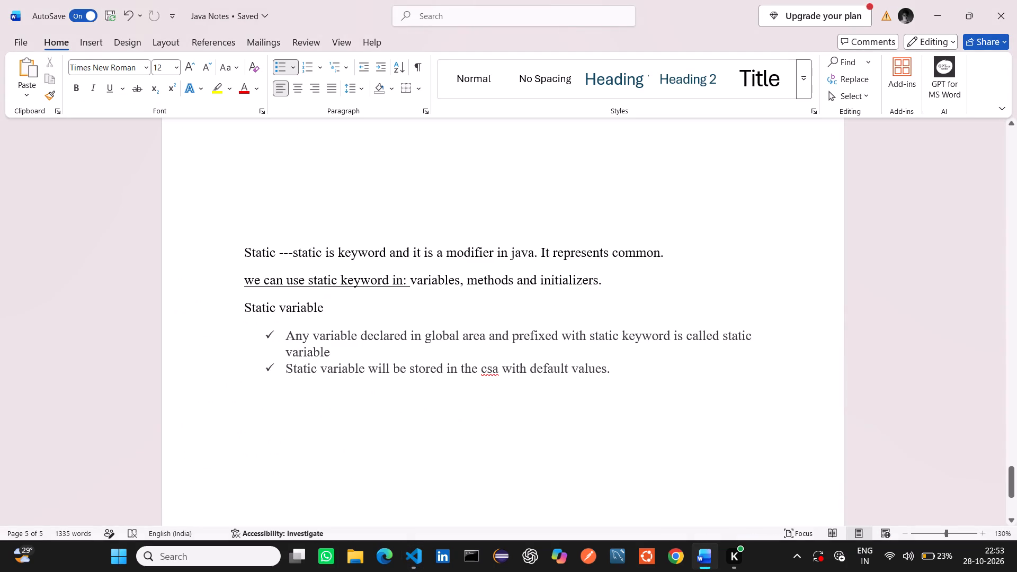
pyautogui.press('Return')
pyautogui.press('Return')
pyautogui.write('stat')
pyautogui.press('BackSpace')
pyautogui.press('BackSpace')
pyautogui.press('BackSpace')
pyautogui.press('BackSpace')
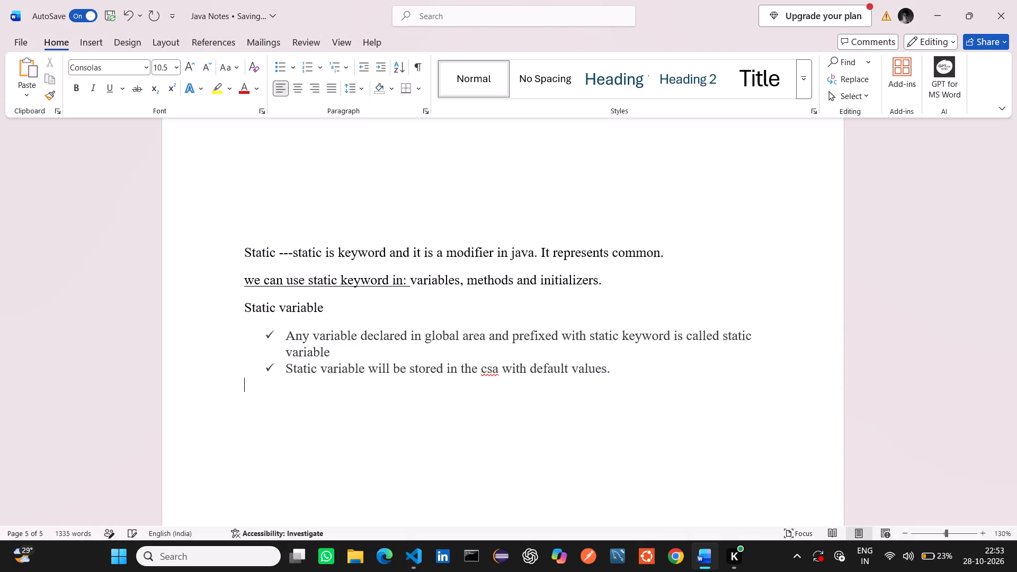
pyautogui.press('Return')
pyautogui.click(145, 68)
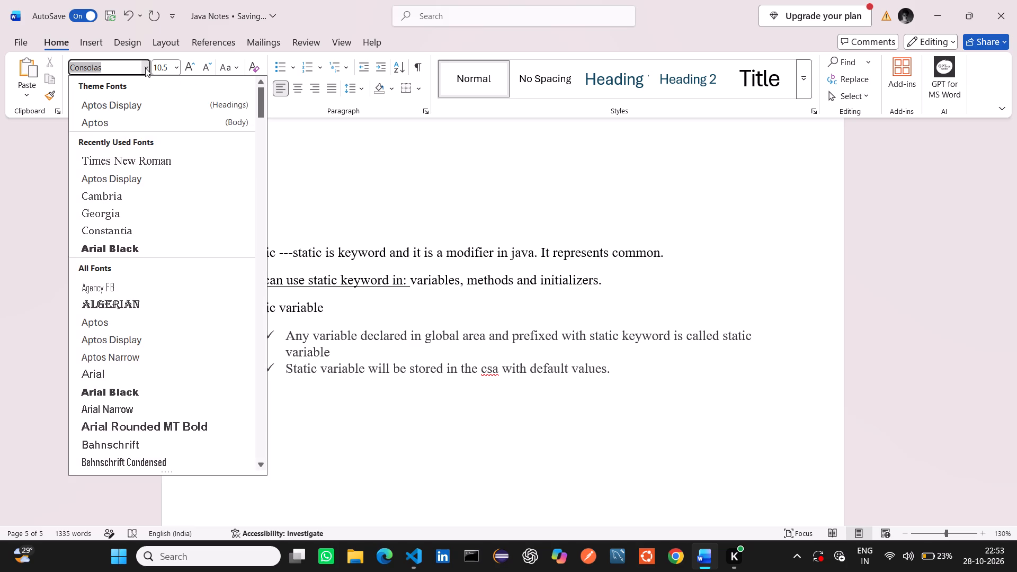
pyautogui.click(145, 157)
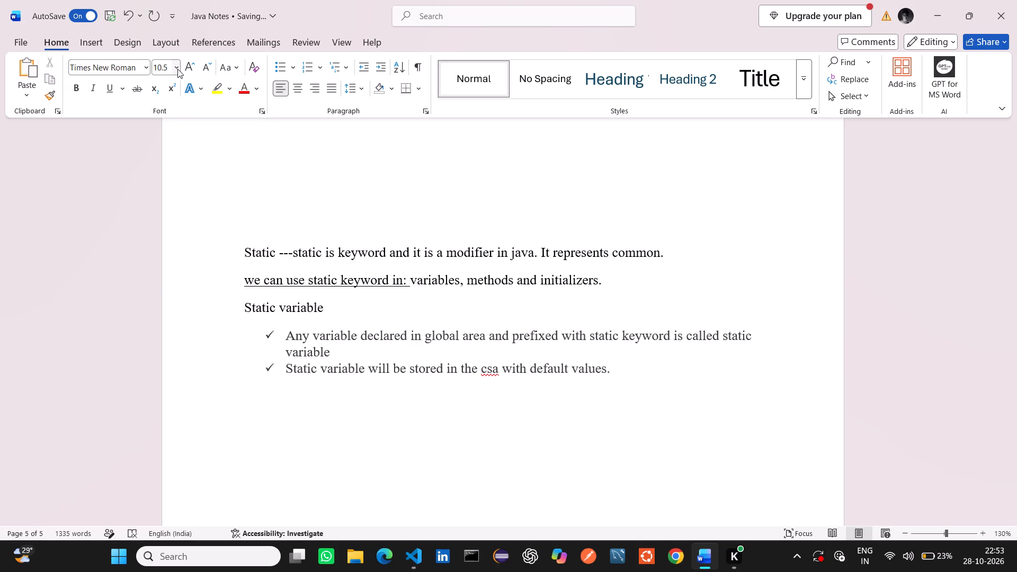
pyautogui.click(177, 69)
pyautogui.click(165, 148)
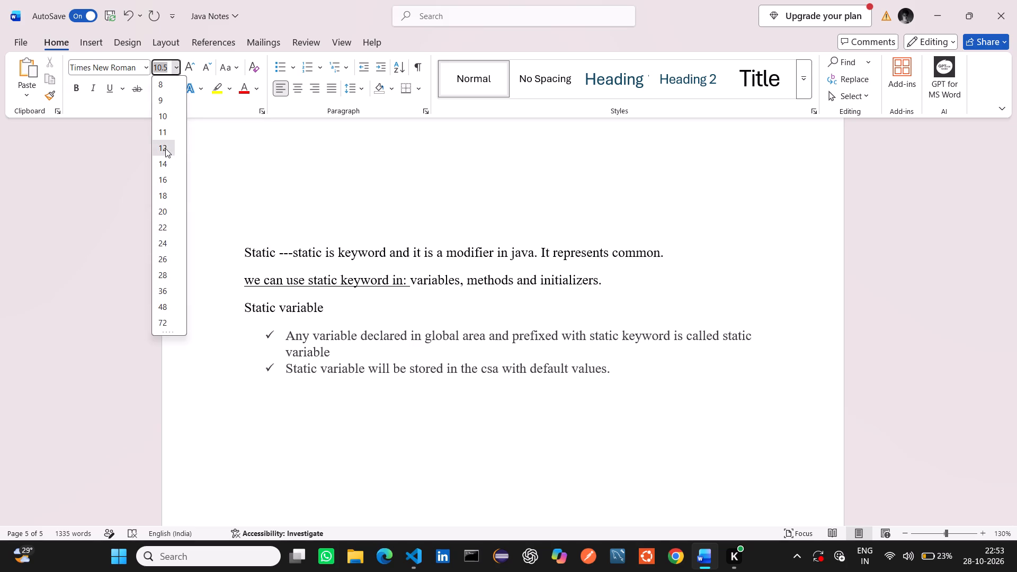
pyautogui.write('static')
pyautogui.press('space')
pyautogui.write('methods')
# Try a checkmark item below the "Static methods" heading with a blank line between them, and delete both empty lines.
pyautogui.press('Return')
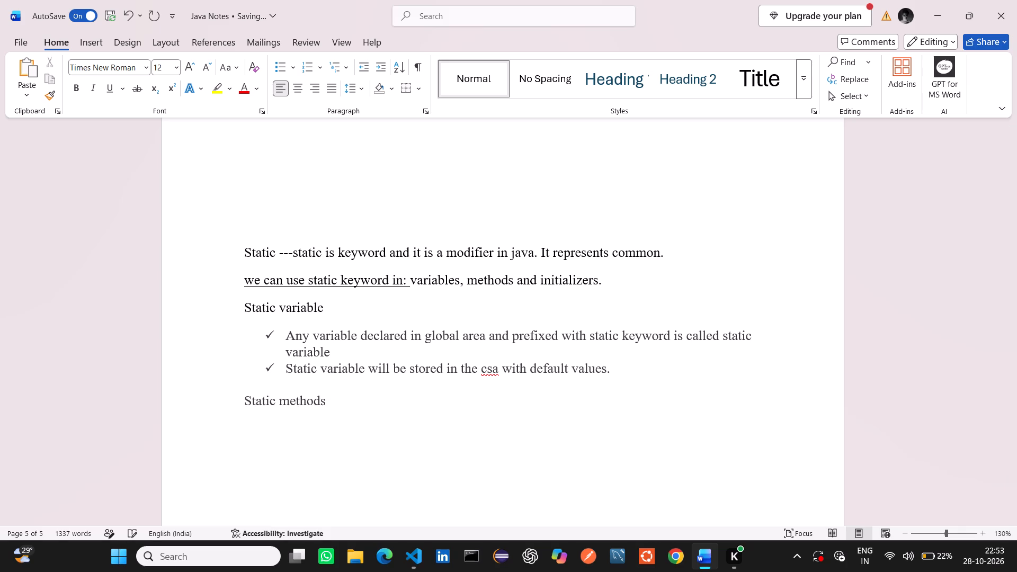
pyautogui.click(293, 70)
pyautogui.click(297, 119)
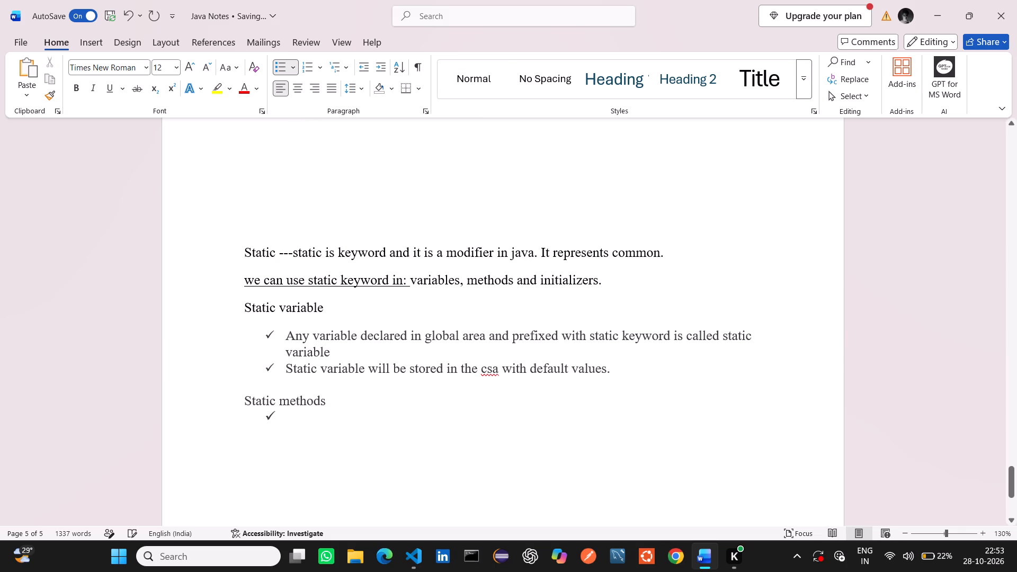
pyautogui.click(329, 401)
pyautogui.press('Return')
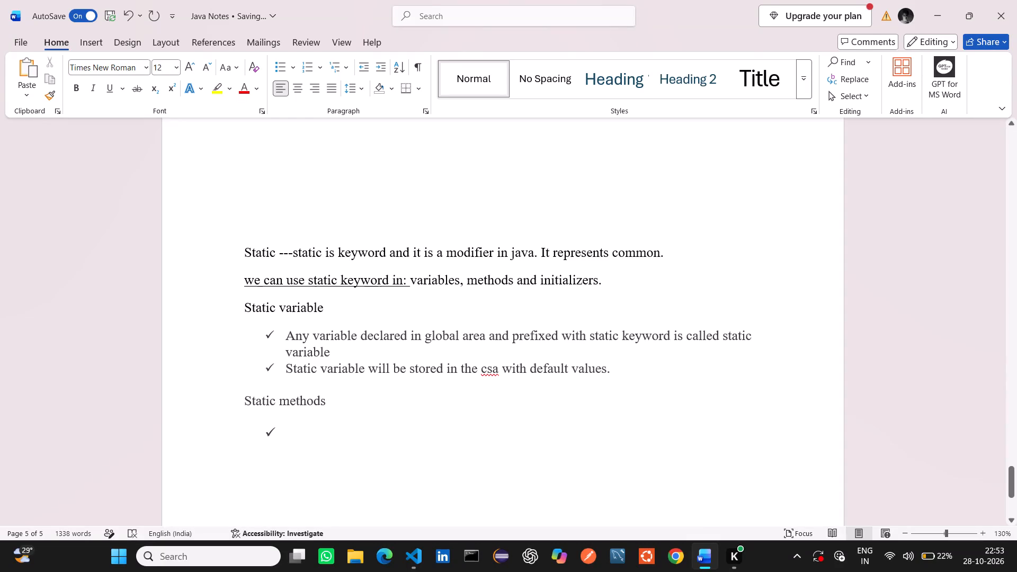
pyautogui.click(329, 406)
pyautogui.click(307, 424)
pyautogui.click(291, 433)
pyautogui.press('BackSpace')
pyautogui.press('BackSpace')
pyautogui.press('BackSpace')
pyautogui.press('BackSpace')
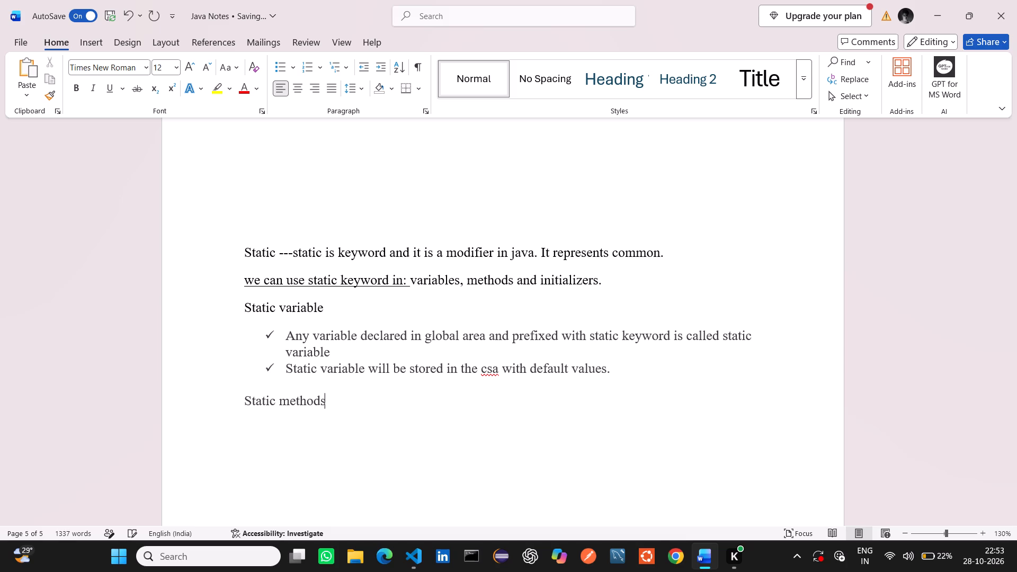
# Add an empty checkmark item below the "Static methods" heading, with a blank line between them.
pyautogui.press('Return')
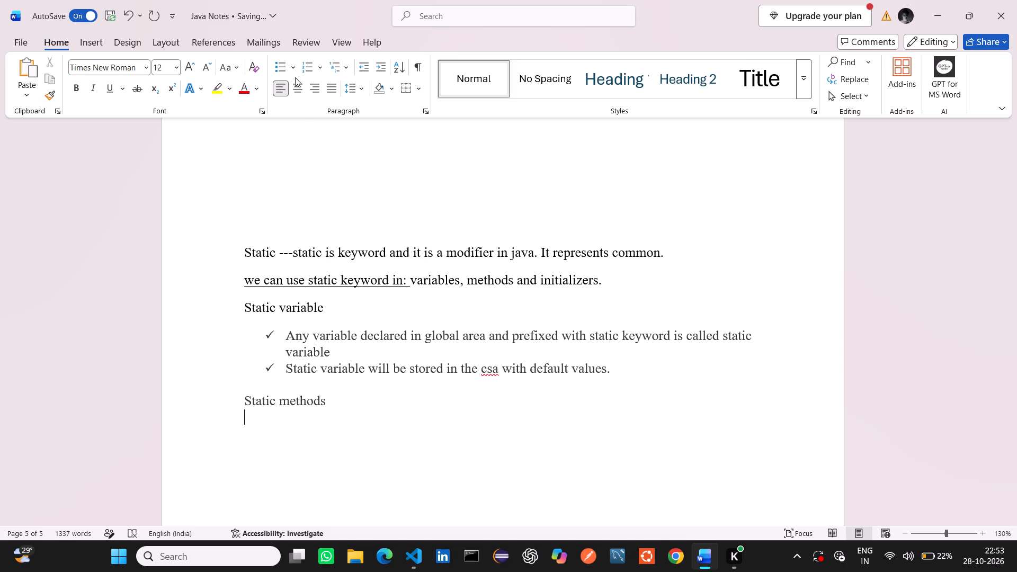
pyautogui.click(291, 65)
pyautogui.click(293, 112)
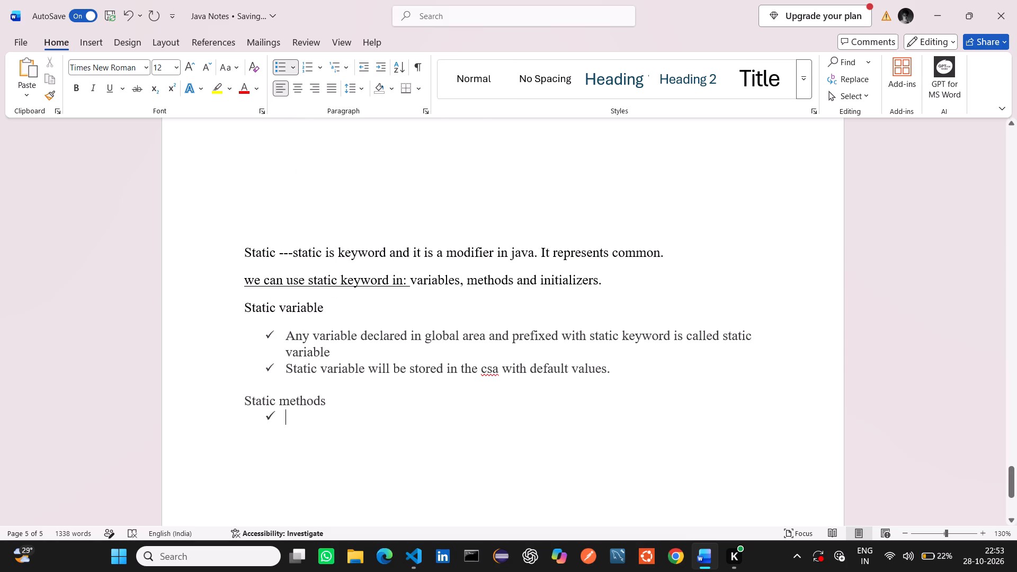
pyautogui.click(291, 315)
pyautogui.click(265, 323)
pyautogui.click(331, 402)
pyautogui.press('Return')
# Copy "any method that is prefixed with static keyword is called static method." from javaNotes_A47.md in Visual Studio Code into Word's empty checkmark item.
pyautogui.scroll(-1, 310, 418)
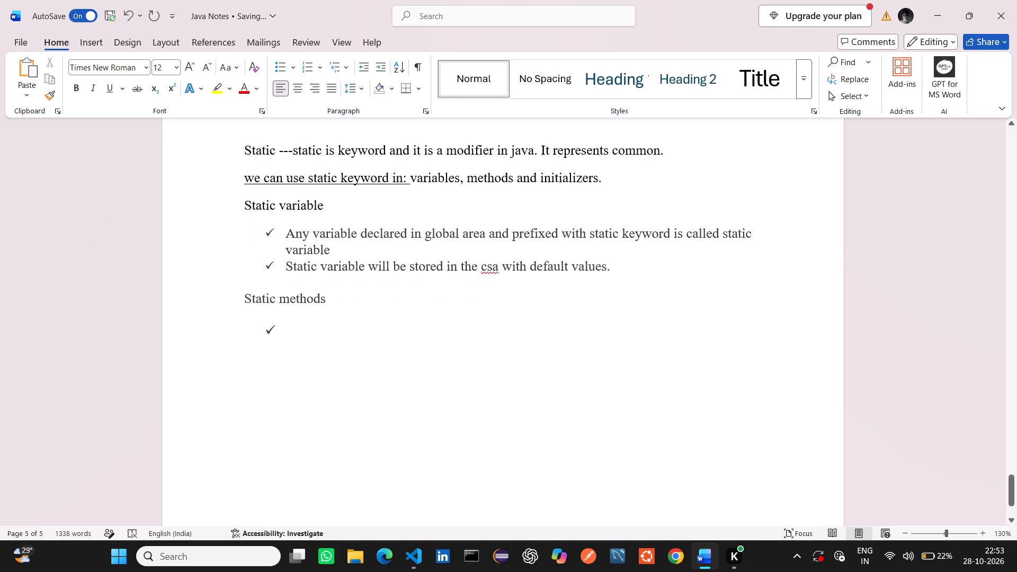
pyautogui.hotkey('alt', 'Tab')
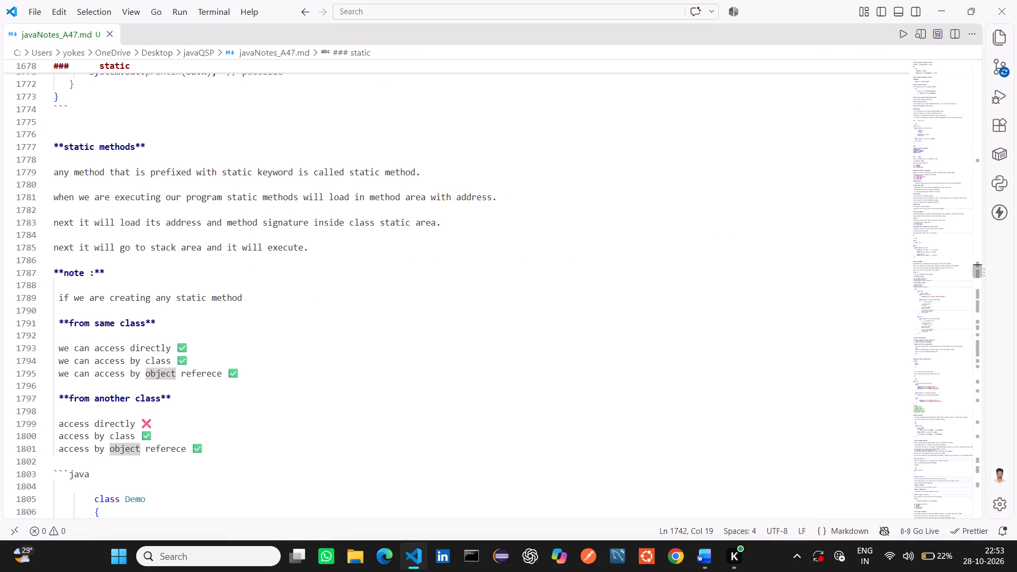
pyautogui.click(291, 294)
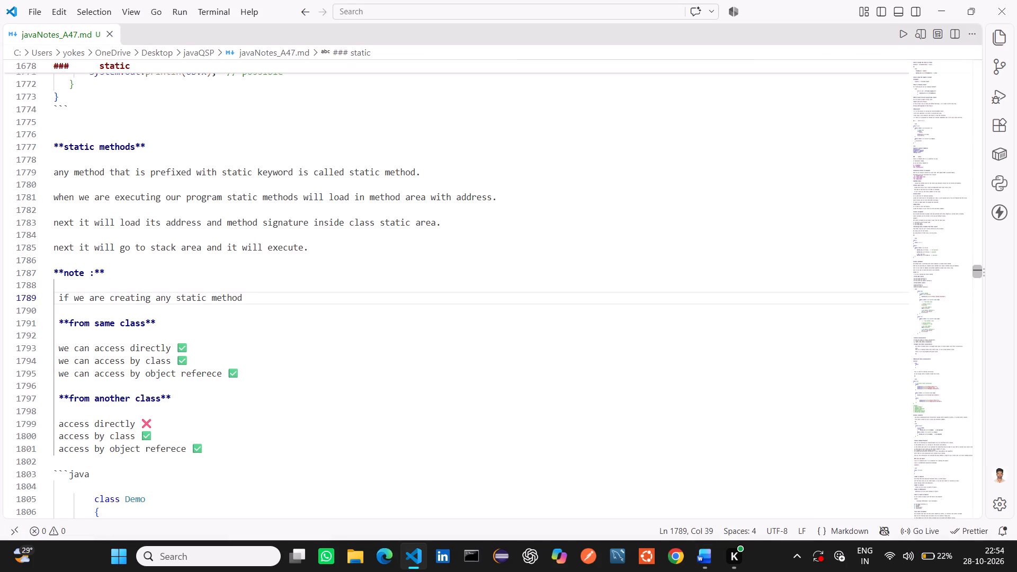
pyautogui.moveTo(310, 251); pyautogui.dragTo(266, 246)
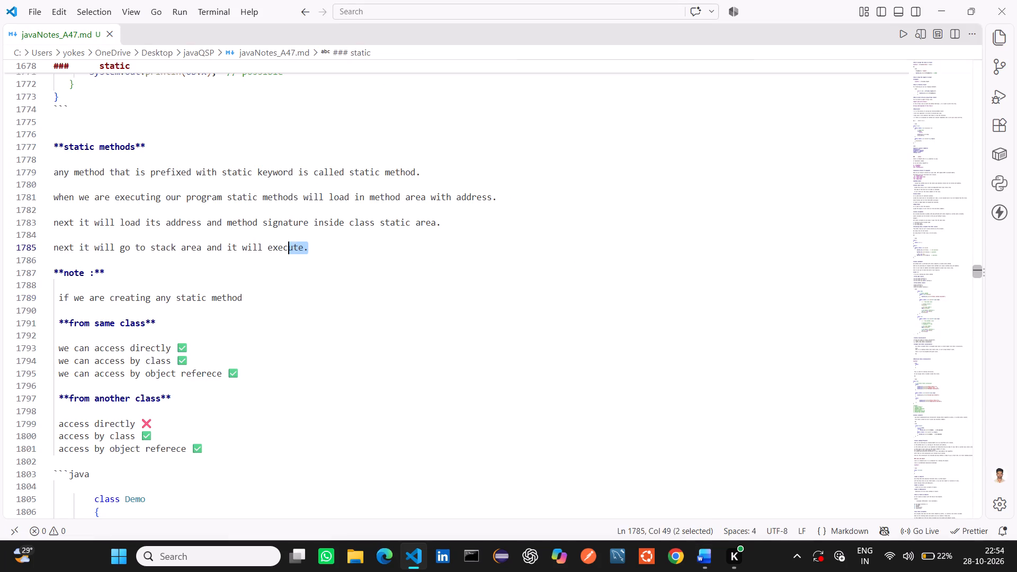
pyautogui.moveTo(266, 246); pyautogui.dragTo(233, 240)
pyautogui.click(326, 246)
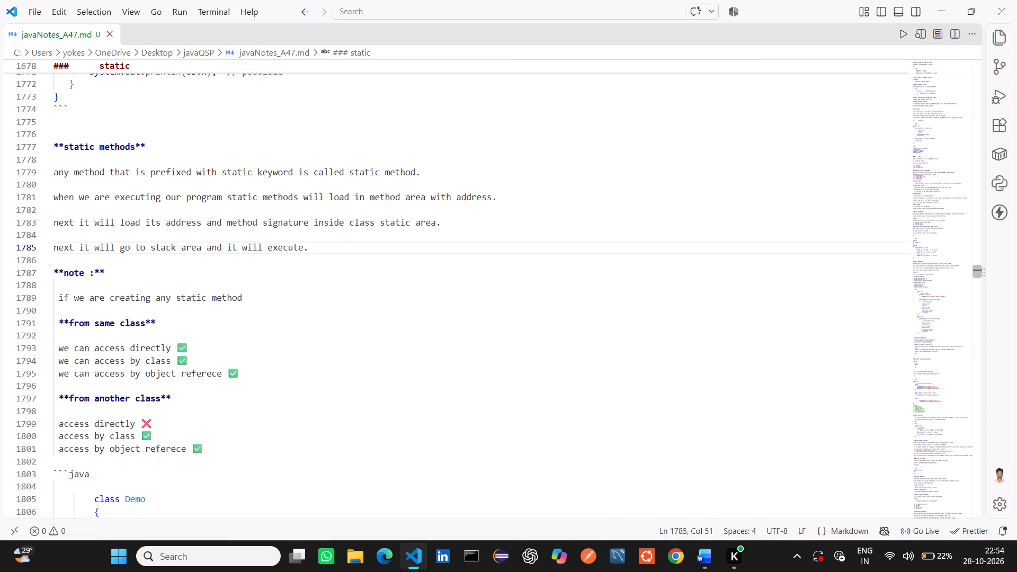
pyautogui.moveTo(420, 175); pyautogui.dragTo(119, 183)
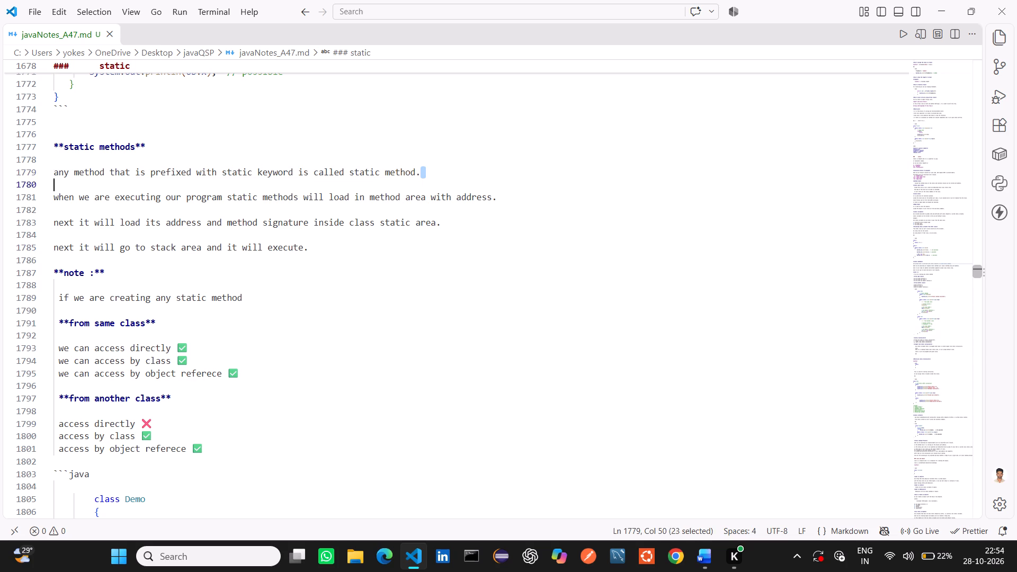
pyautogui.moveTo(119, 183); pyautogui.dragTo(50, 173)
pyautogui.hotkey('ctrl', 'c')
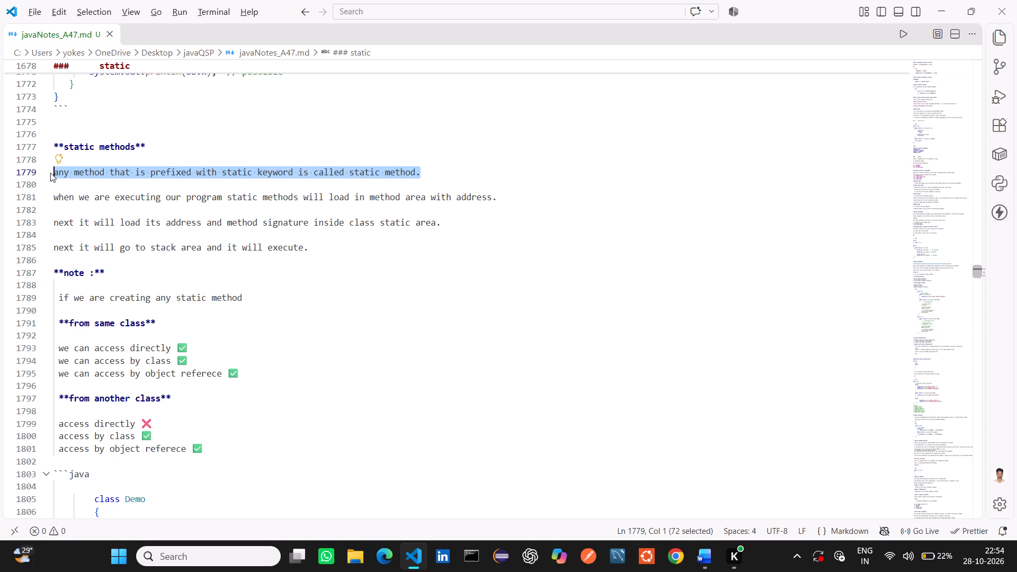
pyautogui.hotkey('alt', 'Tab')
pyautogui.doubleClick(294, 330)
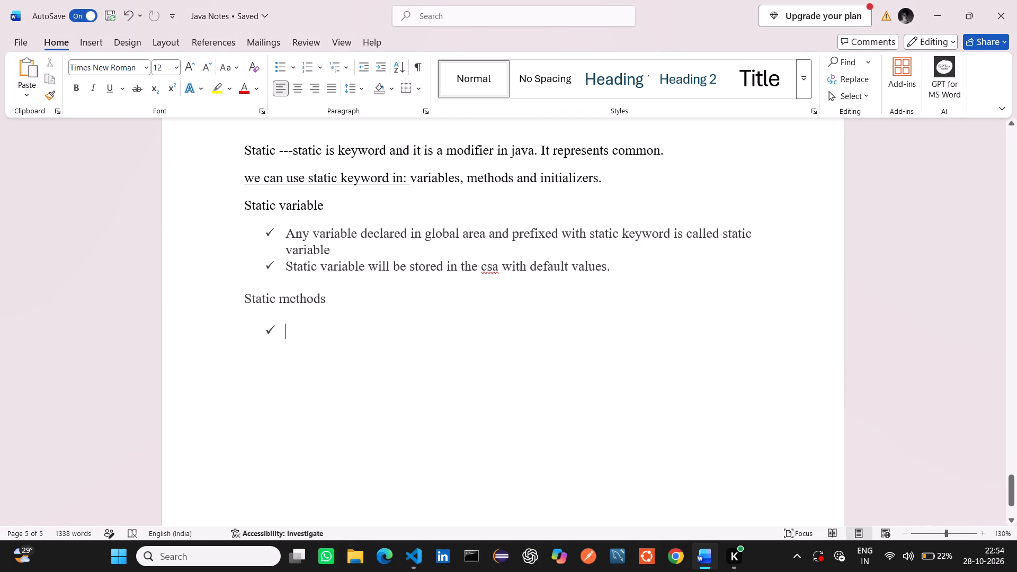
pyautogui.hotkey('ctrl', 'v')
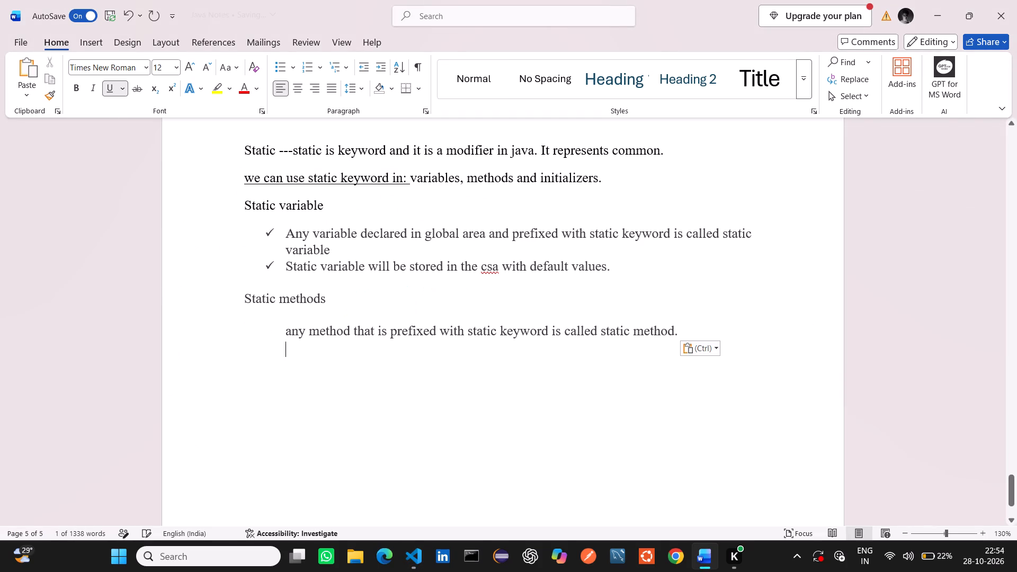
# Reapply the checkmark bullet to the pasted static method definition and shift it outward to roughly align with the static variable list.
pyautogui.click(286, 334)
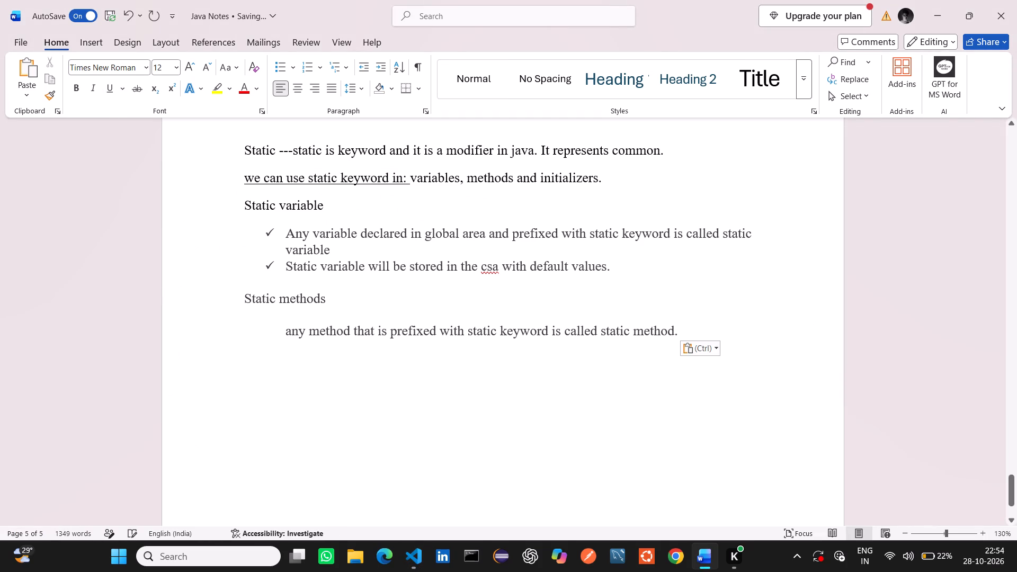
pyautogui.click(291, 67)
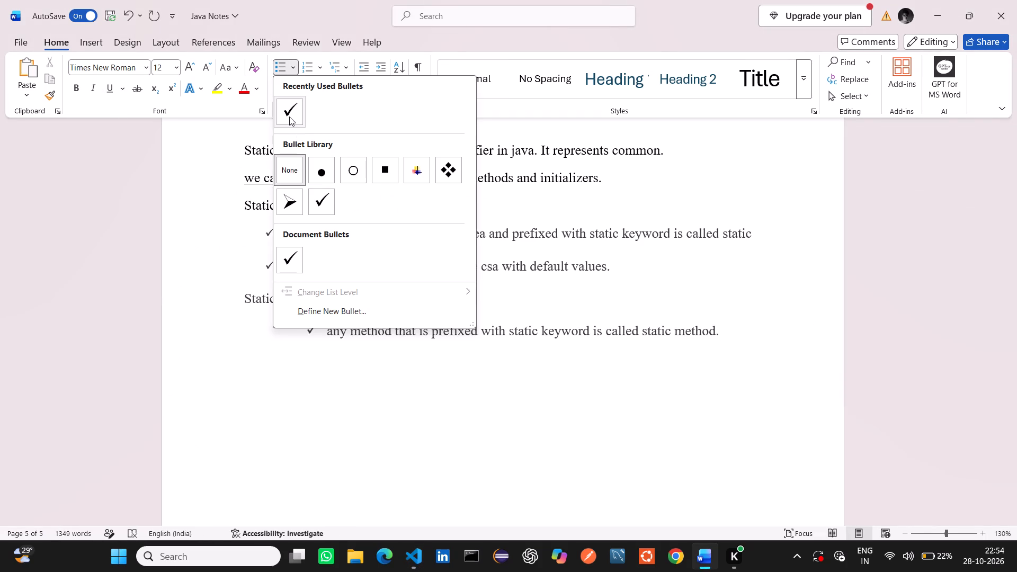
pyautogui.click(289, 117)
pyautogui.click(310, 328)
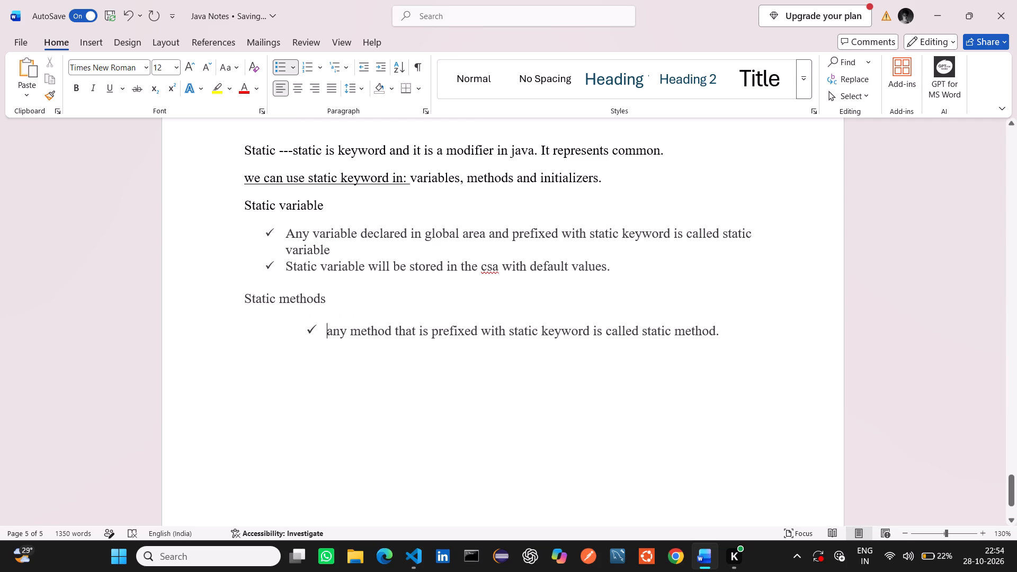
pyautogui.moveTo(311, 327); pyautogui.dragTo(273, 325)
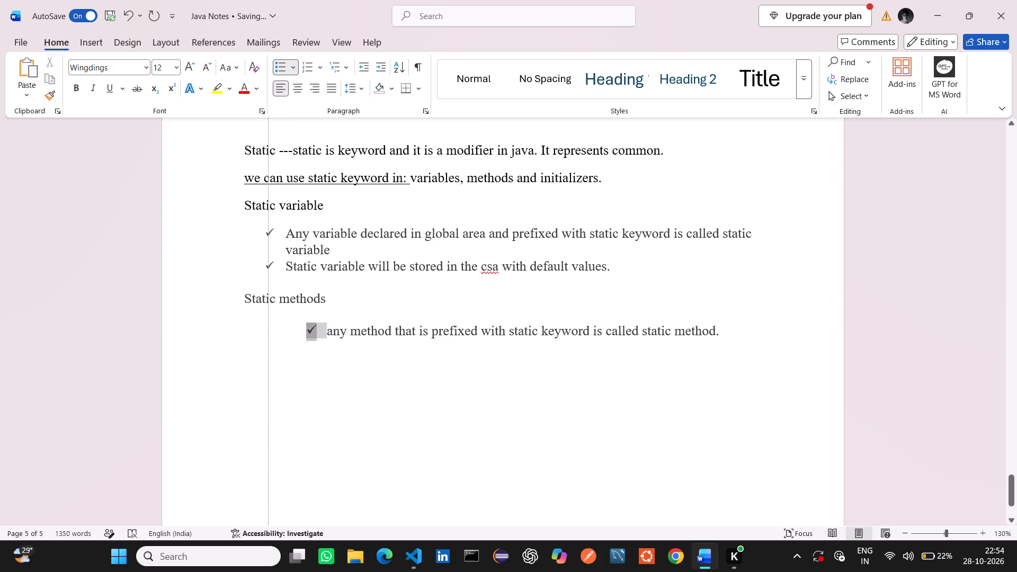
pyautogui.moveTo(273, 325); pyautogui.dragTo(272, 325)
pyautogui.click(328, 312)
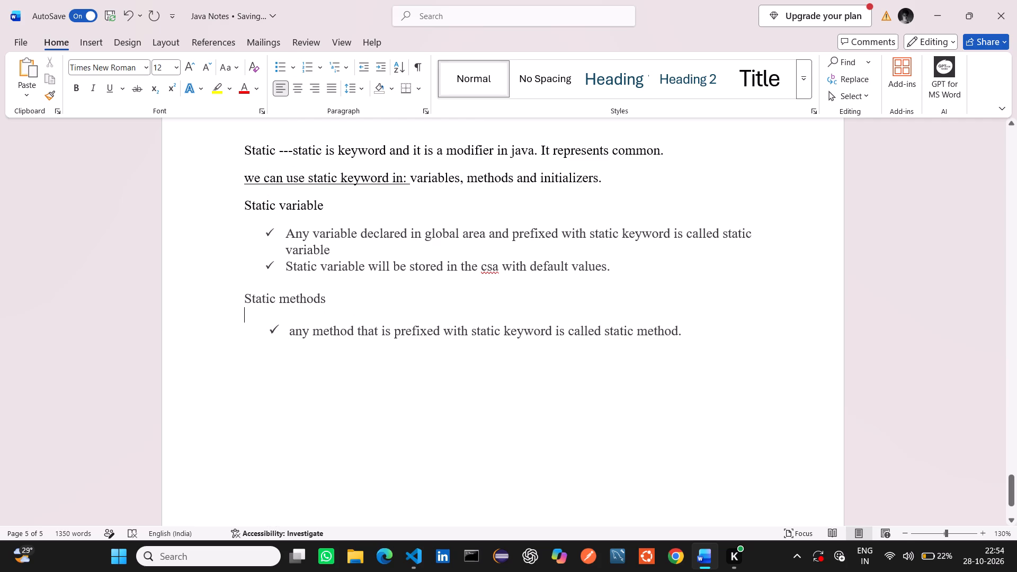
# Add the sentence "when we are executing our program static methods will load in method area with address." from javaNotes_A47.md as a new checkmark item.
pyautogui.click(684, 328)
pyautogui.press('Return')
pyautogui.hotkey('alt', 'Tab')
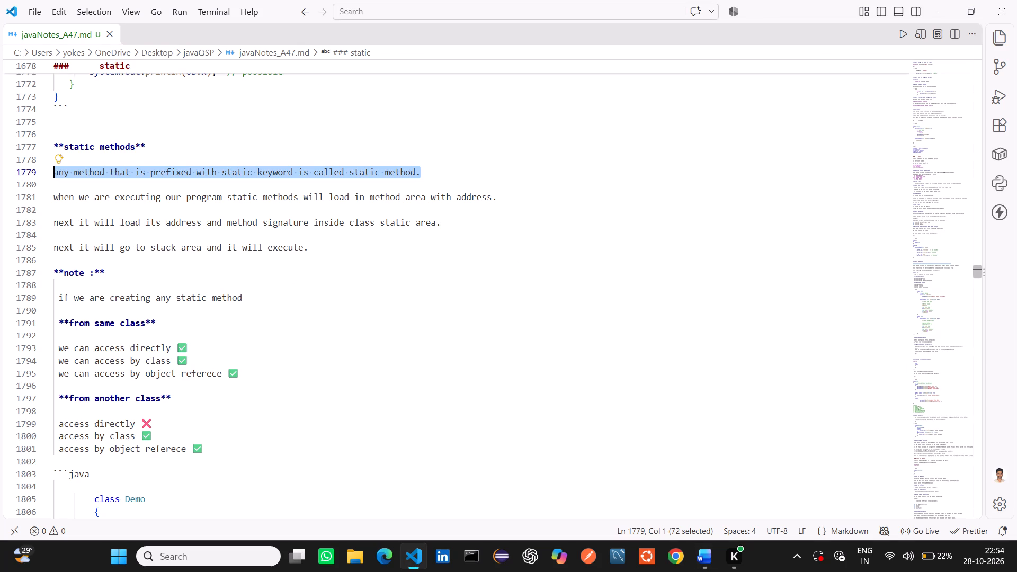
pyautogui.moveTo(502, 197); pyautogui.dragTo(256, 203)
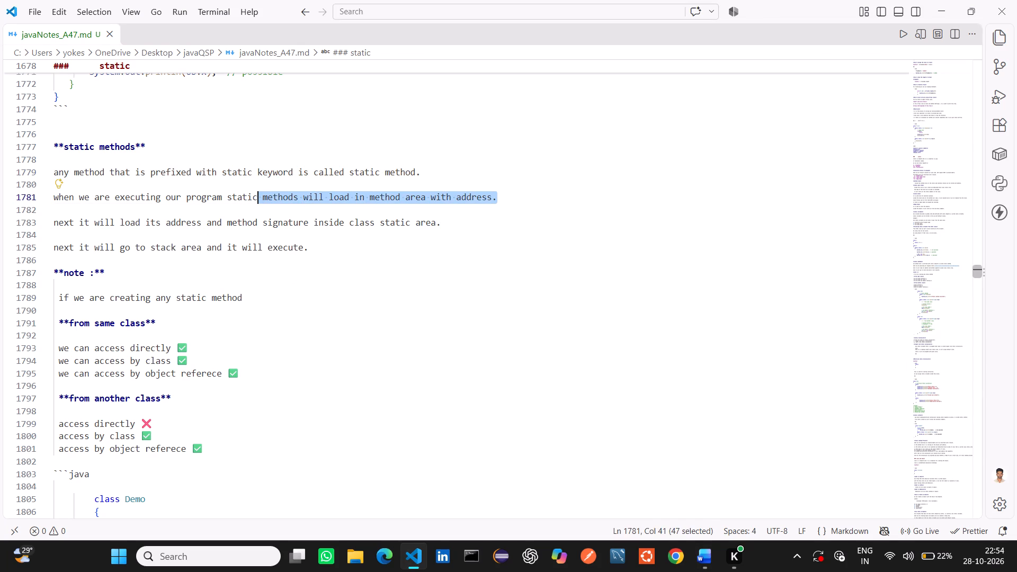
pyautogui.tripleClick(256, 203)
pyautogui.hotkey('ctrl', 'c')
pyautogui.hotkey('alt', 'Tab')
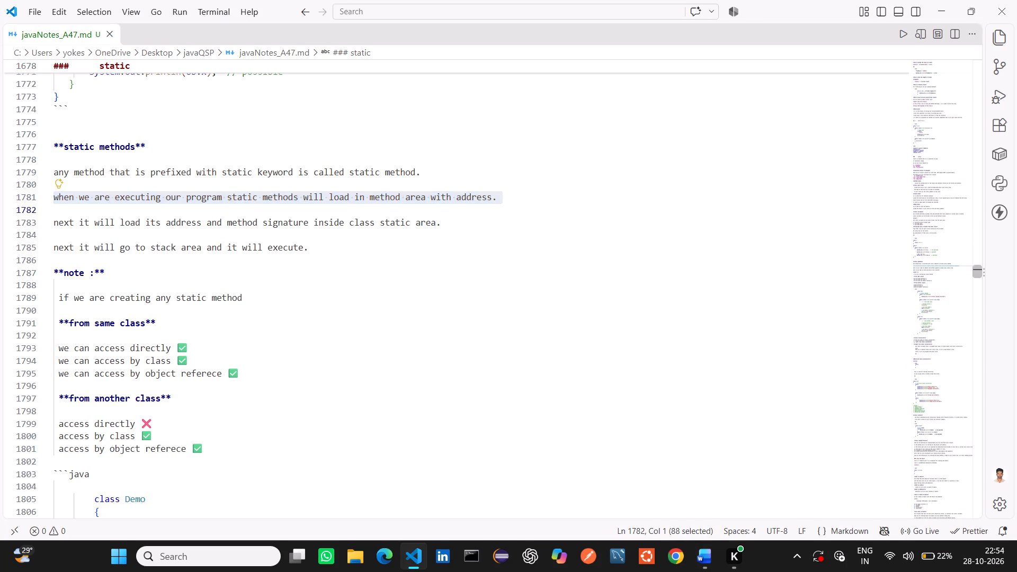
pyautogui.hotkey('ctrl', 'v')
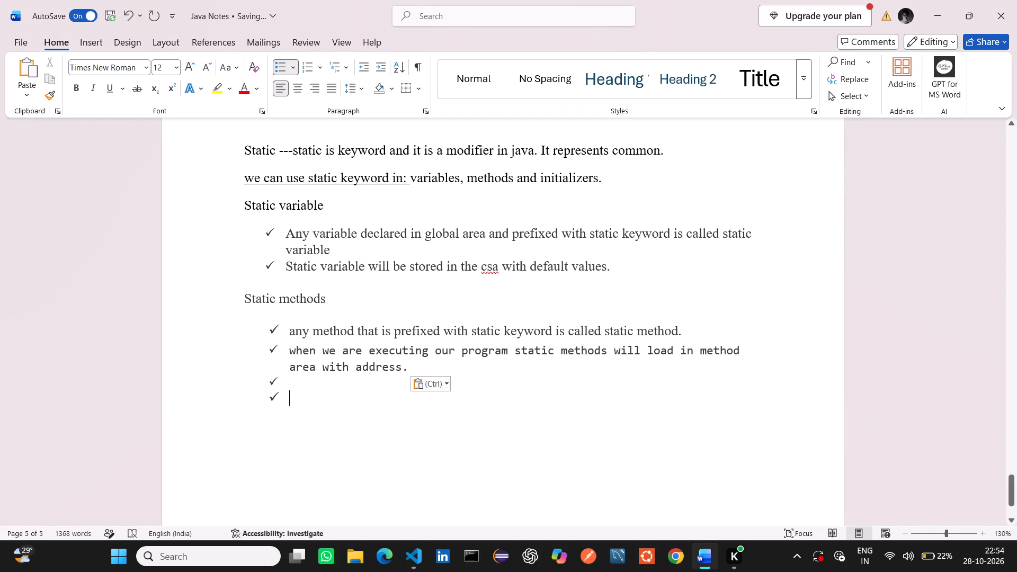
# Format the pasted "when we are executing our program" item in Times New Roman, size 12.
pyautogui.moveTo(412, 369); pyautogui.dragTo(302, 352)
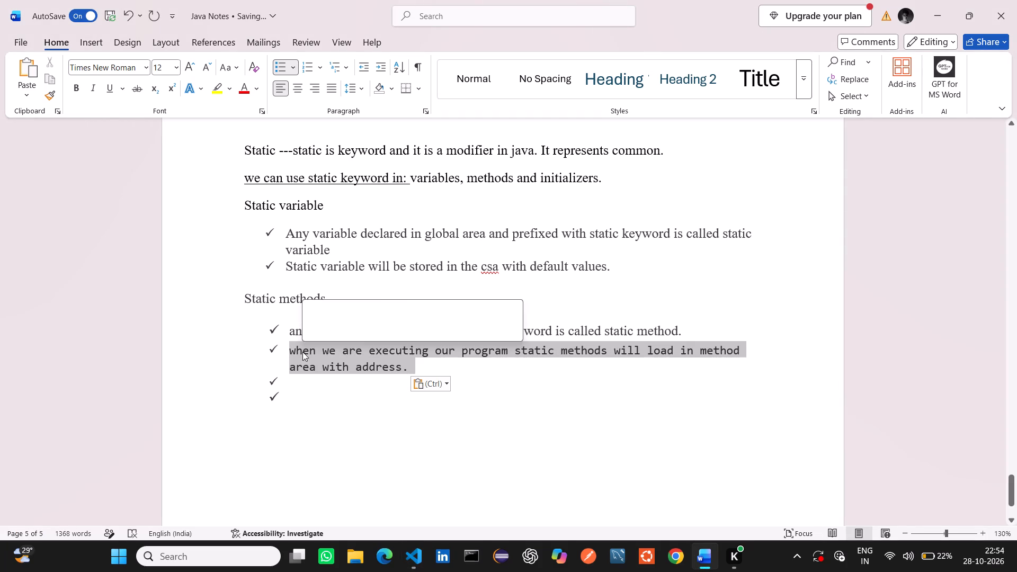
pyautogui.click(147, 70)
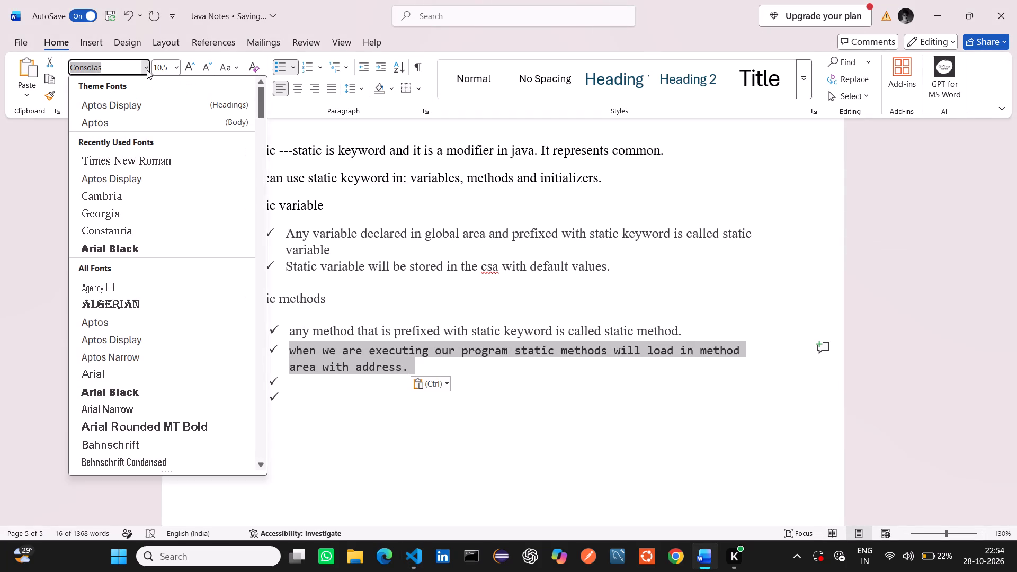
pyautogui.click(143, 159)
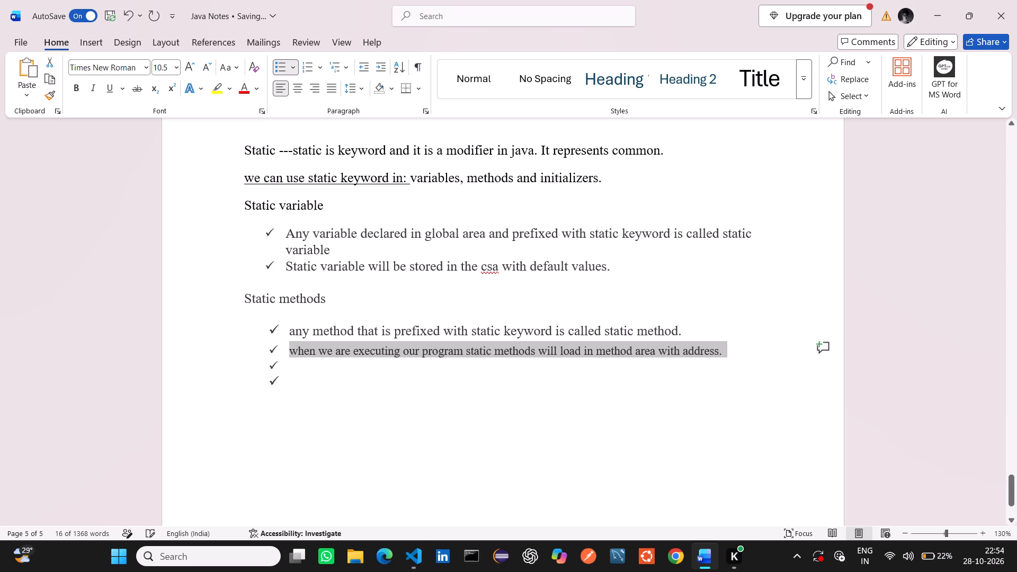
pyautogui.click(176, 68)
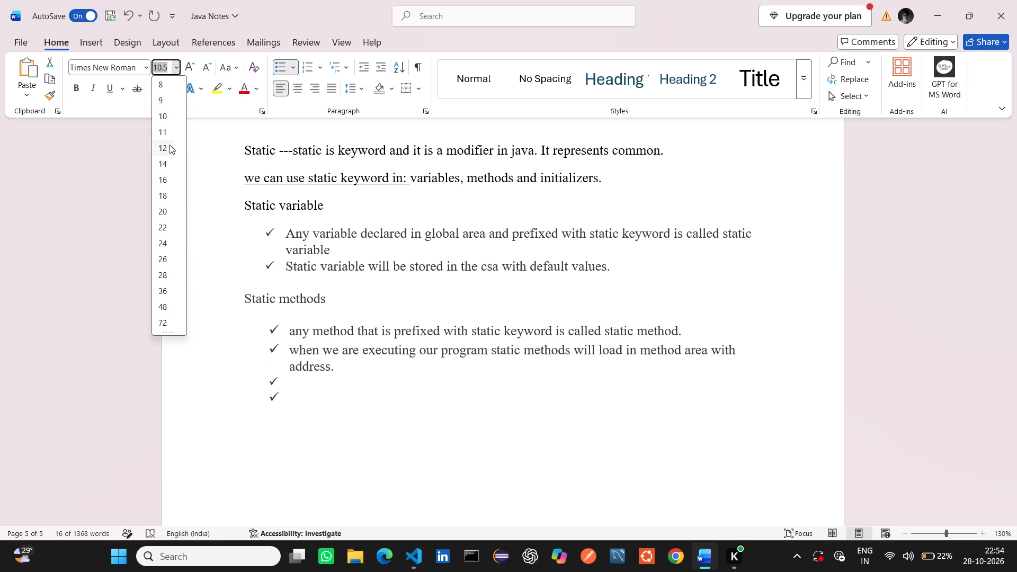
pyautogui.click(169, 145)
# Copy the two "next it will" sentences on class static area and stack area from javaNotes_A47.md into the first empty checkmark item.
pyautogui.click(336, 374)
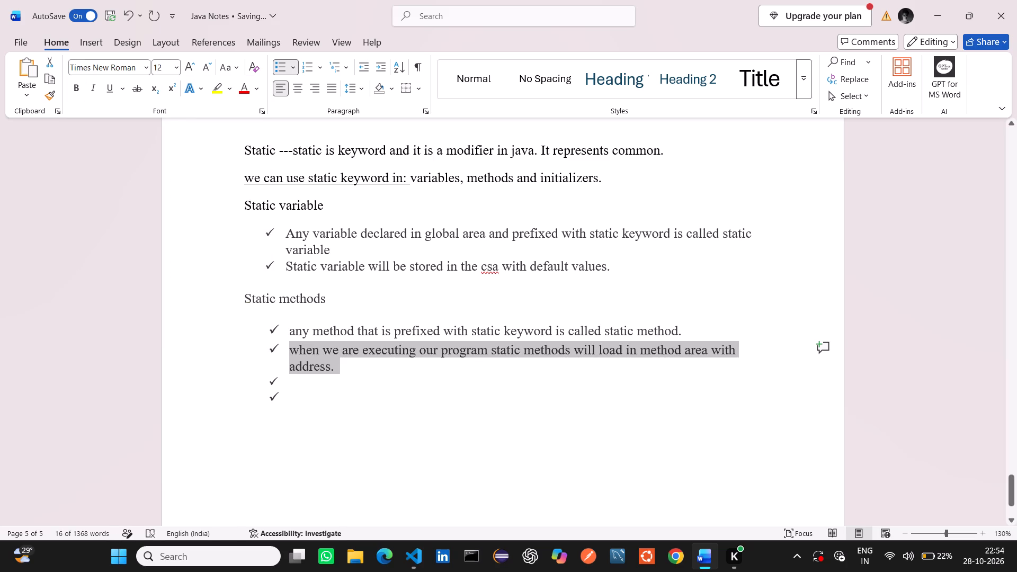
pyautogui.click(323, 379)
pyautogui.hotkey('alt', 'Tab')
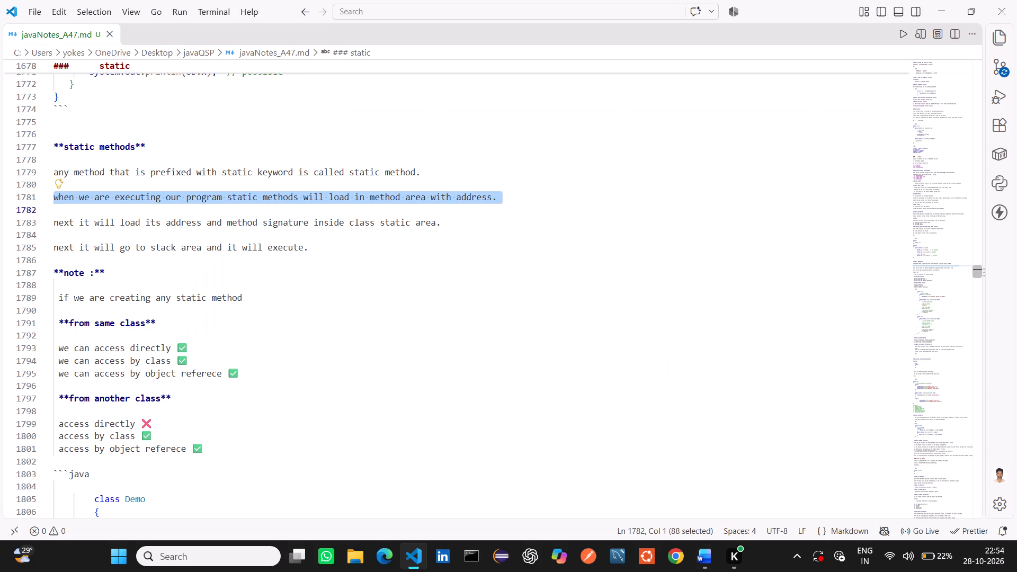
pyautogui.moveTo(309, 250); pyautogui.dragTo(51, 224)
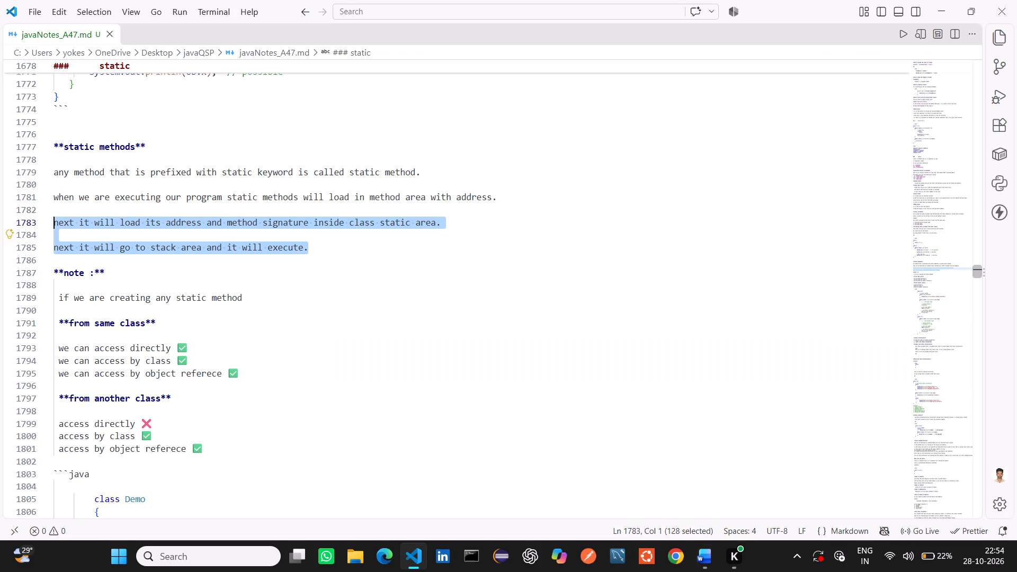
pyautogui.moveTo(51, 224); pyautogui.dragTo(50, 224)
pyautogui.hotkey('ctrl', 'c')
pyautogui.hotkey('alt', 'Tab')
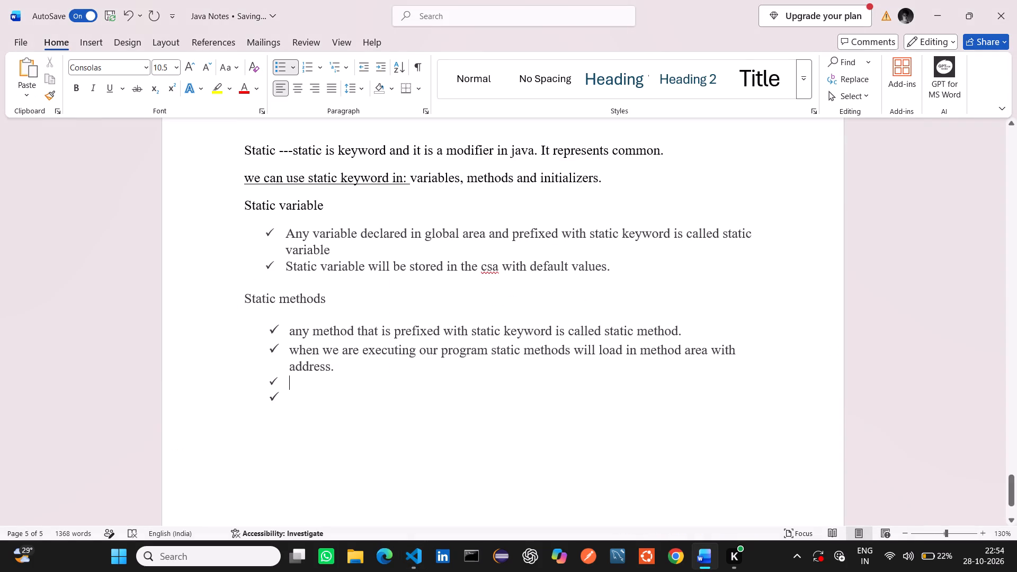
pyautogui.hotkey('ctrl', 'v')
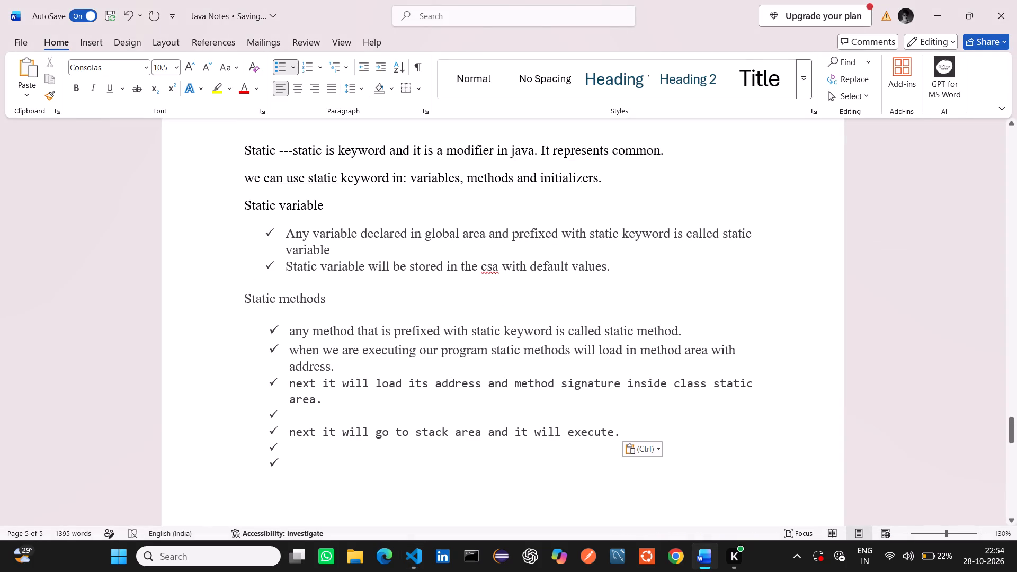
# Format the "next it will load its address and method signature" item in Times New Roman, size 12.
pyautogui.moveTo(322, 398); pyautogui.dragTo(289, 386)
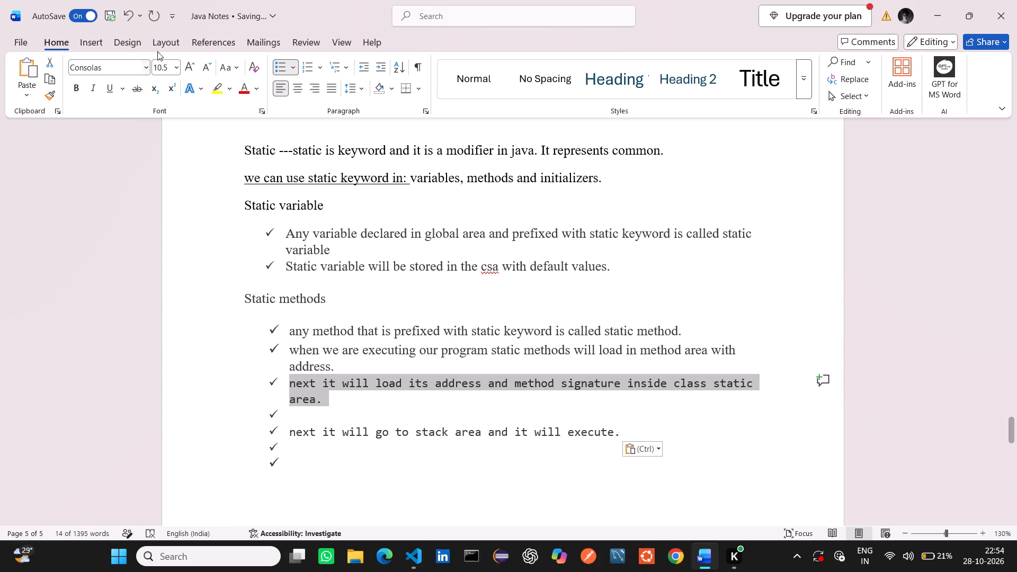
pyautogui.click(144, 65)
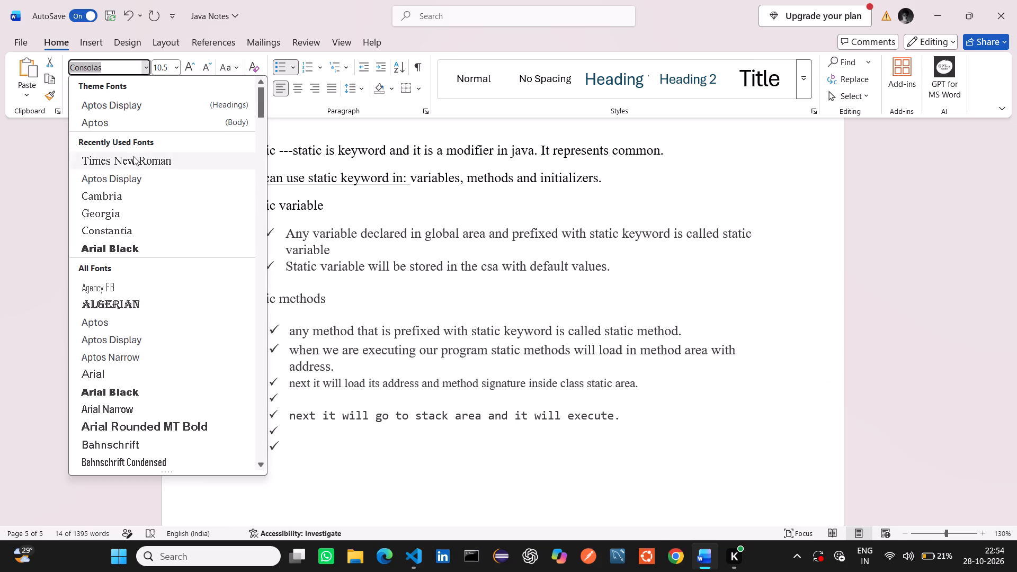
pyautogui.click(133, 156)
pyautogui.click(178, 68)
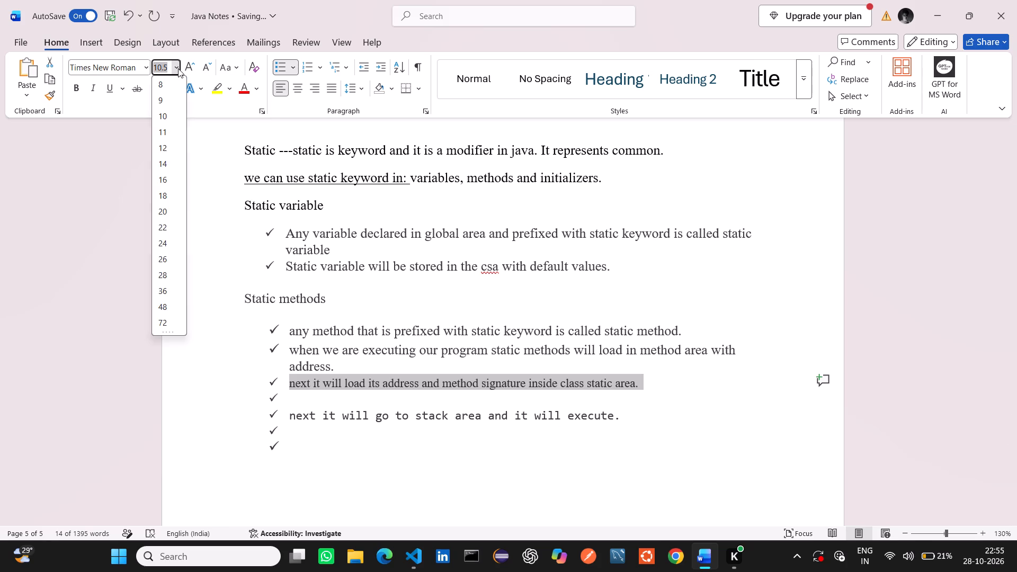
pyautogui.click(165, 141)
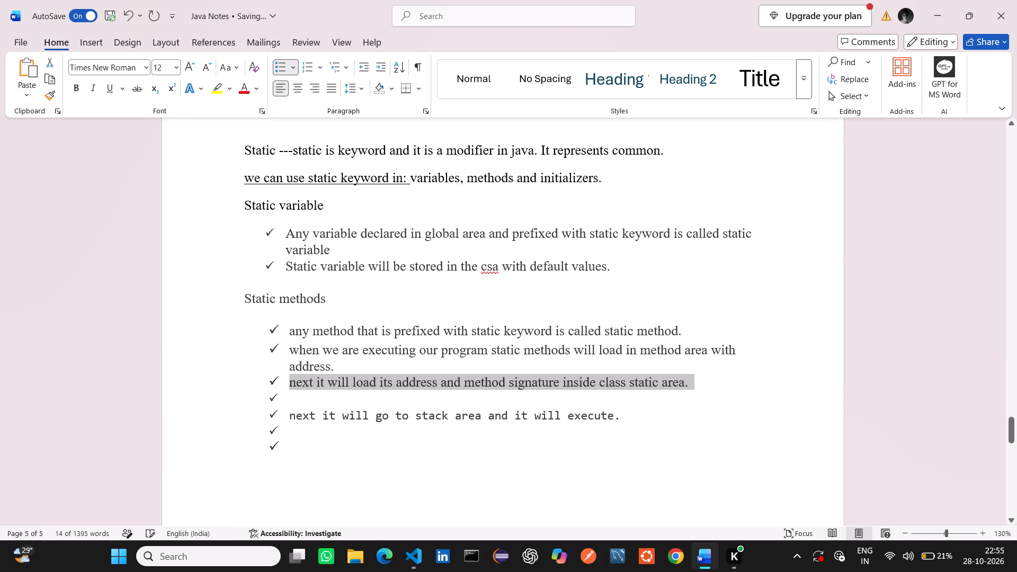
# Format the "next it will go to stack area and it will execute." item in Times New Roman, size 12.
pyautogui.moveTo(288, 412); pyautogui.dragTo(526, 419)
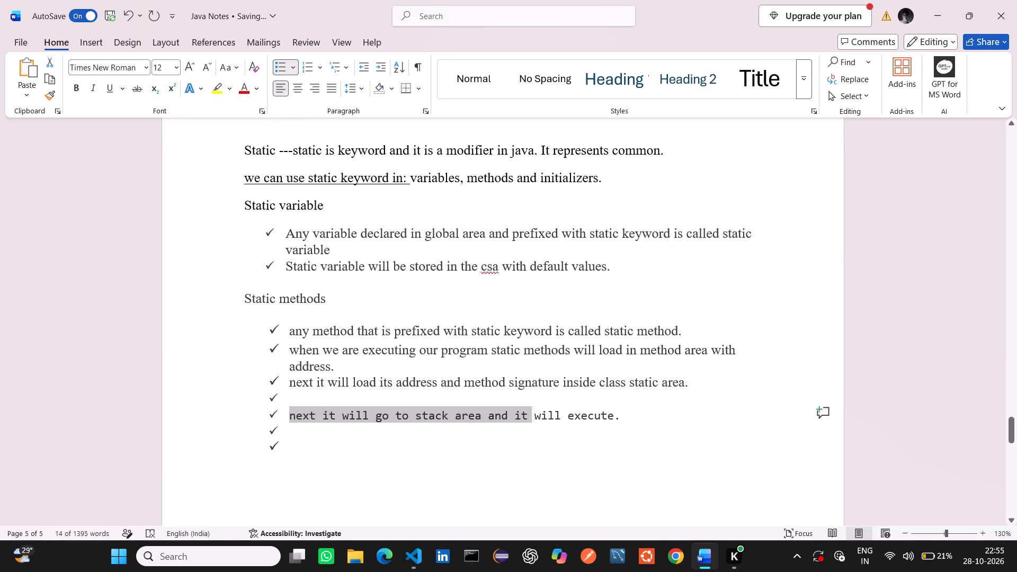
pyautogui.moveTo(526, 419); pyautogui.dragTo(650, 422)
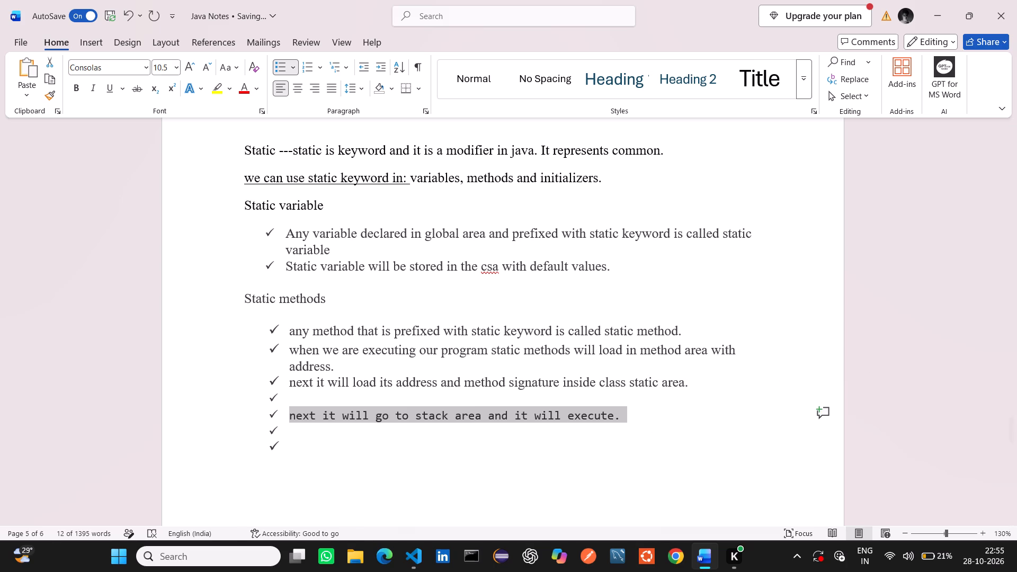
pyautogui.click(148, 69)
pyautogui.click(137, 164)
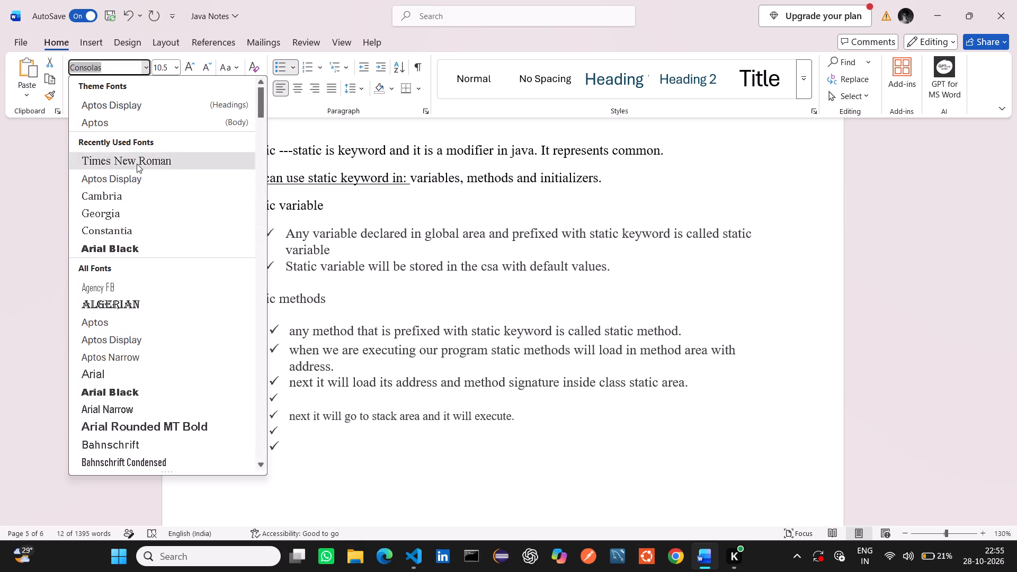
pyautogui.click(172, 66)
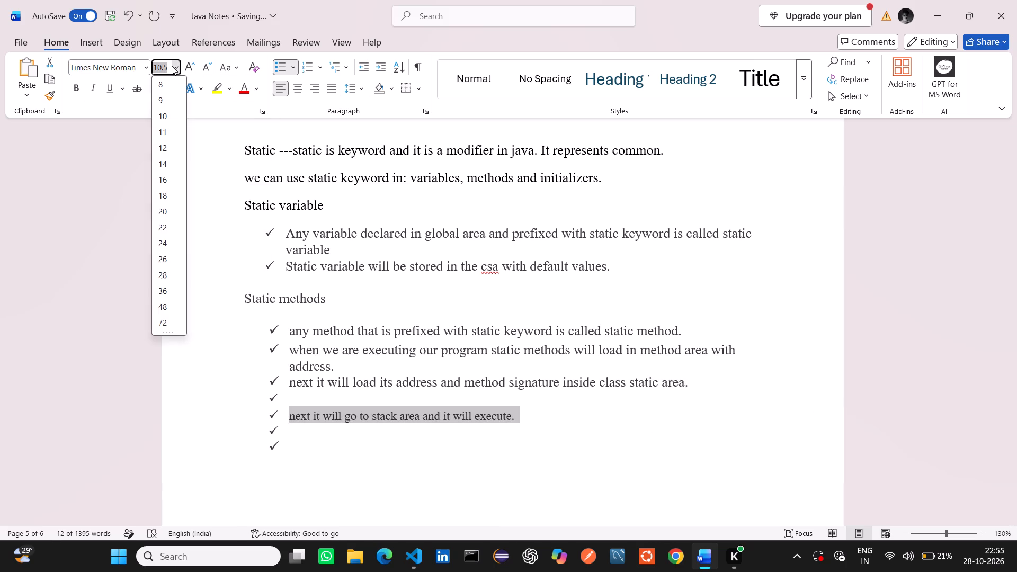
pyautogui.click(165, 148)
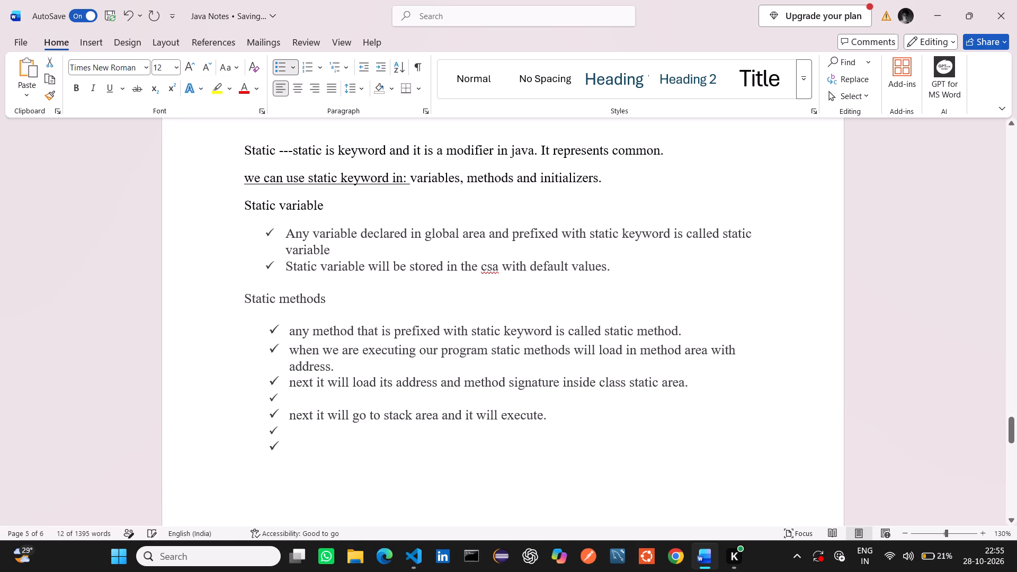
# Remove the empty checkmark items between and below the two "next it will" sentences in the Static methods list.
pyautogui.click(284, 418)
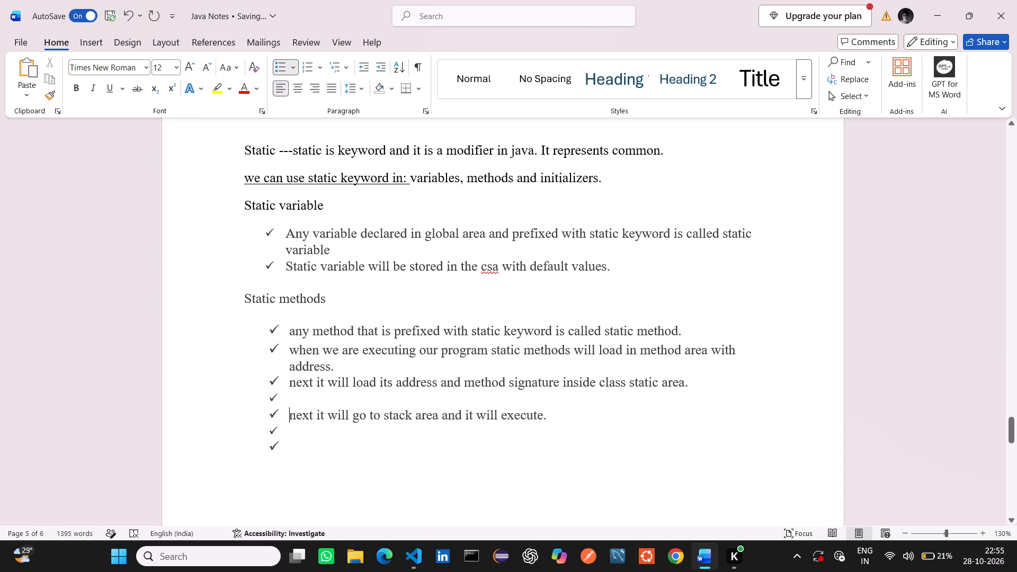
pyautogui.press('BackSpace')
pyautogui.press('BackSpace')
pyautogui.press('BackSpace')
pyautogui.press('BackSpace')
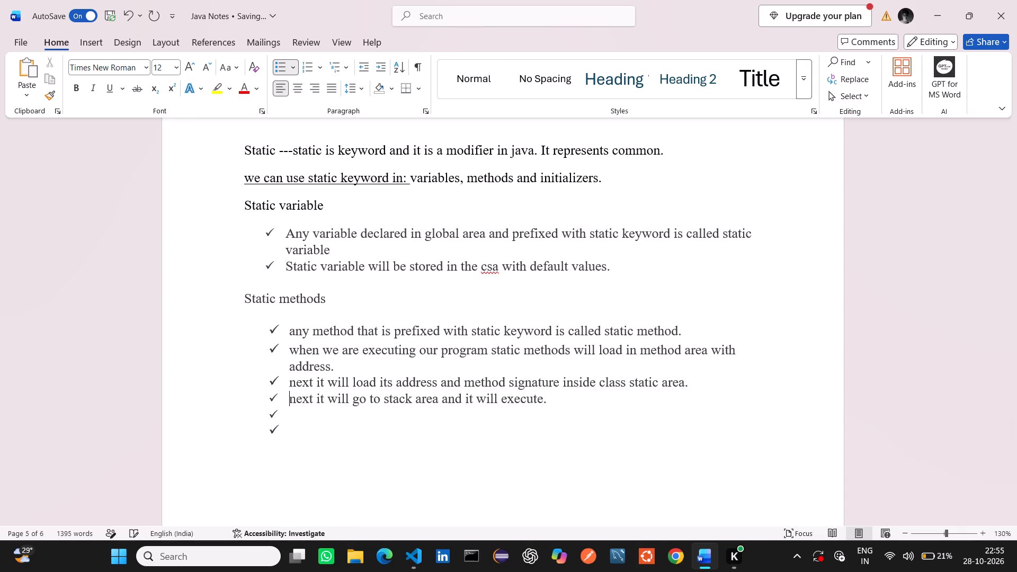
pyautogui.press('Down')
pyautogui.press('Down')
pyautogui.press('BackSpace')
pyautogui.press('BackSpace')
pyautogui.press('BackSpace')
pyautogui.press('BackSpace')
pyautogui.press('BackSpace')
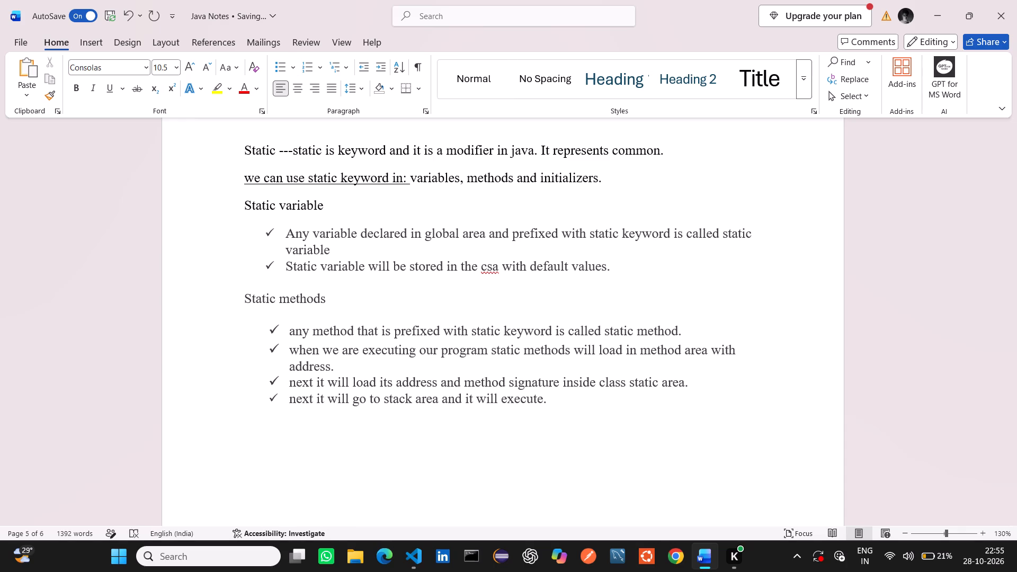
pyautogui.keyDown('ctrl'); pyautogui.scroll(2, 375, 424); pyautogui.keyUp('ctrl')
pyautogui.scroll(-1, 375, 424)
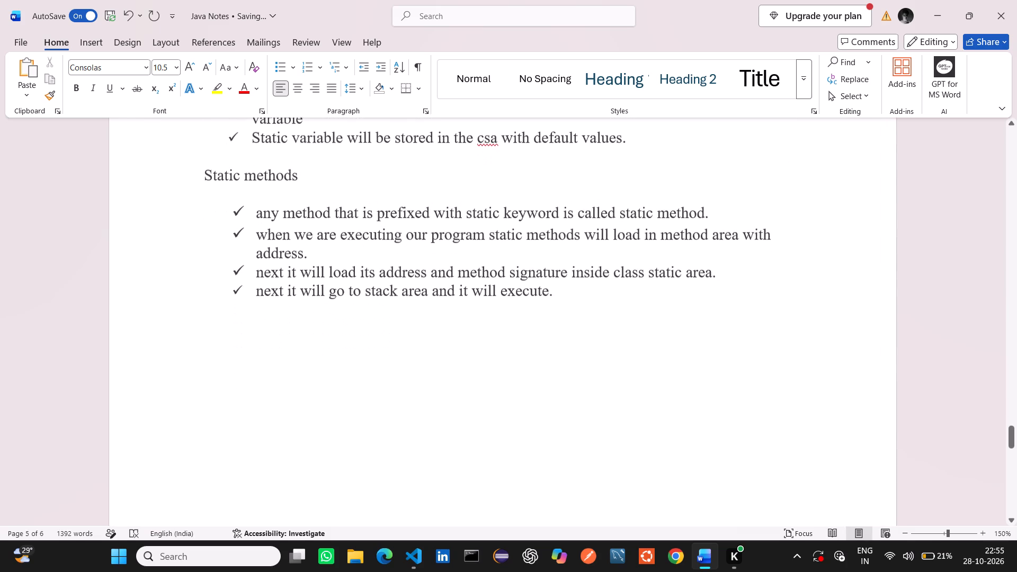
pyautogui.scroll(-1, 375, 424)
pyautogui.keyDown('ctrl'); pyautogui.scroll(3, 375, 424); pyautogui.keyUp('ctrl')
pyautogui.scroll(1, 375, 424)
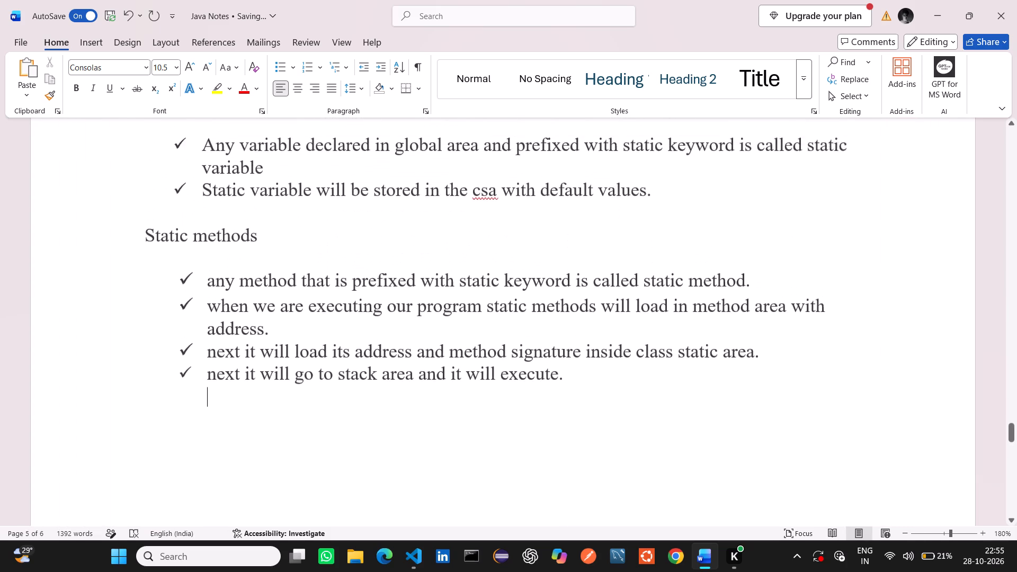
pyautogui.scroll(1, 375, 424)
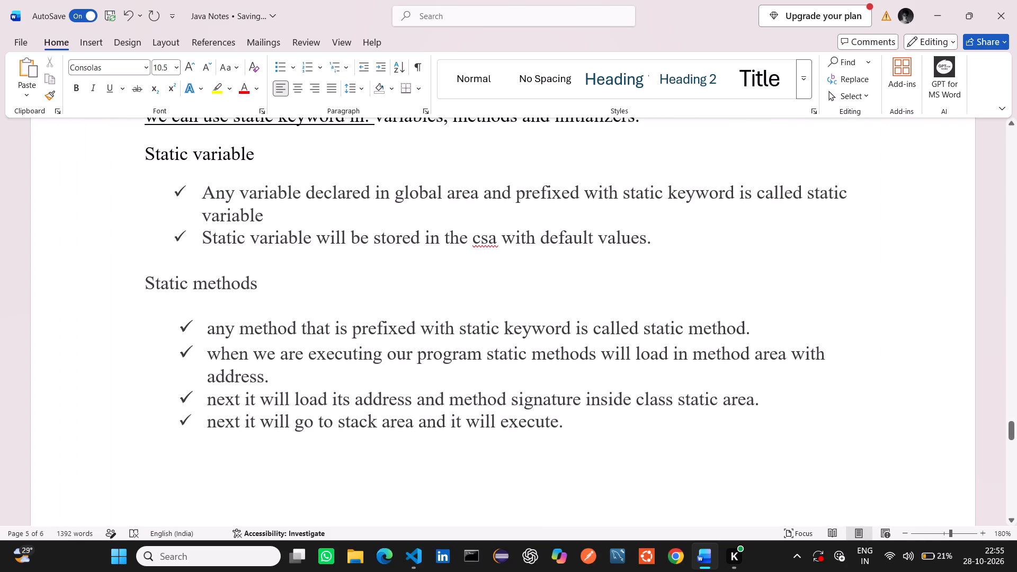
# Switch to javaNotes_A47.md in Visual Studio Code and examine the rules and code example for accessing static variables from the same and other classes.
pyautogui.hotkey('alt', 'Tab')
pyautogui.click(398, 379)
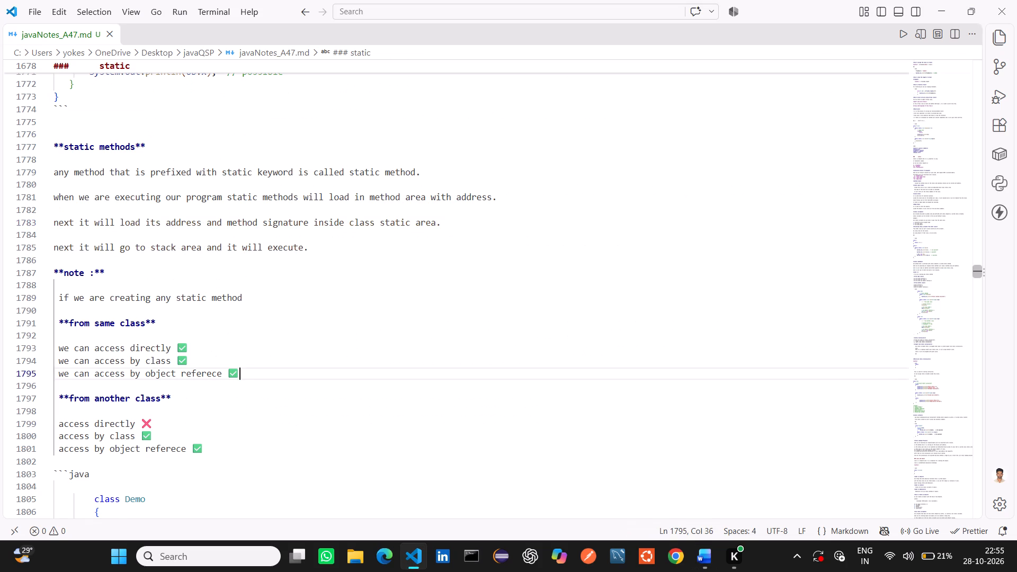
pyautogui.scroll(-2, 398, 379)
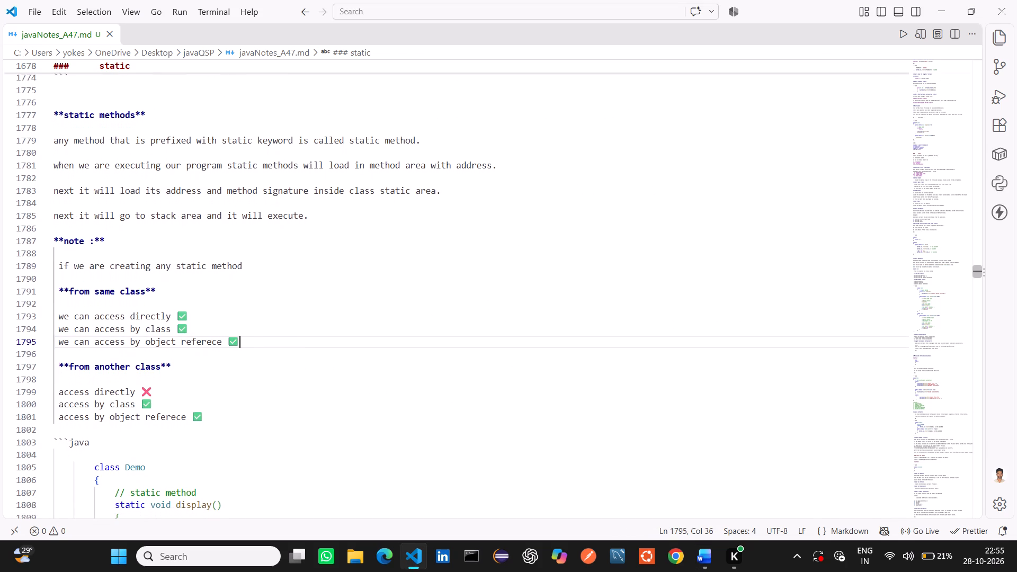
pyautogui.scroll(-1, 398, 379)
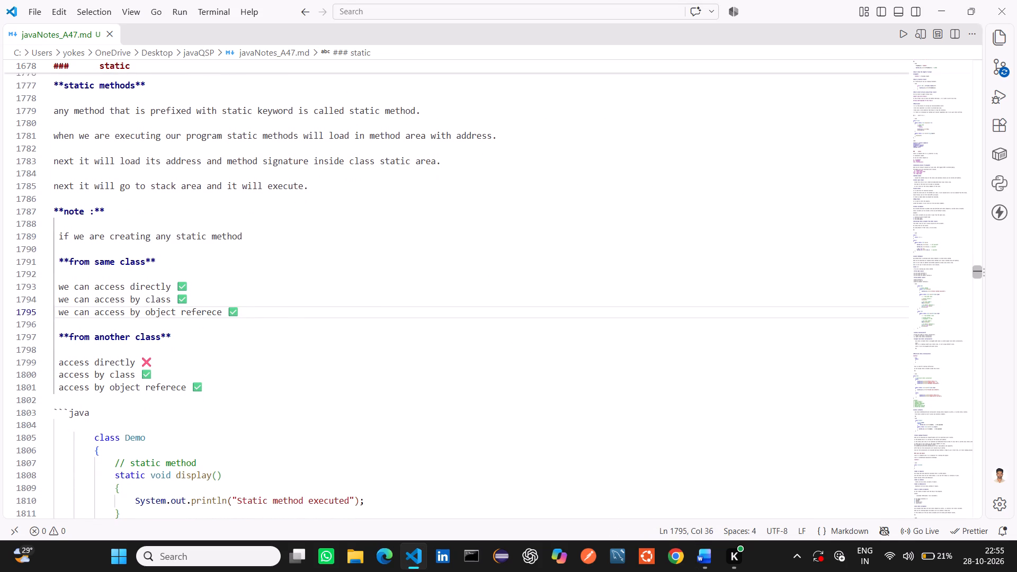
pyautogui.scroll(1, 398, 379)
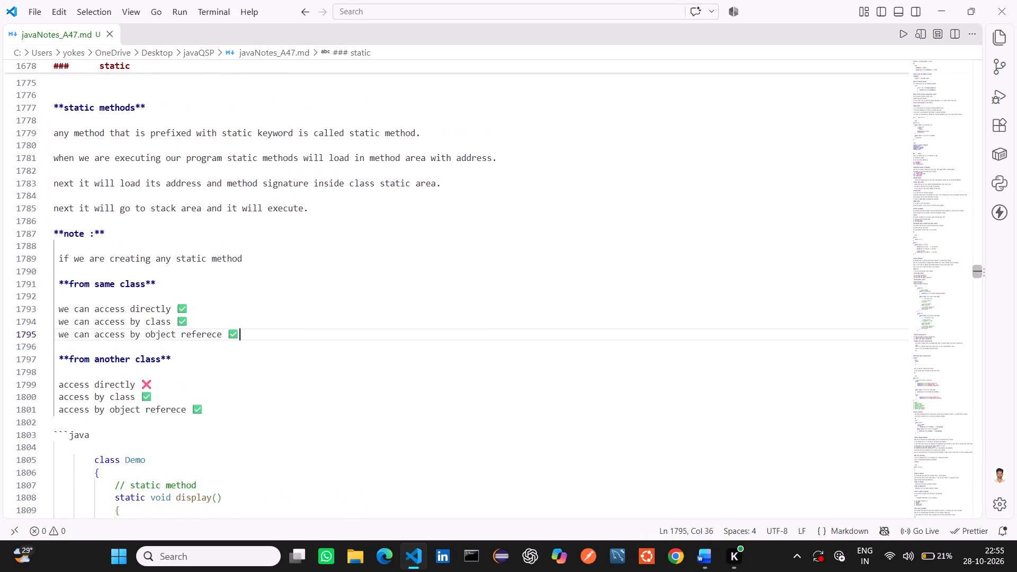
pyautogui.scroll(5, 398, 379)
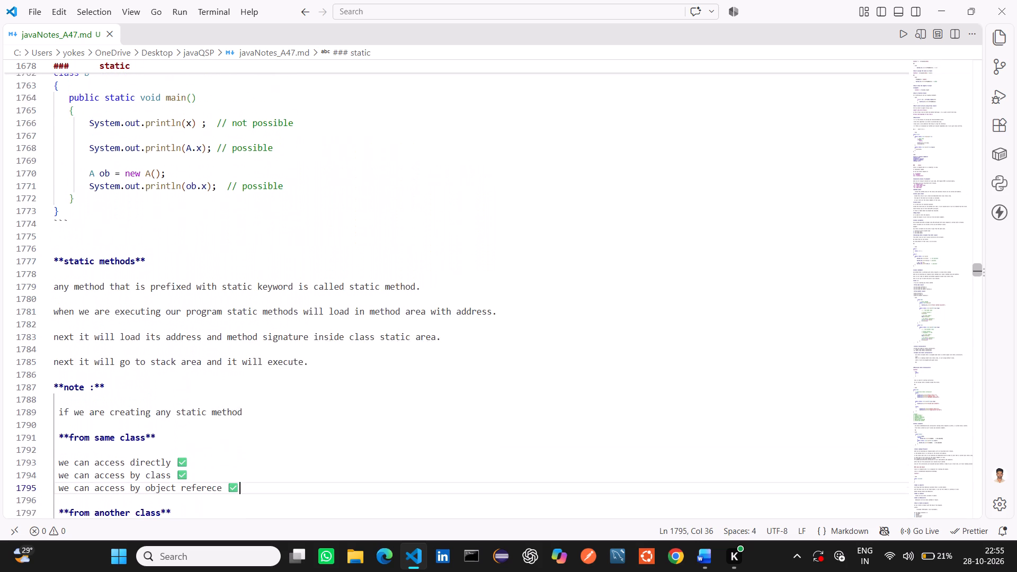
pyautogui.scroll(6, 398, 379)
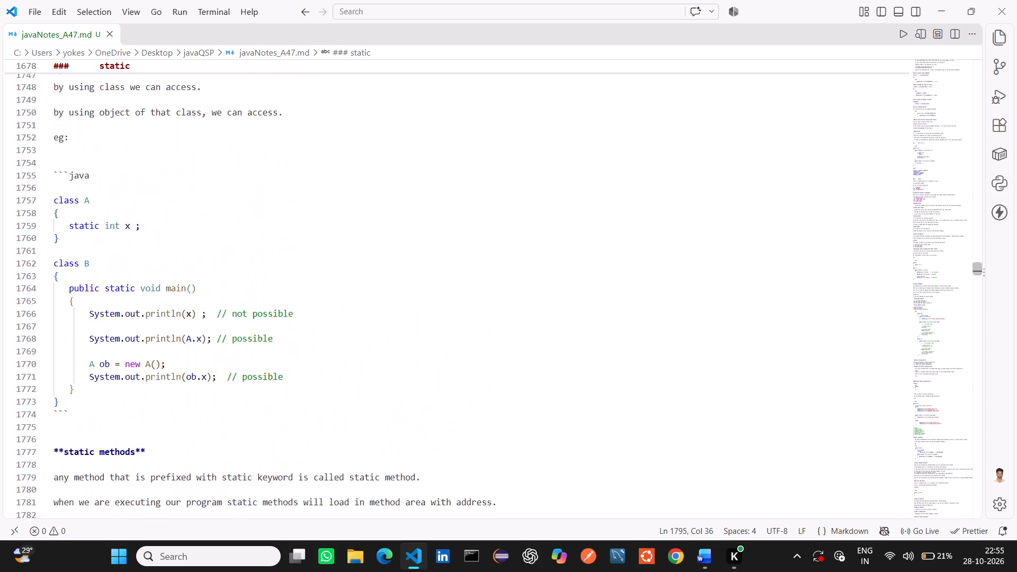
pyautogui.scroll(3, 398, 379)
pyautogui.scroll(-1, 398, 379)
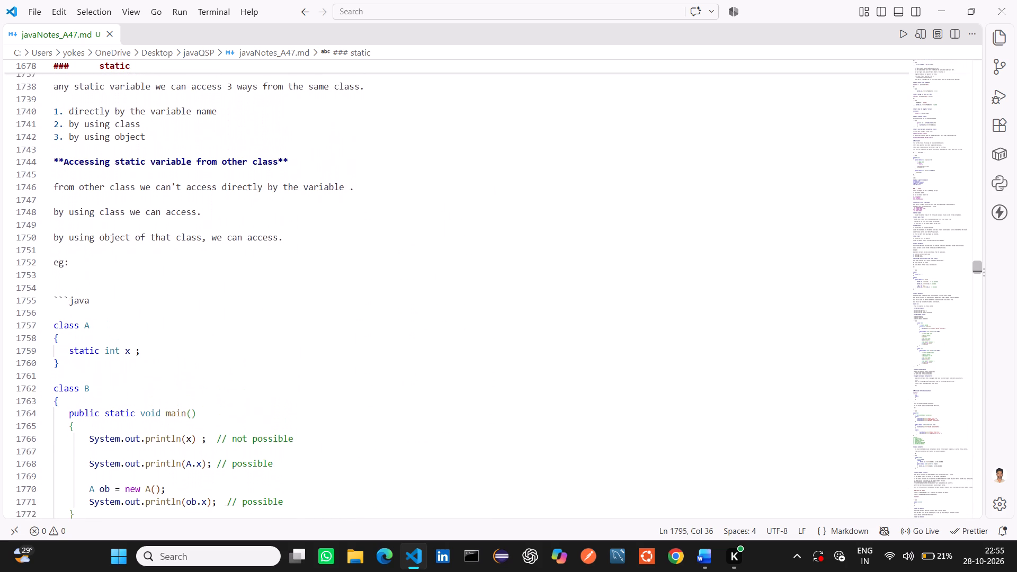
pyautogui.scroll(1, 398, 379)
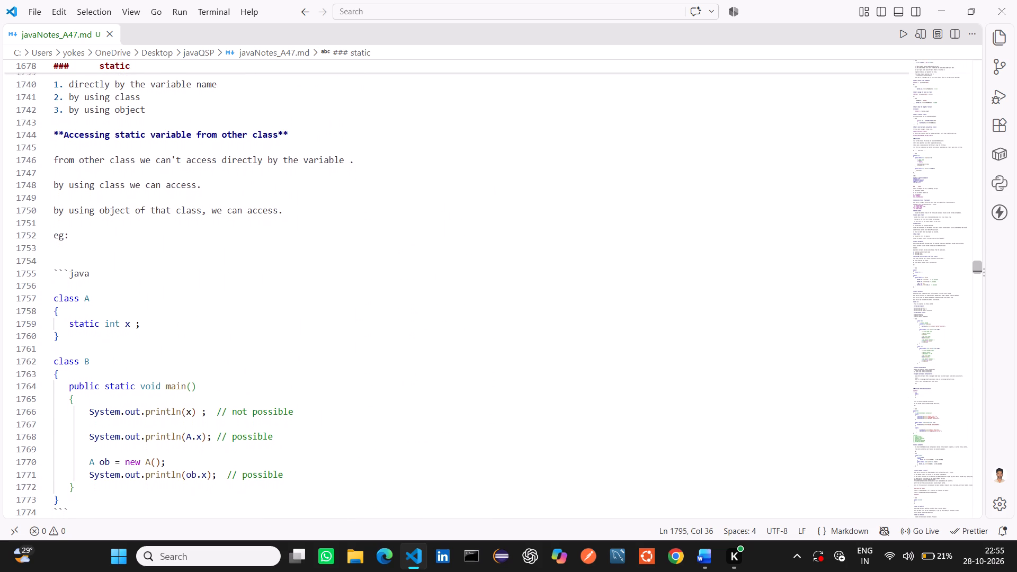
pyautogui.scroll(1, 398, 379)
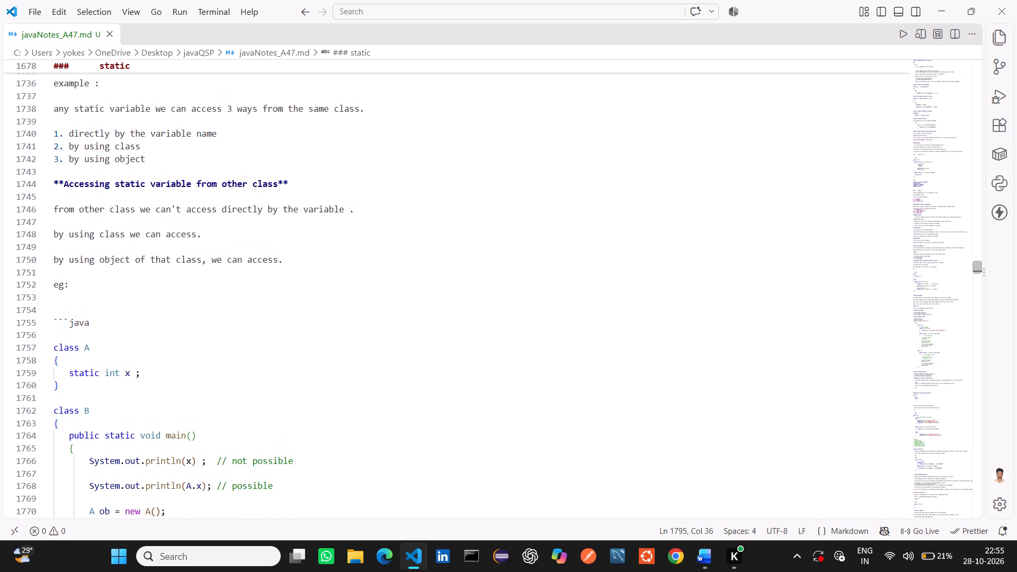
pyautogui.scroll(1, 398, 379)
pyautogui.scroll(-1, 398, 379)
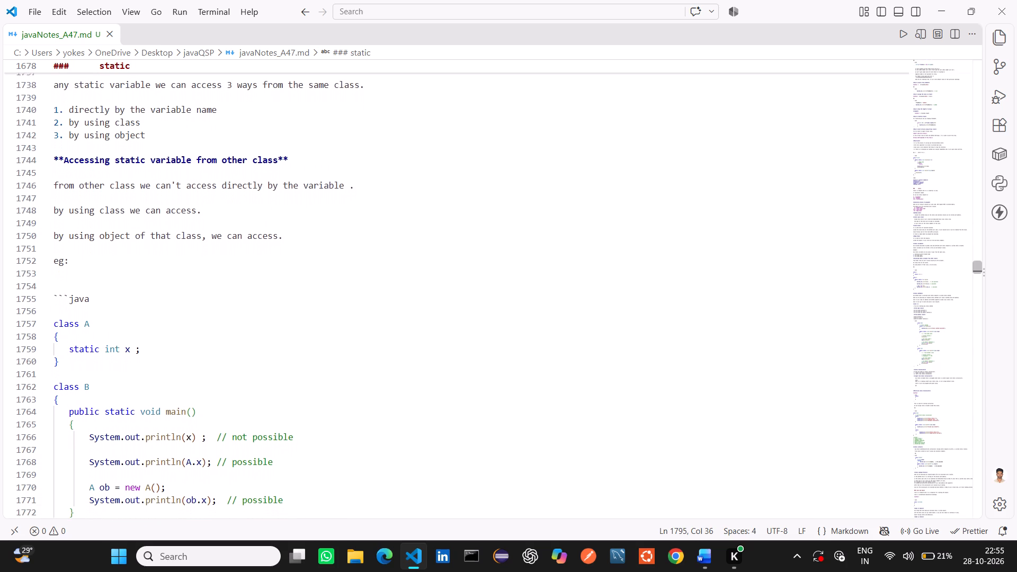
pyautogui.scroll(-2, 398, 379)
pyautogui.scroll(3, 398, 379)
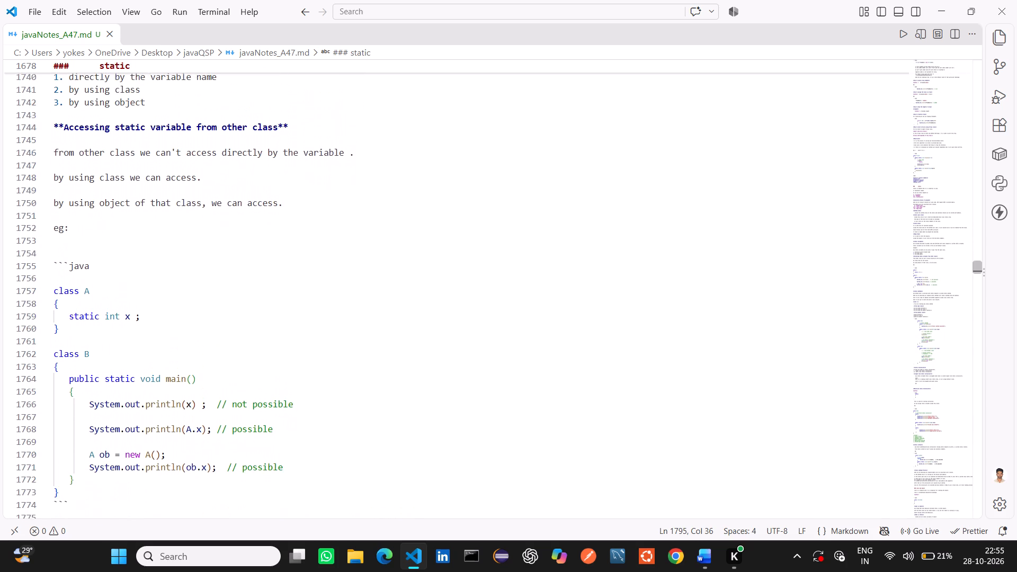
pyautogui.scroll(2, 398, 379)
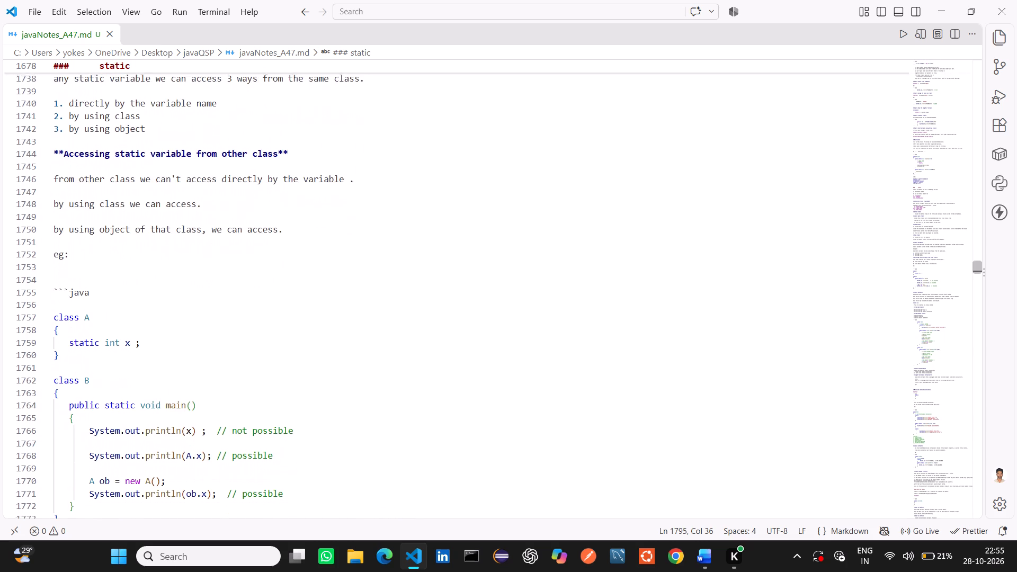
pyautogui.scroll(-2, 398, 379)
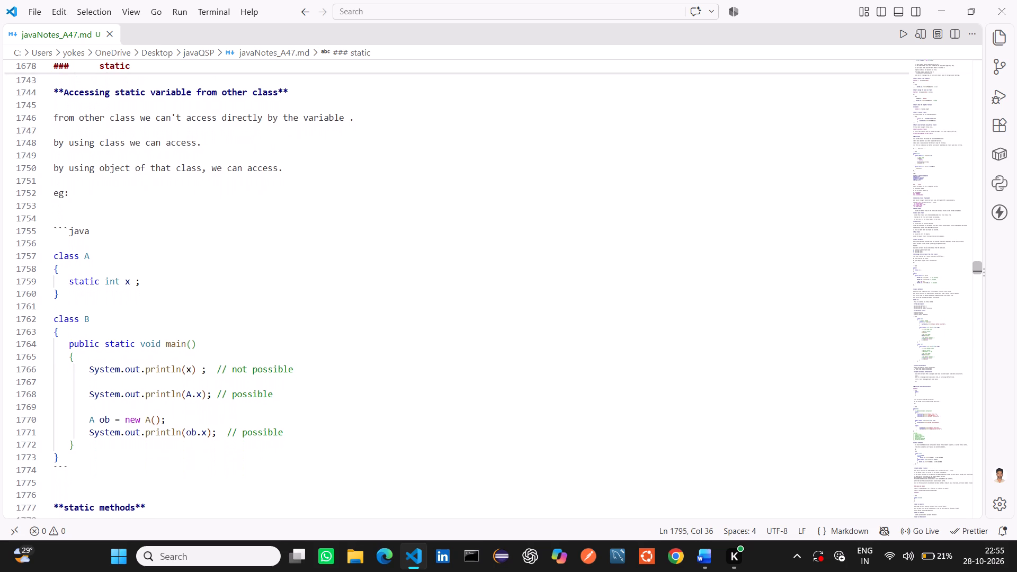
pyautogui.scroll(-1, 398, 379)
pyautogui.hotkey('alt', 'Tab')
pyautogui.hotkey('alt', 'Tab')
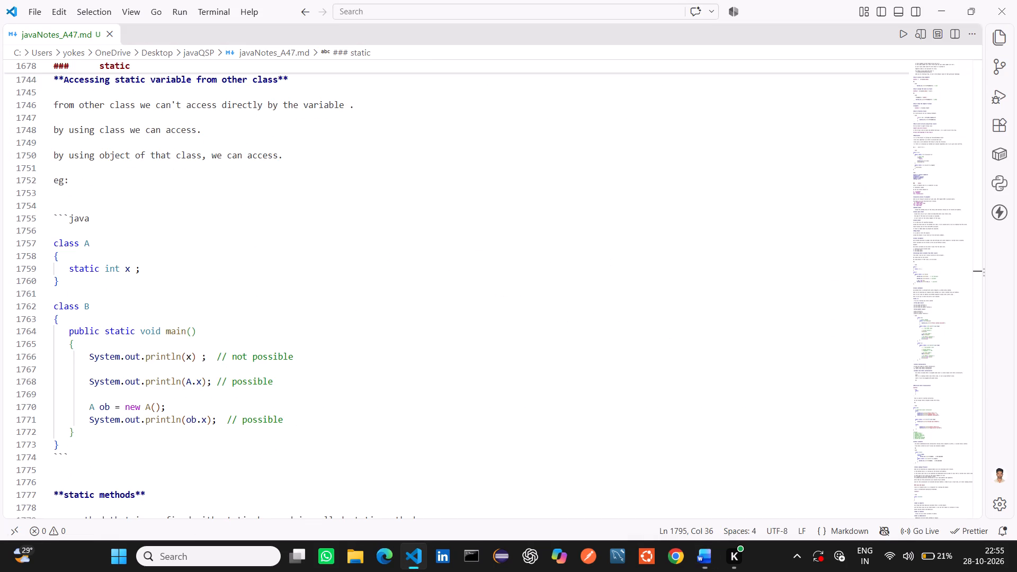
# Examine the static methods note in javaNotes_A47.md on access from the same class and from another class.
pyautogui.scroll(-4, 398, 379)
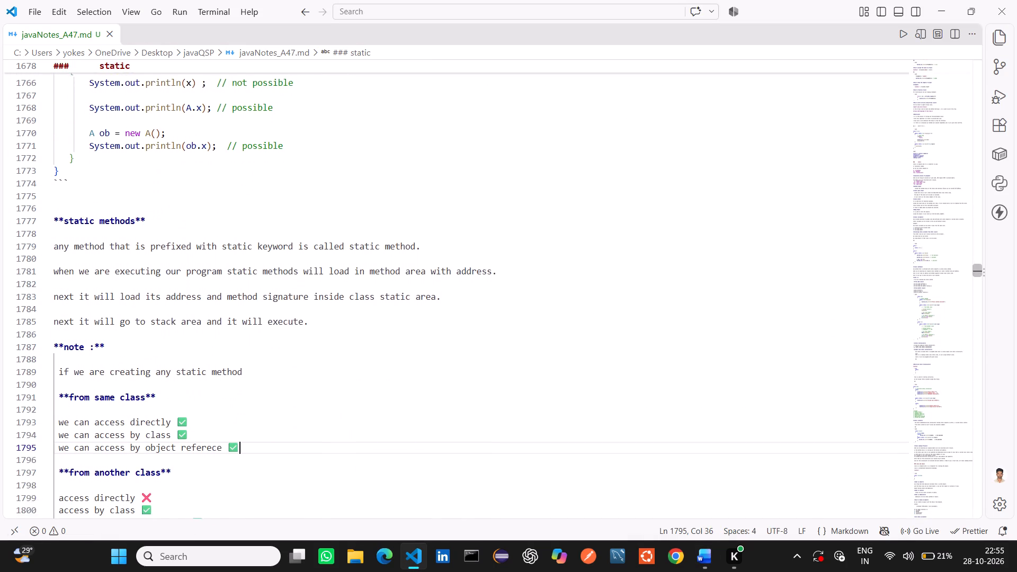
pyautogui.scroll(-2, 398, 379)
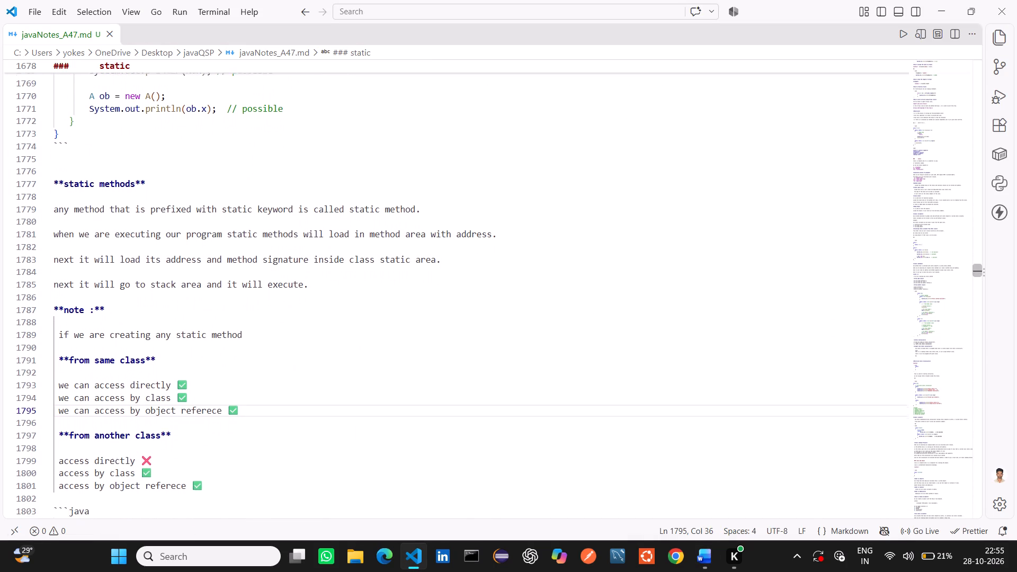
pyautogui.scroll(-3, 398, 379)
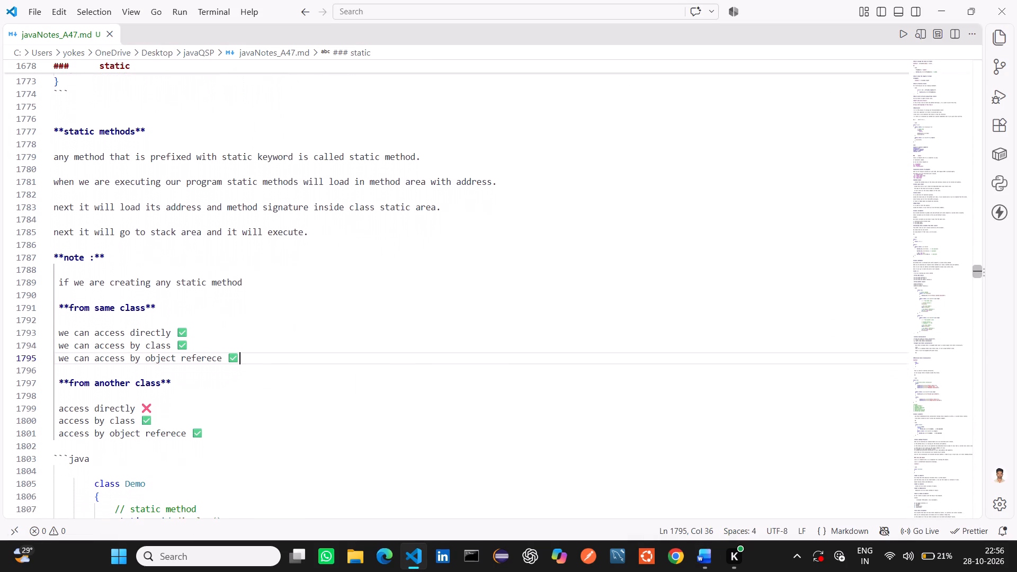
pyautogui.scroll(-2, 398, 379)
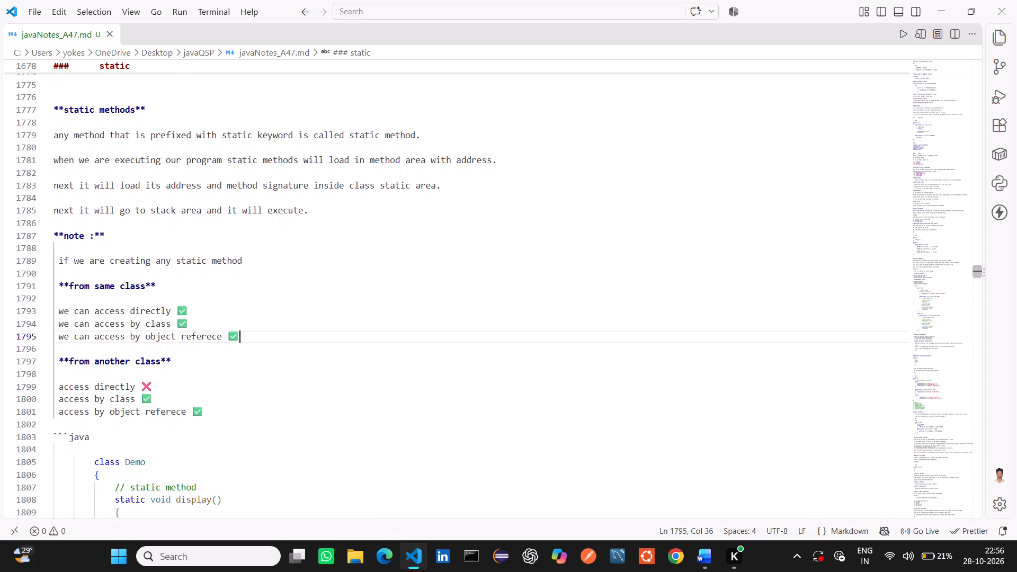
pyautogui.scroll(-2, 398, 379)
pyautogui.scroll(1, 398, 379)
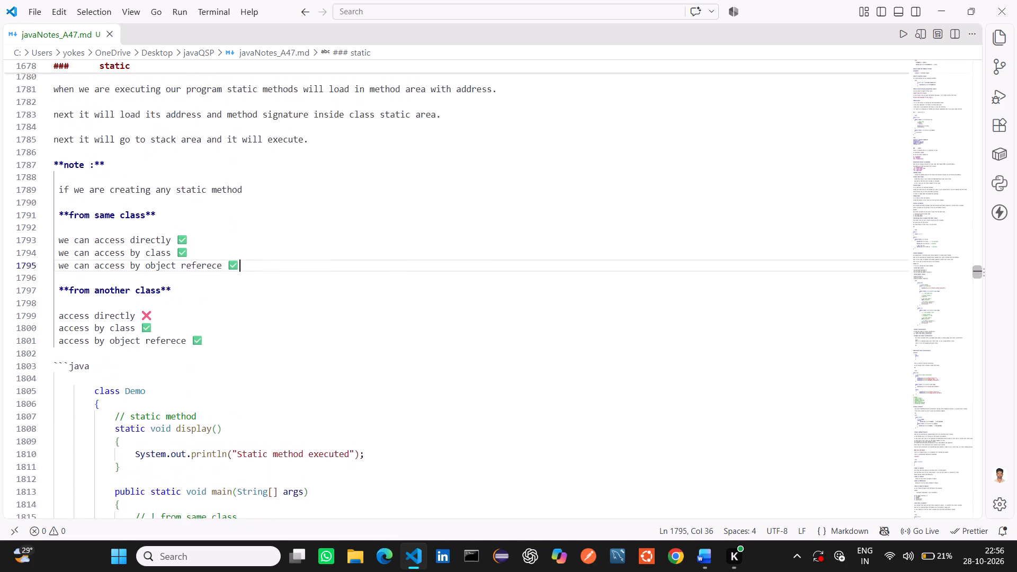
# Examine javaNotes_A47.md from the static methods code example through the static initializers to the static context notes.
pyautogui.scroll(1, 398, 379)
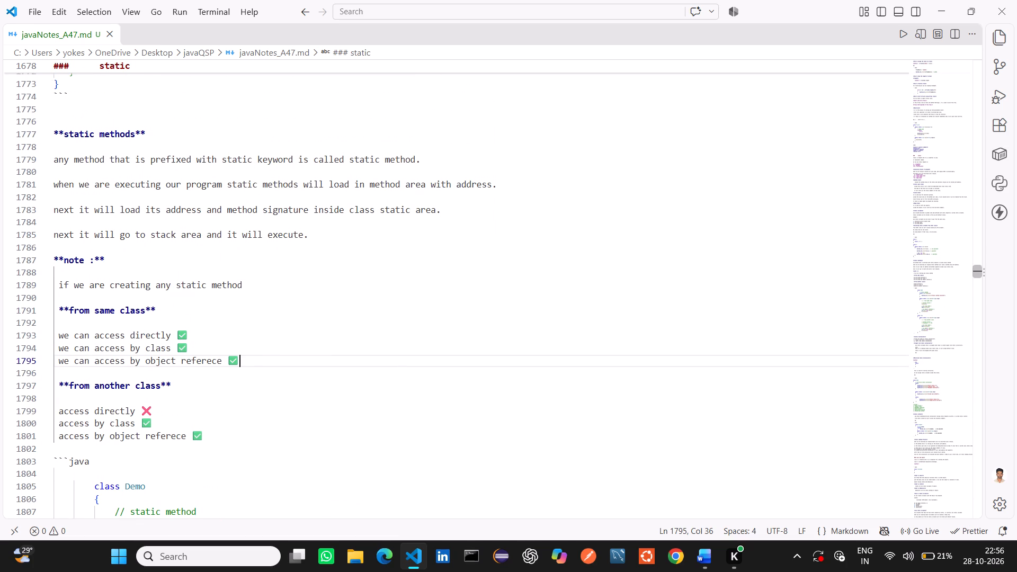
pyautogui.scroll(-3, 373, 355)
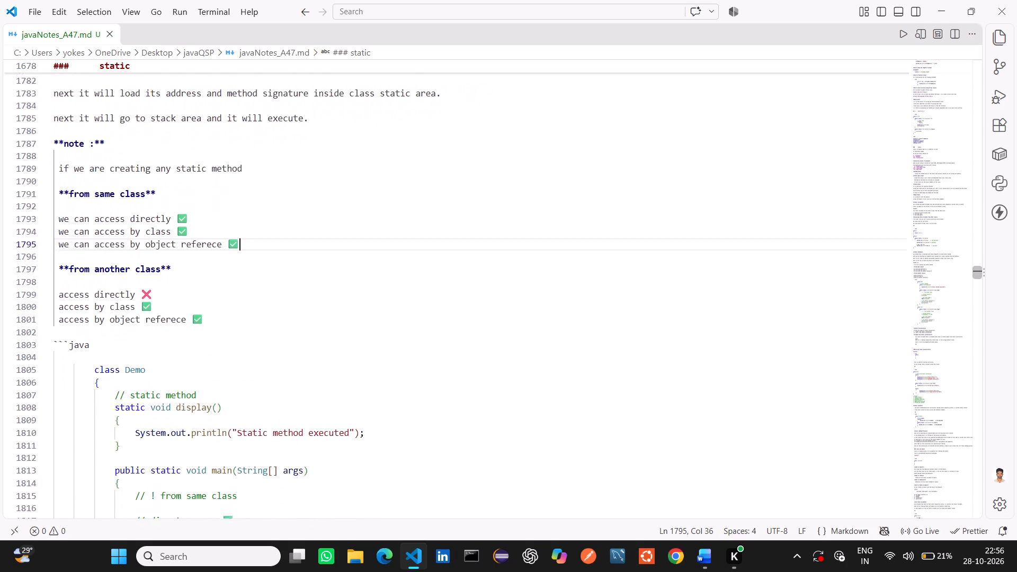
pyautogui.scroll(-6, 373, 355)
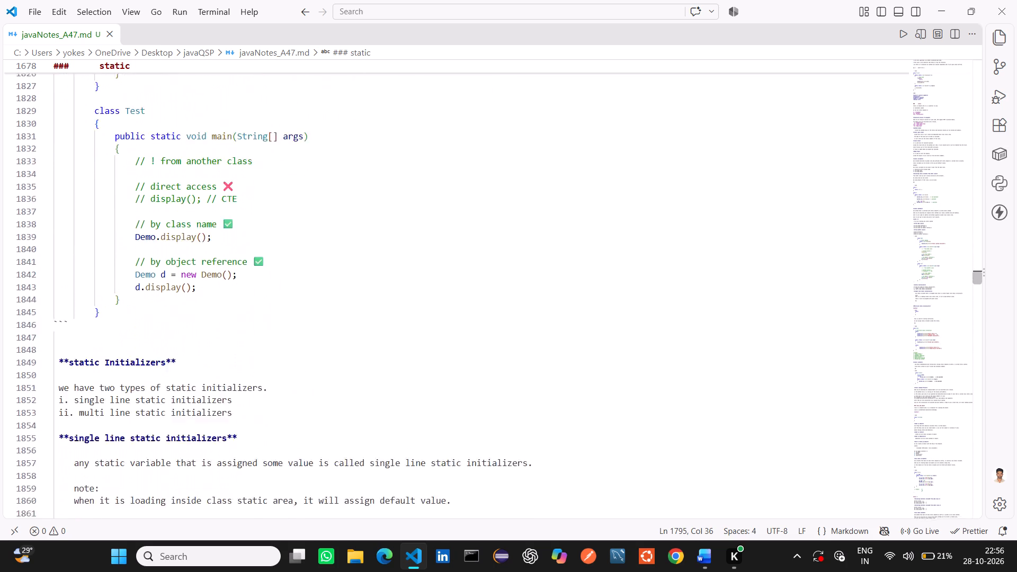
pyautogui.scroll(-4, 373, 355)
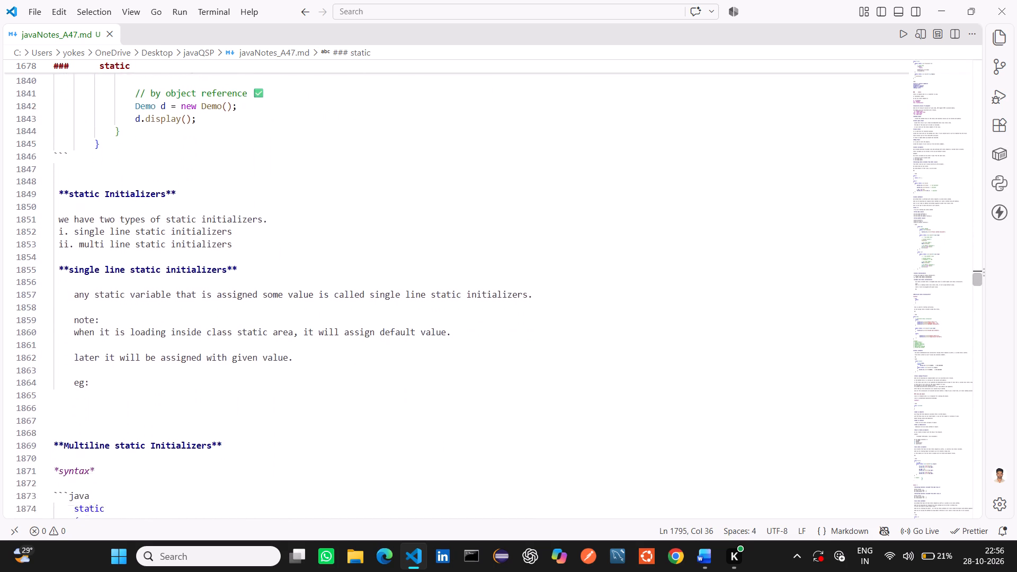
pyautogui.scroll(-8, 373, 355)
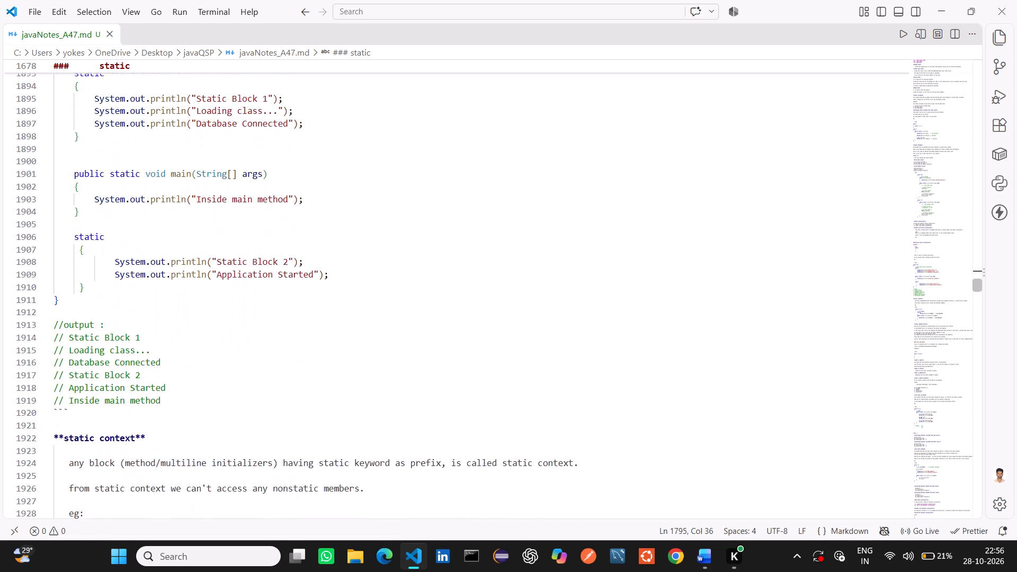
pyautogui.scroll(-2, 373, 355)
# Review the static methods example again and examine the static Initializers heading and single line static initializers notes in javaNotes_A47.md.
pyautogui.scroll(1, 373, 355)
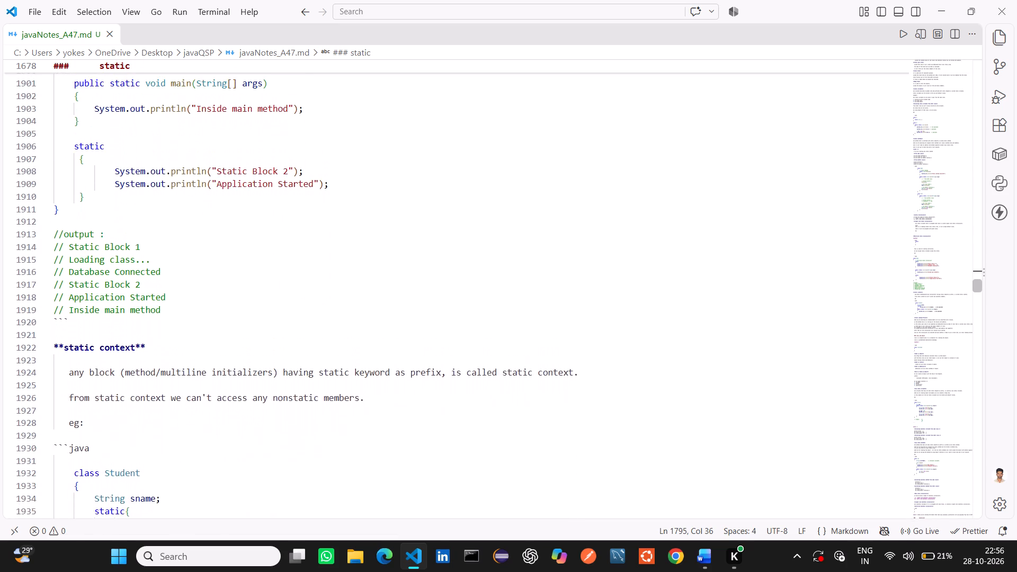
pyautogui.scroll(7, 373, 355)
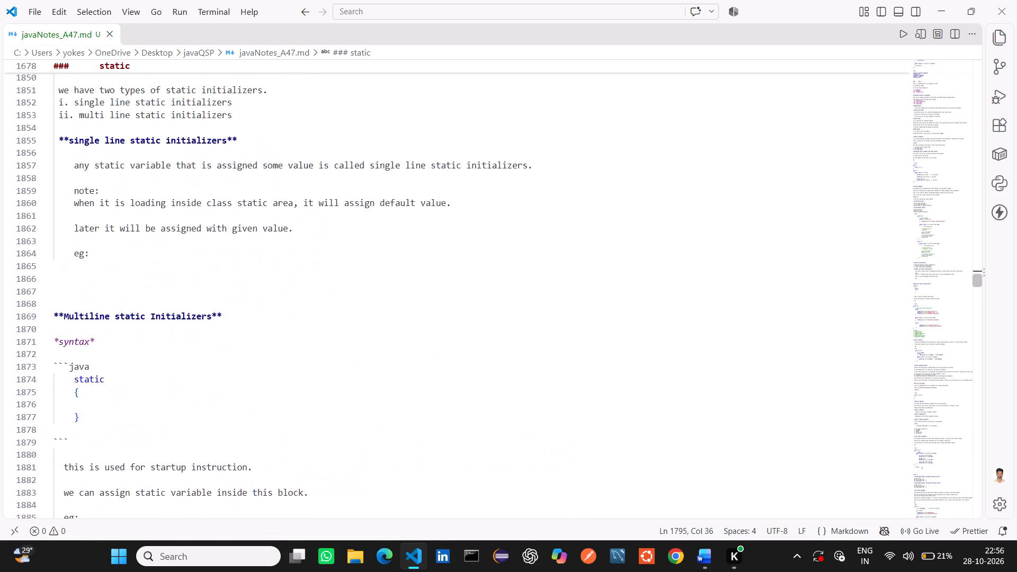
pyautogui.scroll(6, 373, 355)
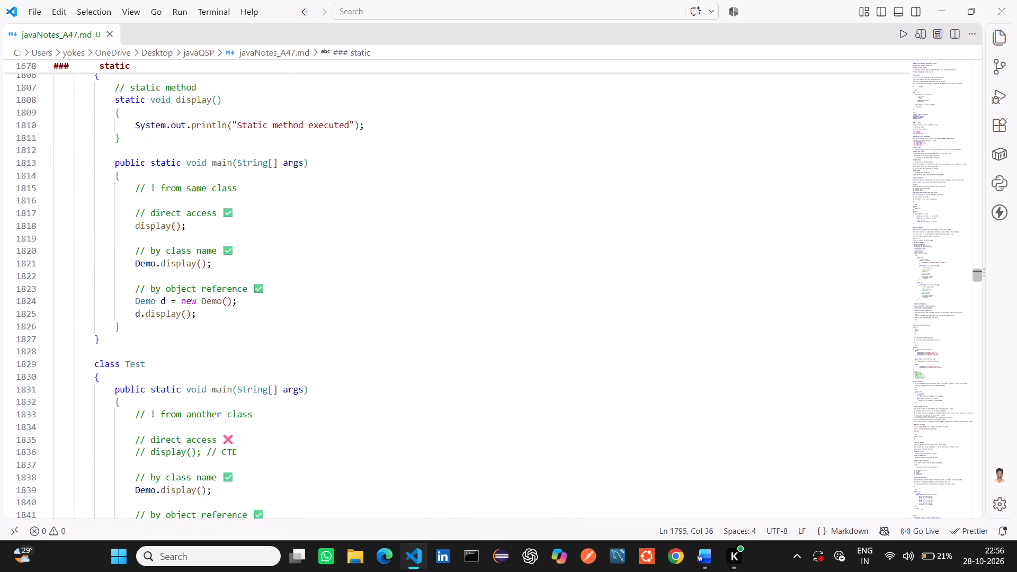
pyautogui.scroll(3, 373, 355)
pyautogui.scroll(-2, 373, 355)
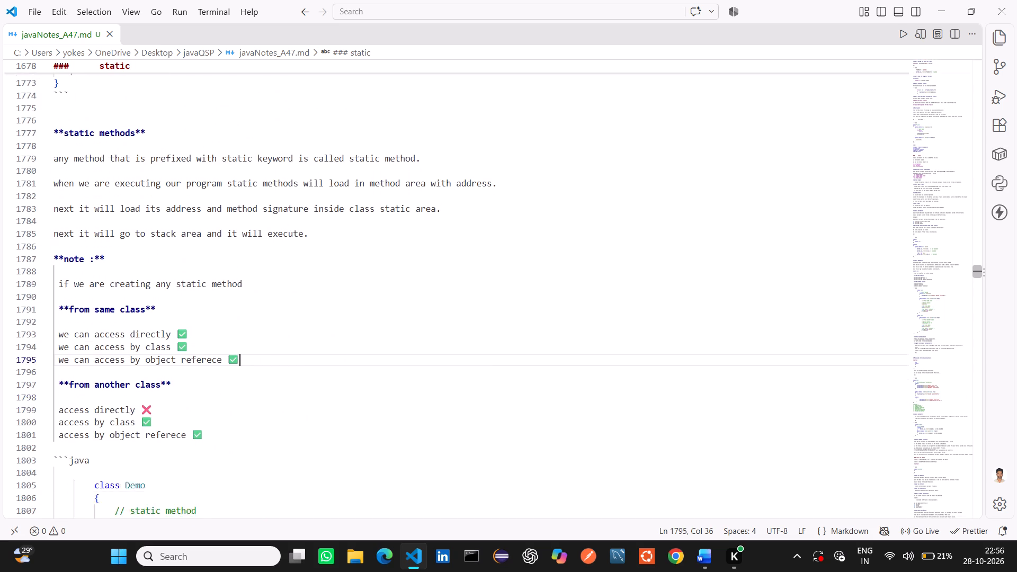
pyautogui.scroll(-9, 373, 355)
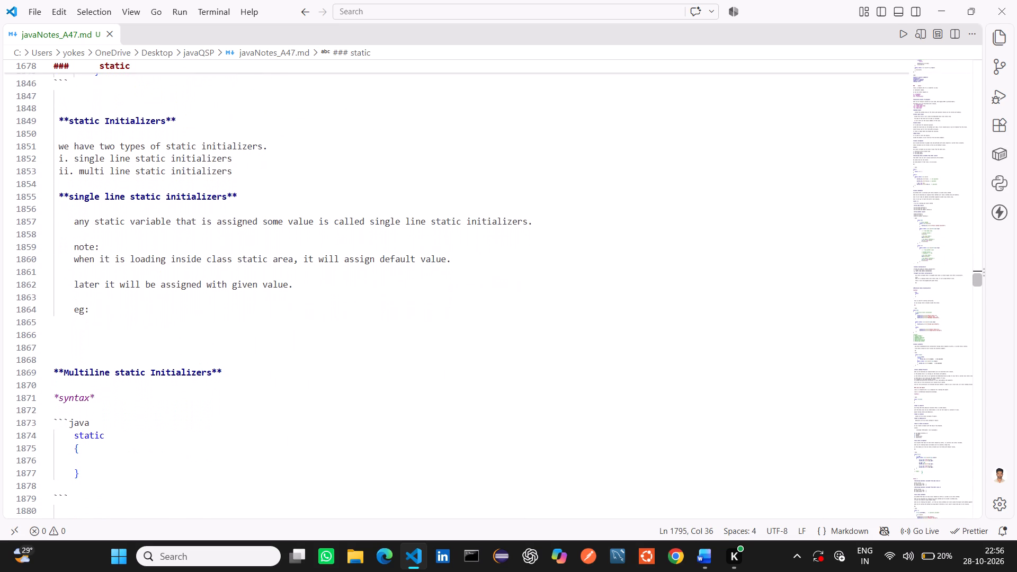
# Switch to the Java Notes Word document and add a "Static initializers" heading below the Static methods list in Times New Roman, size 12.
pyautogui.hotkey('alt', 'Tab')
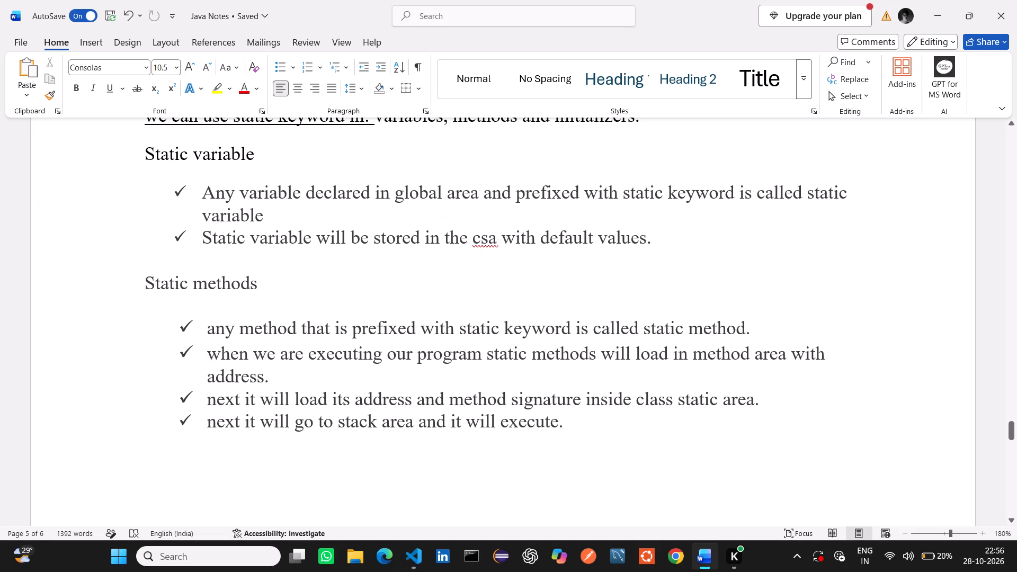
pyautogui.click(584, 418)
pyautogui.press('Return')
pyautogui.press('Return')
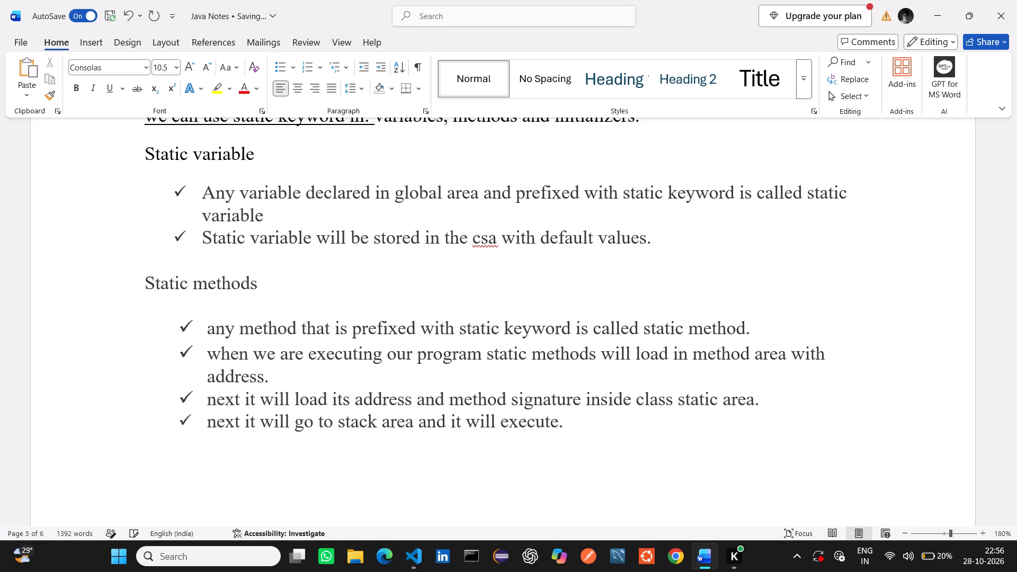
pyautogui.write('stat')
pyautogui.press('BackSpace')
pyautogui.press('BackSpace')
pyautogui.press('BackSpace')
pyautogui.press('BackSpace')
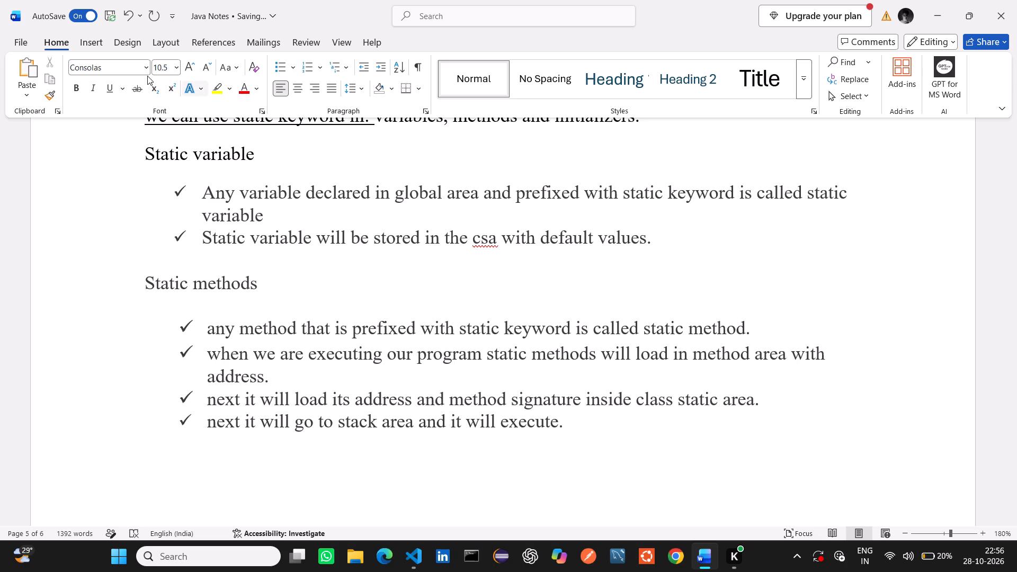
pyautogui.click(144, 71)
pyautogui.click(142, 156)
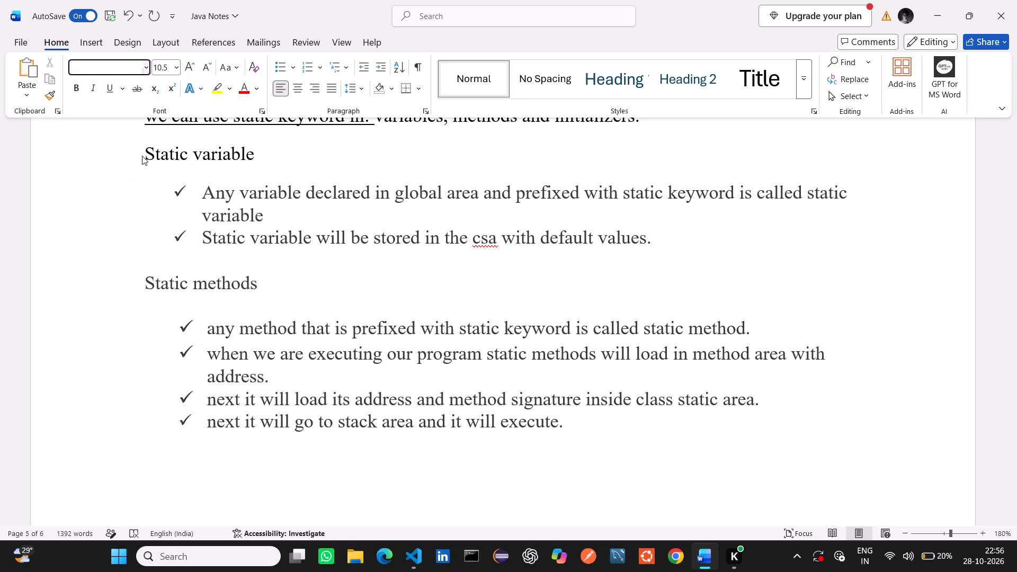
pyautogui.click(174, 70)
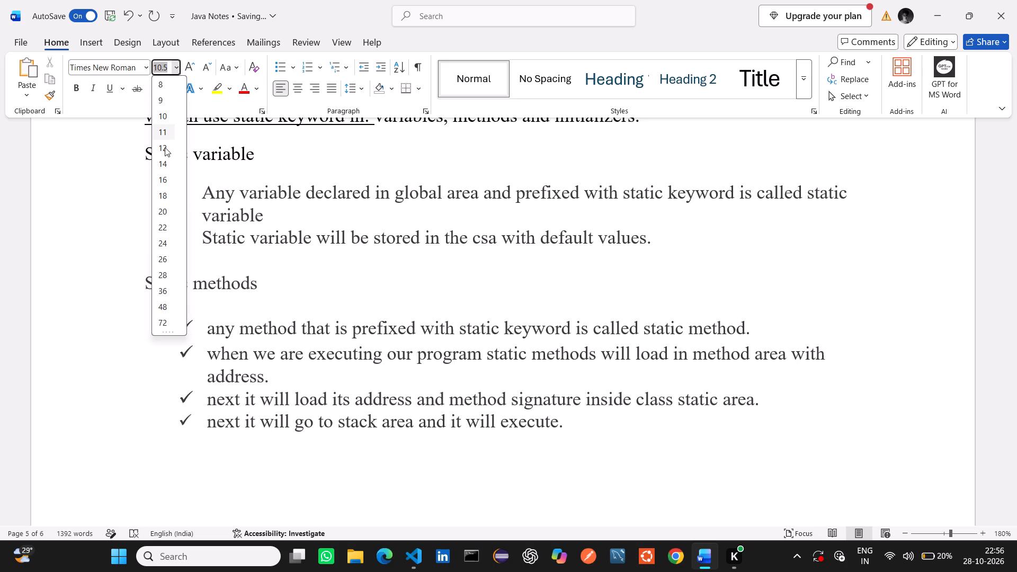
pyautogui.click(165, 148)
pyautogui.write('static')
pyautogui.press('space')
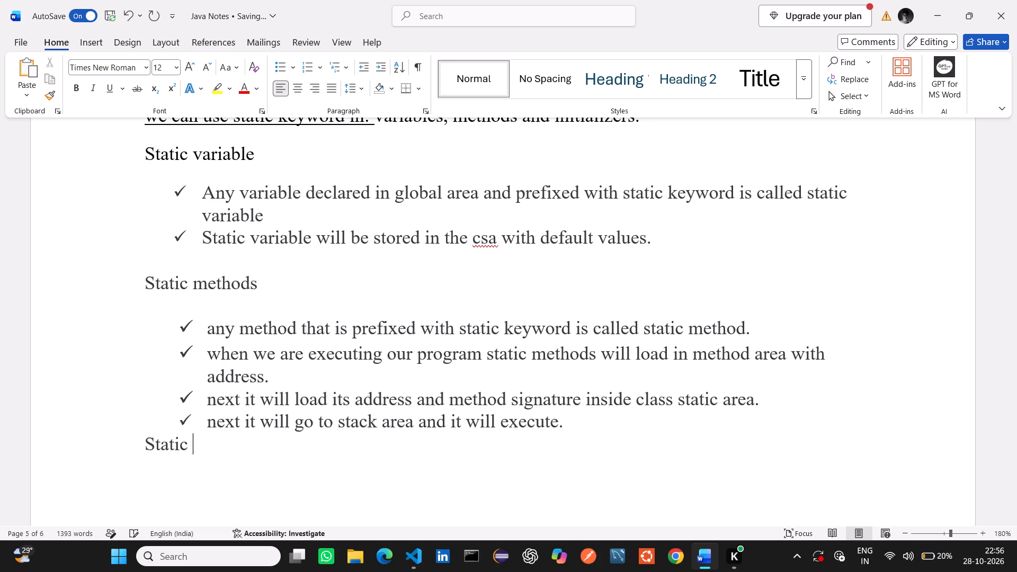
pyautogui.write('initializers')
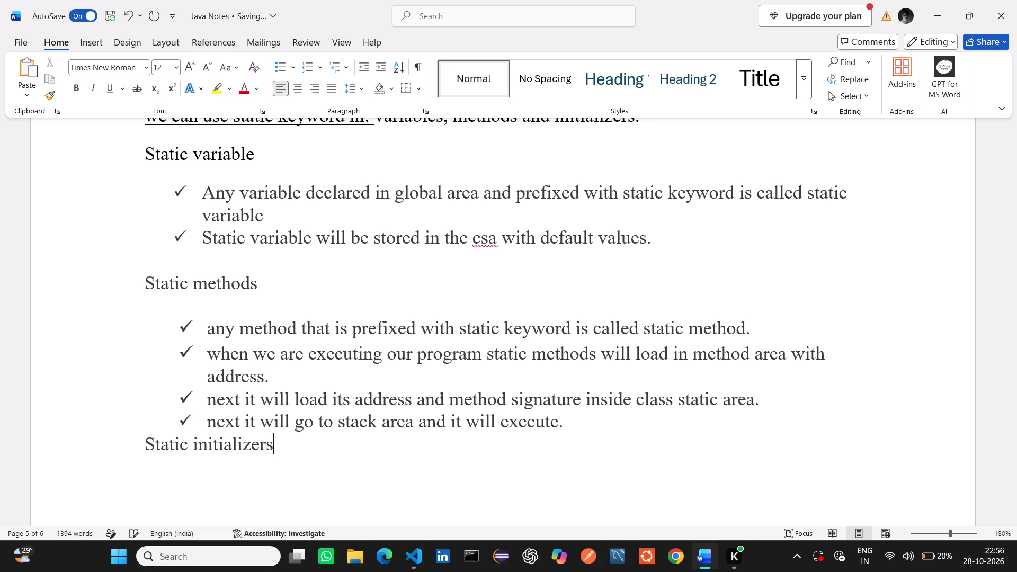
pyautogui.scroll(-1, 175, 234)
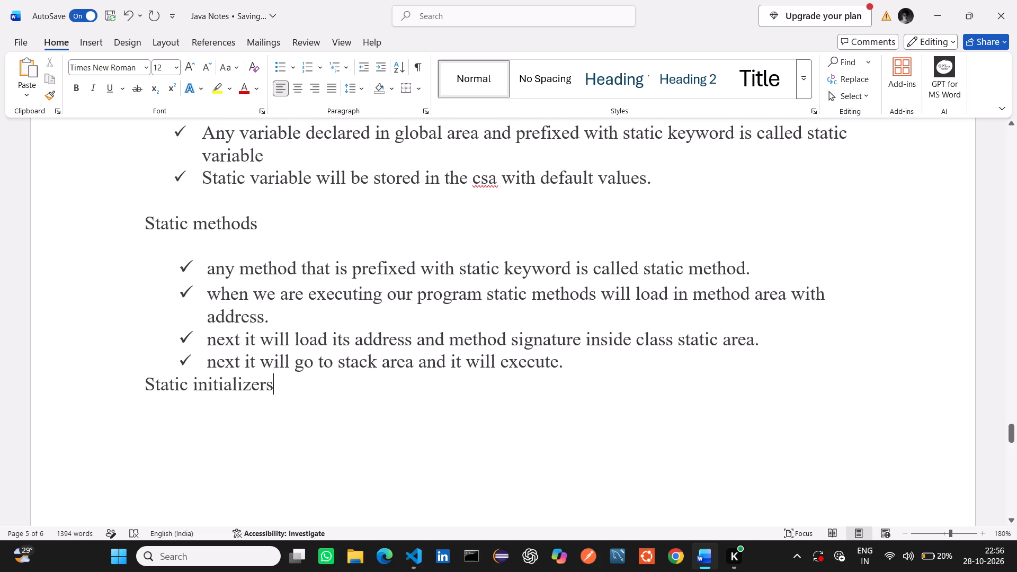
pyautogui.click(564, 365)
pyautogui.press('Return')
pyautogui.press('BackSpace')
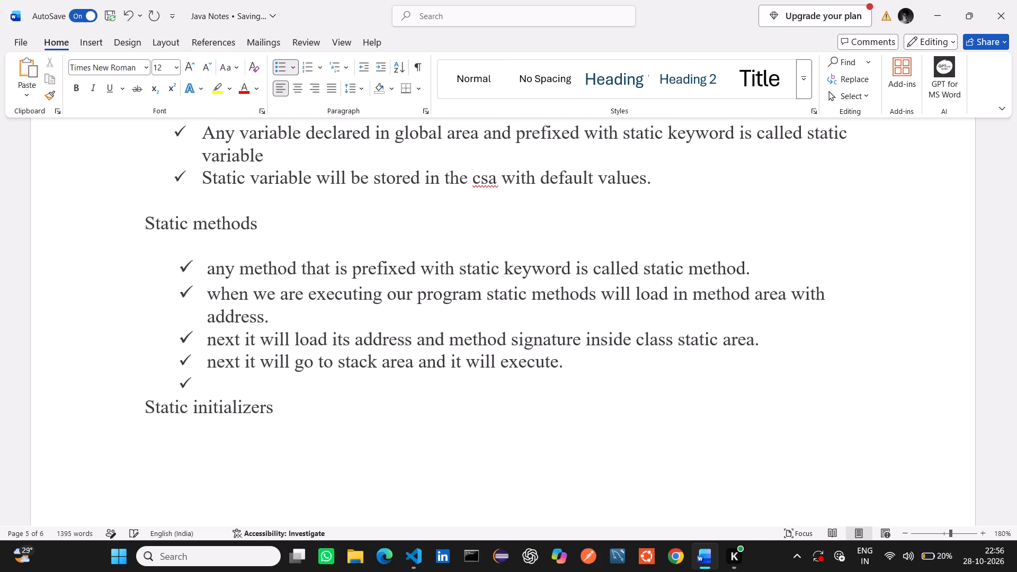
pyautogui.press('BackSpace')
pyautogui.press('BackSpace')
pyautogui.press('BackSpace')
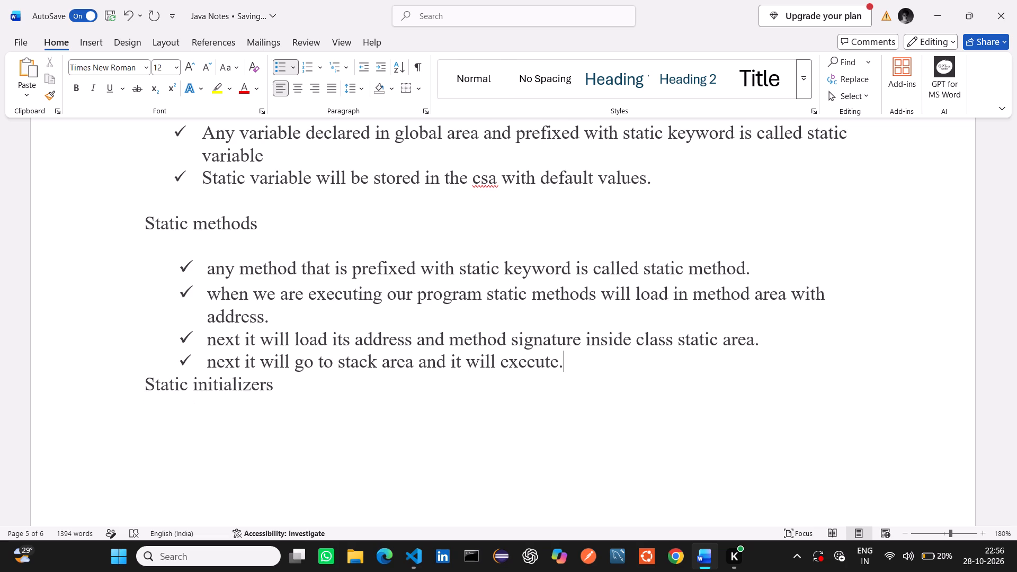
# Insert an unbulleted blank line between the last Static methods item and the "Static initializers" heading.
pyautogui.scroll(-1, 564, 365)
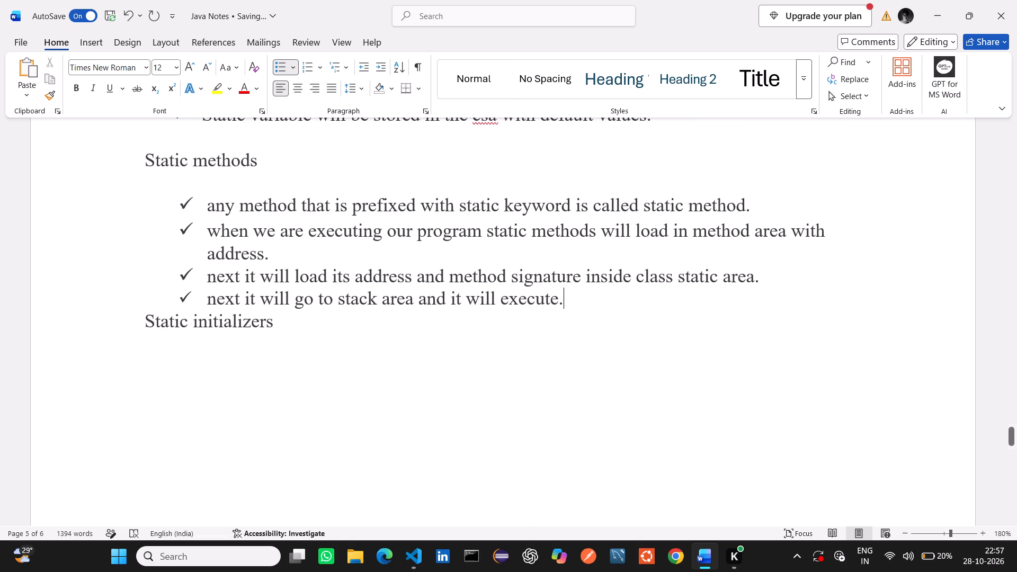
pyautogui.press('Return')
pyautogui.press('BackSpace')
pyautogui.press('BackSpace')
pyautogui.press('BackSpace')
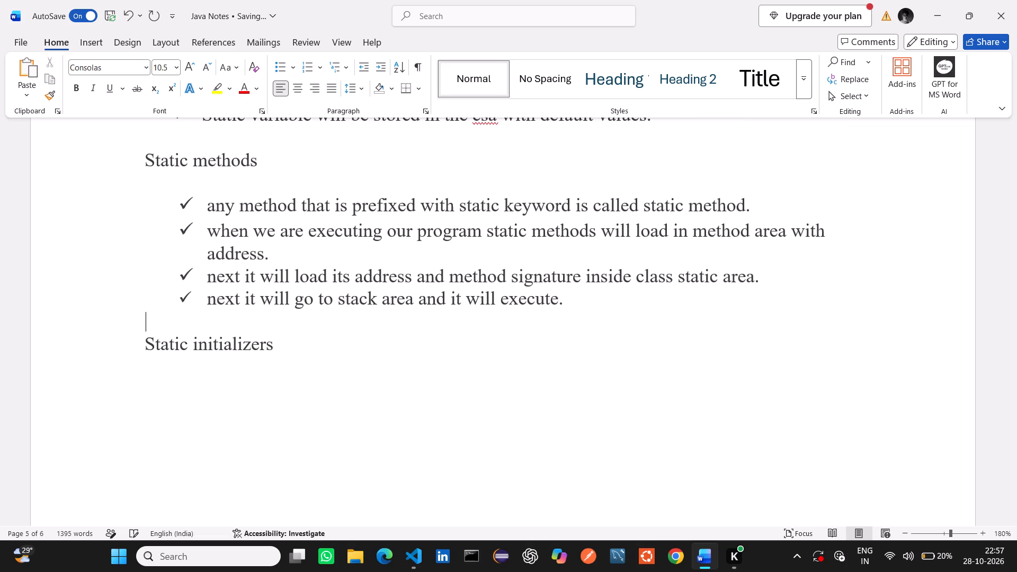
# Remove the space after the paragraphs from the Static variable heading through its second checkmark item.
pyautogui.click(369, 352)
pyautogui.scroll(1, 369, 352)
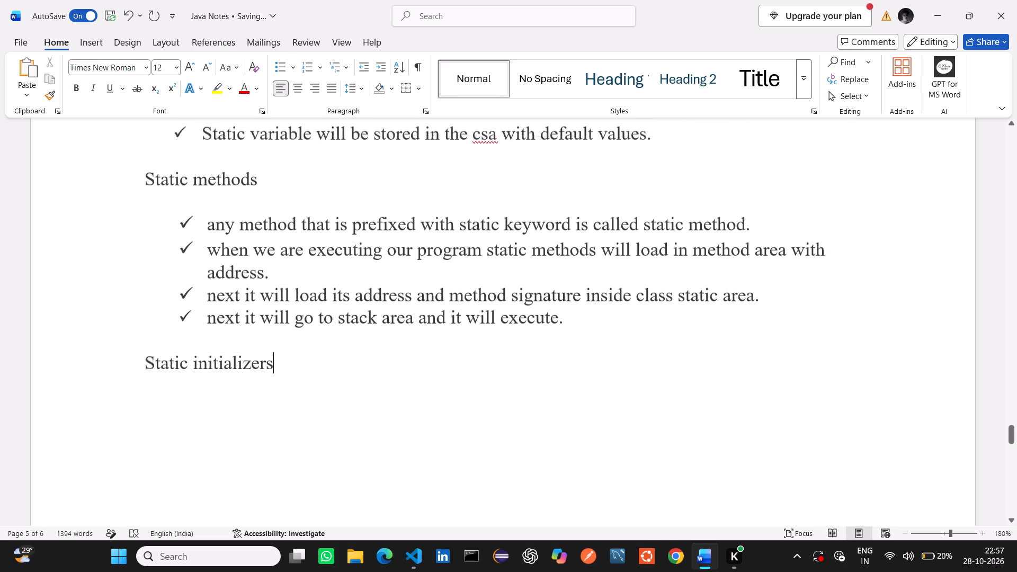
pyautogui.scroll(1, 369, 352)
pyautogui.keyDown('ctrl'); pyautogui.scroll(-5, 369, 352); pyautogui.keyUp('ctrl')
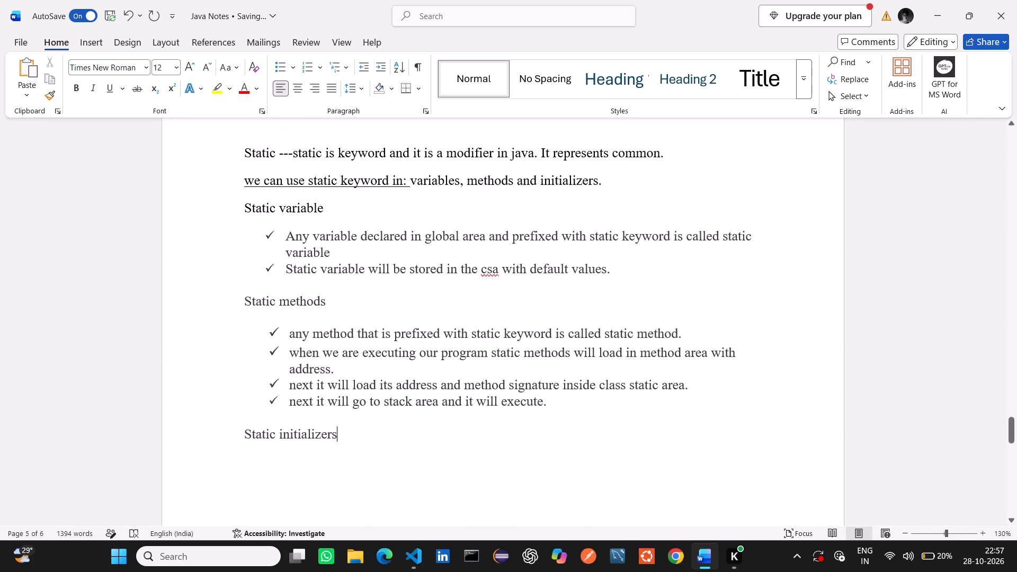
pyautogui.moveTo(243, 204); pyautogui.dragTo(318, 262)
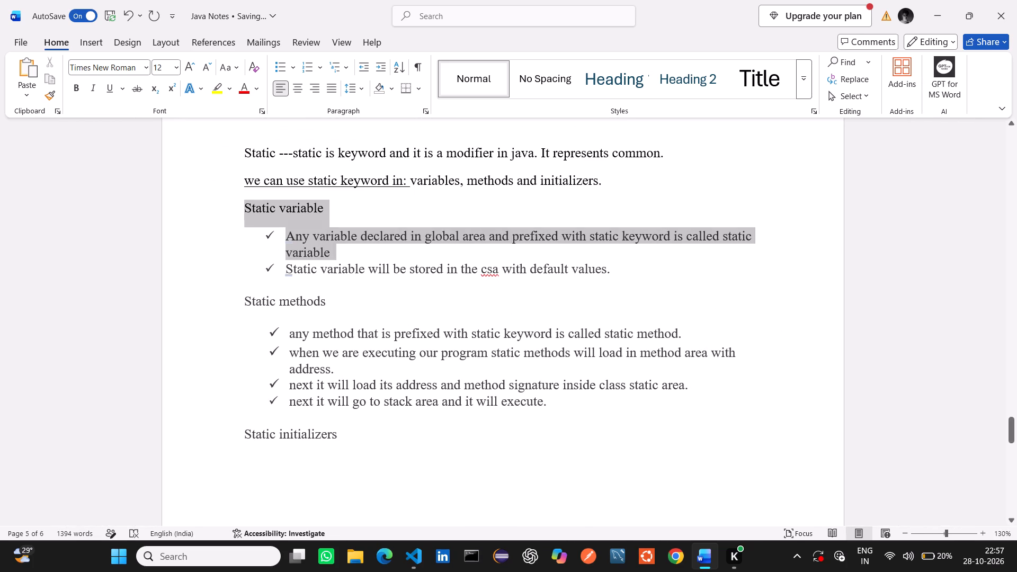
pyautogui.moveTo(318, 262); pyautogui.dragTo(371, 263)
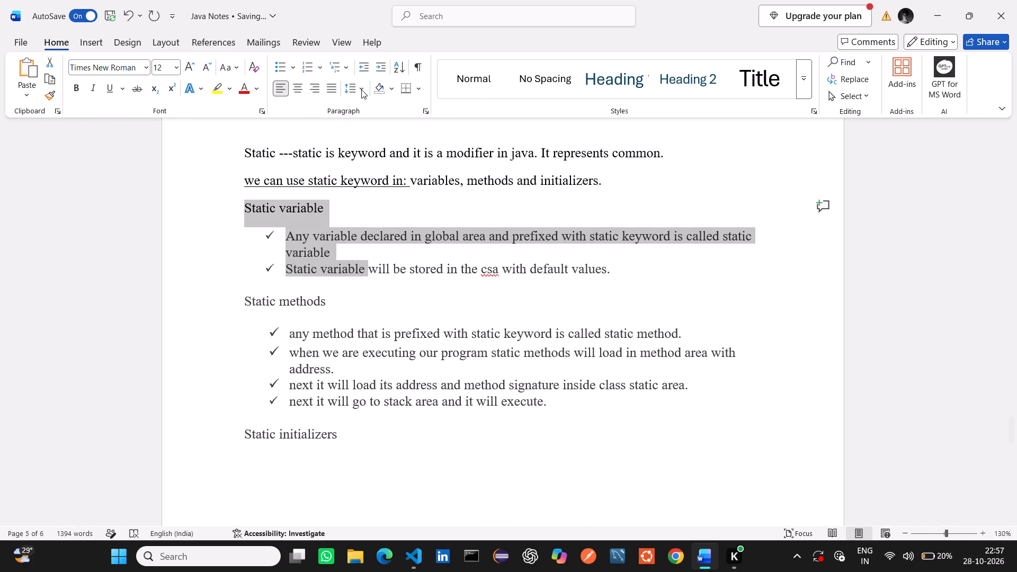
pyautogui.click(361, 90)
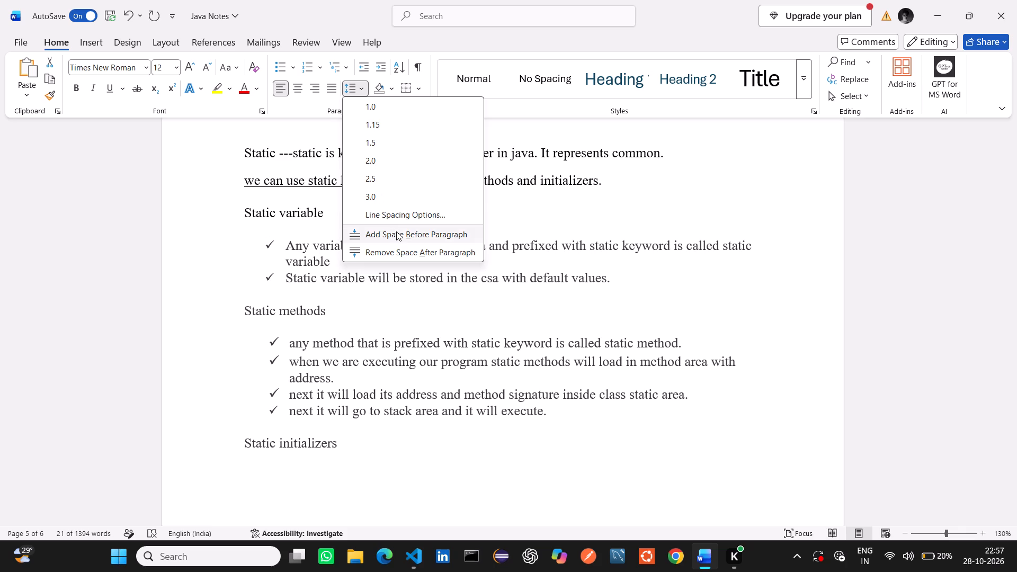
pyautogui.click(400, 249)
pyautogui.click(402, 281)
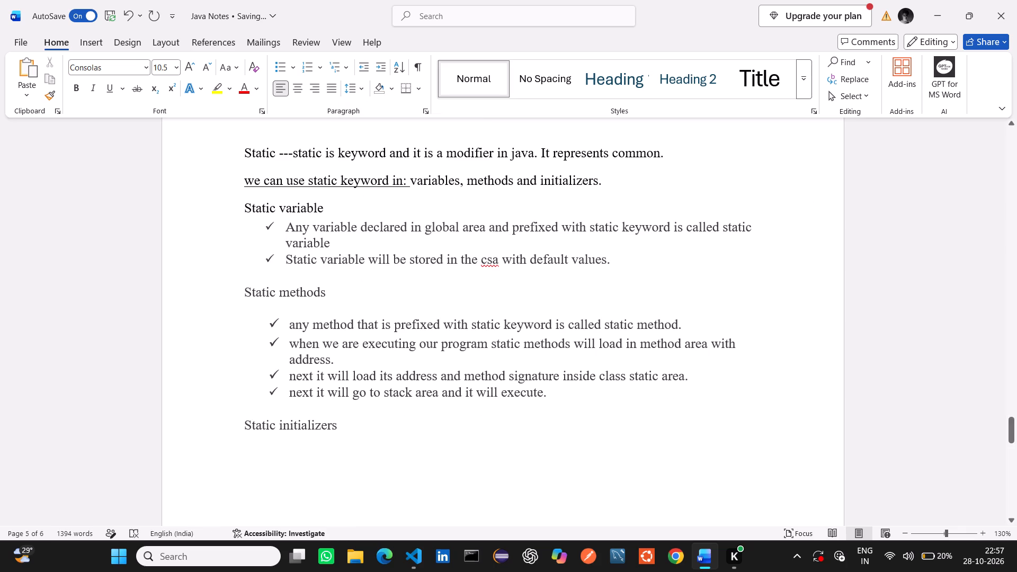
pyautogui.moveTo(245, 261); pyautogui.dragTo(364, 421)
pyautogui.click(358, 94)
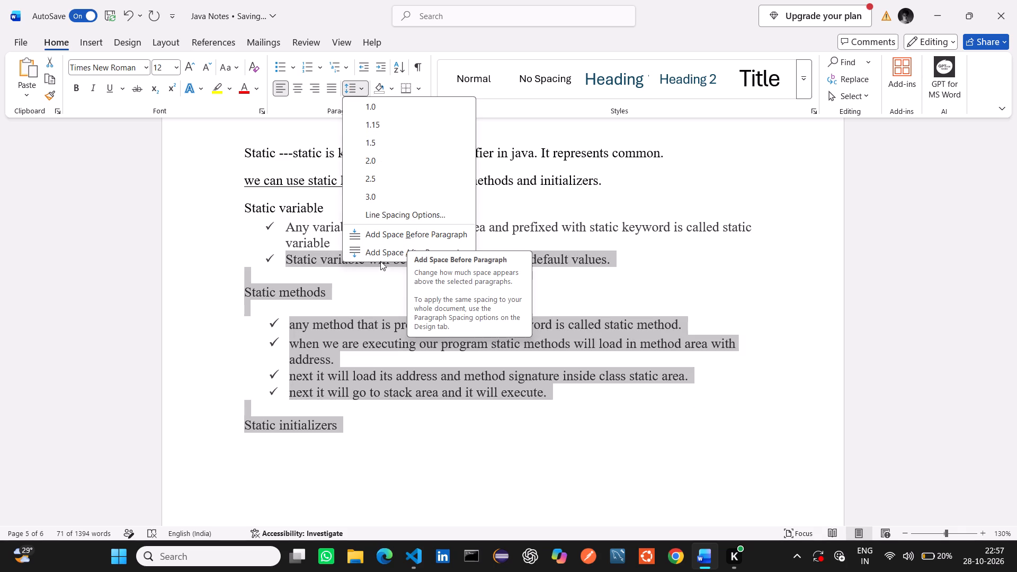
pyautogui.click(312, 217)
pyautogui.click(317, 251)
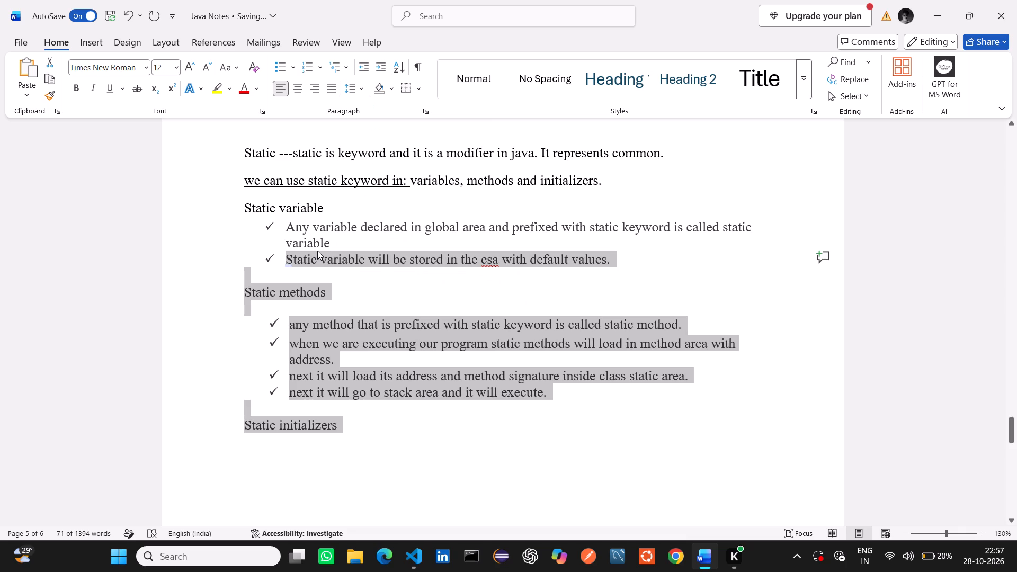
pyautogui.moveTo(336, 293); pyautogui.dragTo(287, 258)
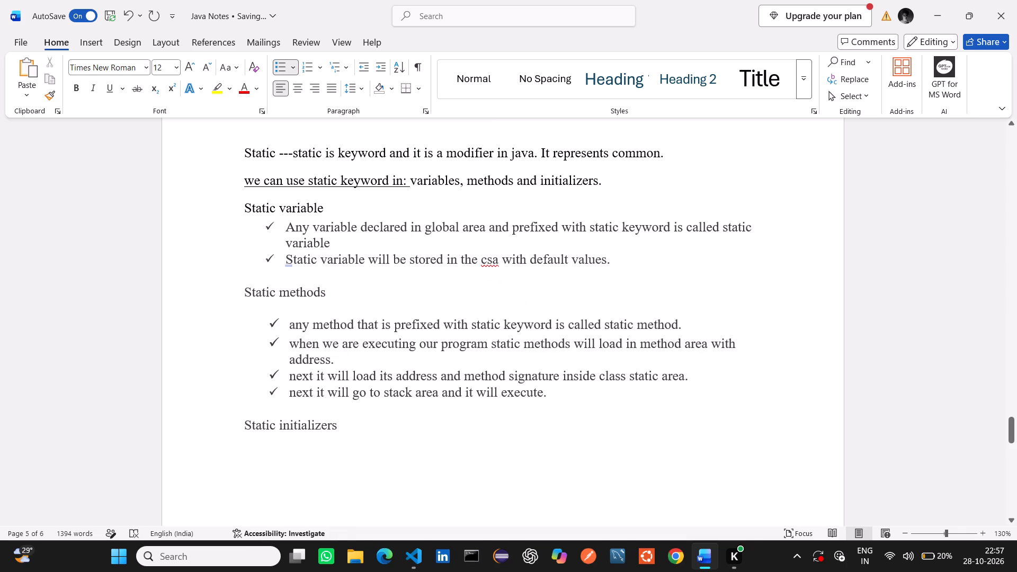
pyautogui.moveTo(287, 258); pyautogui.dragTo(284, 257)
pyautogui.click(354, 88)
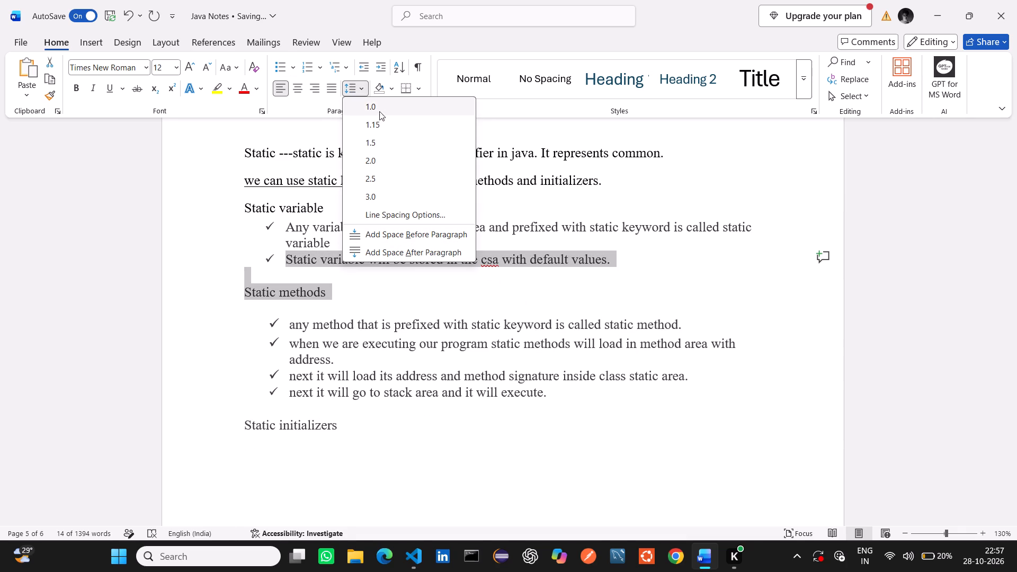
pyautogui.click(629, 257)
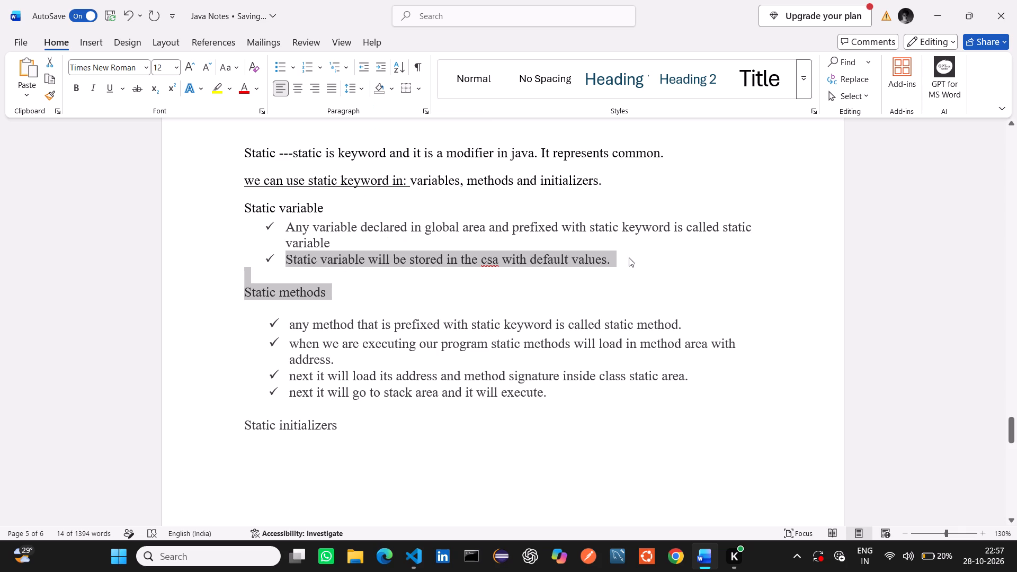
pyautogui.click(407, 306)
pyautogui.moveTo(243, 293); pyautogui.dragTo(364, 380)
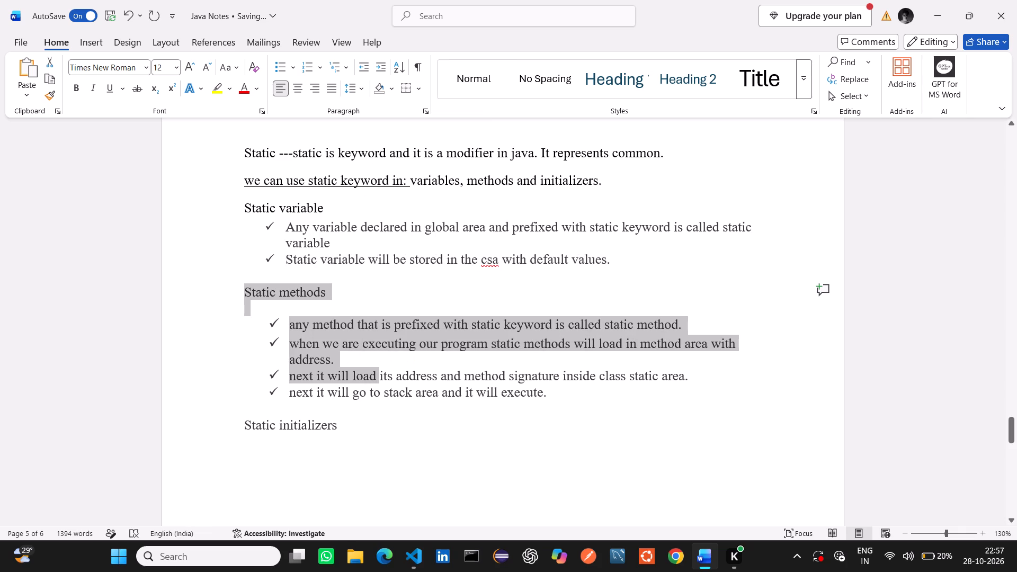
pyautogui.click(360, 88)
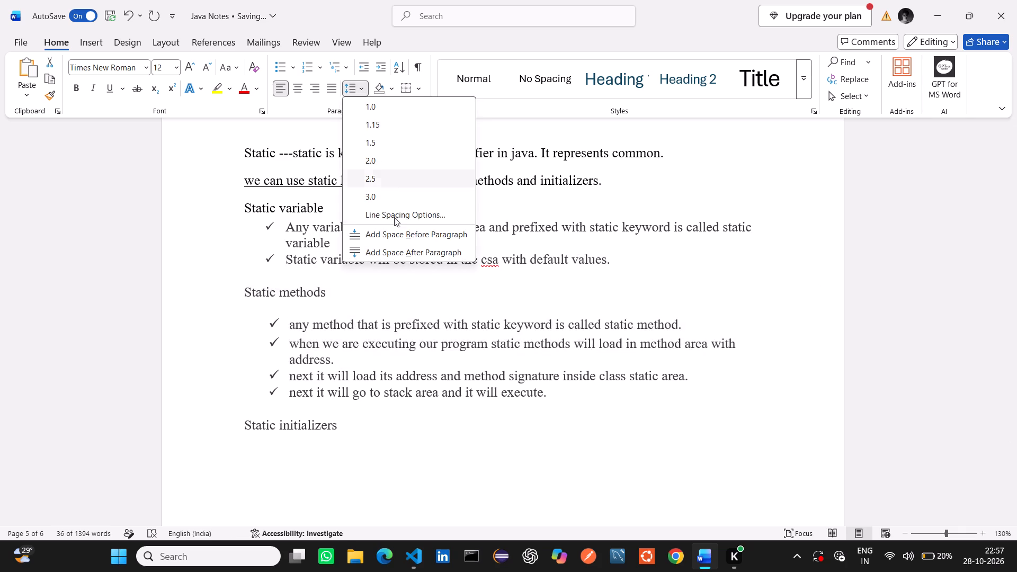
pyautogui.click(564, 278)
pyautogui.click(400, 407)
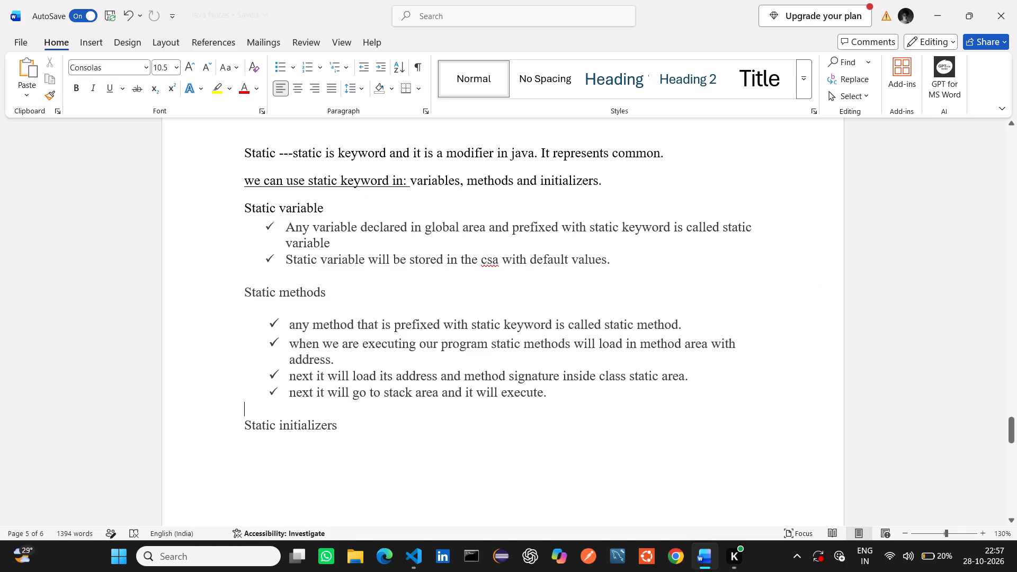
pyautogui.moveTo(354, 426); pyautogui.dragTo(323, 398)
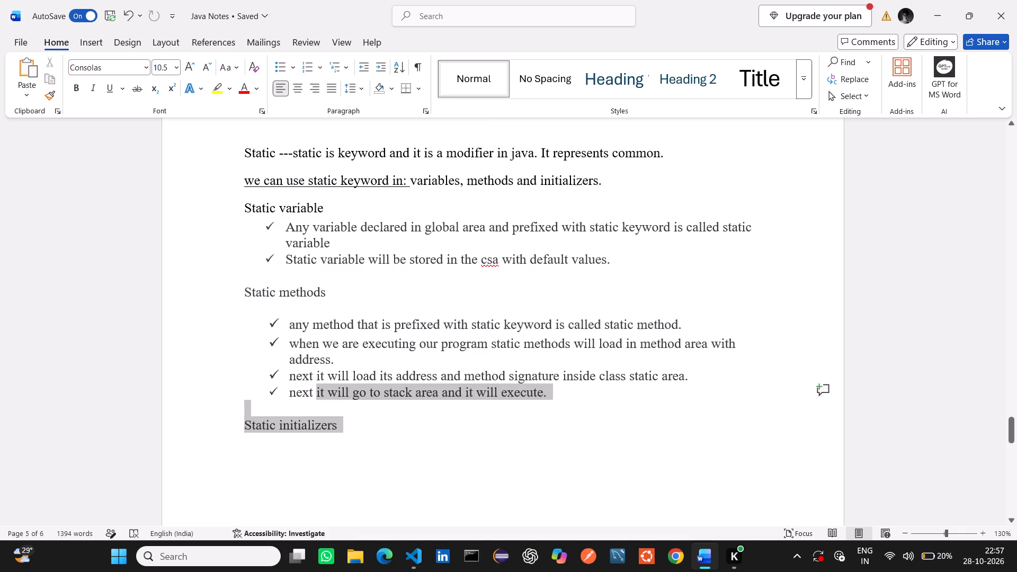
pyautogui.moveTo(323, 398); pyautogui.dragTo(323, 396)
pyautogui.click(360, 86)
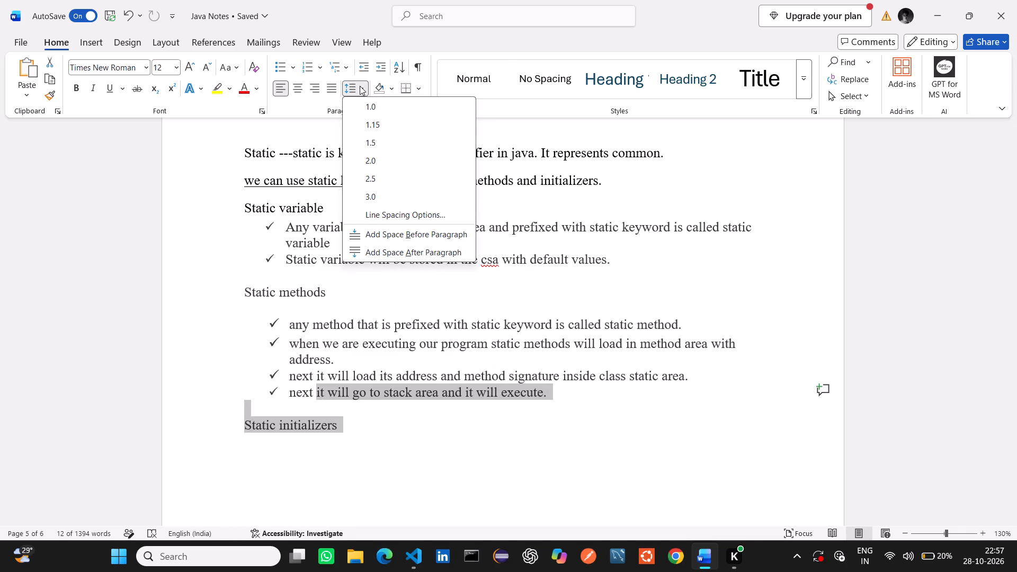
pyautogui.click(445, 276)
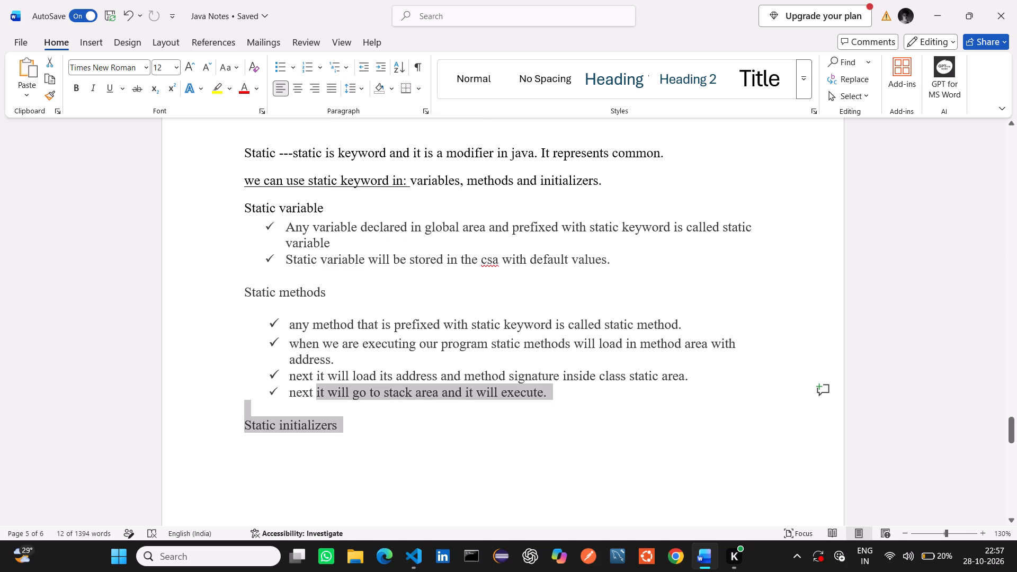
# Start a checkmark-bulleted list below the "Static initializers" heading, with an unbulleted blank line between the heading and the list.
pyautogui.click(360, 430)
pyautogui.press('Return')
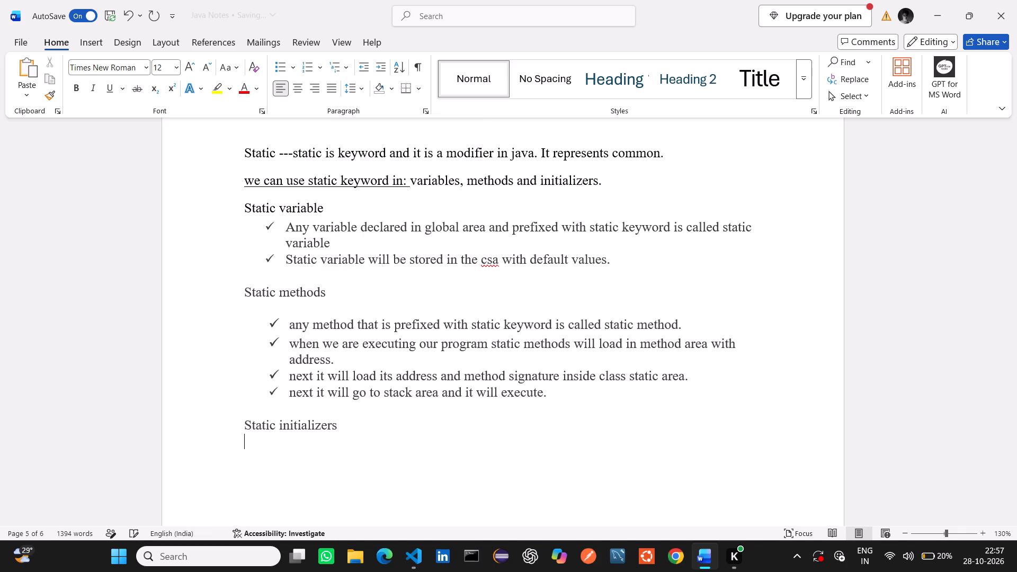
pyautogui.click(293, 68)
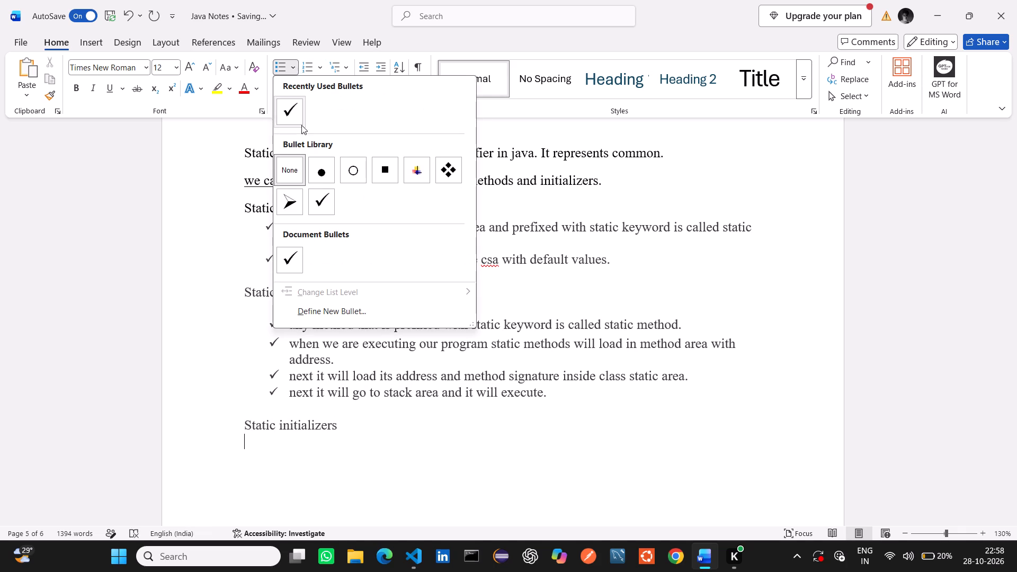
pyautogui.click(290, 112)
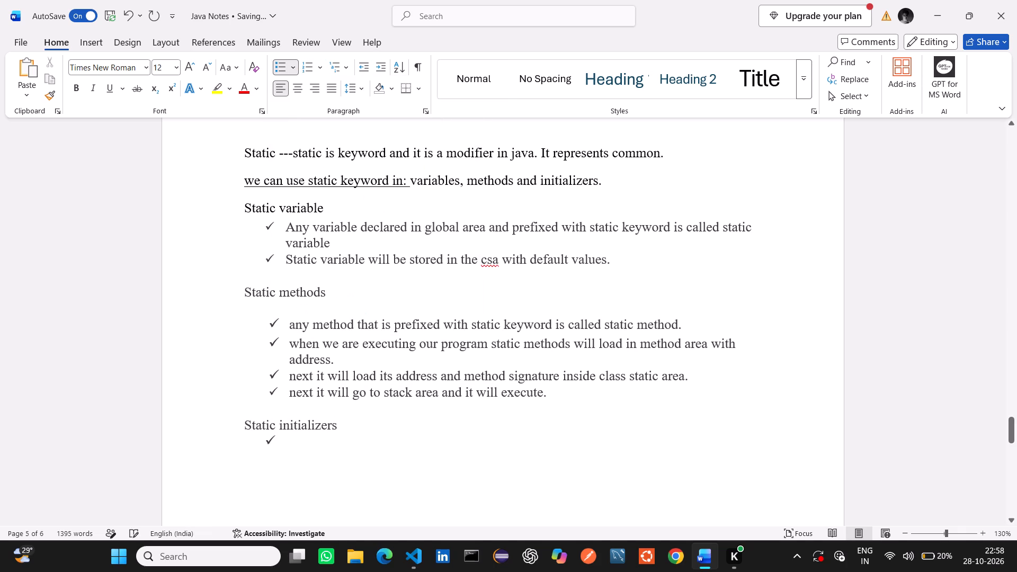
pyautogui.click(338, 422)
pyautogui.press('Return')
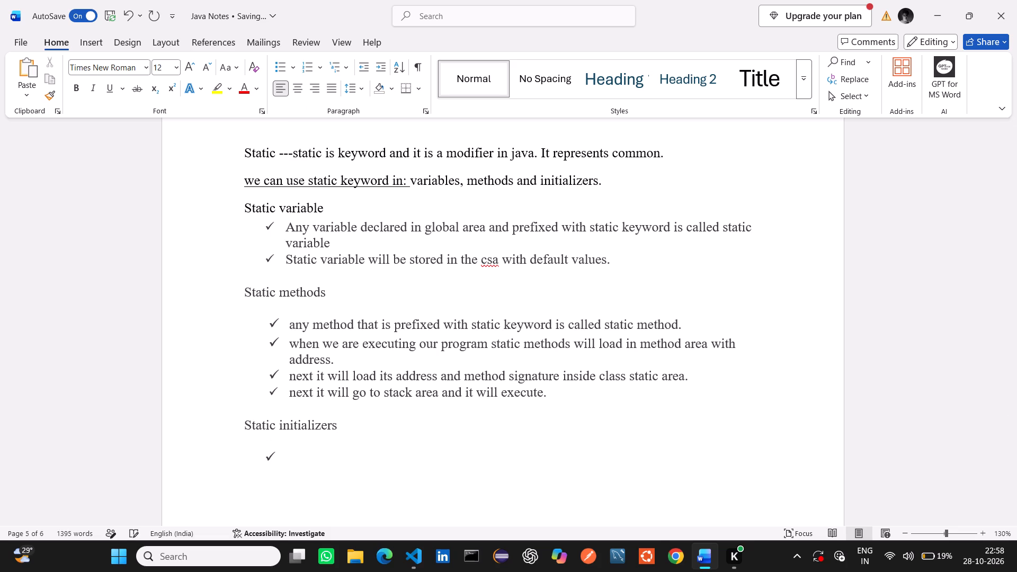
pyautogui.click(314, 459)
# Copy the single line static initializers definition from javaNotes_A47.md into the first checkmark item in Java Notes, without its leading space.
pyautogui.hotkey('alt', 'Tab')
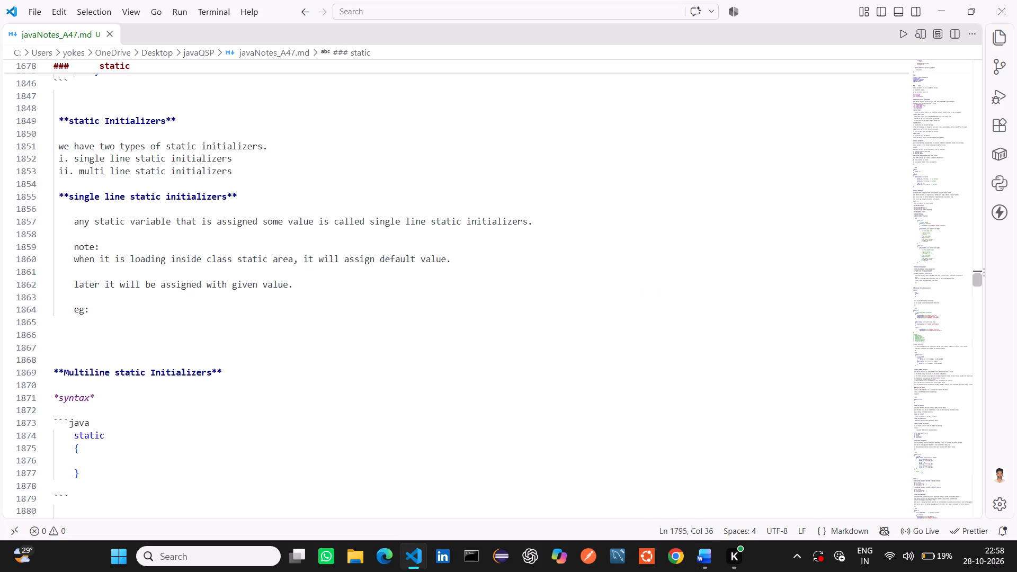
pyautogui.moveTo(75, 224); pyautogui.dragTo(387, 227)
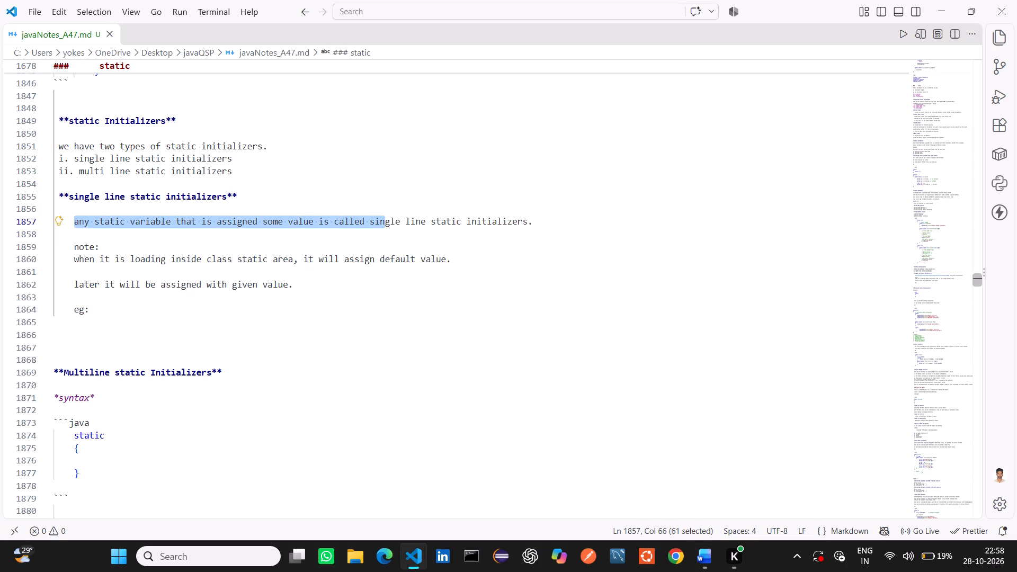
pyautogui.moveTo(537, 220); pyautogui.dragTo(235, 228)
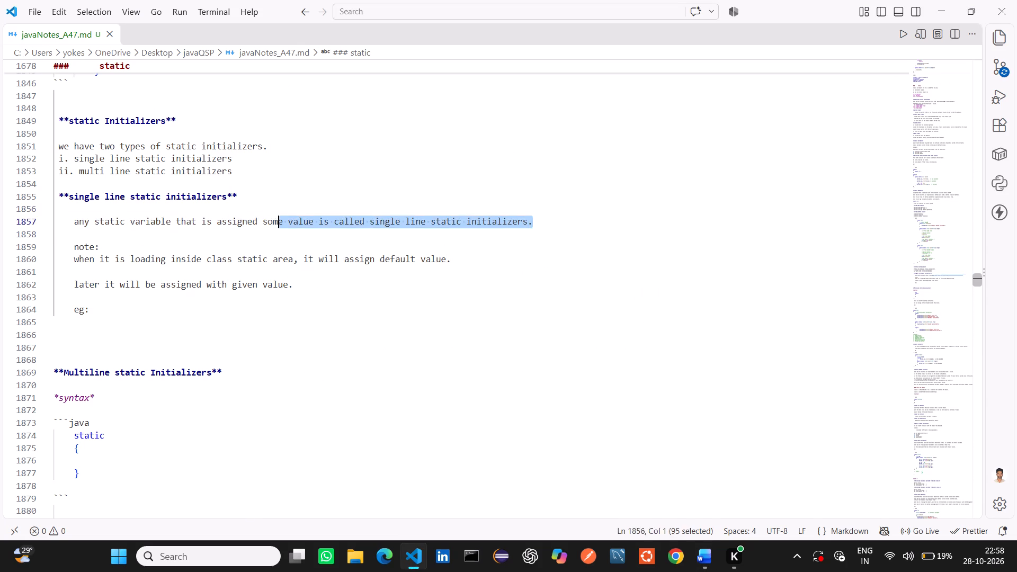
pyautogui.moveTo(235, 228); pyautogui.dragTo(71, 221)
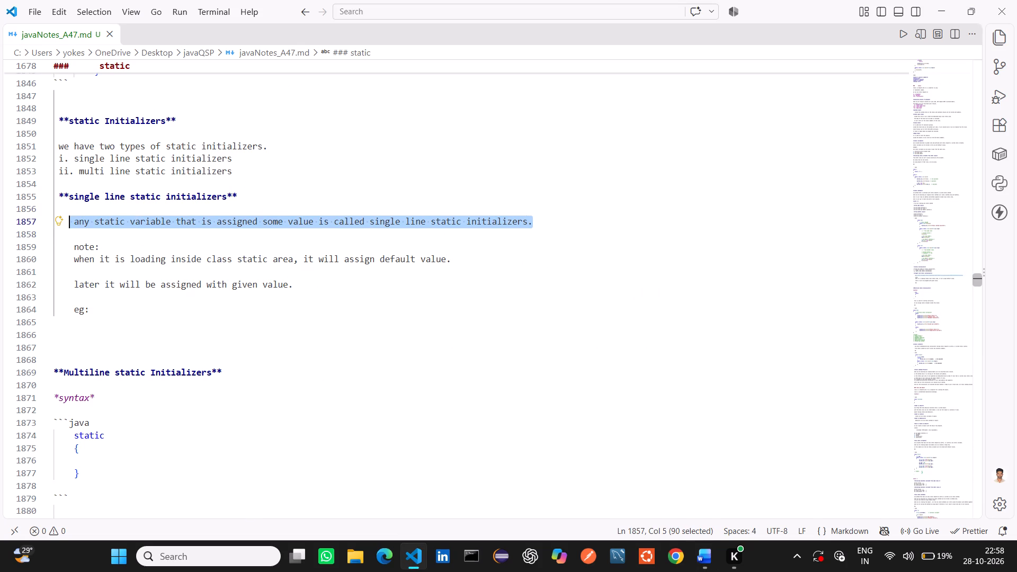
pyautogui.hotkey('ctrl', 'c')
pyautogui.hotkey('alt', 'Tab')
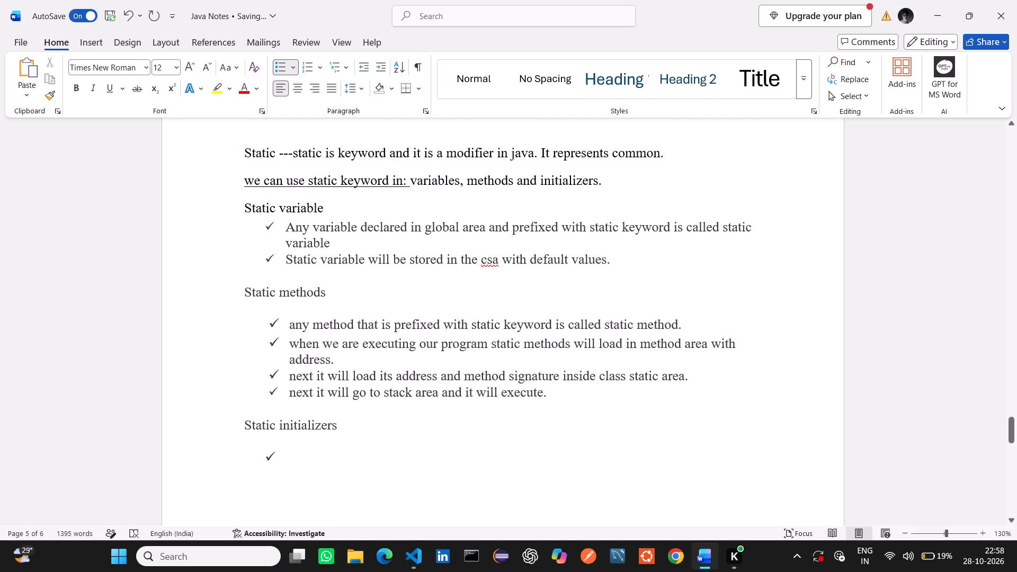
pyautogui.hotkey('ctrl', 'v')
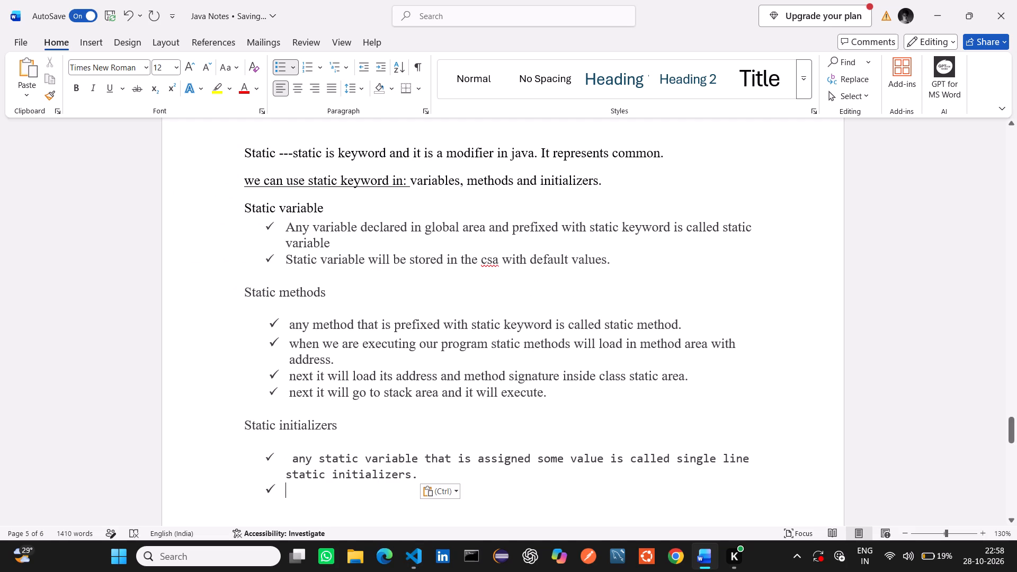
pyautogui.click(291, 459)
pyautogui.press('BackSpace')
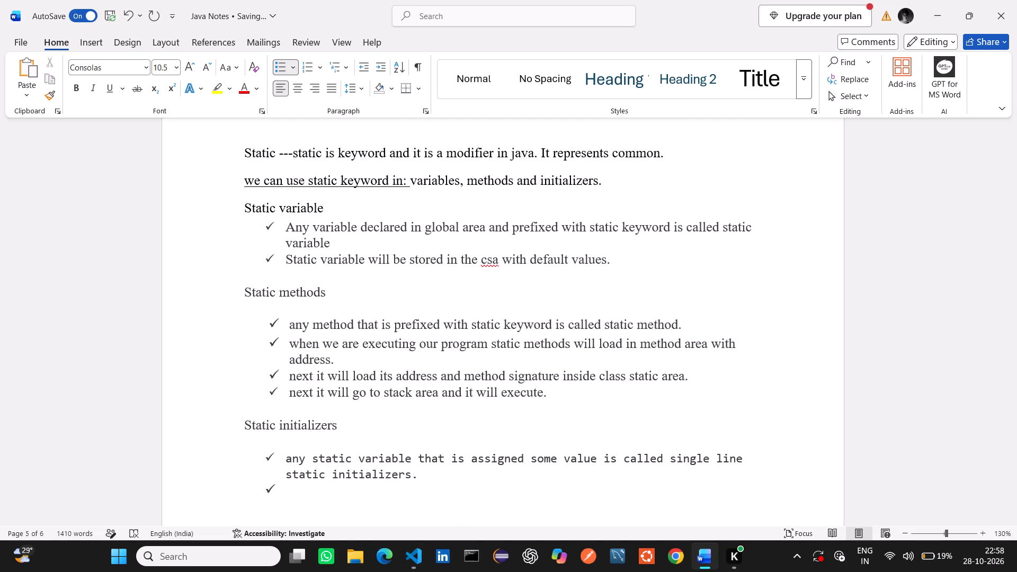
# Copy the note lines from "when it is loading" through "given value." in javaNotes_A47.md into the next checkmark item in Java Notes.
pyautogui.hotkey('alt', 'Tab')
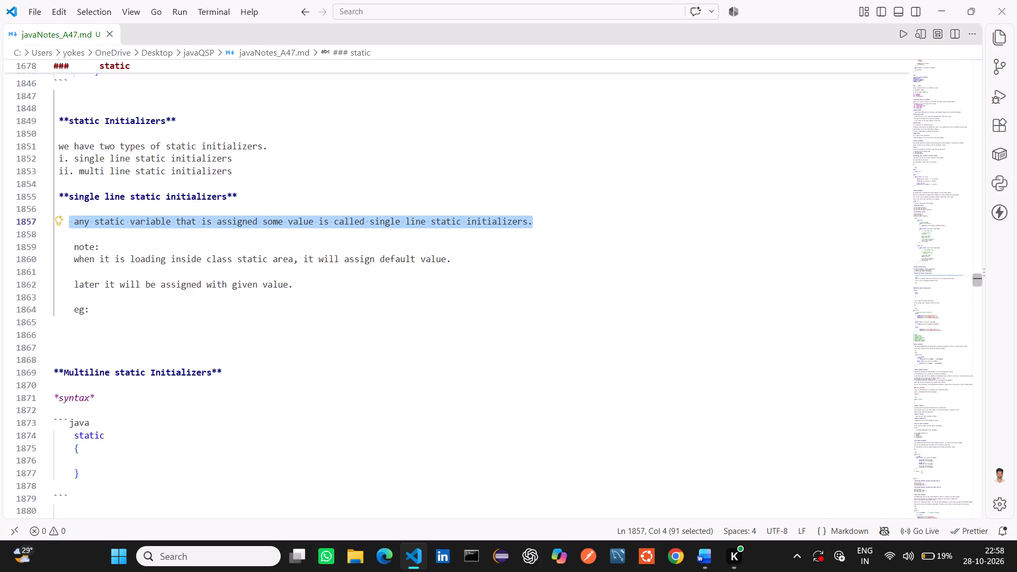
pyautogui.moveTo(70, 258); pyautogui.dragTo(359, 266)
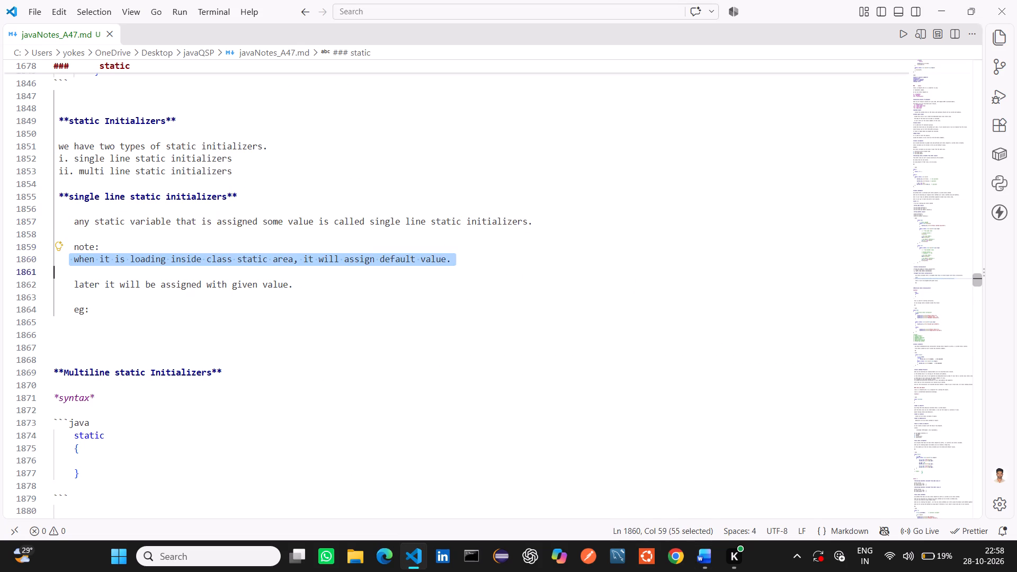
pyautogui.moveTo(359, 266); pyautogui.dragTo(349, 291)
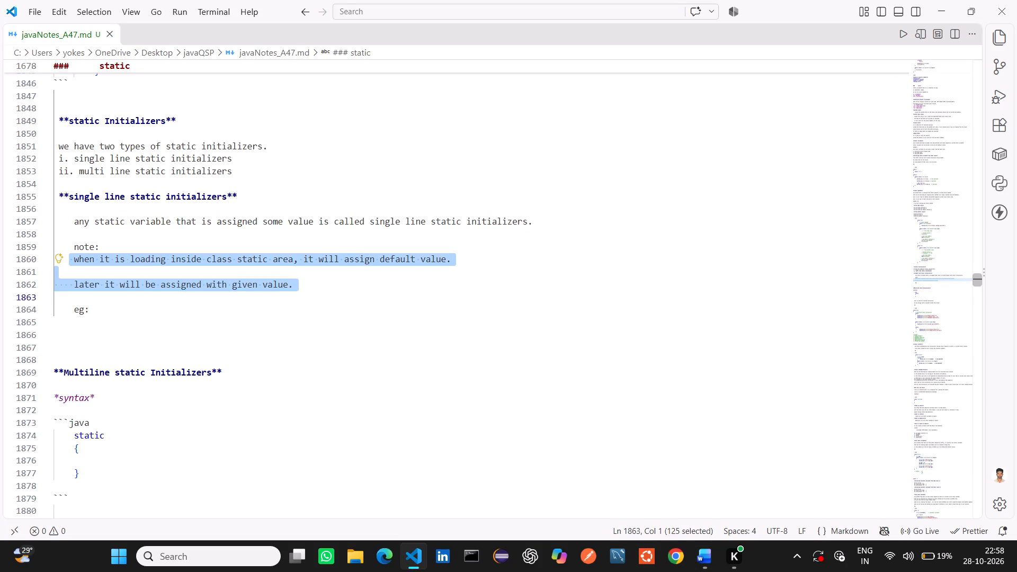
pyautogui.moveTo(349, 291); pyautogui.dragTo(337, 290)
pyautogui.hotkey('ctrl', 'c')
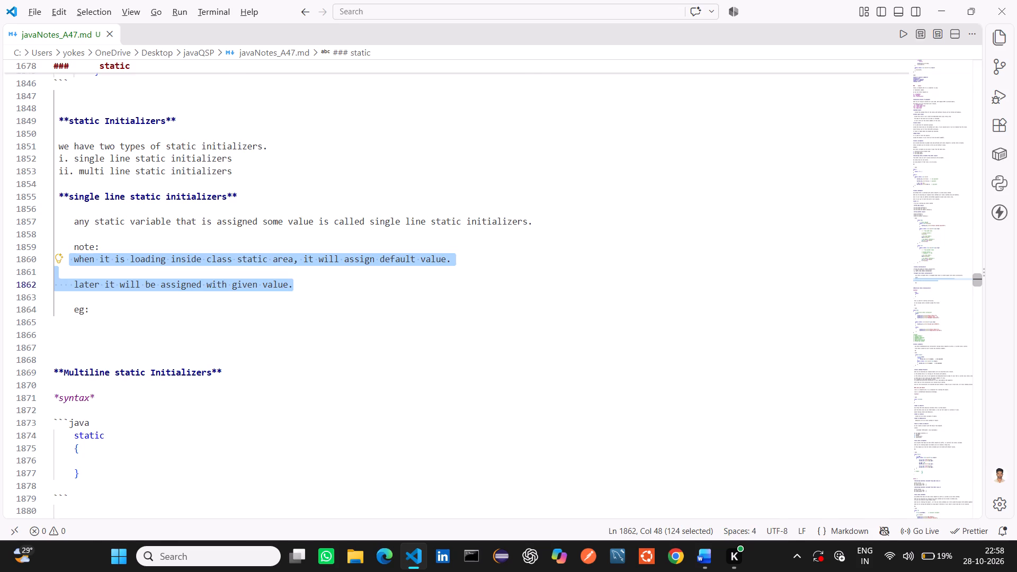
pyautogui.hotkey('alt', 'Tab')
pyautogui.click(322, 490)
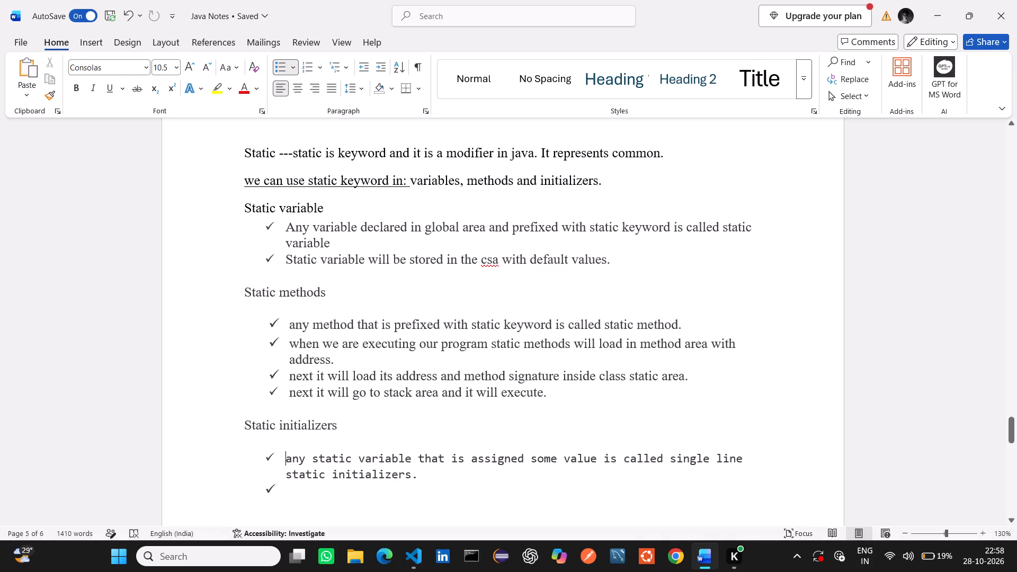
pyautogui.hotkey('ctrl', 'v')
# Format the pasted Static initializers list text in Times New Roman, size 12.
pyautogui.scroll(-1, 322, 490)
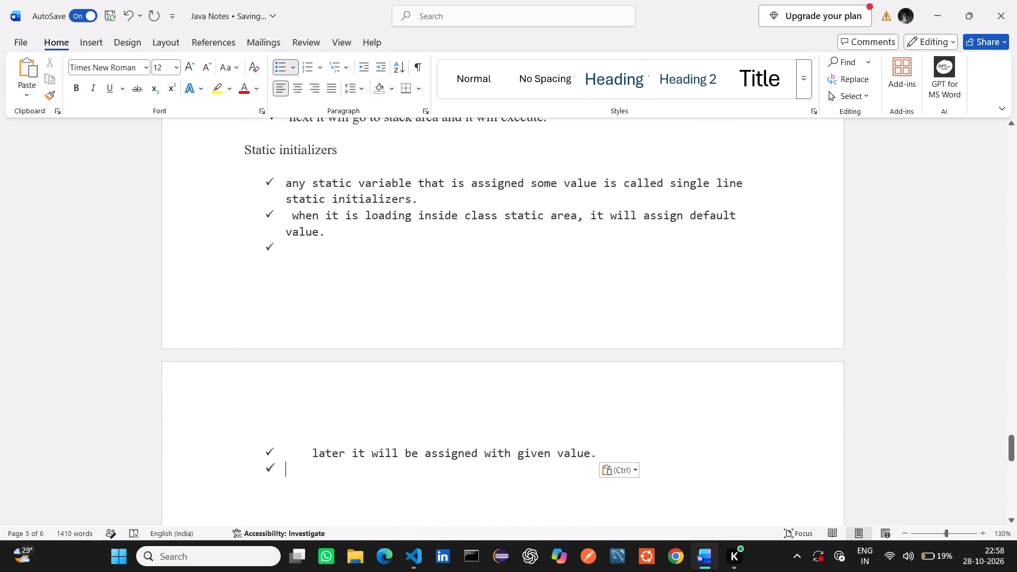
pyautogui.moveTo(286, 184); pyautogui.dragTo(434, 390)
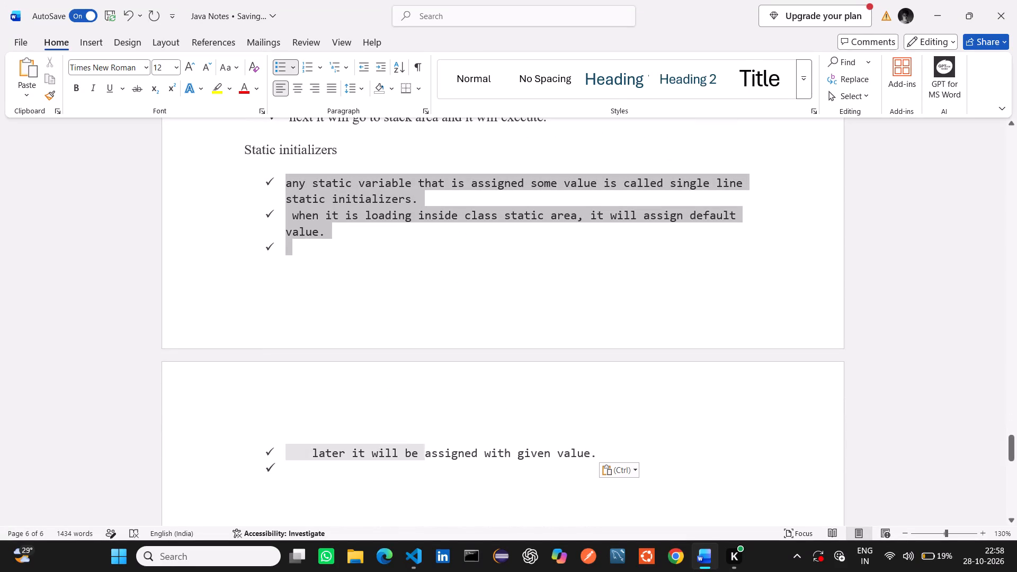
pyautogui.moveTo(434, 390); pyautogui.dragTo(599, 454)
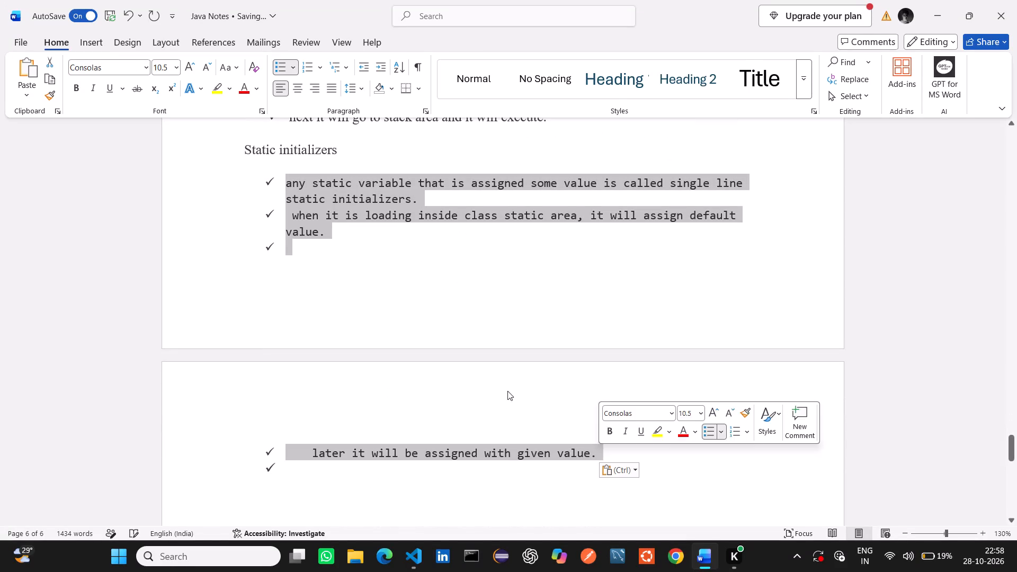
pyautogui.click(147, 69)
pyautogui.click(143, 156)
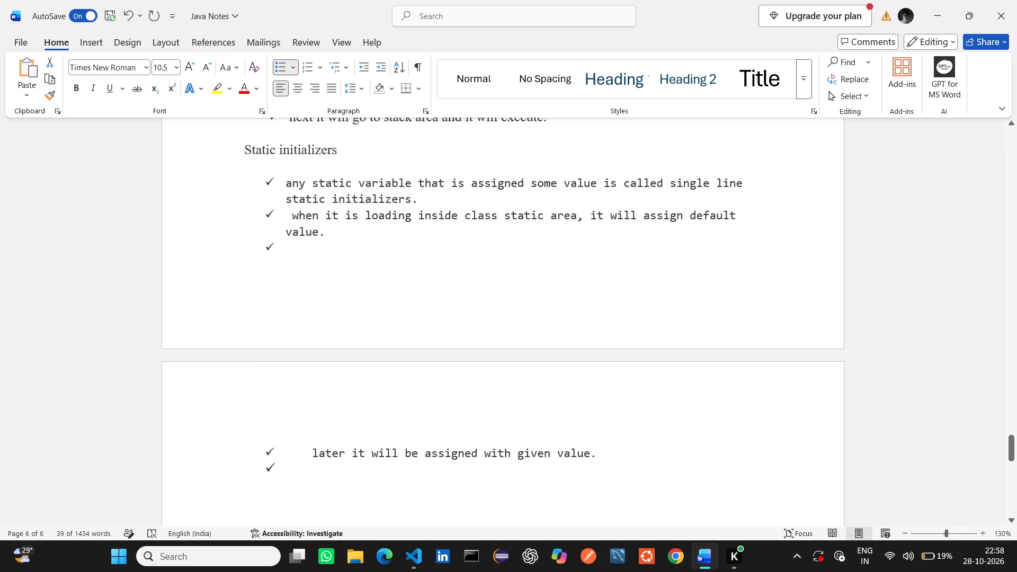
pyautogui.click(174, 69)
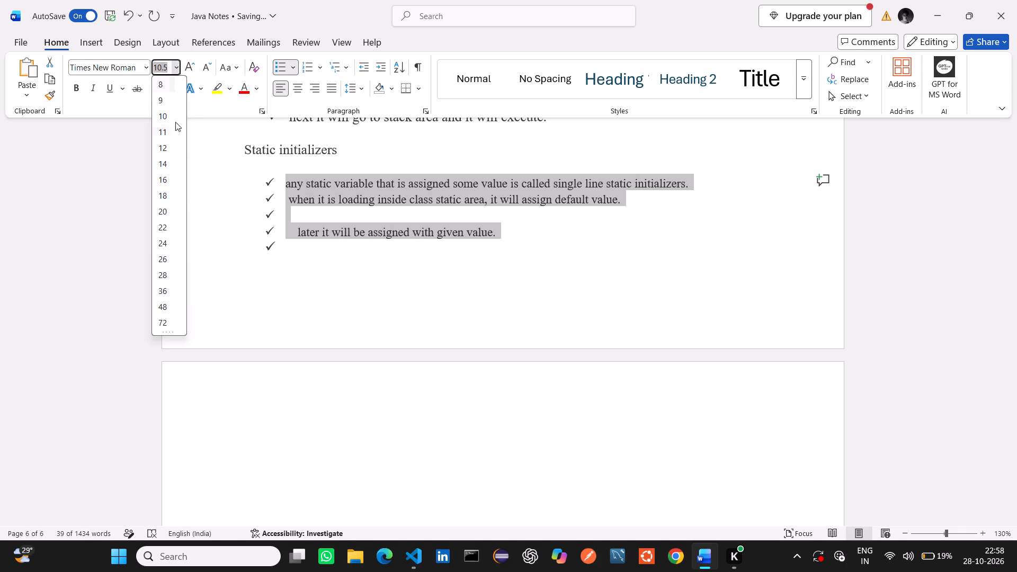
pyautogui.click(168, 146)
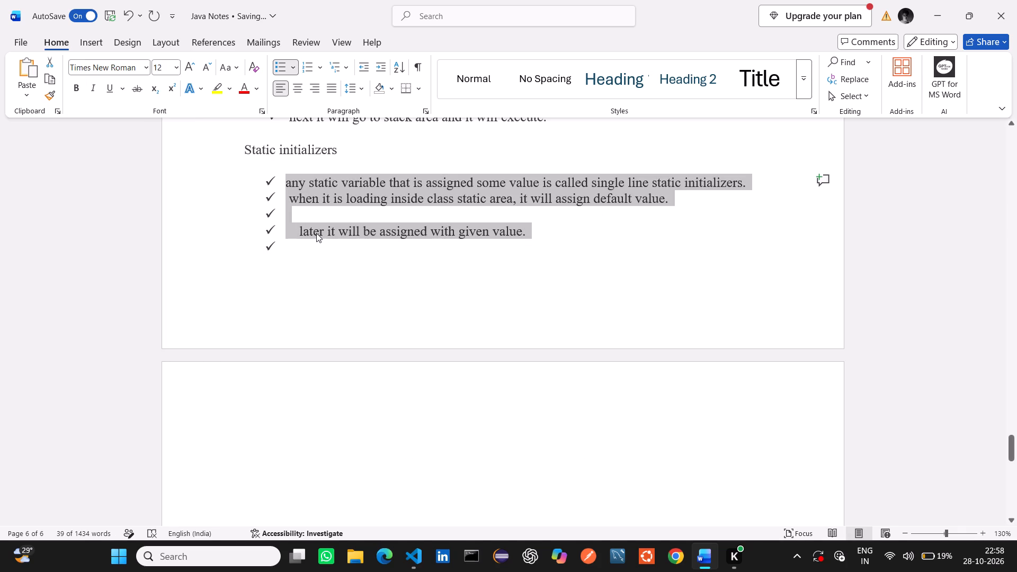
# Delete the leading spaces before "when it is loading" and "later it will be assigned" in the Static initializers list.
pyautogui.click(295, 201)
pyautogui.click(290, 200)
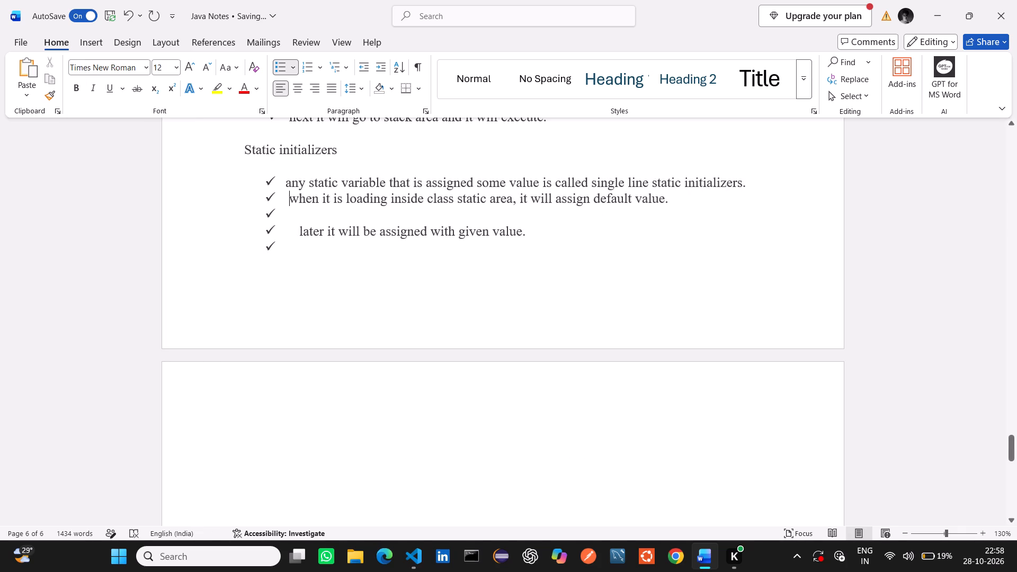
pyautogui.press('BackSpace')
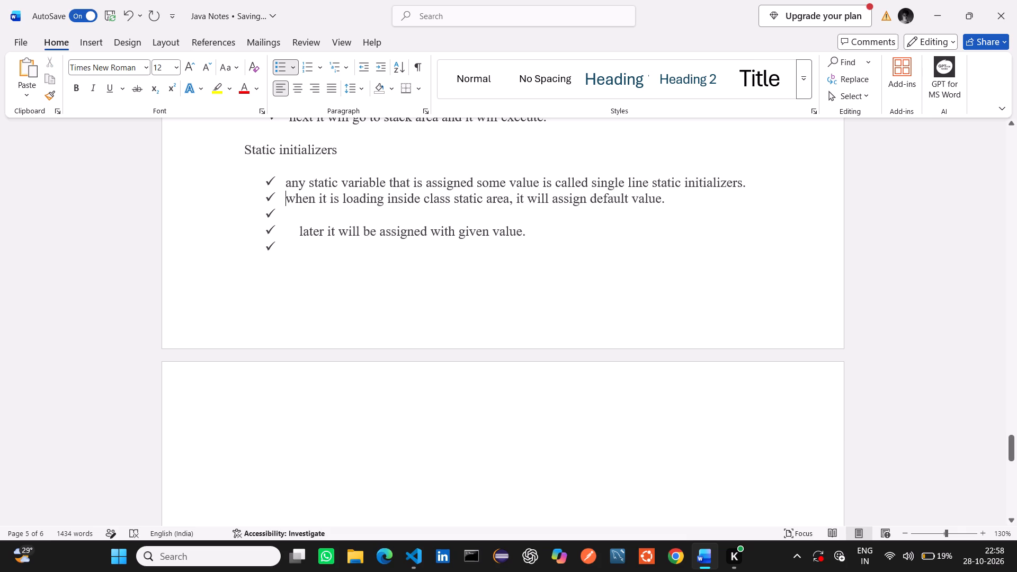
pyautogui.click(300, 229)
pyautogui.press('BackSpace')
pyautogui.press('BackSpace')
pyautogui.press('BackSpace')
pyautogui.press('BackSpace')
pyautogui.press('BackSpace')
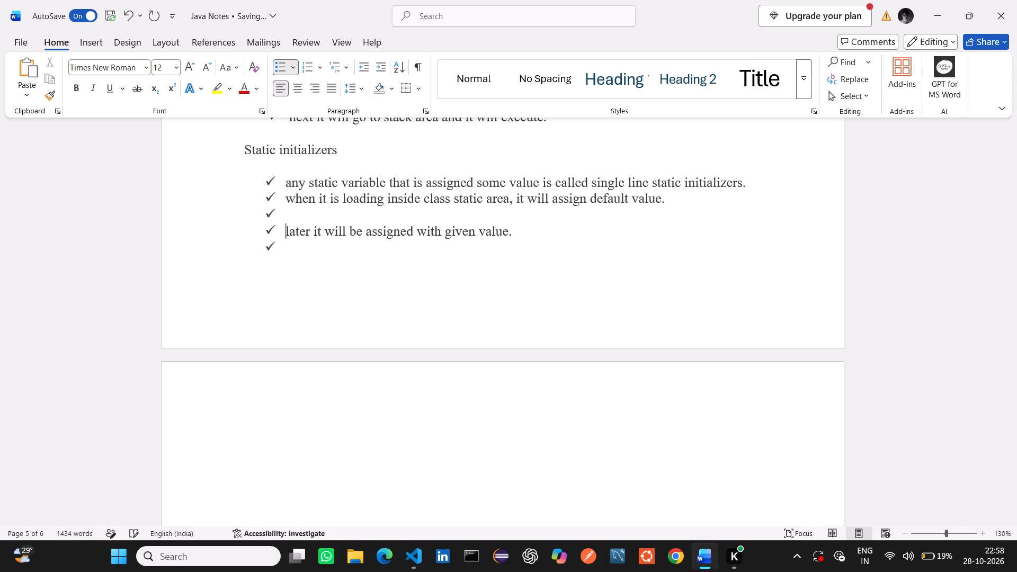
# Remove the empty item and join "later it will be assigned with given value." to the second item after "default value", separated by a comma and space.
pyautogui.press('BackSpace')
pyautogui.press('BackSpace')
pyautogui.press('BackSpace')
pyautogui.press('BackSpace')
pyautogui.press('BackSpace')
pyautogui.press('BackSpace')
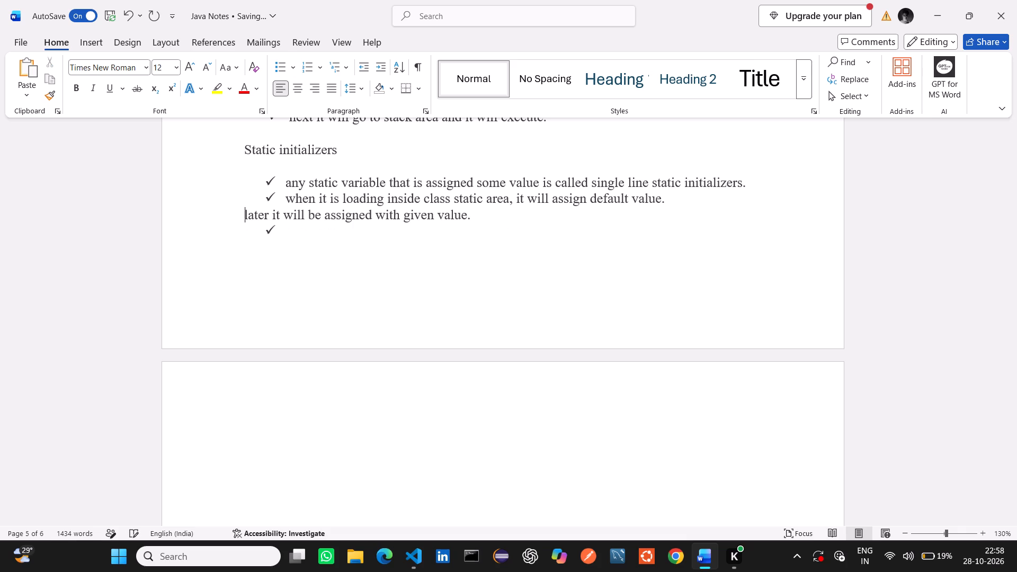
pyautogui.press('BackSpace')
pyautogui.press('BackSpace')
pyautogui.write(',')
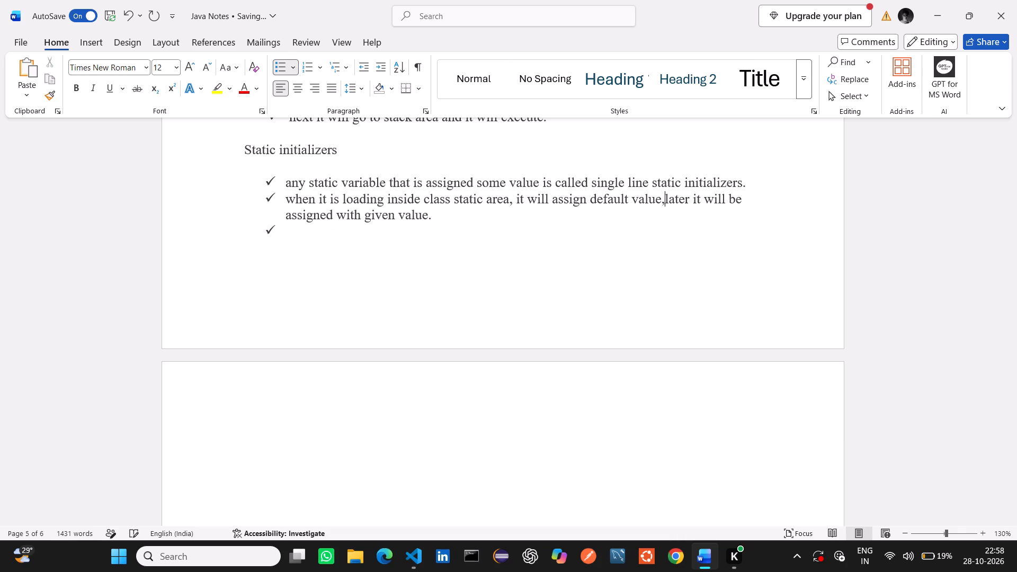
pyautogui.press('space')
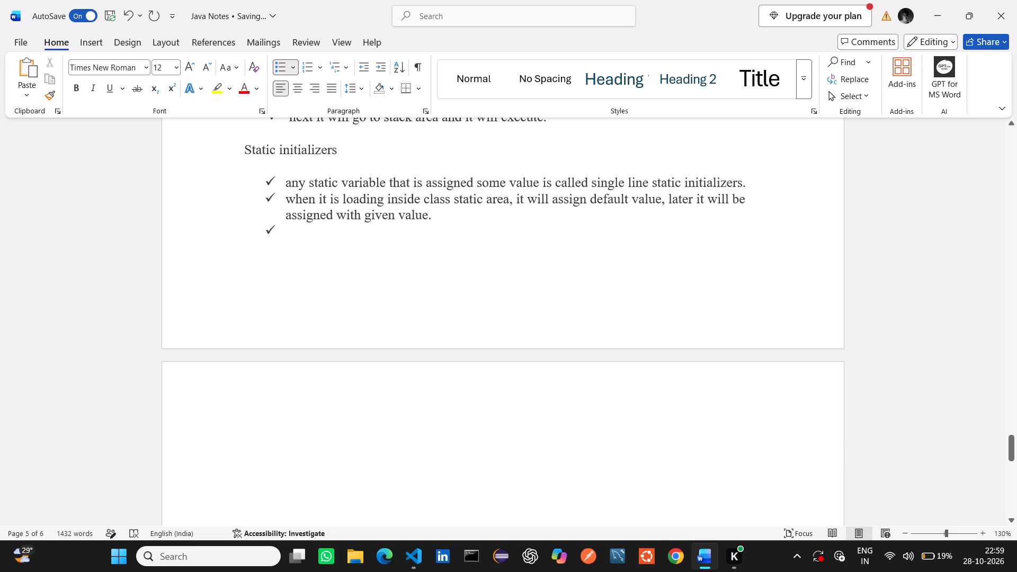
# Remove the checkmark bullet from the empty last line of the Static initializers list.
pyautogui.click(283, 232)
pyautogui.press('BackSpace')
# Switch to javaNotes_A47.md and read the notes following single line static initializers, through the multiline static initializers example.
pyautogui.scroll(2, 346, 256)
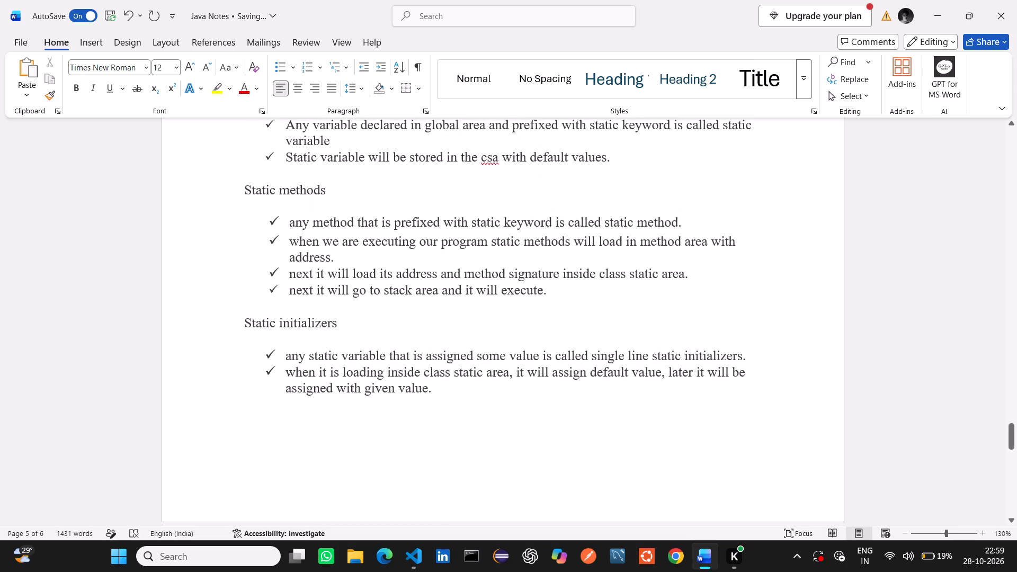
pyautogui.hotkey('alt', 'Tab')
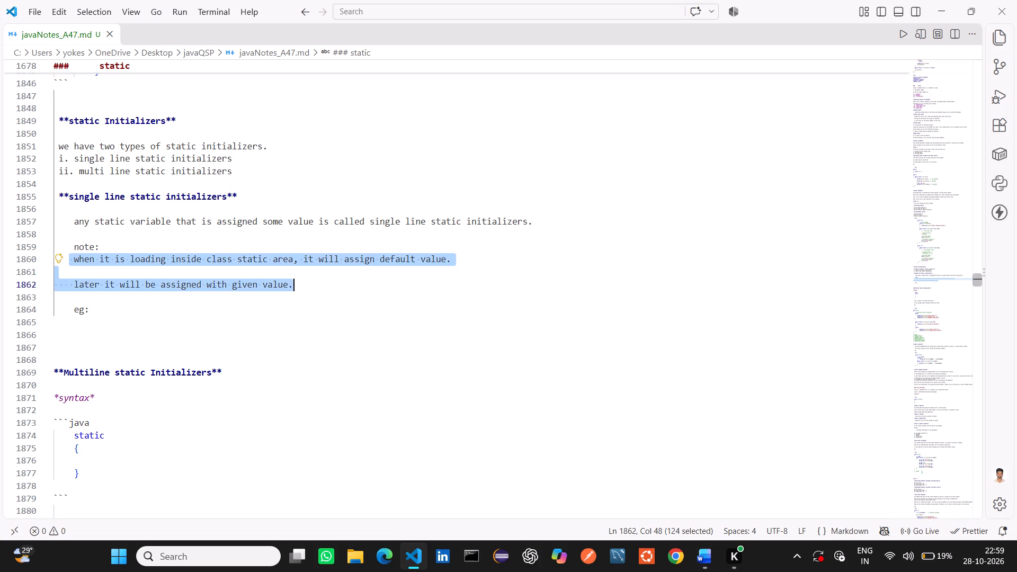
pyautogui.click(303, 291)
pyautogui.scroll(-2, 303, 291)
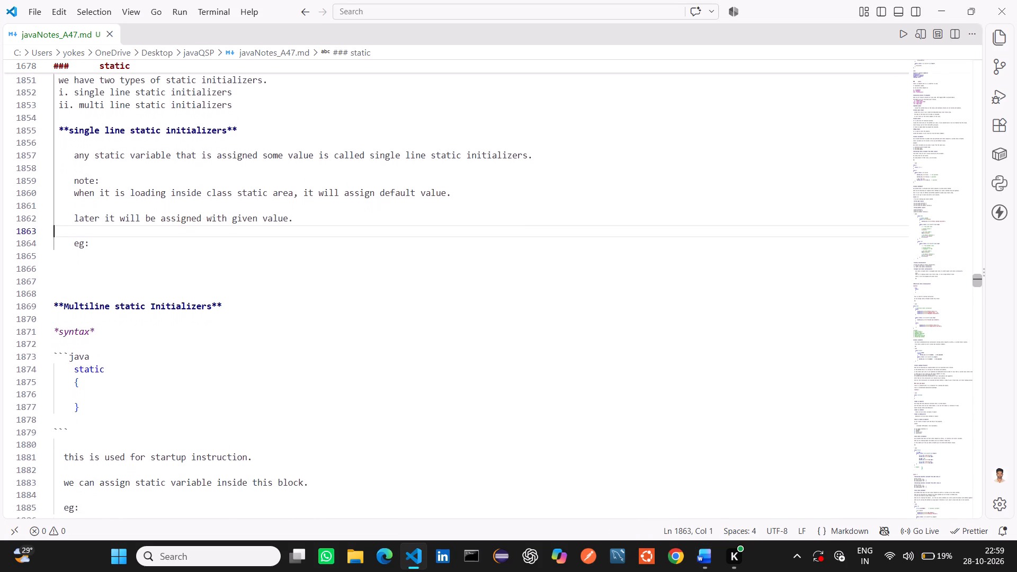
pyautogui.scroll(-4, 303, 291)
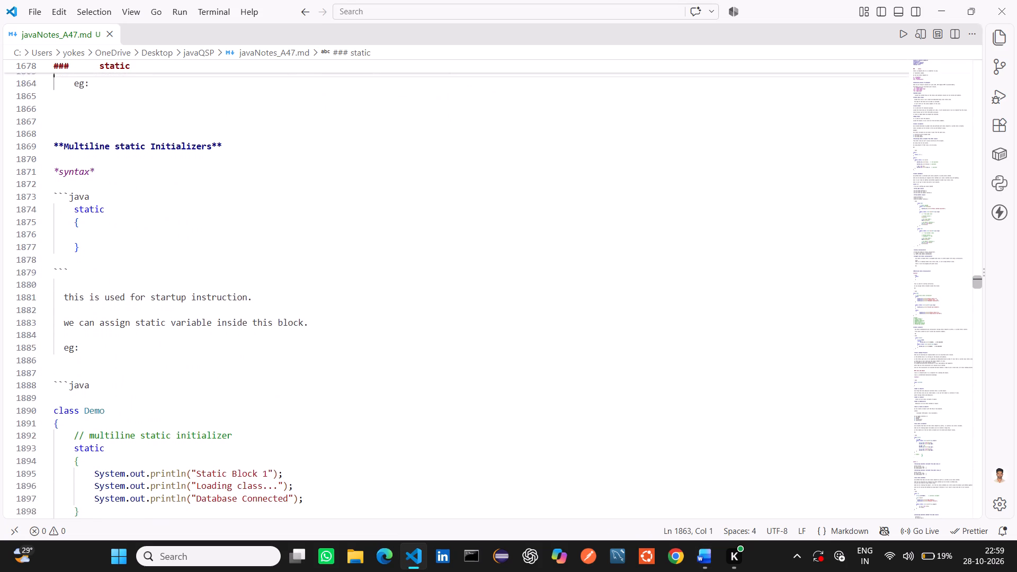
pyautogui.scroll(-4, 303, 291)
pyautogui.scroll(1, 303, 291)
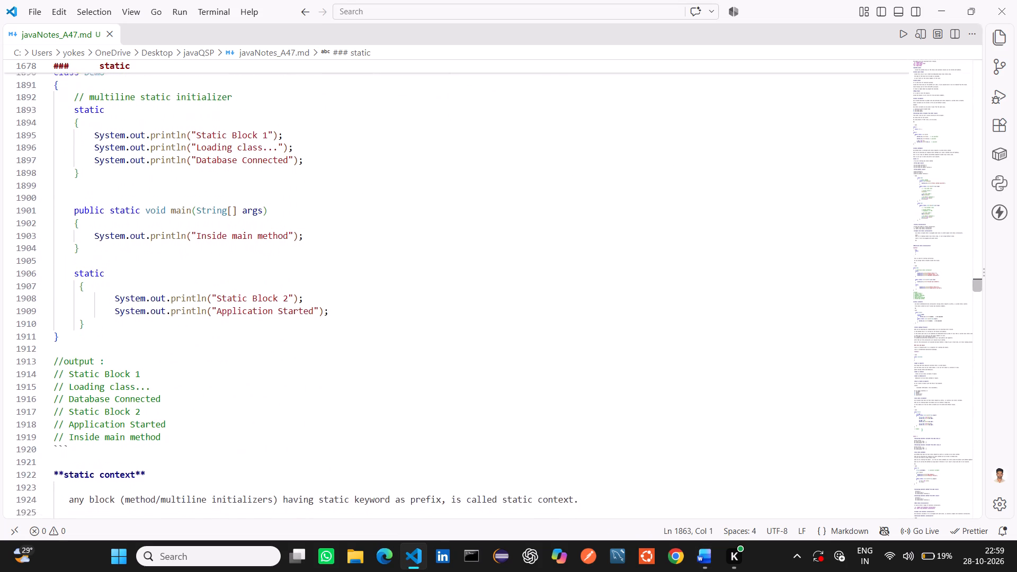
# Review the static methods notes, their access rules and code example, and the static initializers notes in javaNotes_A47.md.
pyautogui.scroll(2, 303, 291)
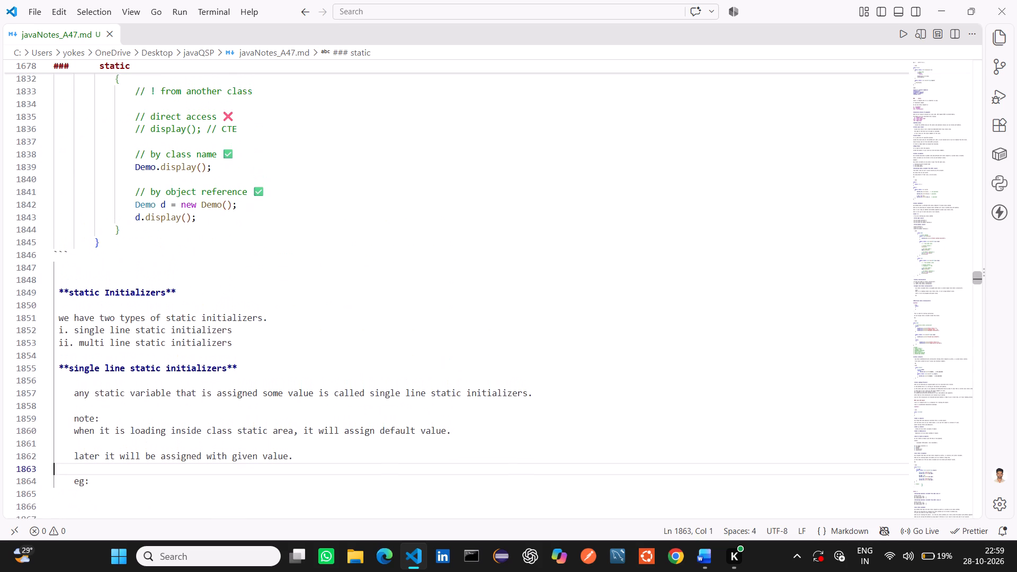
pyautogui.scroll(1, 303, 291)
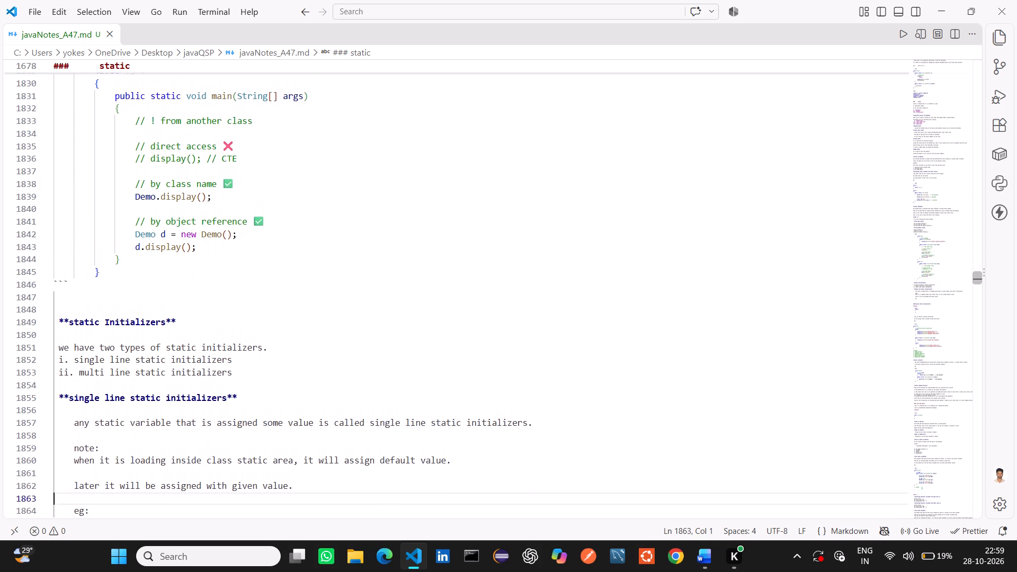
pyautogui.scroll(3, 303, 291)
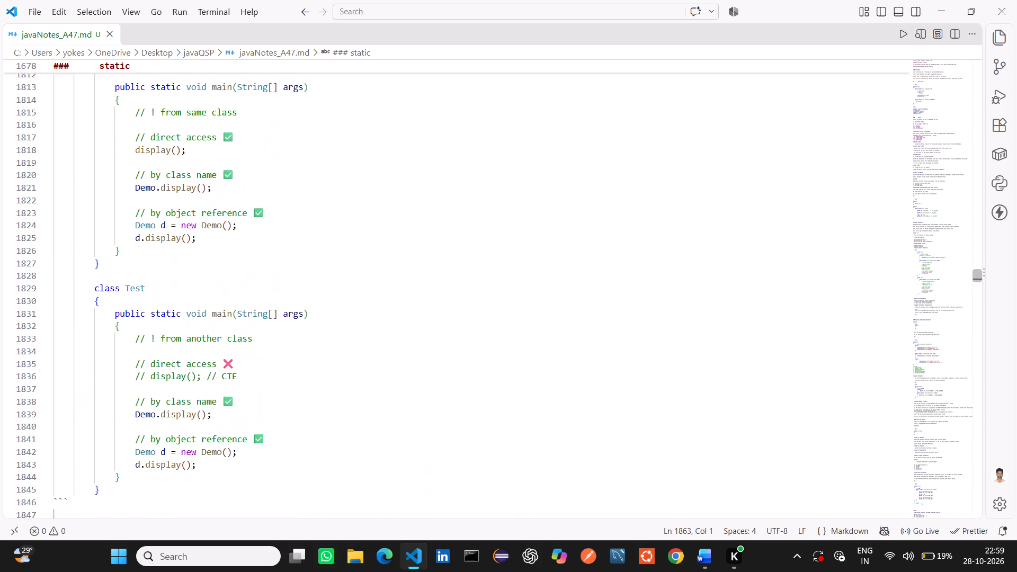
pyautogui.scroll(6, 303, 291)
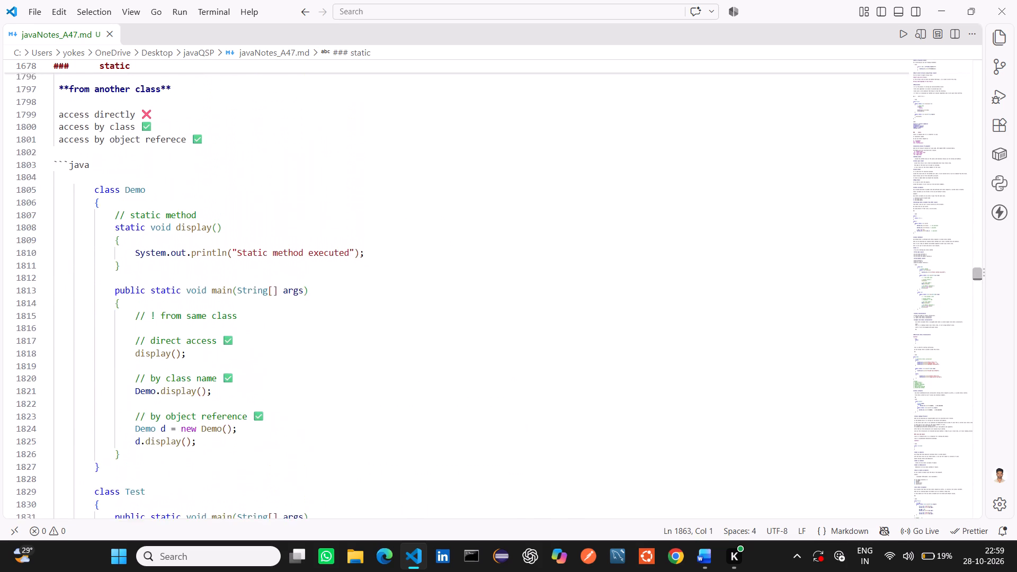
pyautogui.scroll(6, 303, 291)
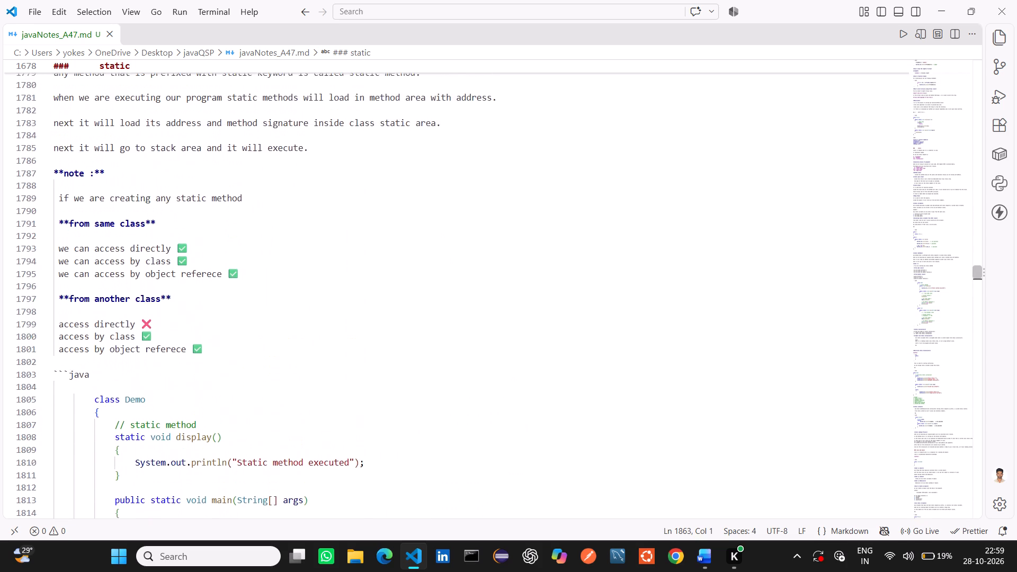
pyautogui.scroll(3, 302, 287)
pyautogui.scroll(-4, 302, 287)
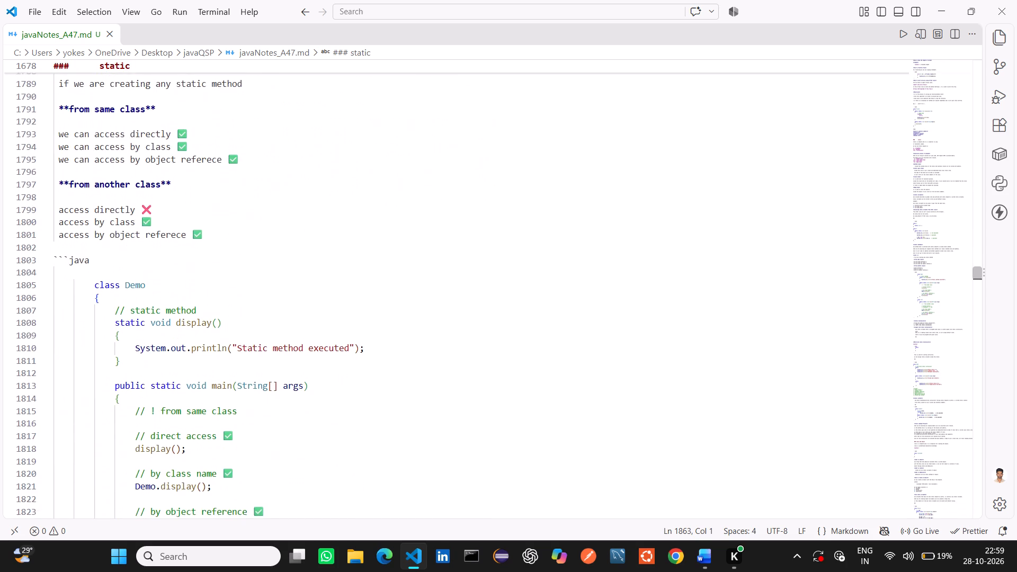
pyautogui.scroll(-3, 302, 287)
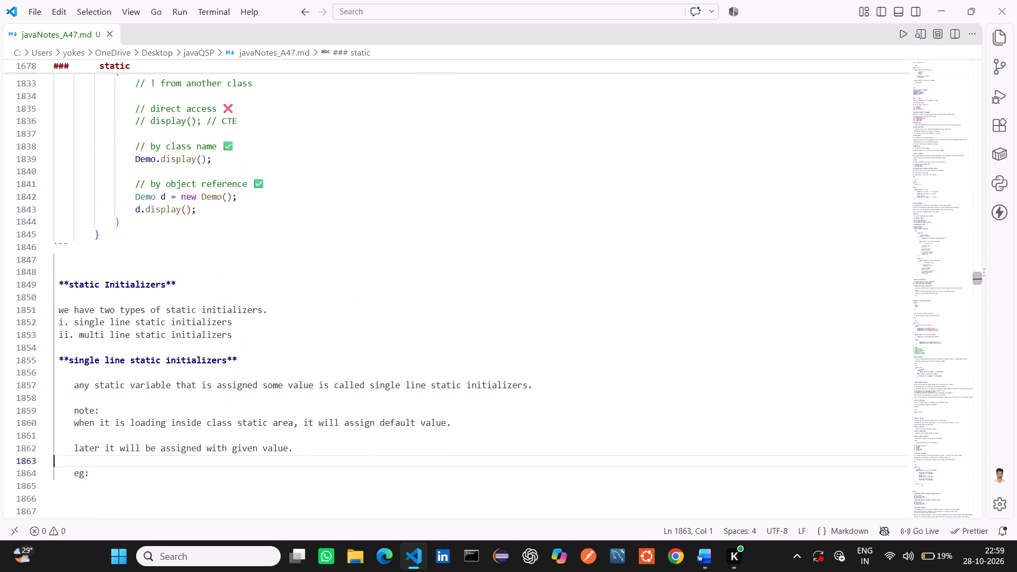
pyautogui.scroll(-2, 302, 287)
# Compare the Static initializers section in the Word document with the static initializers notes in javaNotes_A47.md.
pyautogui.hotkey('alt', 'Tab')
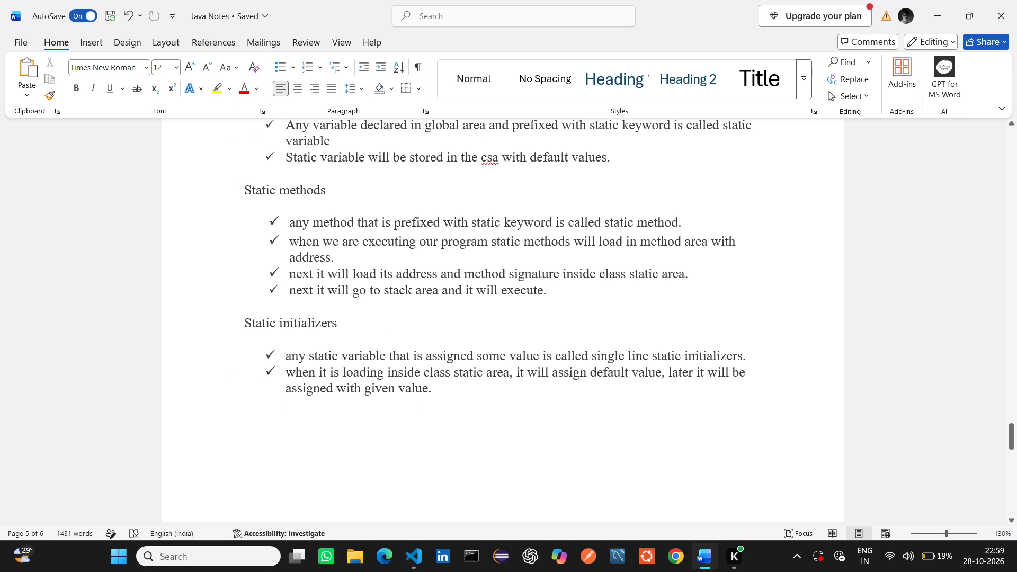
pyautogui.hotkey('alt', 'Tab')
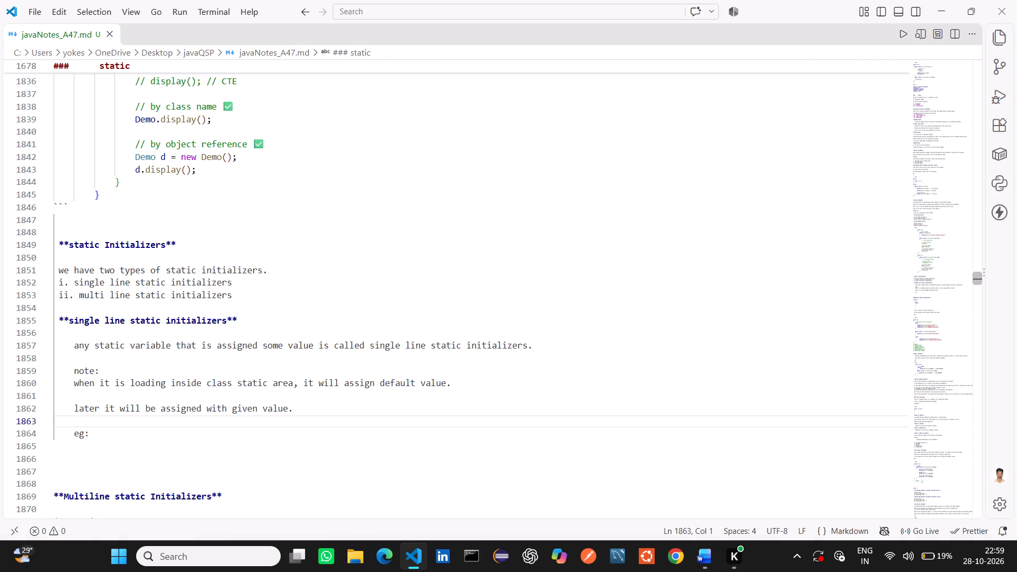
pyautogui.hotkey('alt', 'Tab')
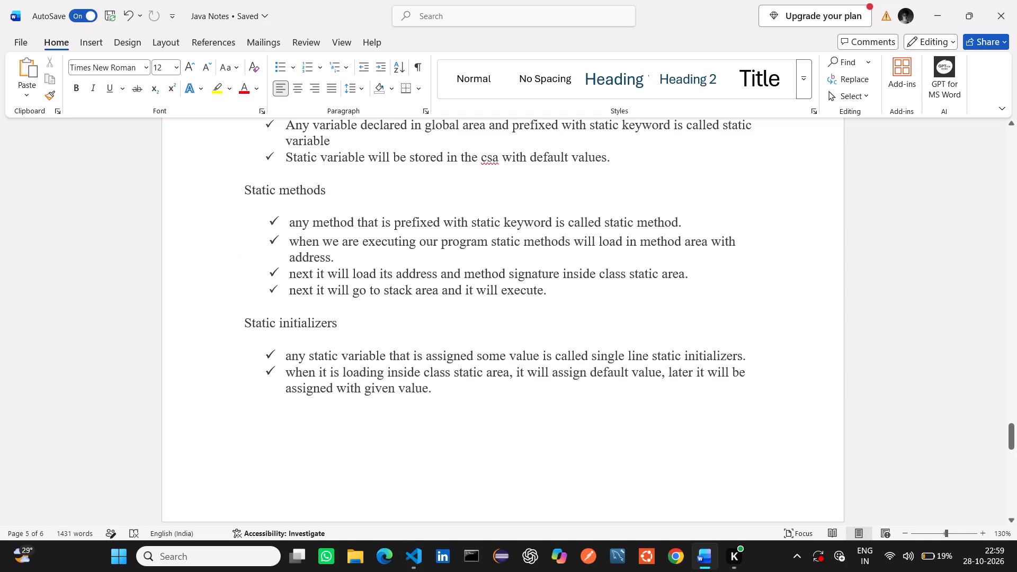
pyautogui.hotkey('alt', 'Tab')
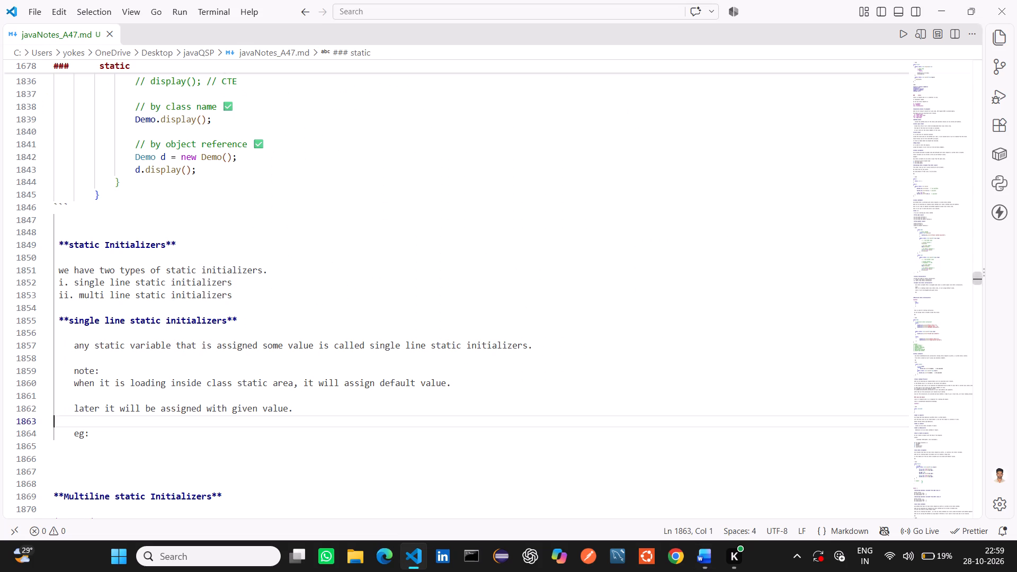
pyautogui.scroll(-2, 405, 353)
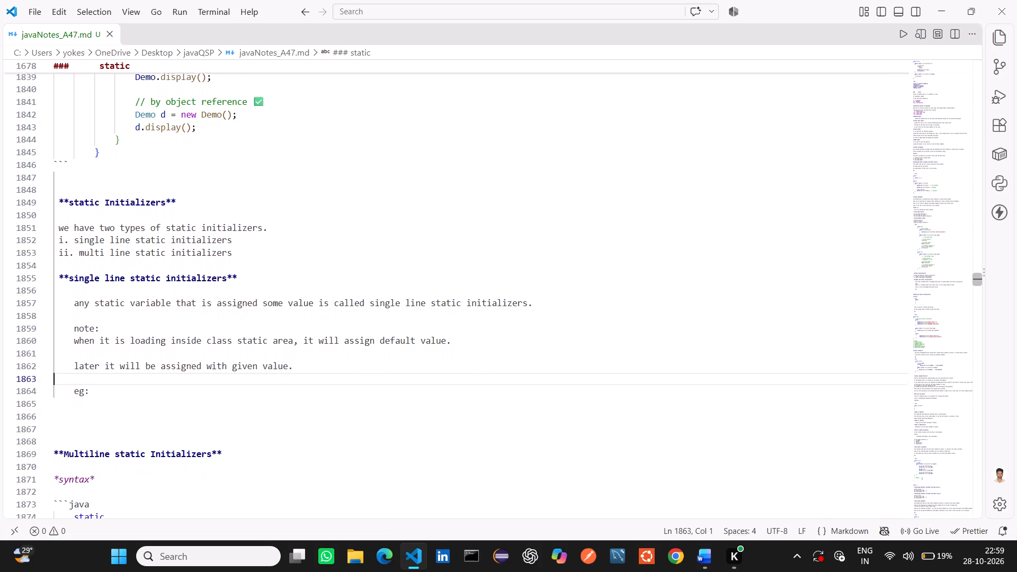
pyautogui.scroll(-2, 405, 353)
# In the Word document, make "single line static initializers." bold in the first item of the Static initializers list.
pyautogui.hotkey('alt', 'Tab')
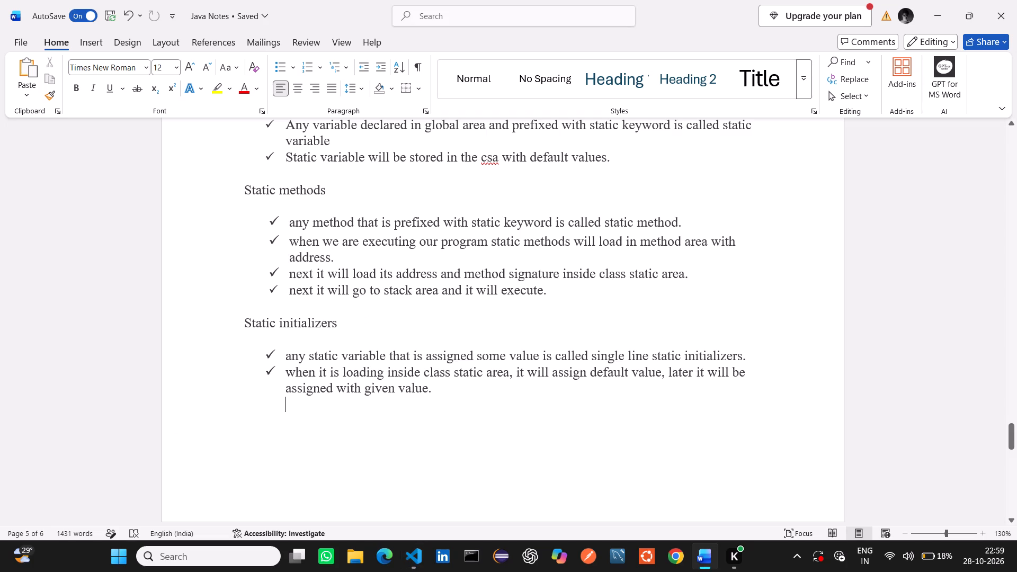
pyautogui.moveTo(594, 355); pyautogui.dragTo(724, 357)
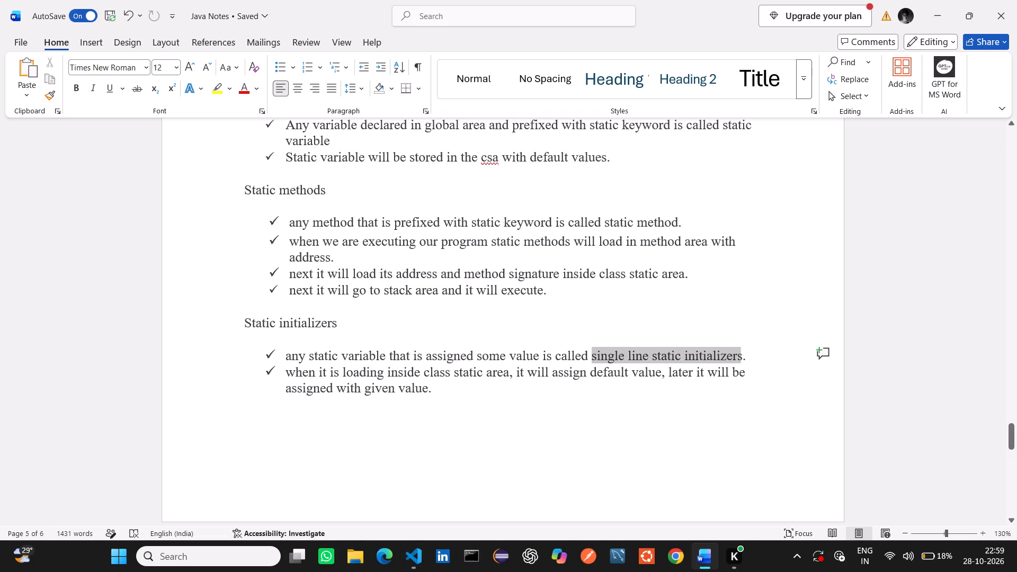
pyautogui.moveTo(724, 357); pyautogui.dragTo(747, 356)
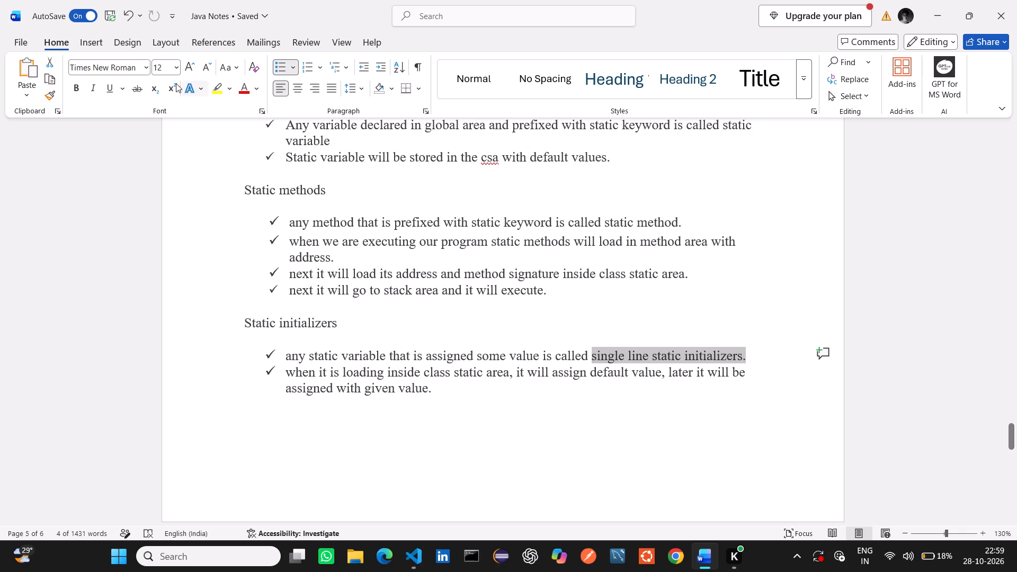
pyautogui.click(77, 90)
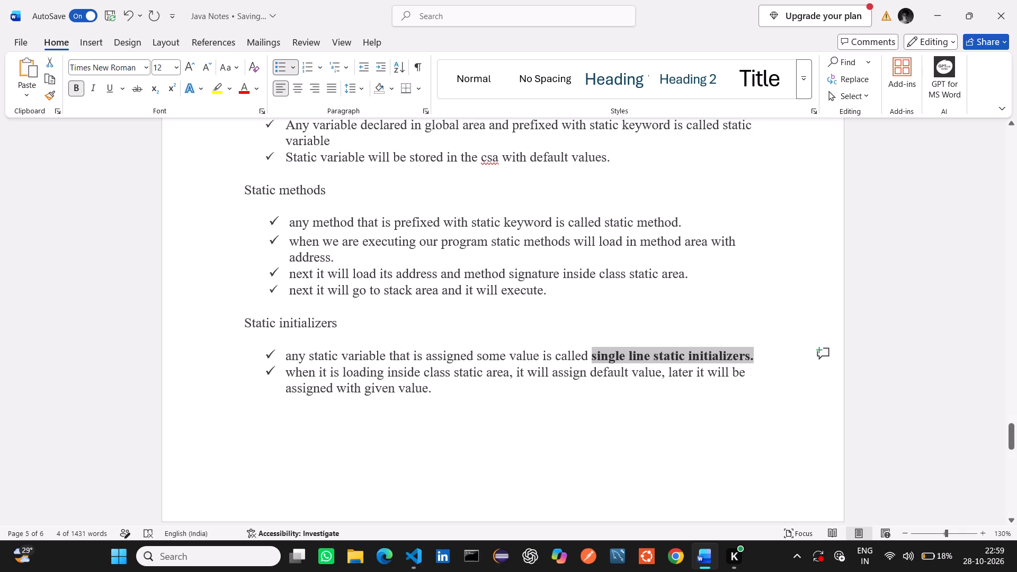
pyautogui.click(360, 318)
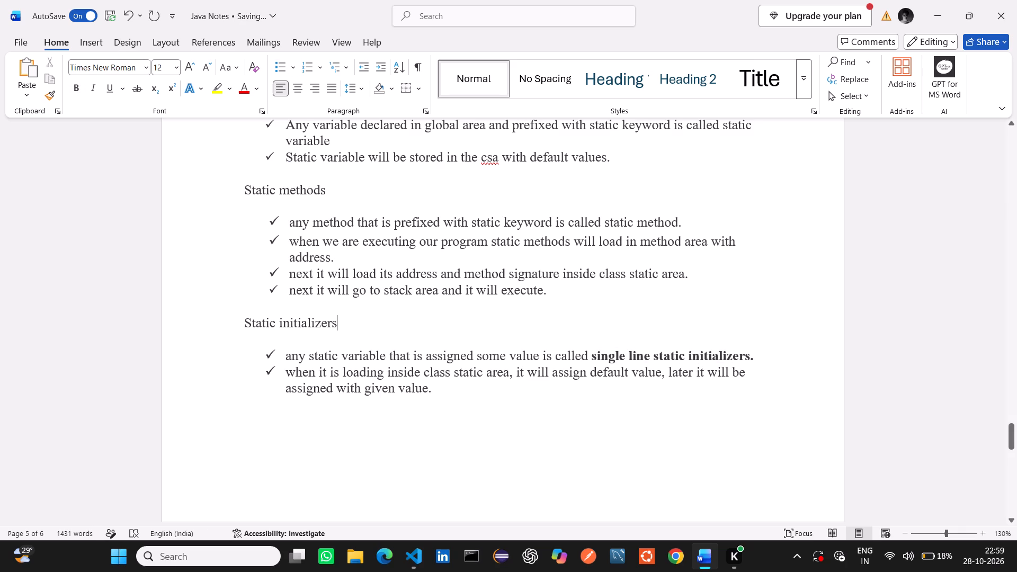
# Read the multiline static initializers, static context and start of the Class Loading Process notes in javaNotes_A47.md.
pyautogui.hotkey('alt', 'Tab')
pyautogui.scroll(-4, 347, 358)
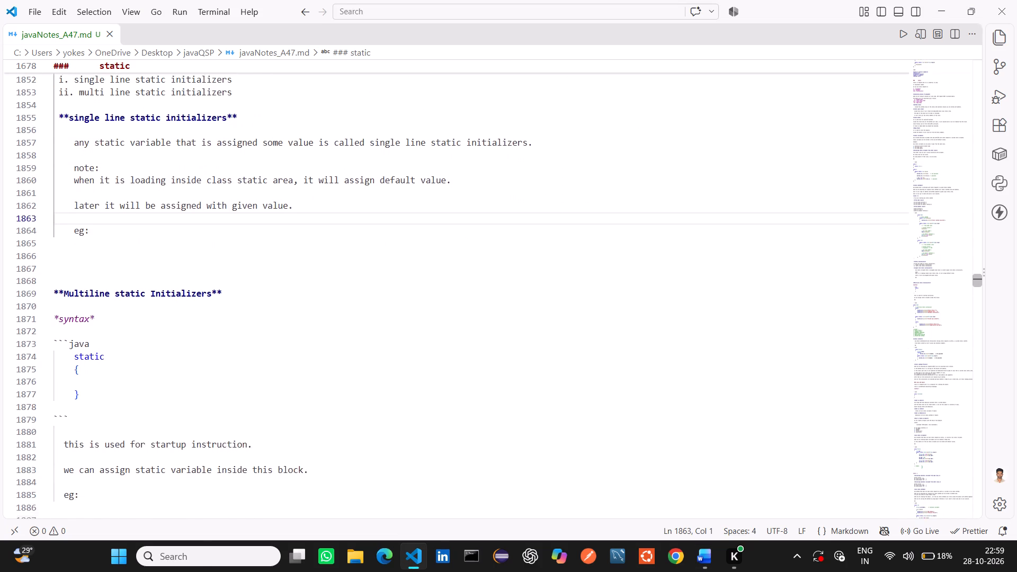
pyautogui.scroll(-2, 347, 358)
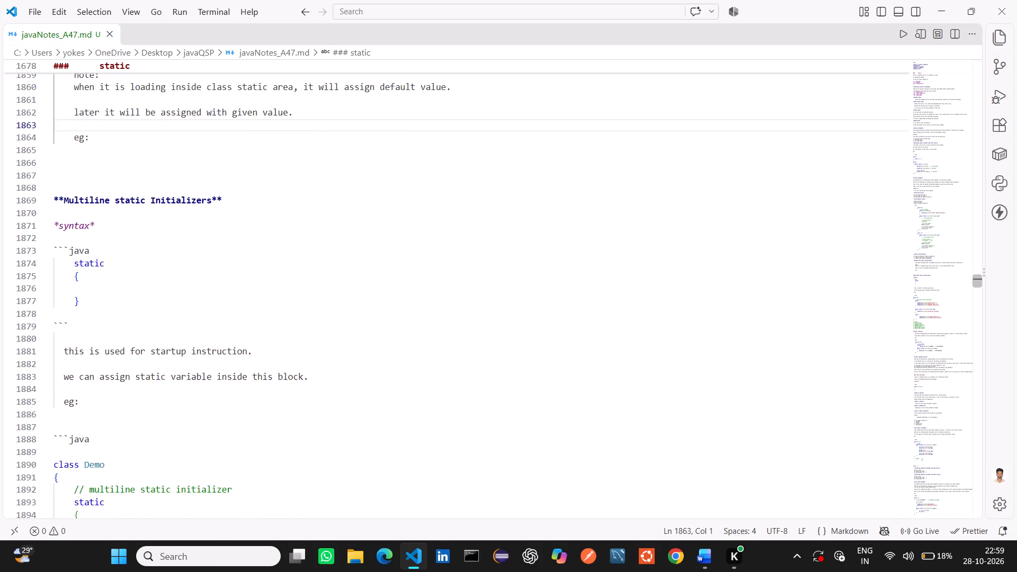
pyautogui.scroll(-4, 347, 358)
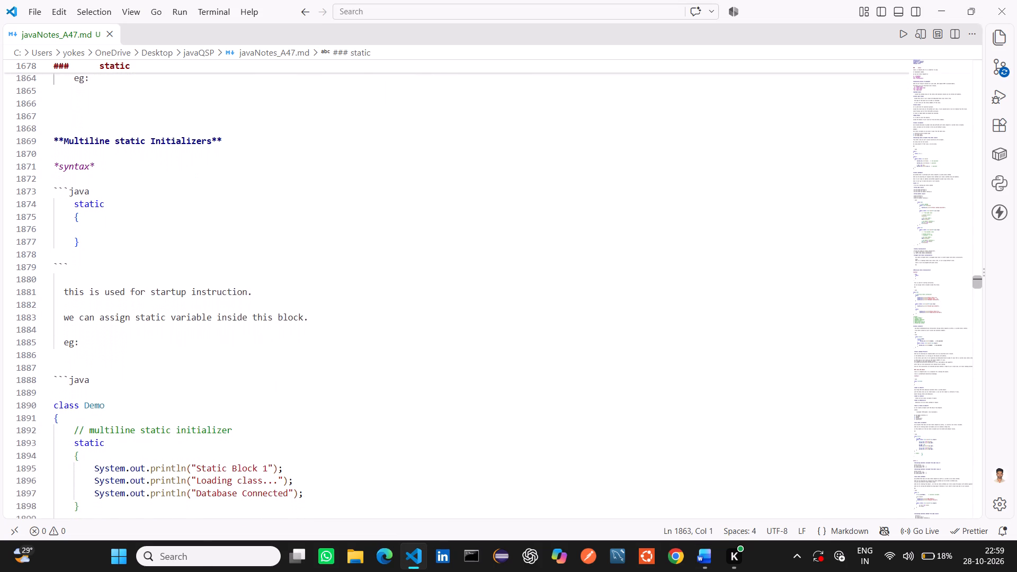
pyautogui.scroll(-1, 347, 358)
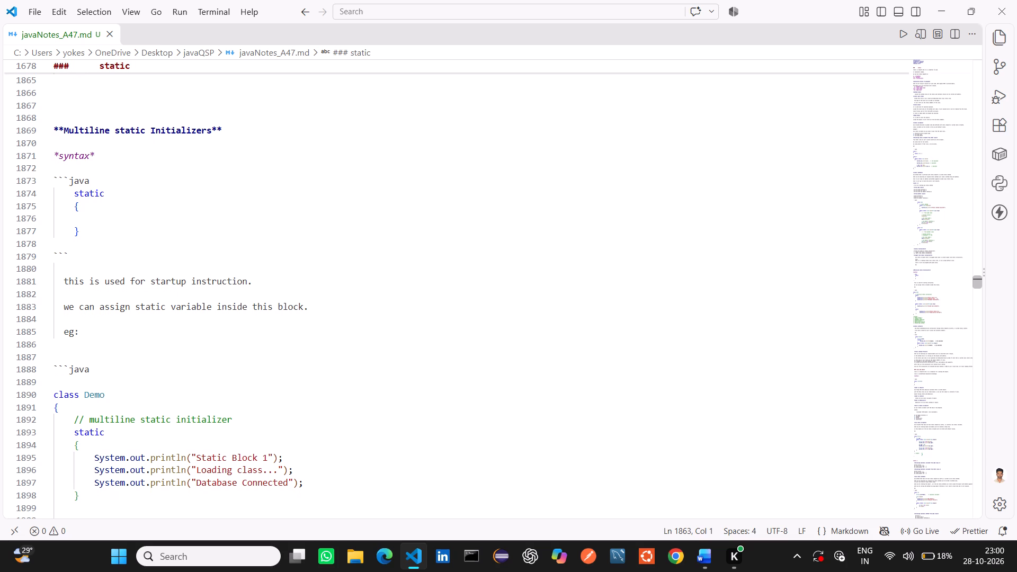
pyautogui.scroll(-5, 347, 358)
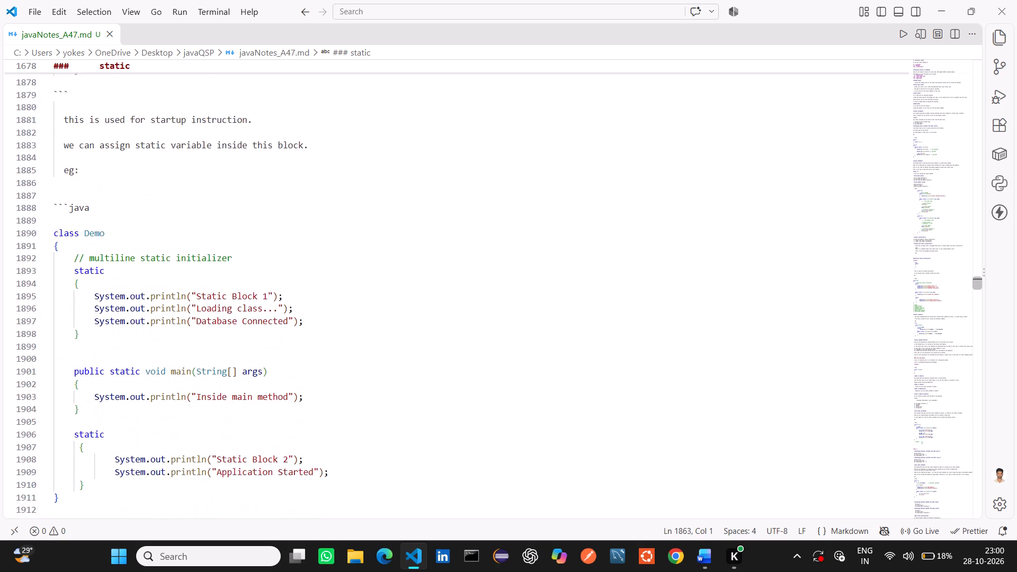
pyautogui.scroll(-4, 347, 358)
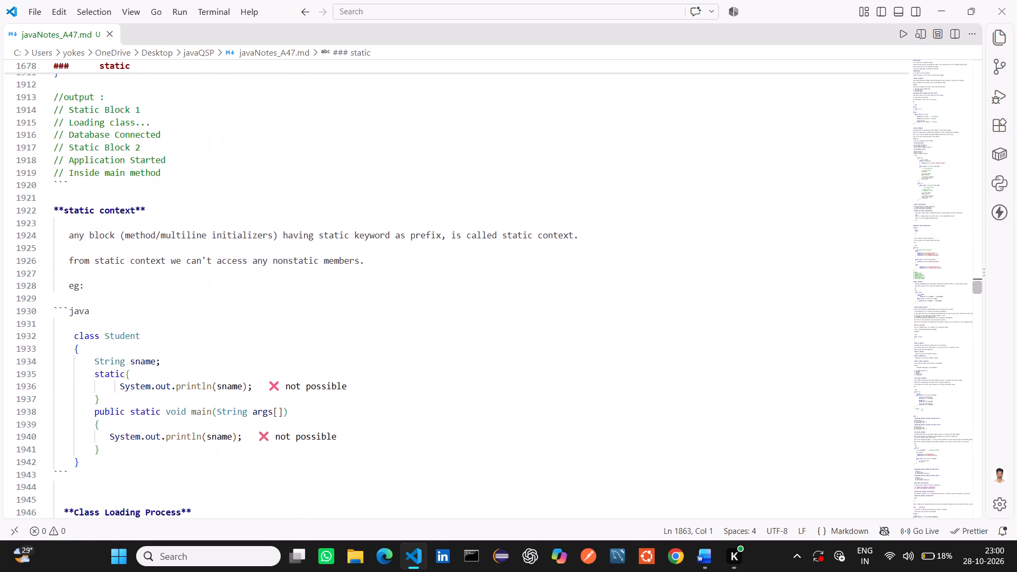
pyautogui.scroll(-1, 347, 358)
pyautogui.scroll(1, 347, 358)
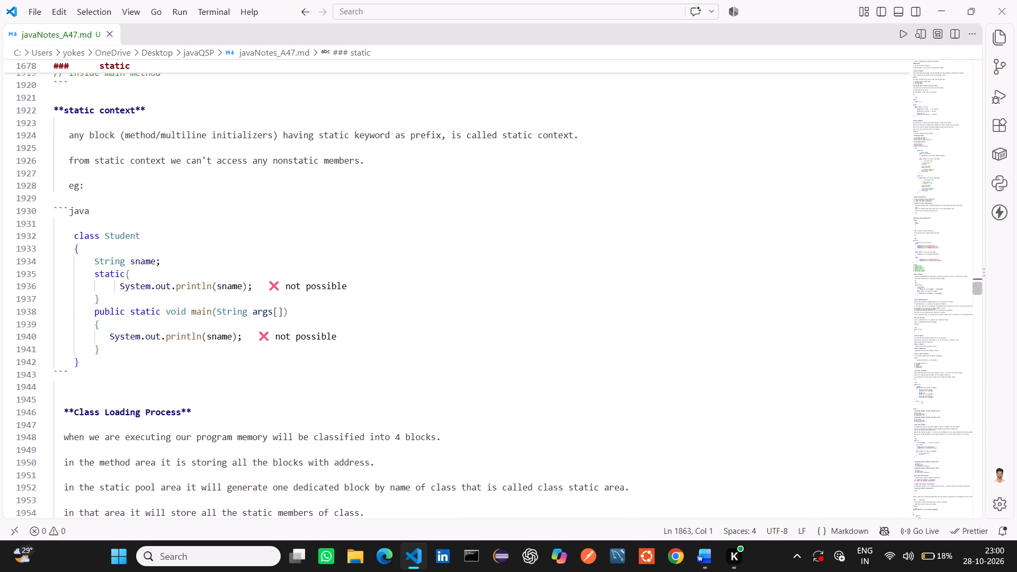
pyautogui.scroll(2, 347, 358)
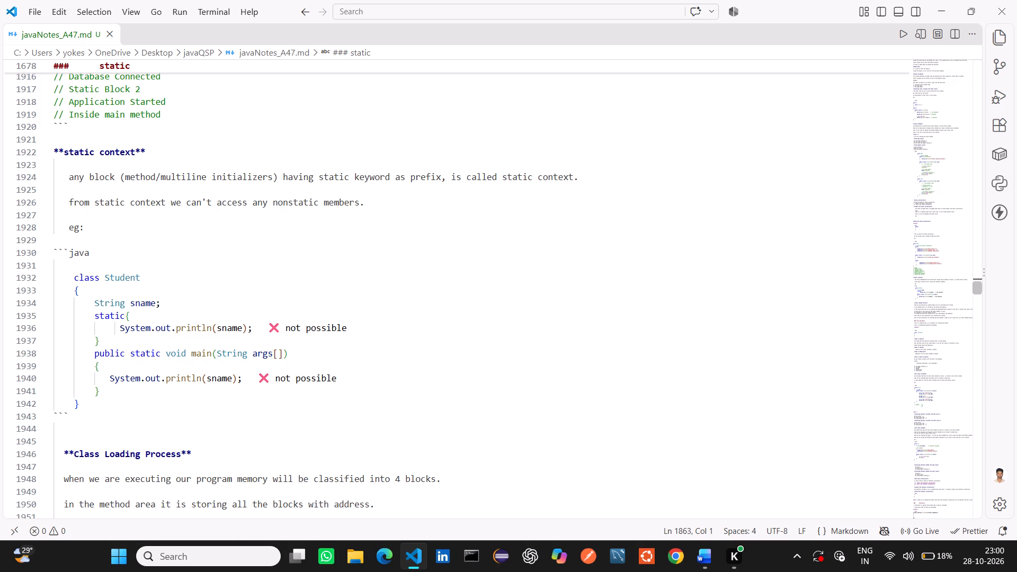
# In the Word document, add the heading "Static context" below the Static initializers list as unbulleted text.
pyautogui.hotkey('alt', 'Tab')
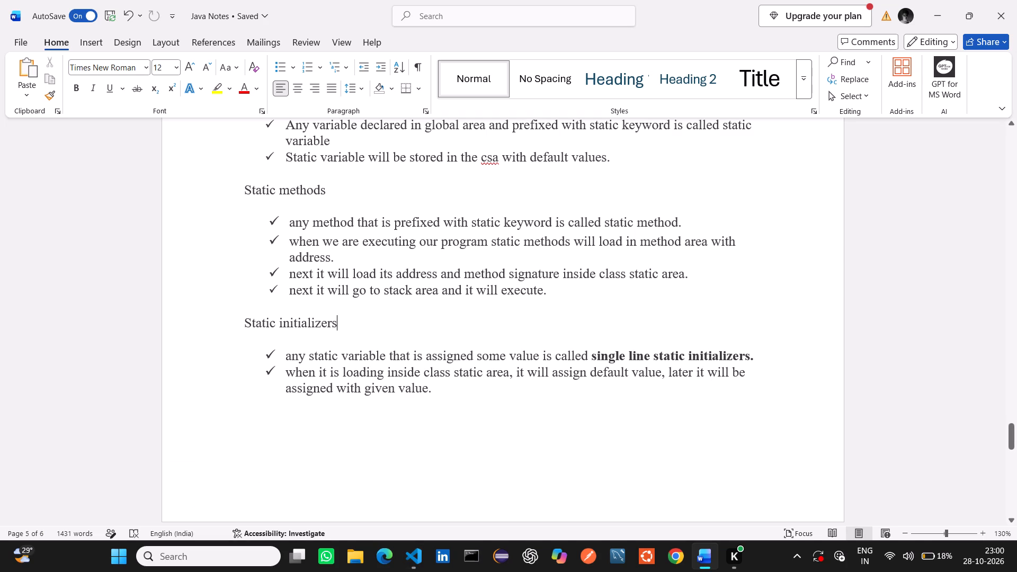
pyautogui.click(444, 395)
pyautogui.press('Return')
pyautogui.press('Return')
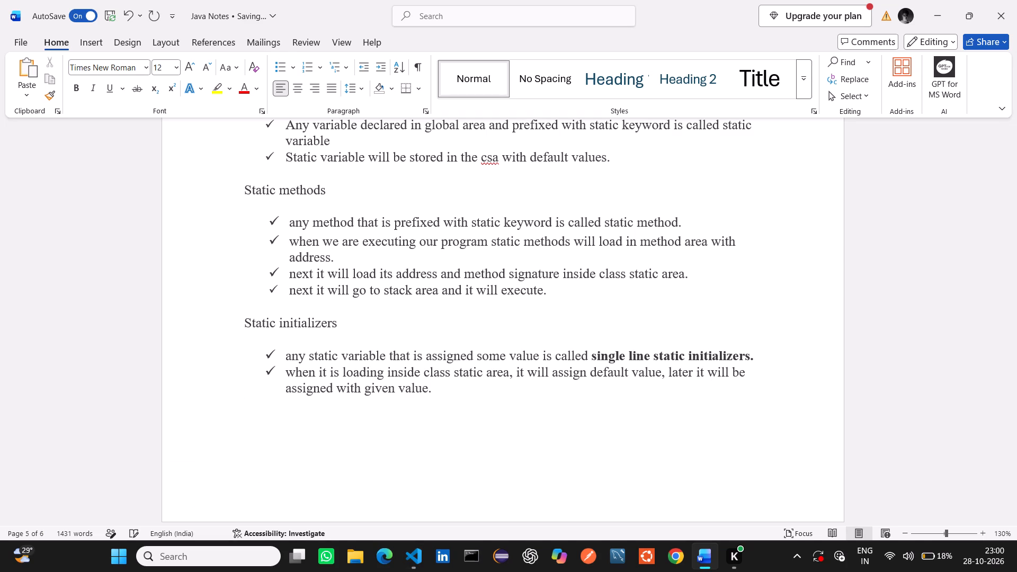
pyautogui.press('Return')
pyautogui.write('static context')
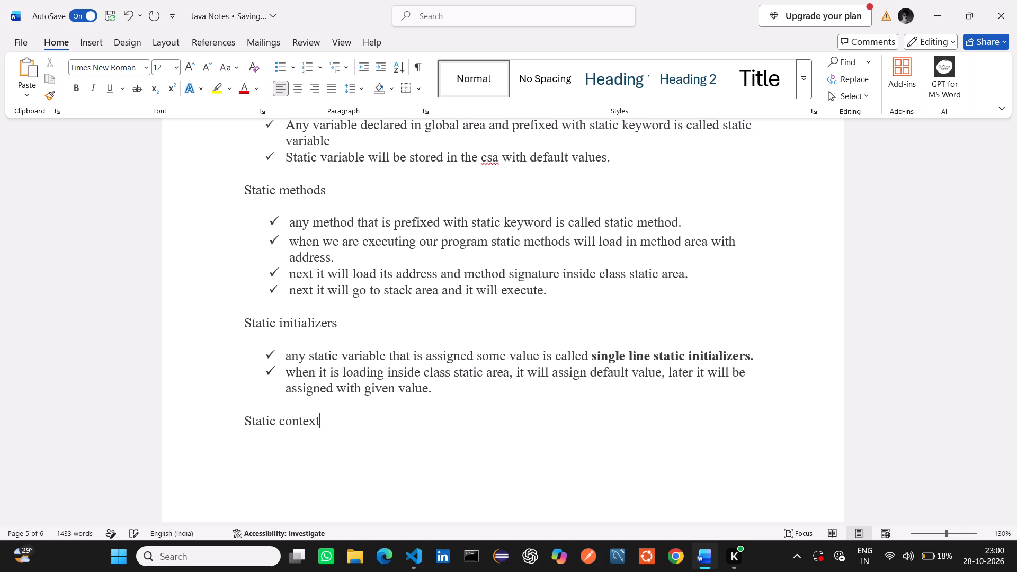
# Start a checkmark bulleted list on a new line below the Static context heading.
pyautogui.press('Return')
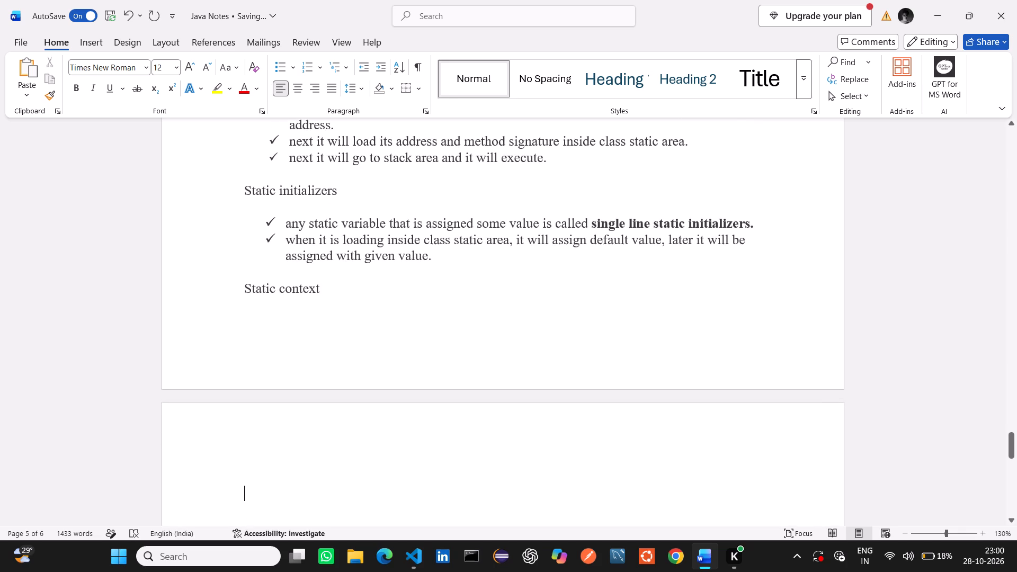
pyautogui.click(293, 65)
pyautogui.click(320, 206)
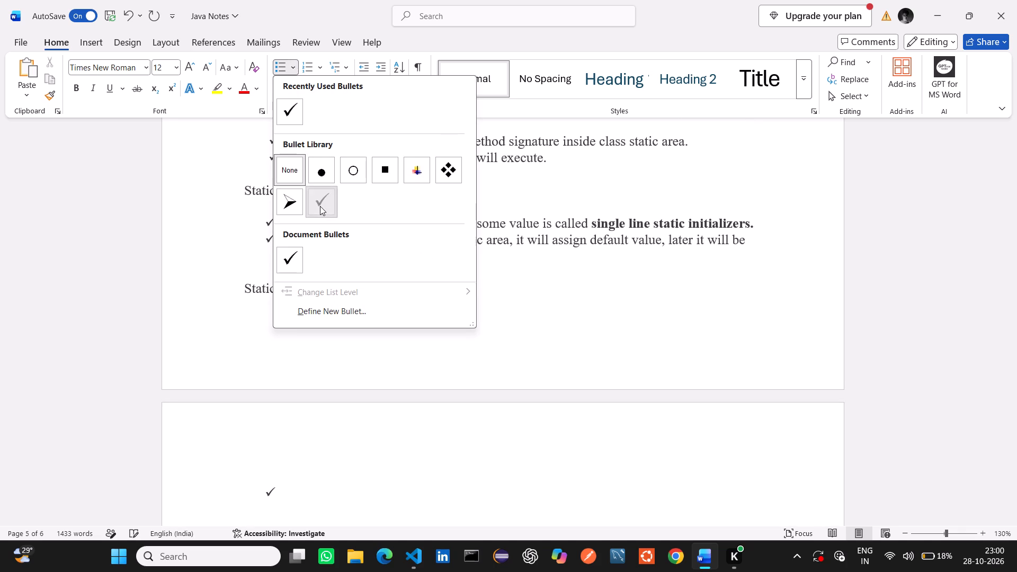
# Select the two static context sentences in javaNotes_A47.md, and paste the clipboard text into the Word list below the Static context heading.
pyautogui.hotkey('alt', 'Tab')
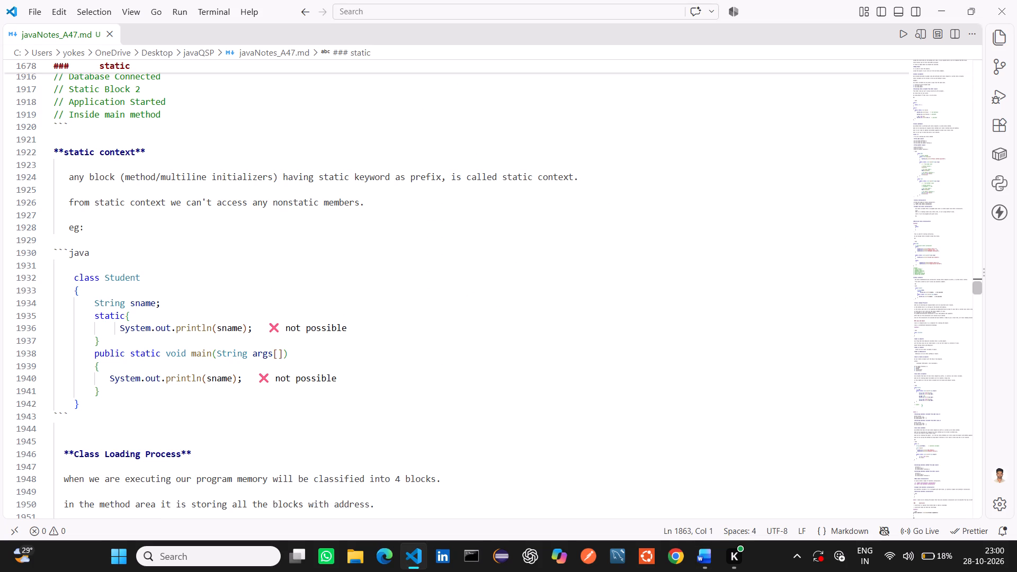
pyautogui.moveTo(68, 175); pyautogui.dragTo(354, 201)
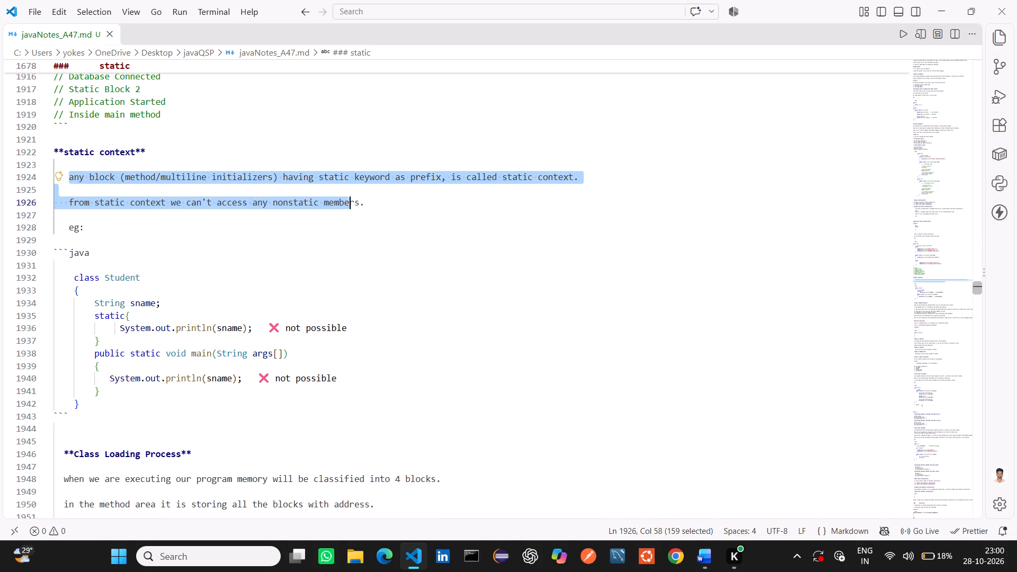
pyautogui.moveTo(354, 201); pyautogui.dragTo(369, 210)
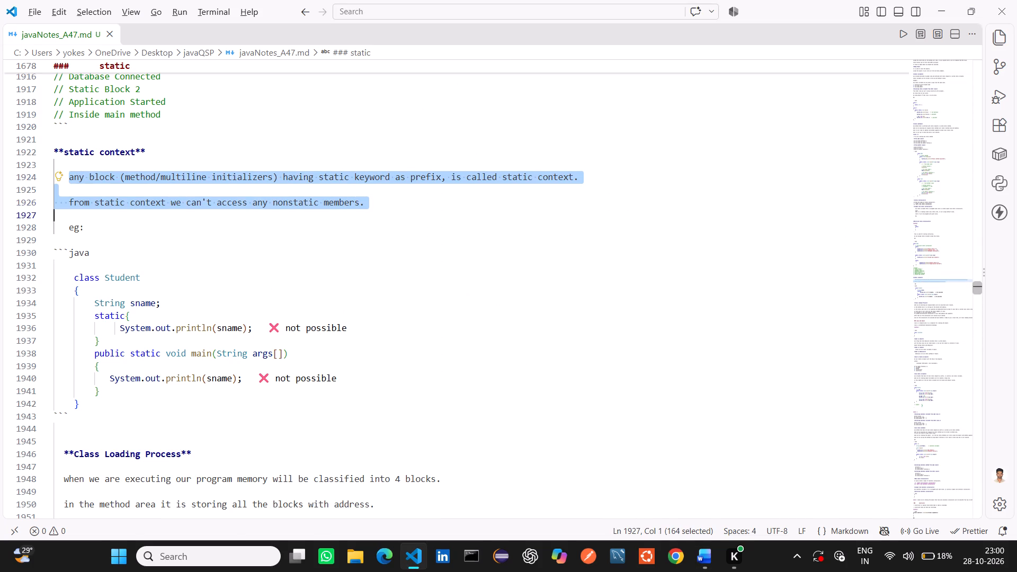
pyautogui.hotkey('alt', 'Tab')
pyautogui.hotkey('ctrl', 'v')
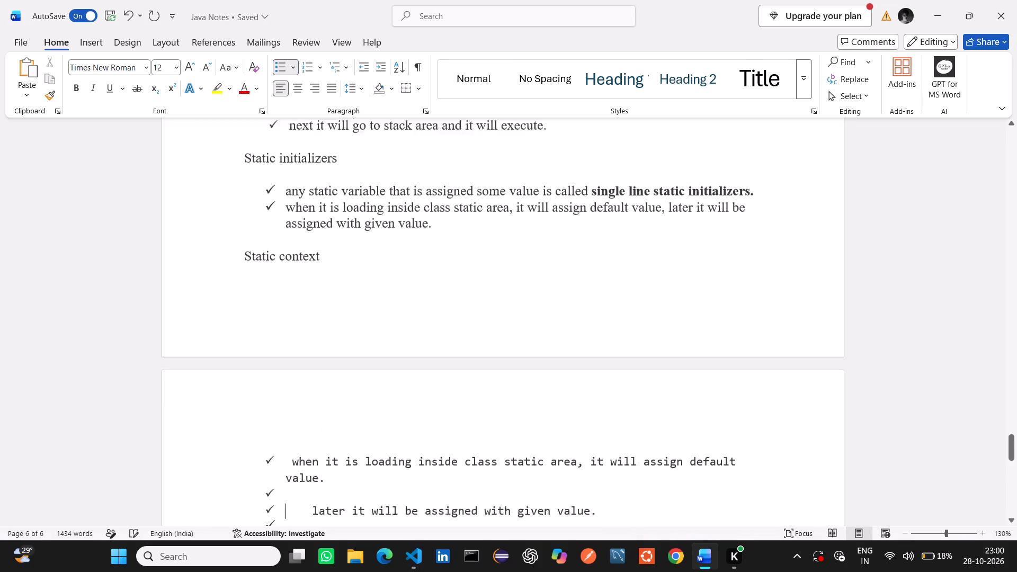
pyautogui.scroll(-1, 331, 424)
# Format the pasted list text below Static context as Times New Roman, size 12.
pyautogui.moveTo(289, 382); pyautogui.dragTo(355, 388)
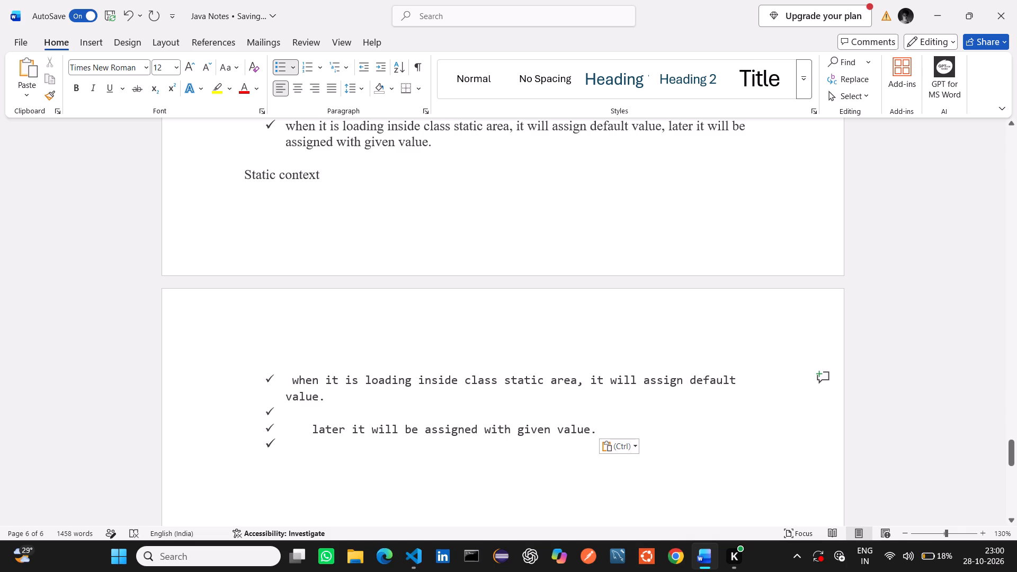
pyautogui.moveTo(355, 388); pyautogui.dragTo(598, 430)
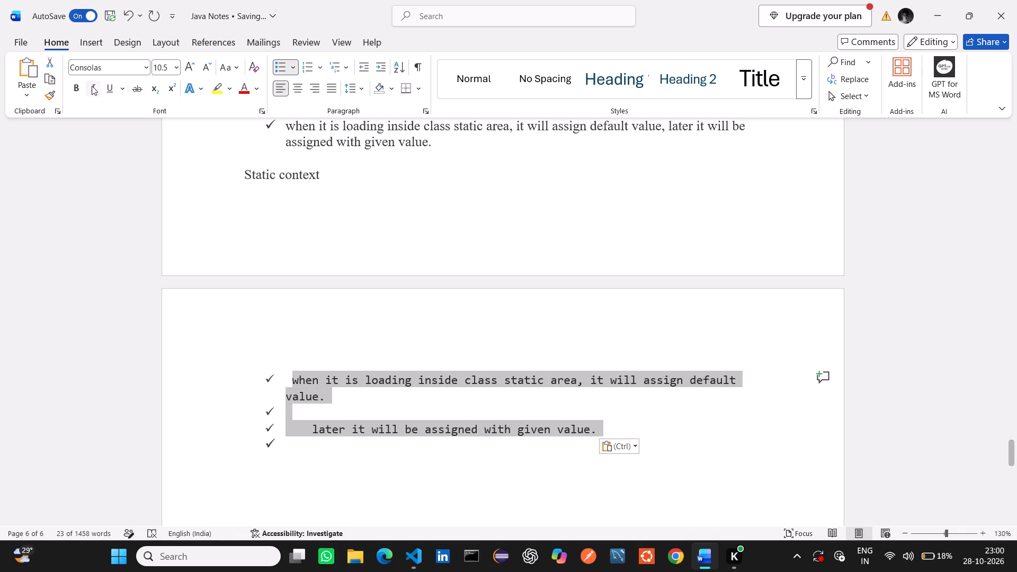
pyautogui.click(177, 71)
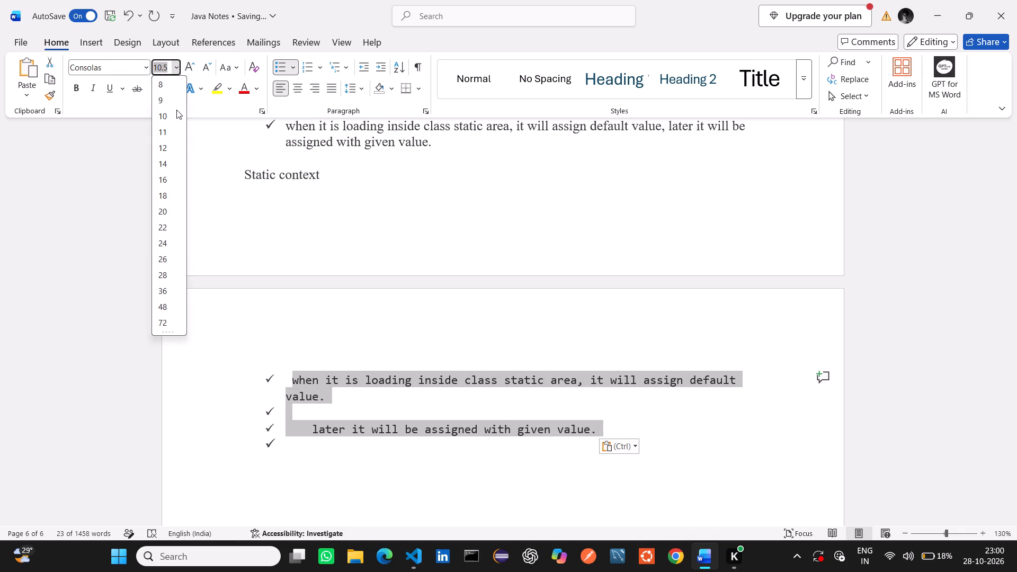
pyautogui.click(167, 151)
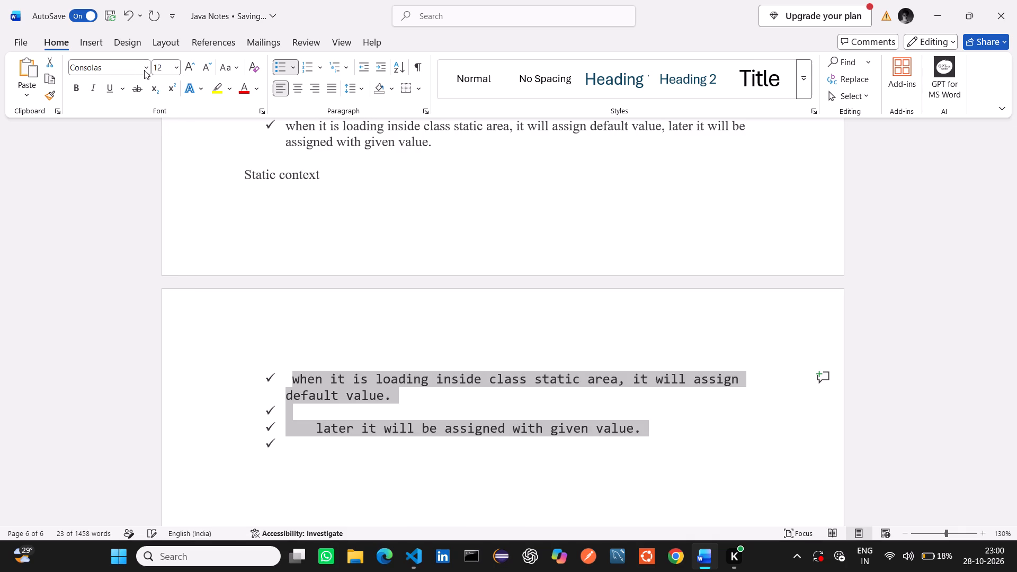
pyautogui.click(143, 69)
pyautogui.click(131, 157)
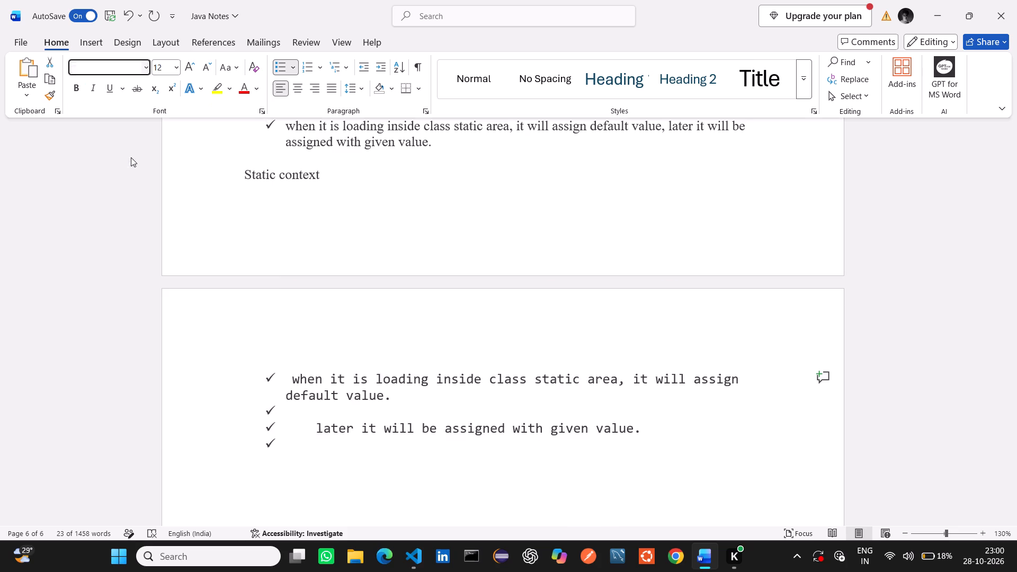
# Remove the pasted items' leading spaces and merge them into one bullet reading "default value, later it will be assigned with given value.".
pyautogui.click(289, 383)
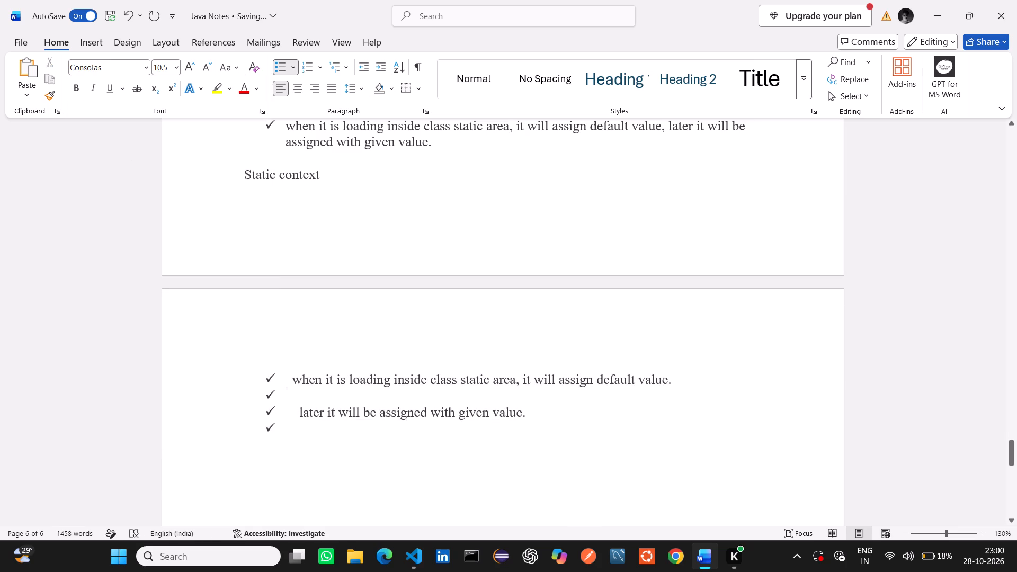
pyautogui.click(291, 383)
pyautogui.press('BackSpace')
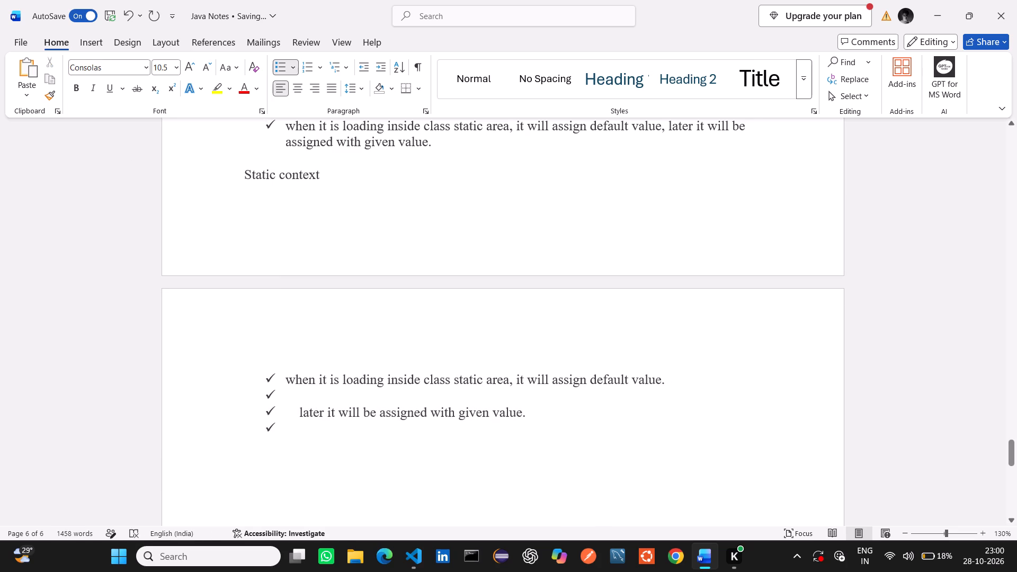
pyautogui.click(297, 409)
pyautogui.press('BackSpace')
pyautogui.press('BackSpace')
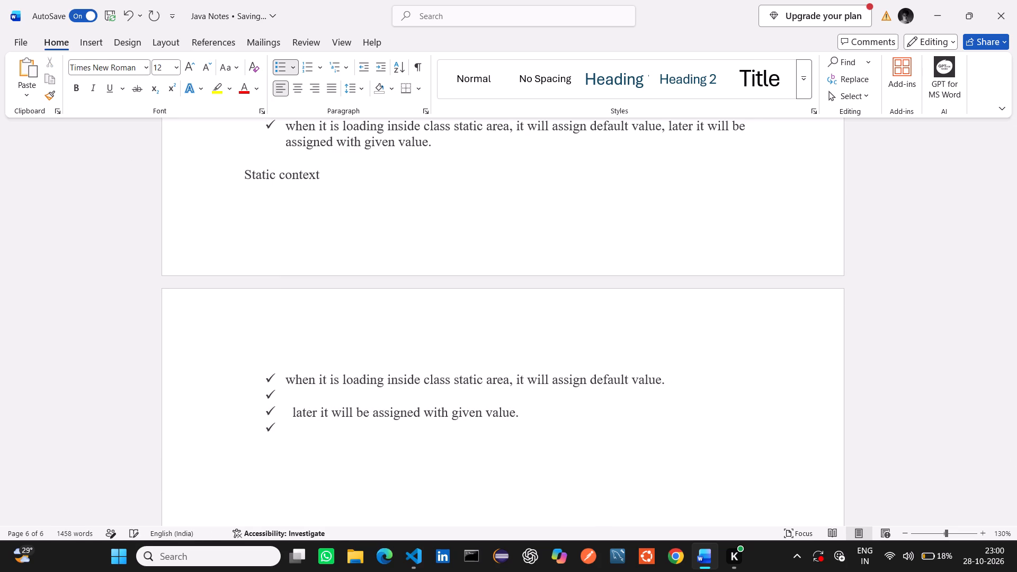
pyautogui.press('Right')
pyautogui.press('Right')
pyautogui.press('Left')
pyautogui.press('BackSpace')
pyautogui.press('BackSpace')
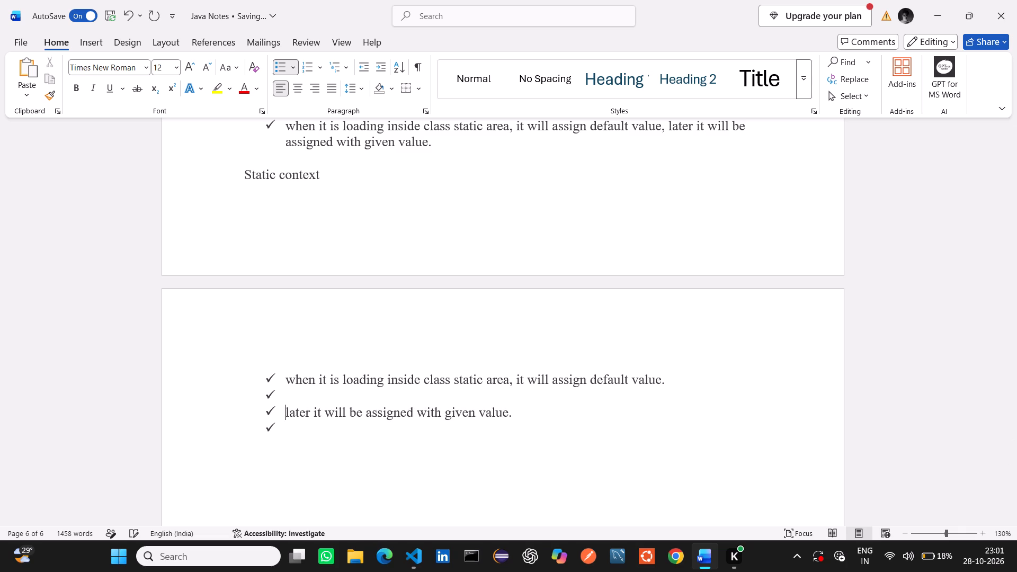
pyautogui.press('BackSpace')
pyautogui.press('BackSpace')
pyautogui.press('BackSpace')
pyautogui.press('BackSpace')
pyautogui.press('BackSpace')
pyautogui.press('BackSpace')
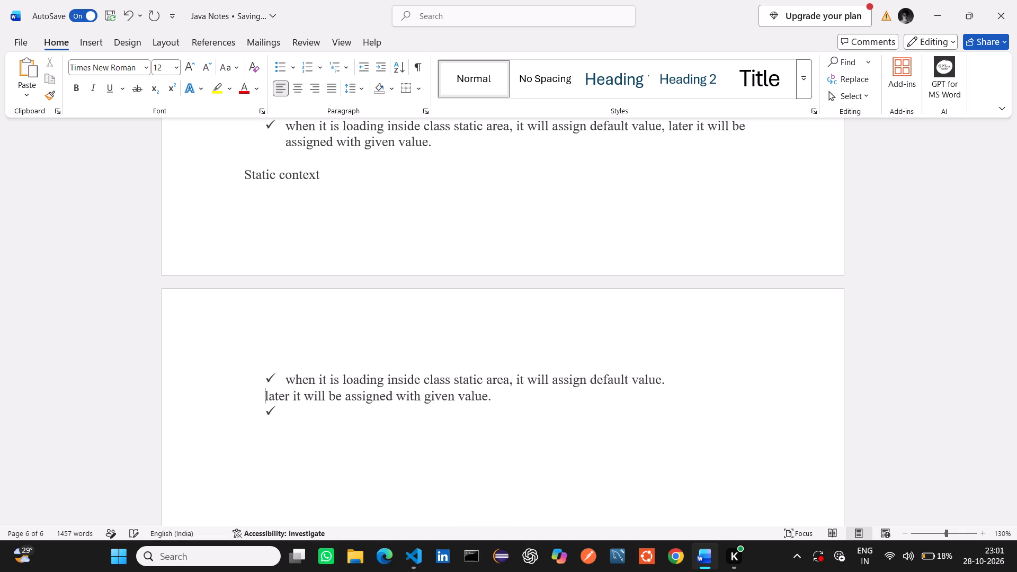
pyautogui.press('BackSpace')
pyautogui.press('BackSpace')
pyautogui.press('BackSpace')
pyautogui.write(',')
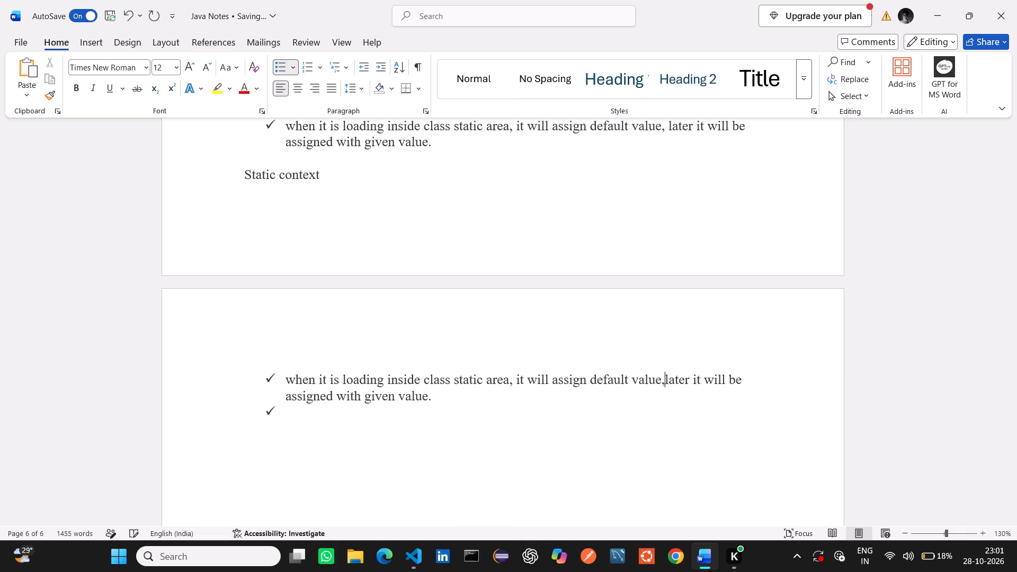
pyautogui.press('space')
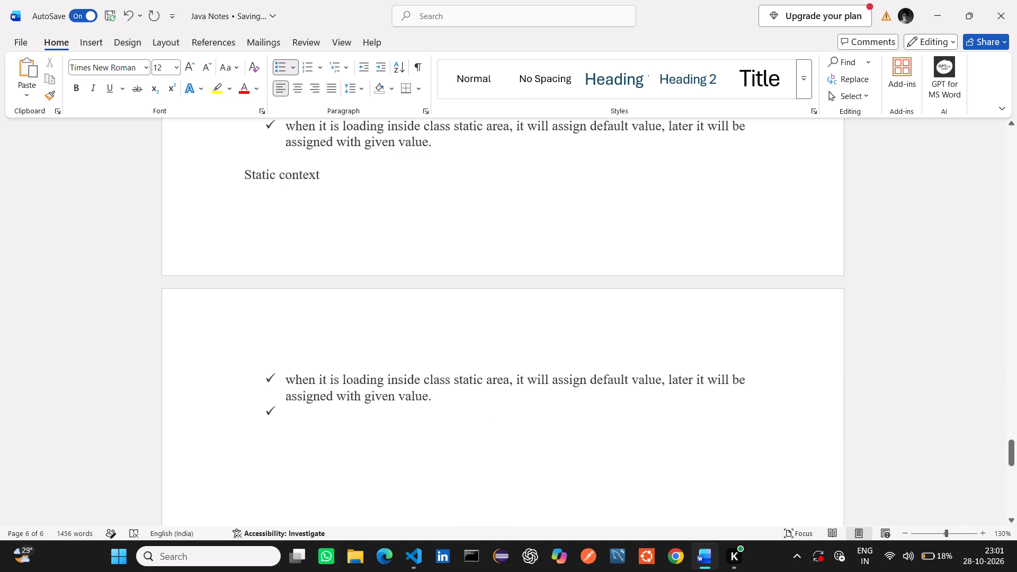
pyautogui.press('BackSpace')
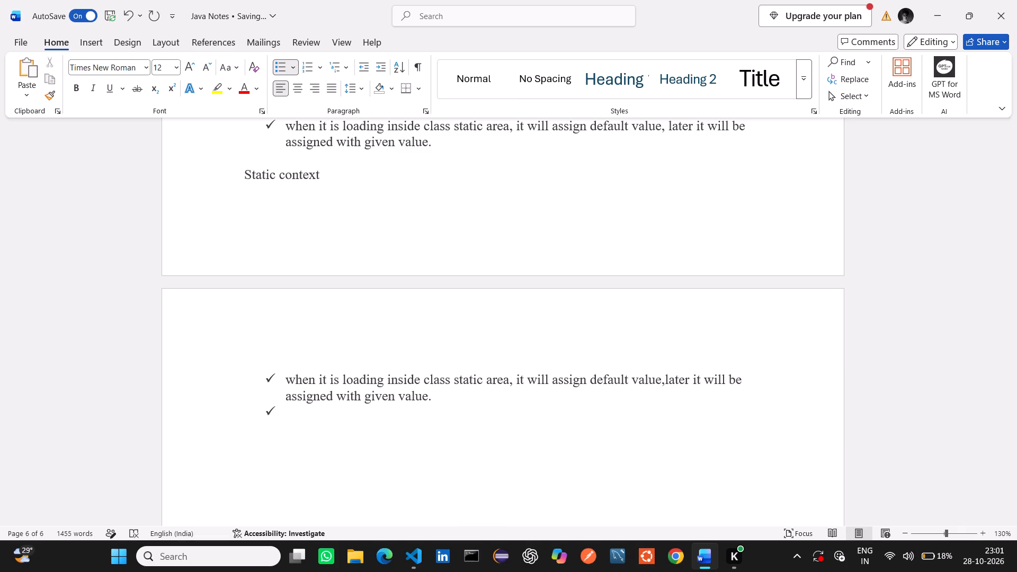
pyautogui.hotkey('ctrl', 'z')
# Remove the empty checkmark bullet below the merged item on the last page.
pyautogui.click(287, 413)
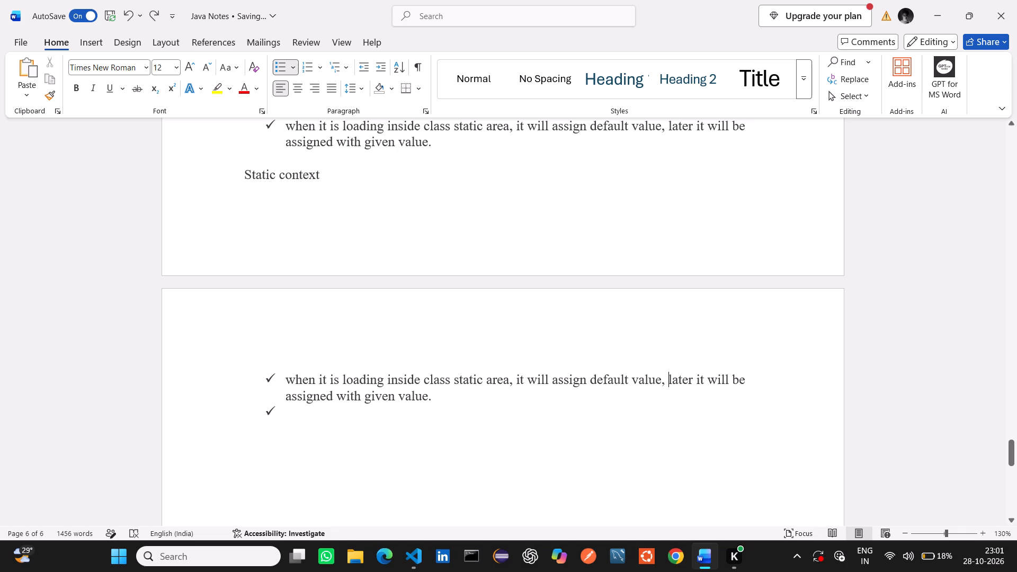
pyautogui.moveTo(287, 413); pyautogui.dragTo(333, 502)
pyautogui.press('BackSpace')
pyautogui.press('BackSpace')
pyautogui.press('BackSpace')
pyautogui.press('BackSpace')
pyautogui.press('BackSpace')
pyautogui.press('.')
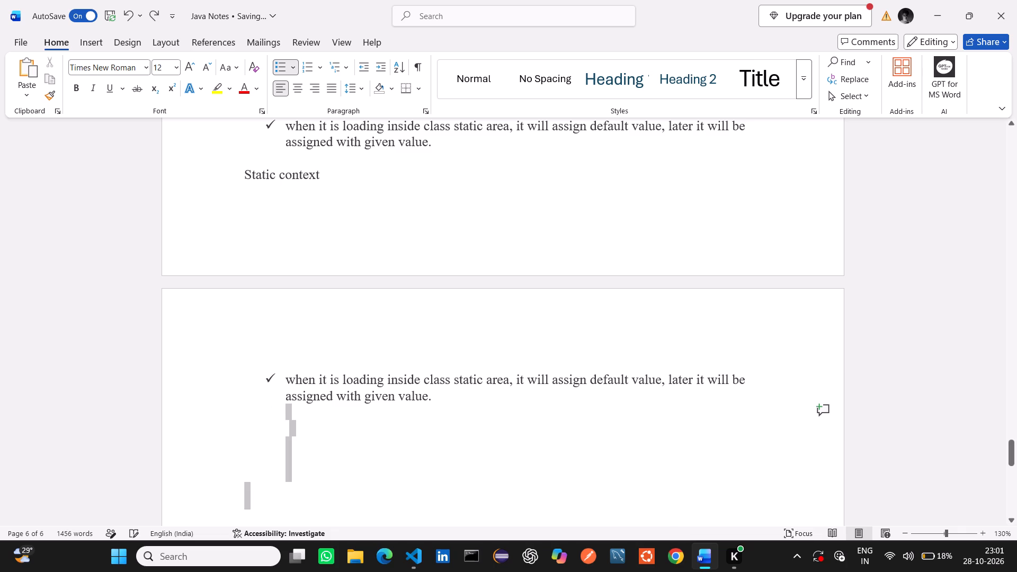
pyautogui.moveTo(333, 502); pyautogui.dragTo(390, 469)
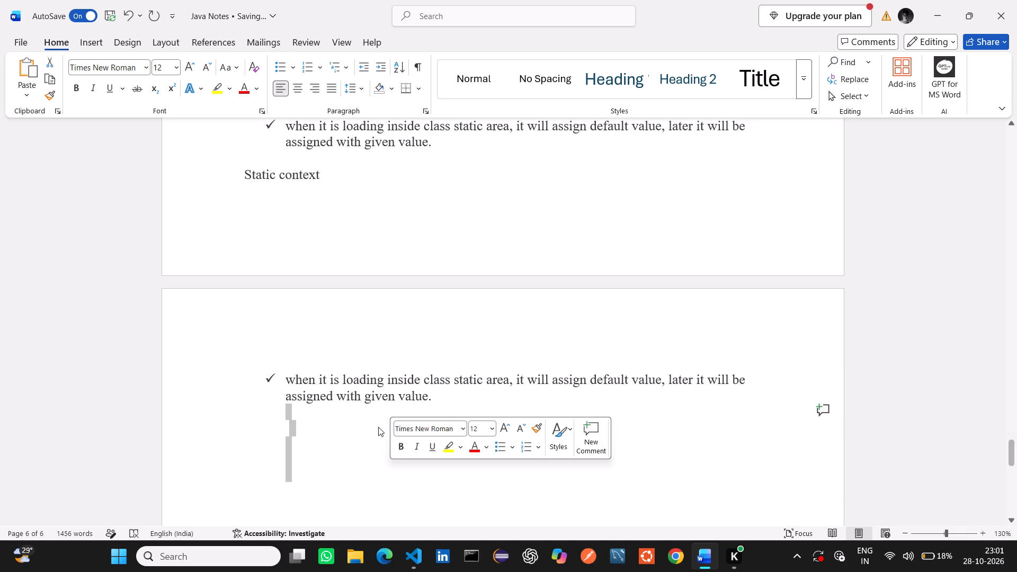
pyautogui.click(377, 427)
# Review the layout of the static section from the keyword introduction through the item below Static context.
pyautogui.scroll(1, 342, 438)
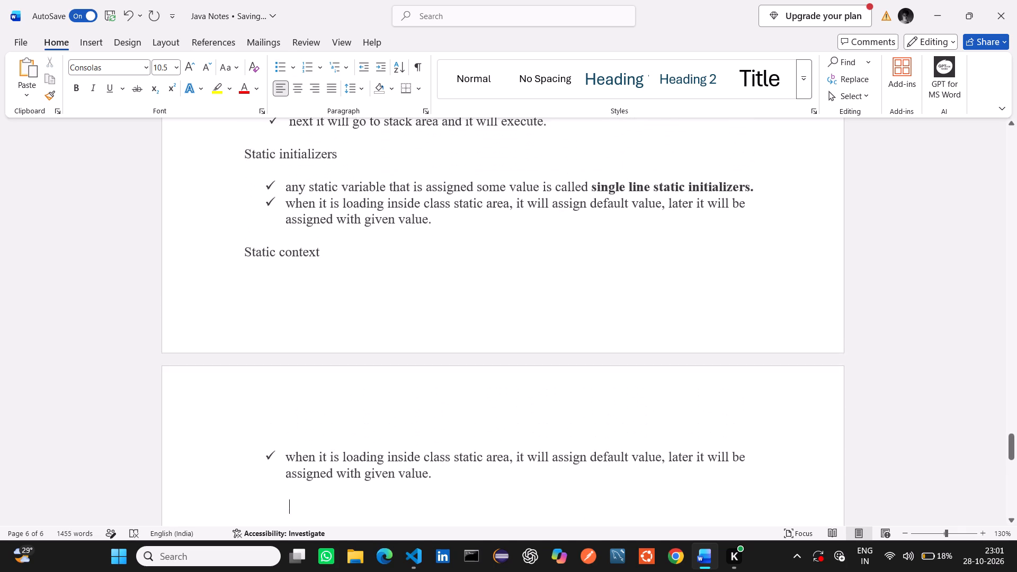
pyautogui.scroll(3, 342, 438)
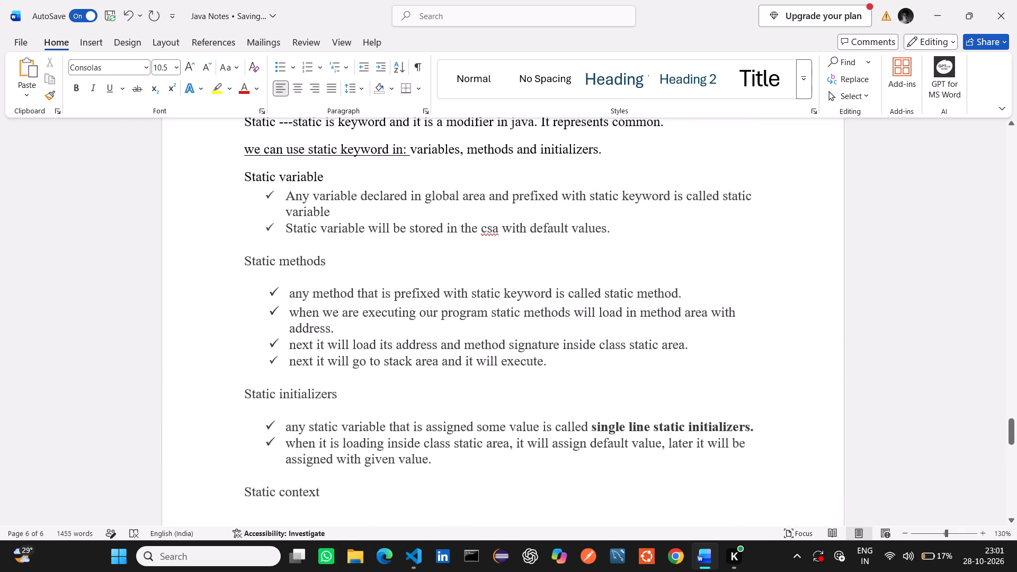
pyautogui.scroll(-1, 342, 438)
pyautogui.scroll(1, 342, 438)
pyautogui.scroll(-1, 342, 438)
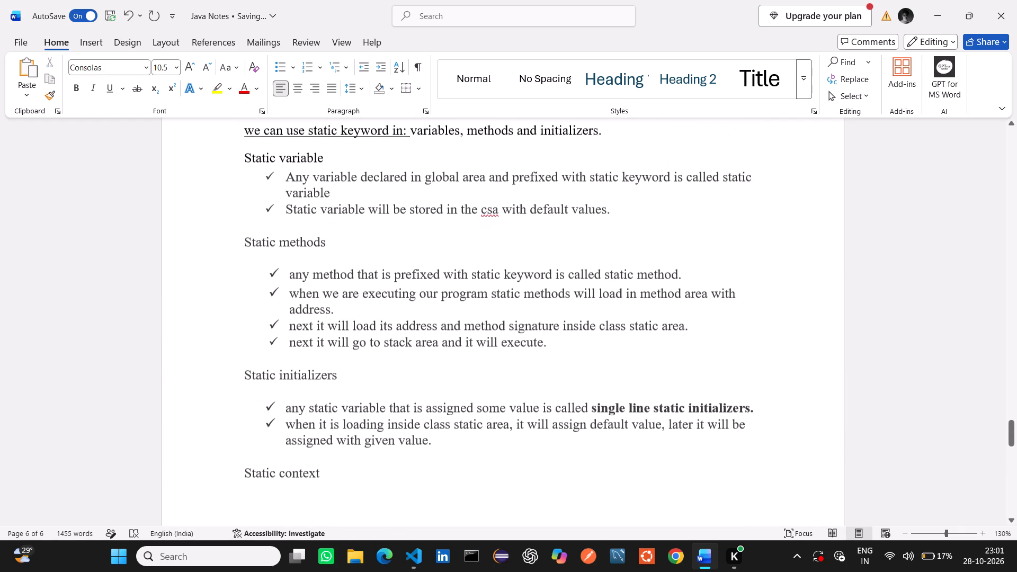
pyautogui.scroll(-2, 342, 438)
# Justify the text from the Static variable heading through the bullet item below the Static context heading.
pyautogui.scroll(1, 342, 438)
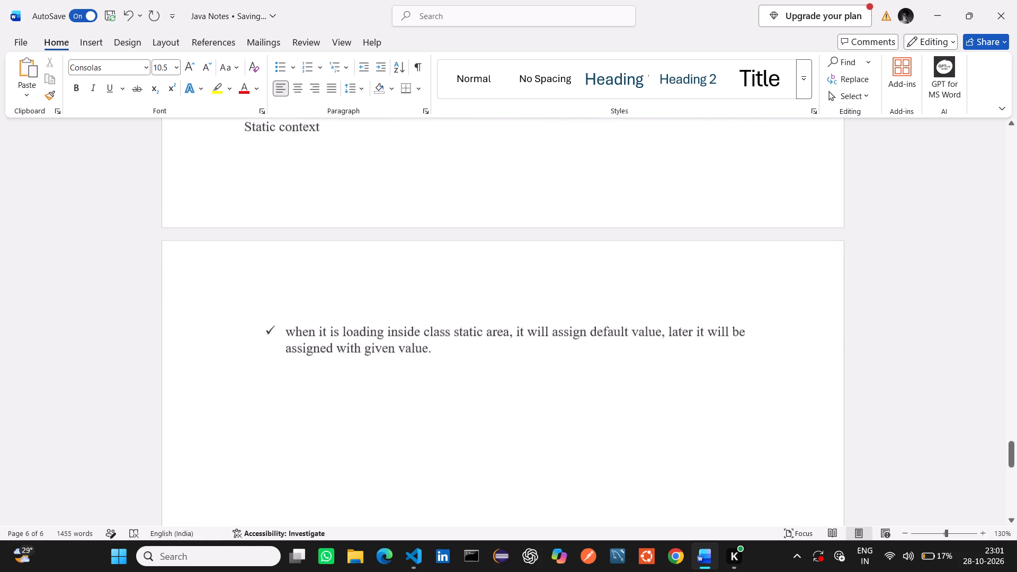
pyautogui.scroll(4, 342, 438)
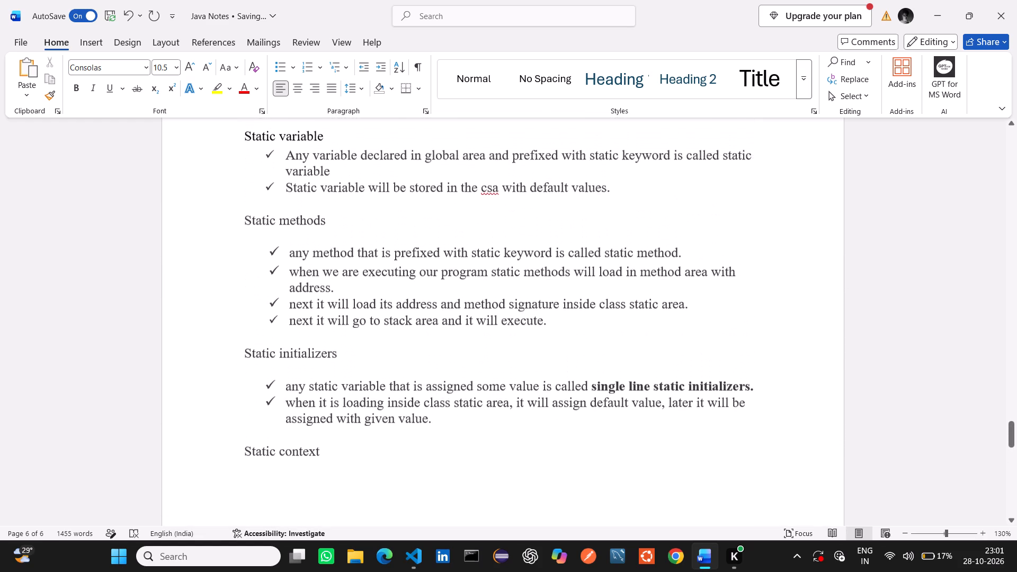
pyautogui.scroll(1, 342, 438)
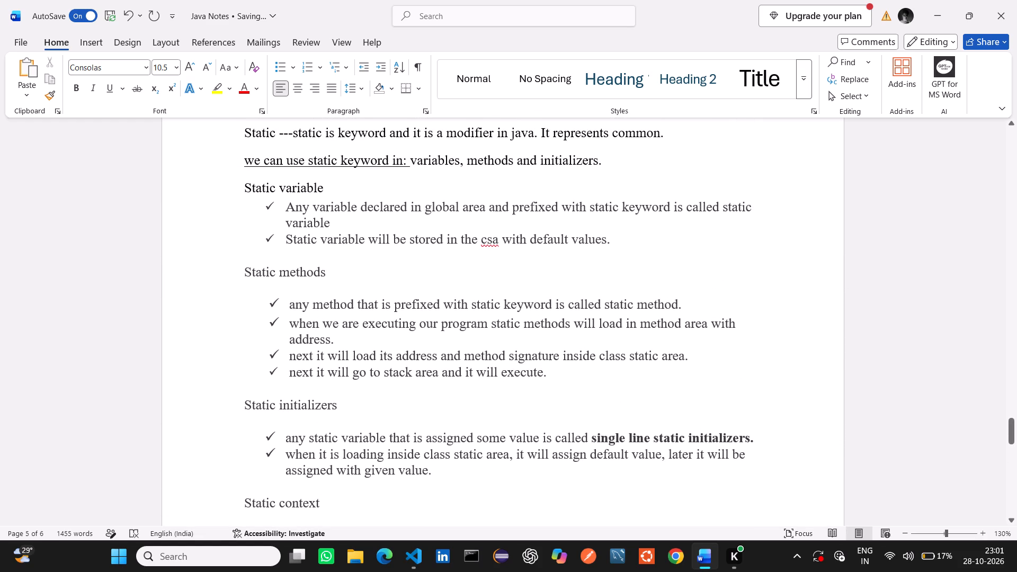
pyautogui.moveTo(239, 184); pyautogui.dragTo(393, 457)
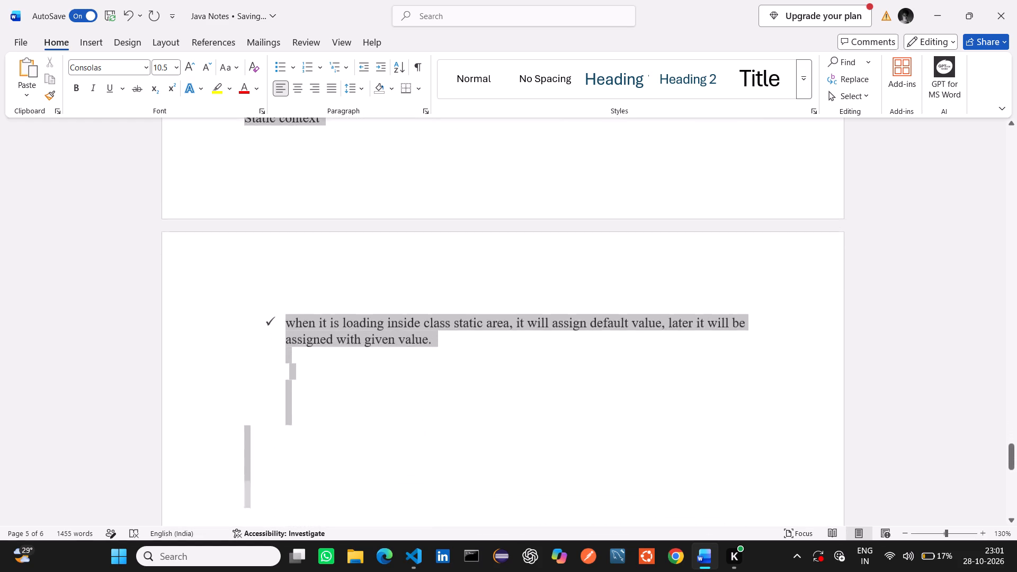
pyautogui.moveTo(393, 457); pyautogui.dragTo(435, 328)
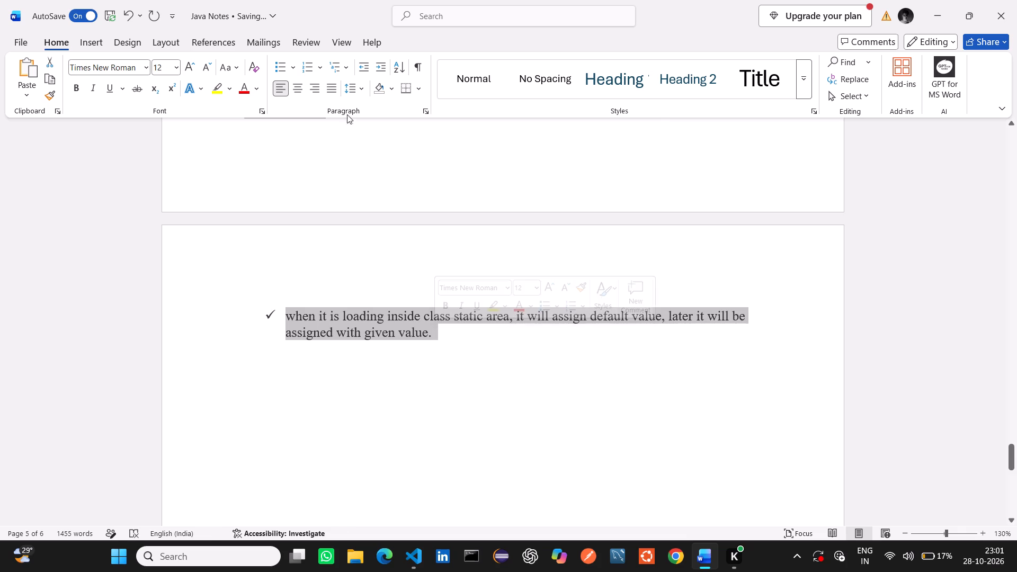
pyautogui.click(357, 85)
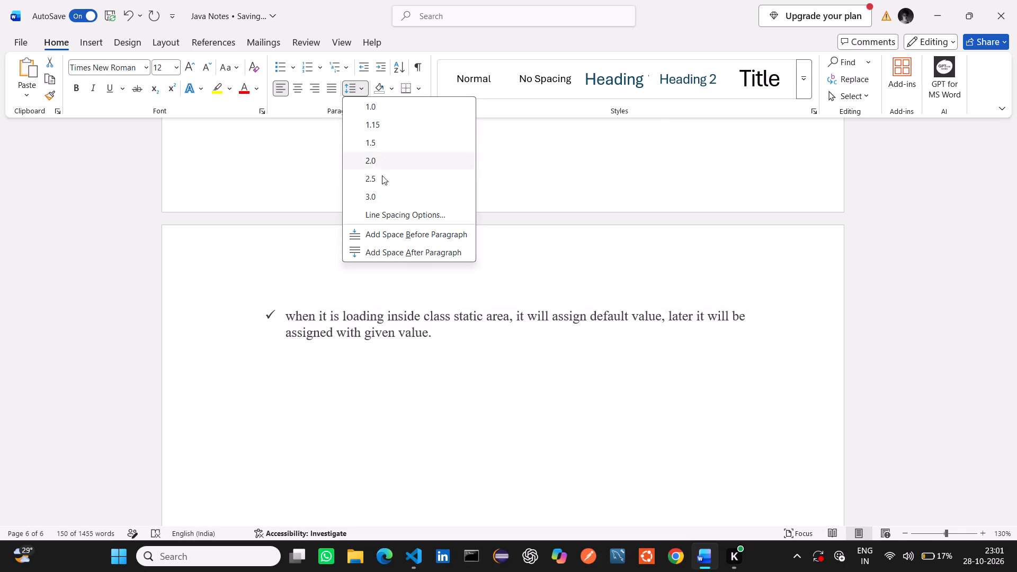
pyautogui.click(391, 215)
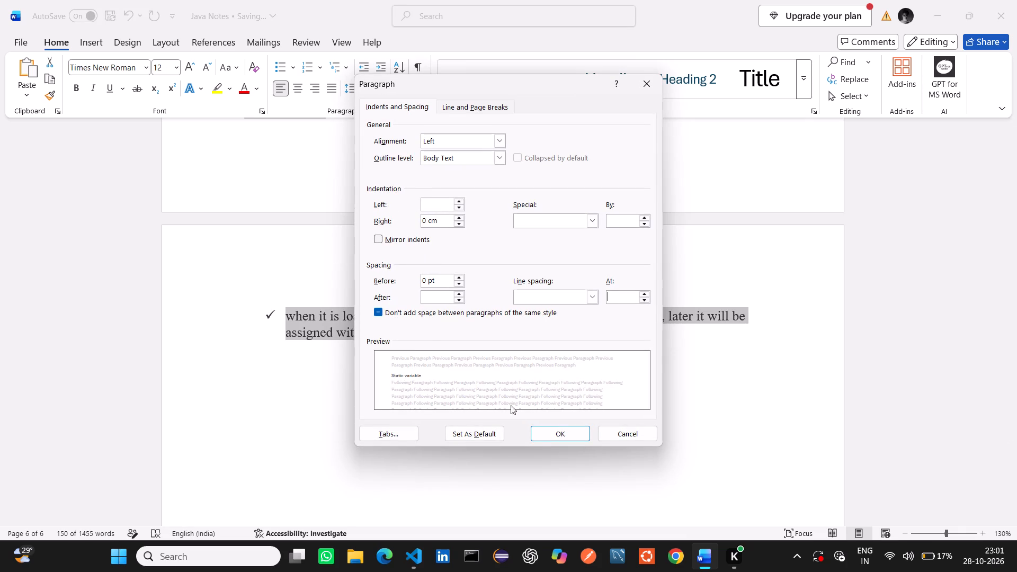
pyautogui.click(541, 437)
pyautogui.scroll(2, 504, 286)
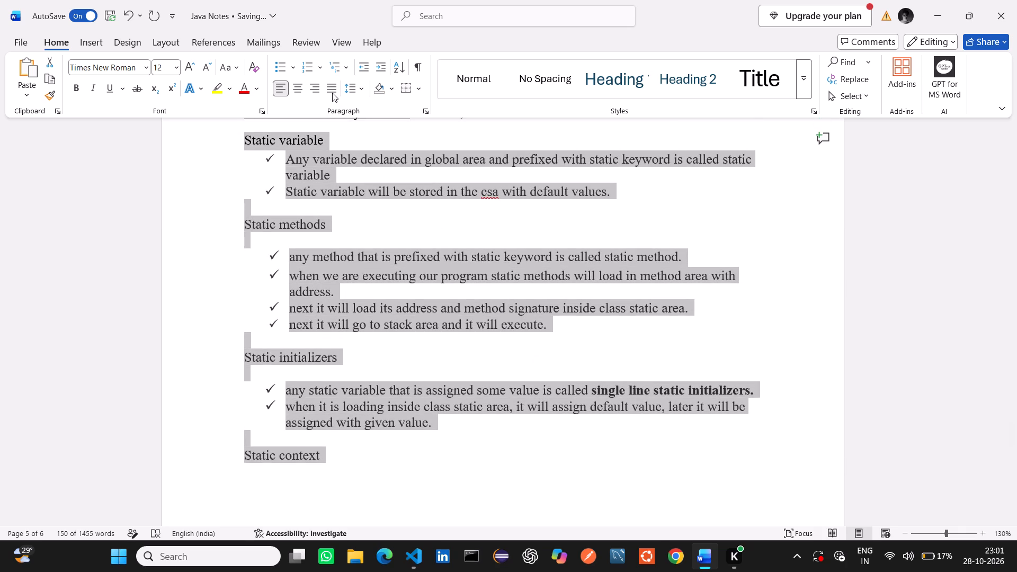
pyautogui.click(332, 93)
pyautogui.click(423, 224)
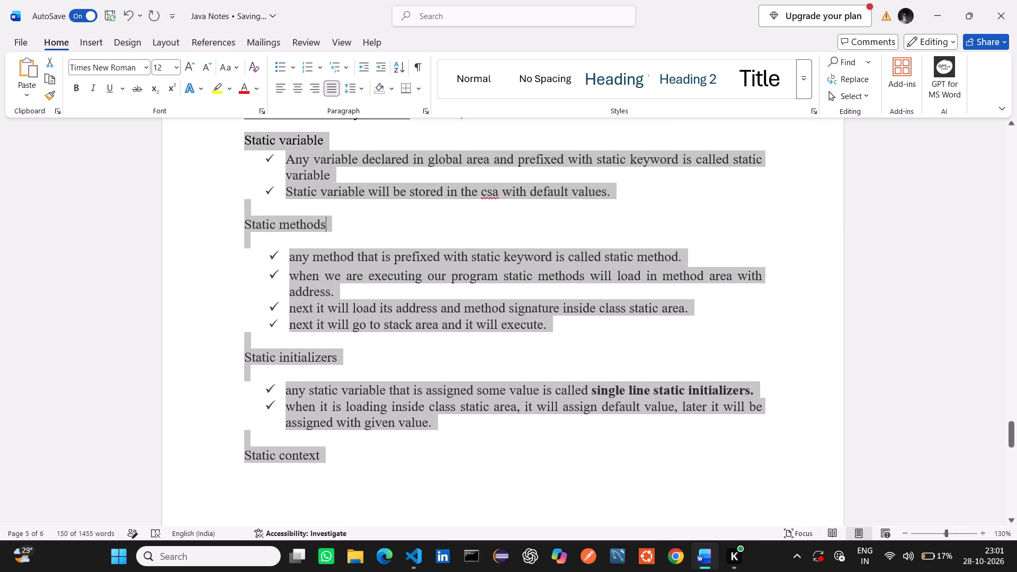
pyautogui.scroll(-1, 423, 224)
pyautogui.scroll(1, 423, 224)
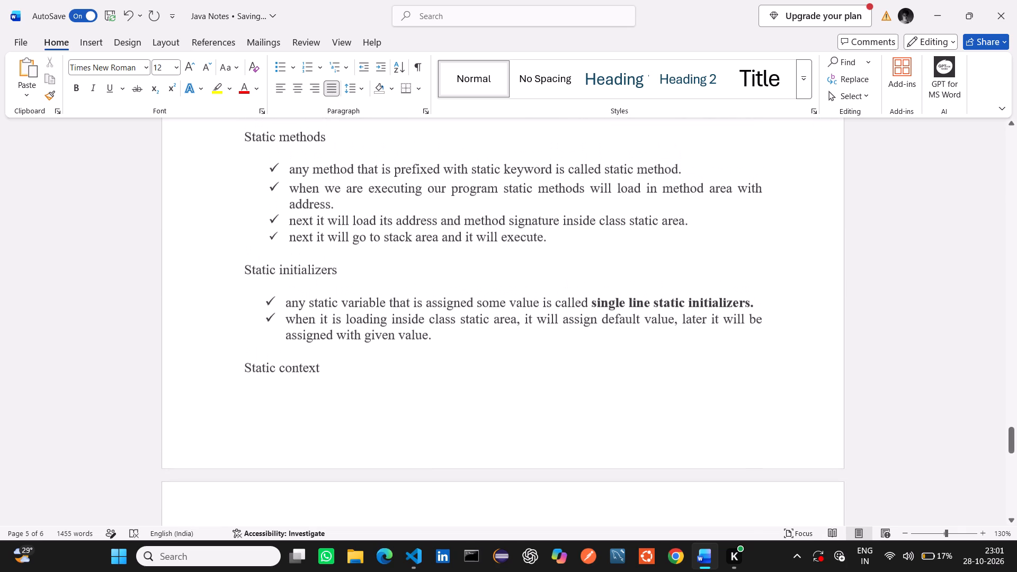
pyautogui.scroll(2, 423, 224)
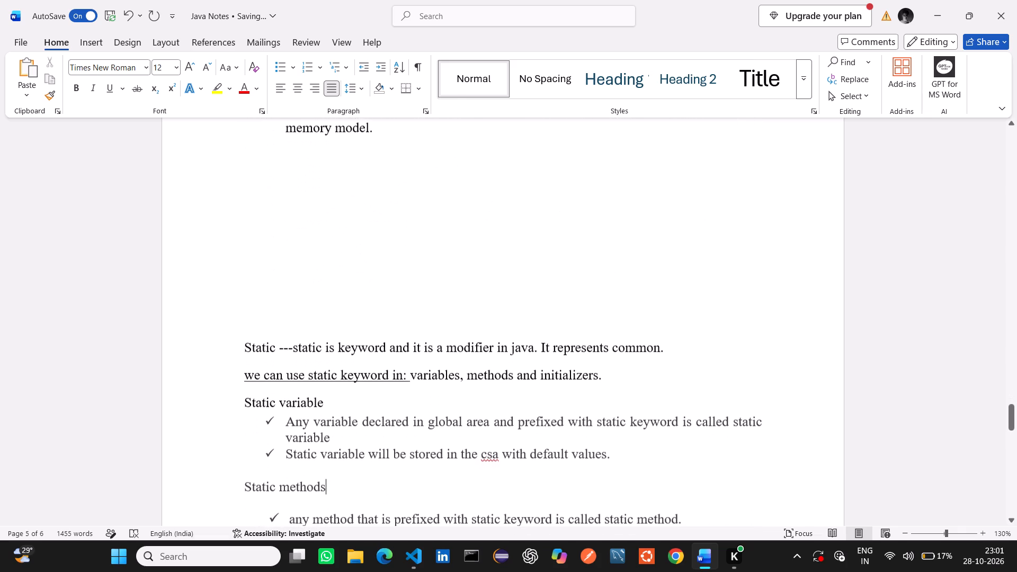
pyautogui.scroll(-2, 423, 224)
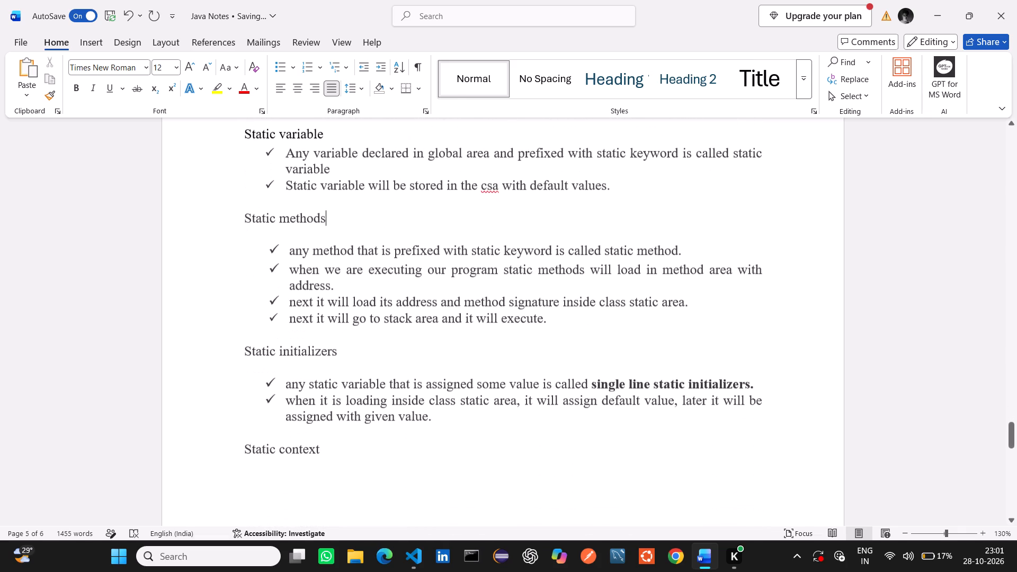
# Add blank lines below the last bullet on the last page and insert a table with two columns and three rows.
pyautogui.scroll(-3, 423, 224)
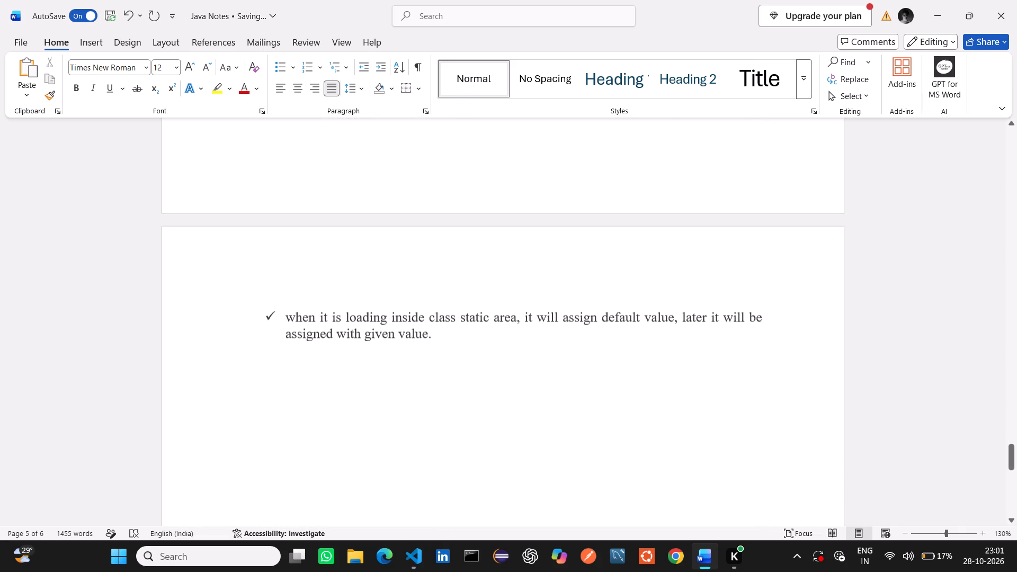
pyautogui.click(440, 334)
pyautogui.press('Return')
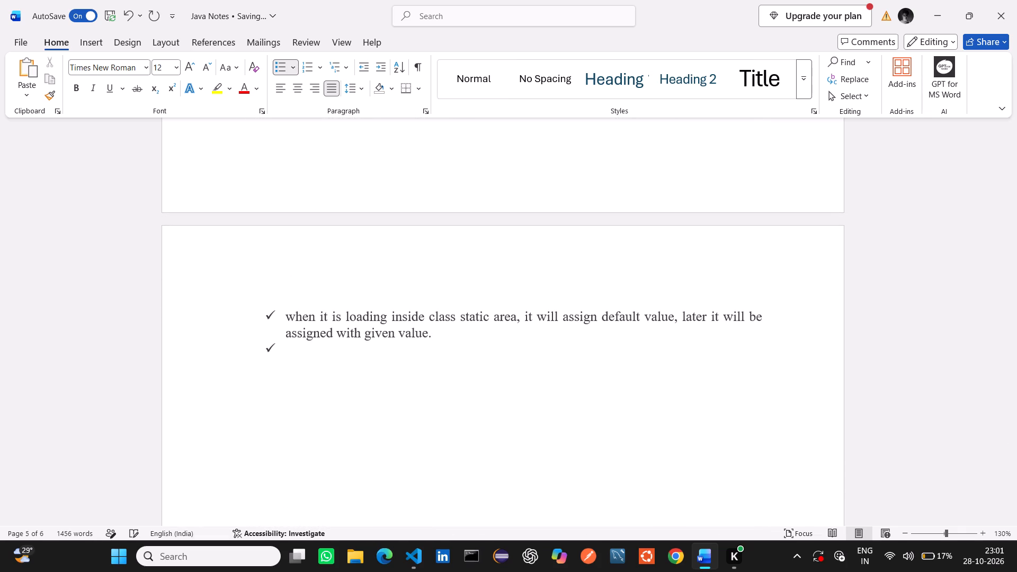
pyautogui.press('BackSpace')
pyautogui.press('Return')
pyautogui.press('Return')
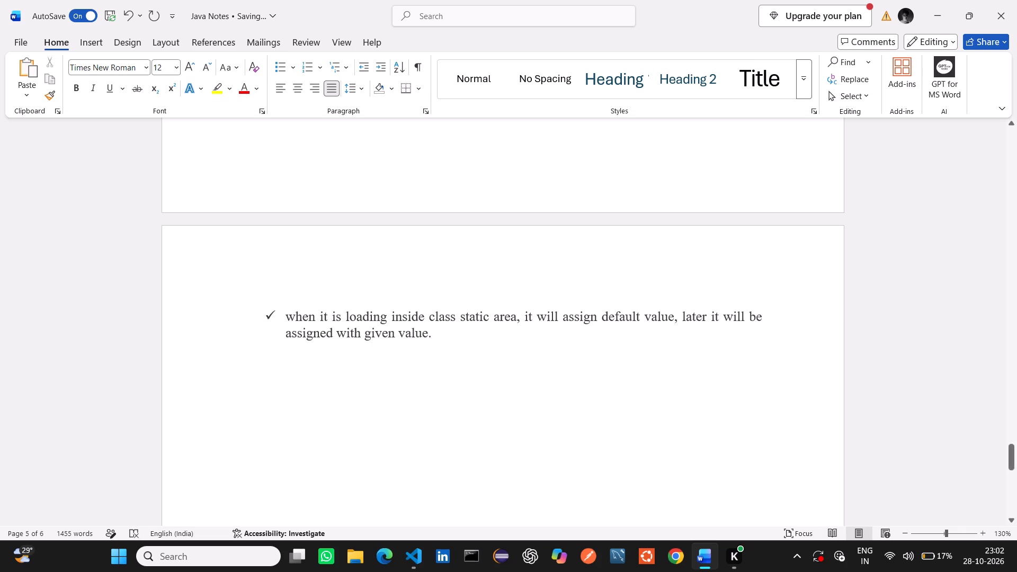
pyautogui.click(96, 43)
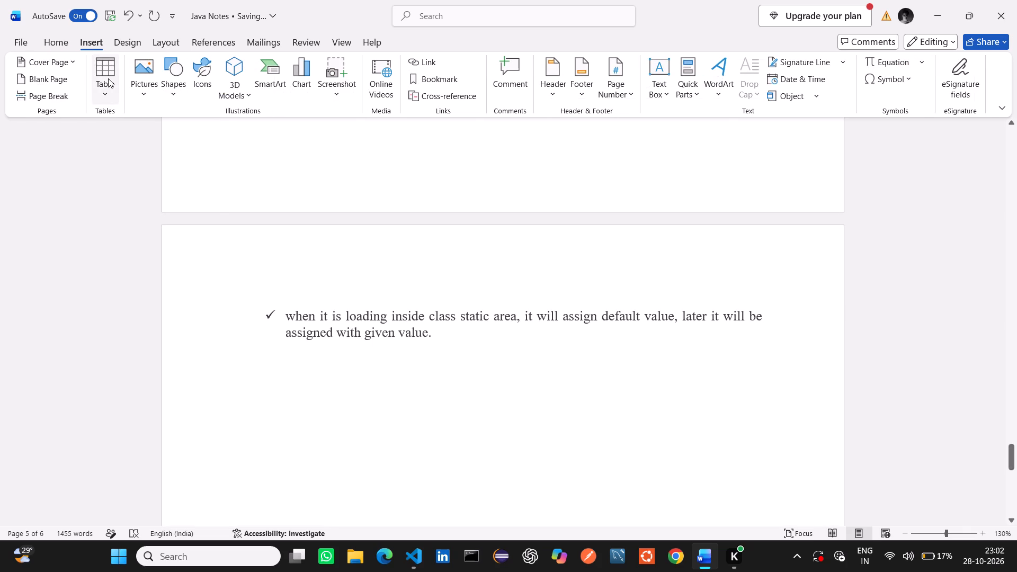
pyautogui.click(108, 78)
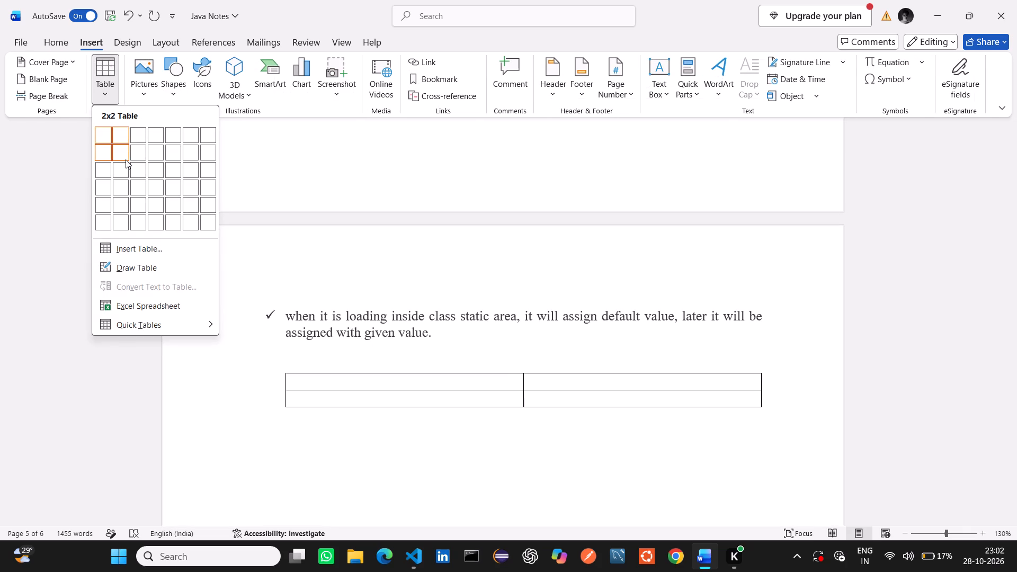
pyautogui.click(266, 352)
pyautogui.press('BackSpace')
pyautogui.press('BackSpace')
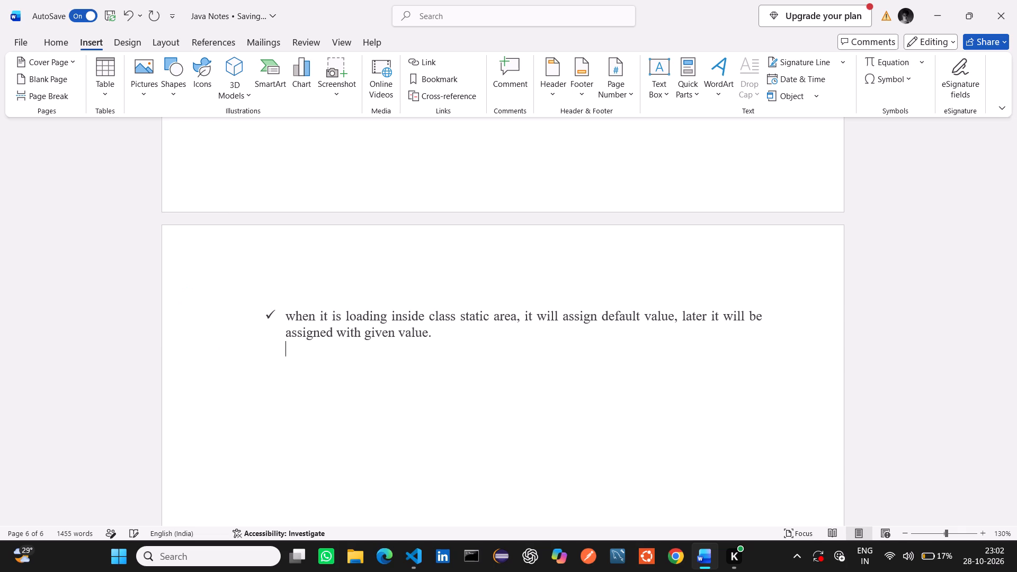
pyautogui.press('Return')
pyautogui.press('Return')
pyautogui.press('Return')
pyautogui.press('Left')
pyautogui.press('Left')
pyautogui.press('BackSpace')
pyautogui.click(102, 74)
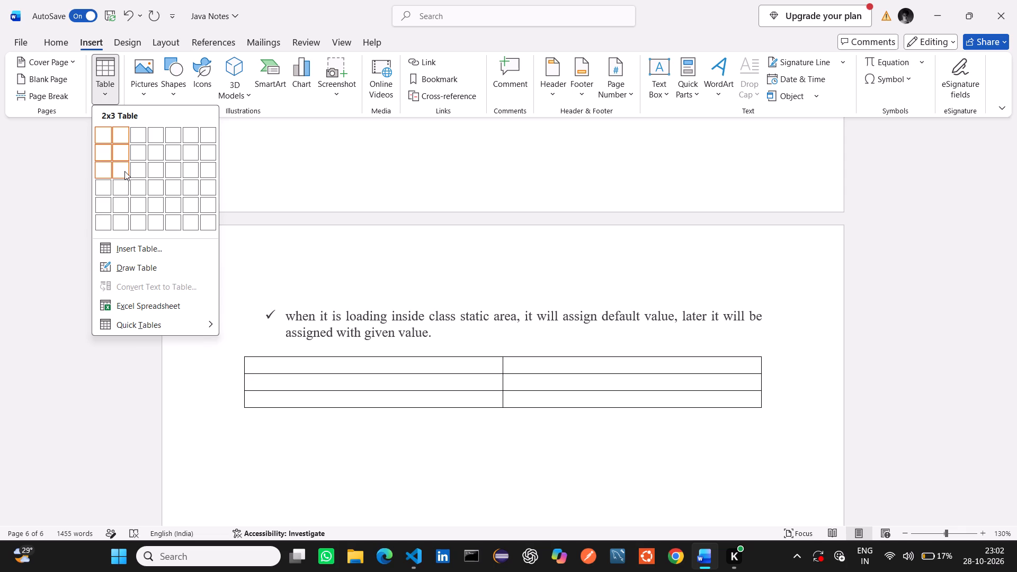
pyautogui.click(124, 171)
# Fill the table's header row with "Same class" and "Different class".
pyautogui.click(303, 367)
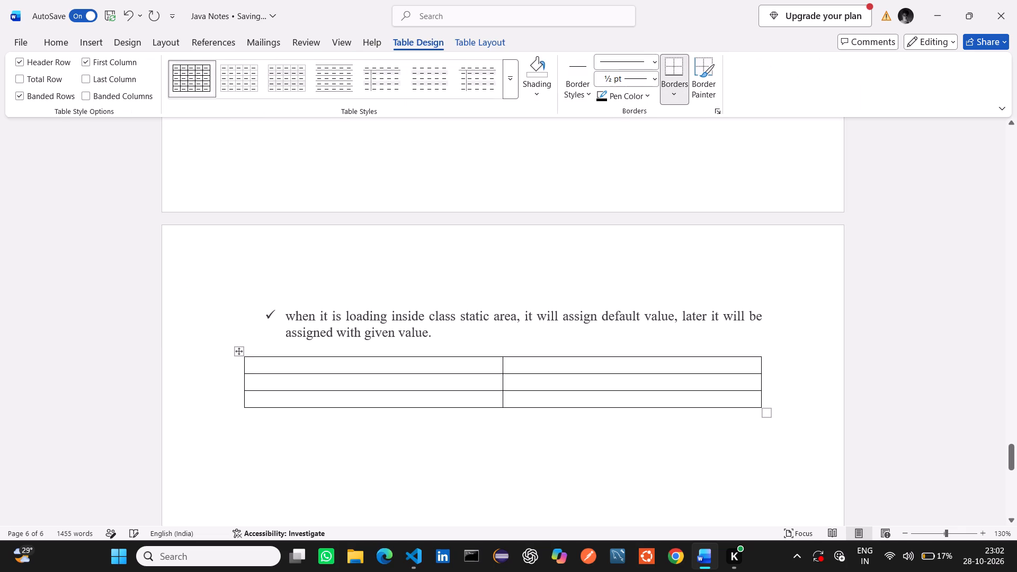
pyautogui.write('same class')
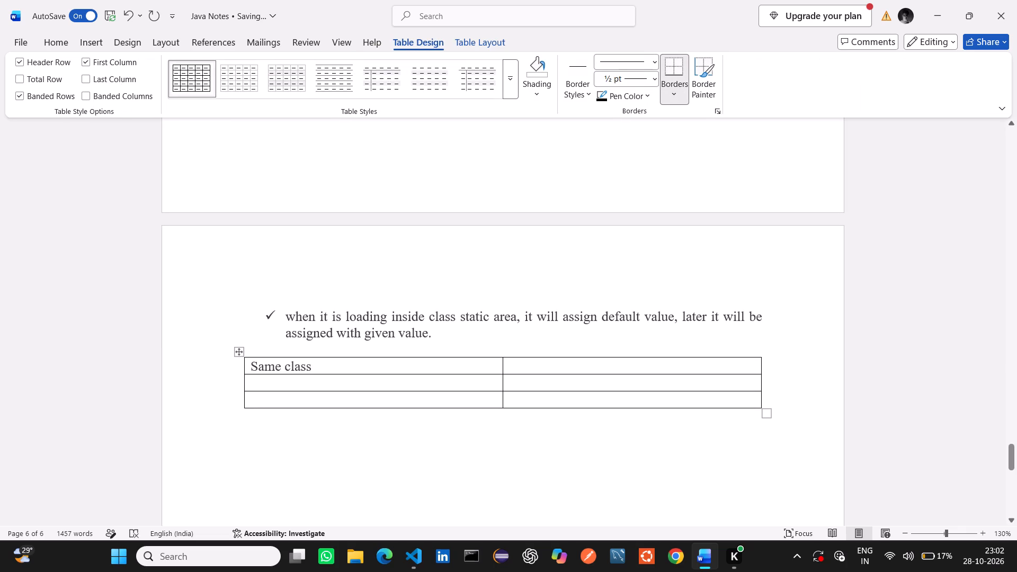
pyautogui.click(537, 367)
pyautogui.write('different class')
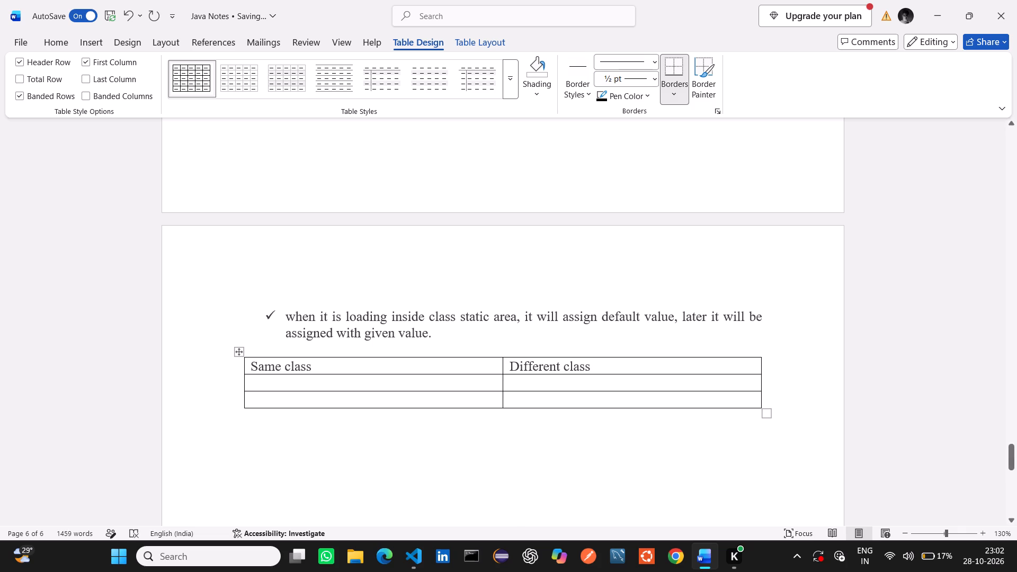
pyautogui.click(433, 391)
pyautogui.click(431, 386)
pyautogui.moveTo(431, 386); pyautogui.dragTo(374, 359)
# Switch to Visual Studio Code and examine the static context and multiline static initializers notes in javaNotes_A47.md.
pyautogui.hotkey('alt', 'Tab')
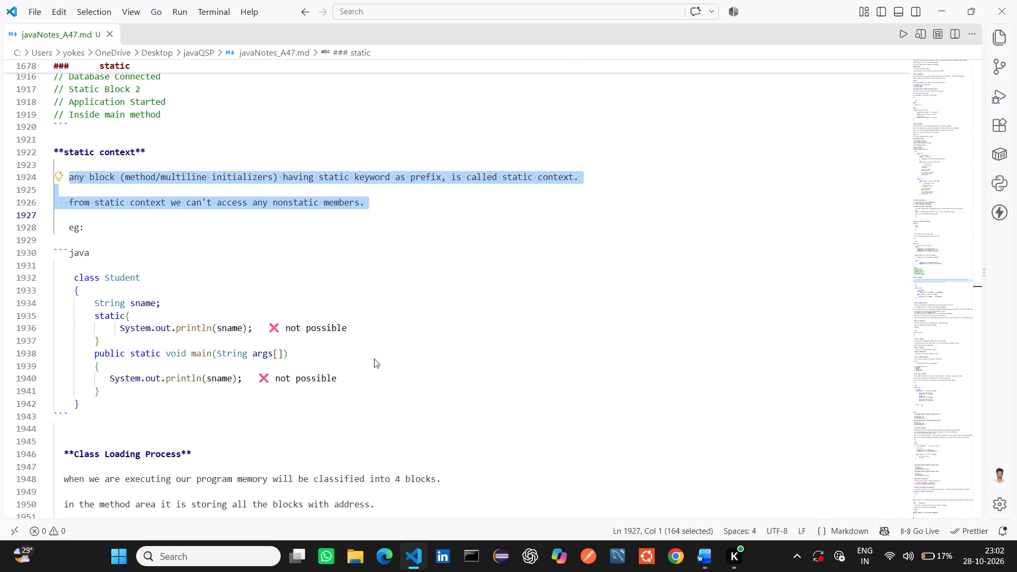
pyautogui.moveTo(374, 359); pyautogui.dragTo(364, 352)
pyautogui.click(364, 352)
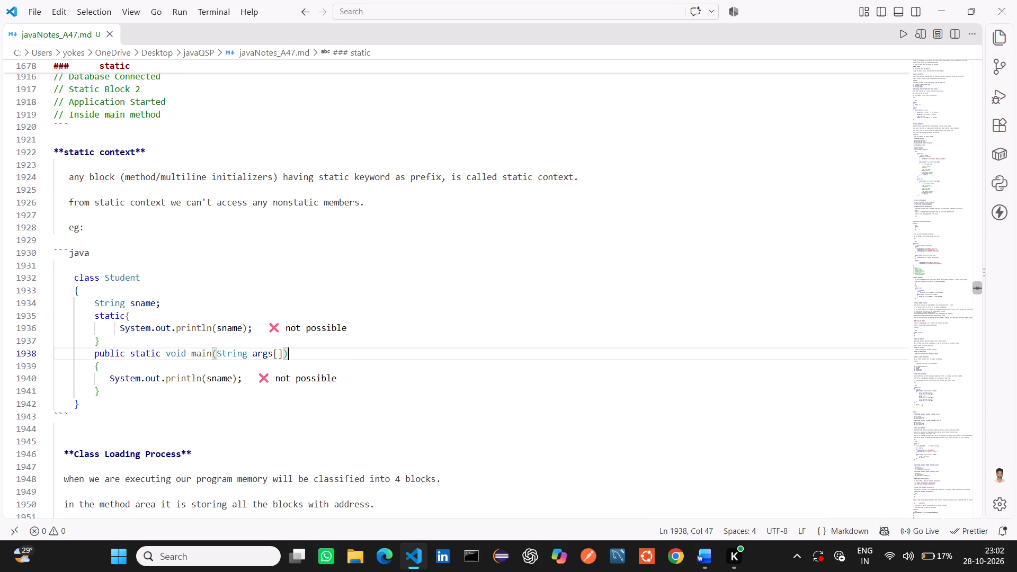
pyautogui.click(350, 346)
pyautogui.hotkey('alt', 'Tab')
pyautogui.keyDown('alt'); pyautogui.click(350, 346); pyautogui.keyUp('alt')
pyautogui.moveTo(350, 346); pyautogui.dragTo(329, 352)
pyautogui.hotkey('alt', 'Tab')
pyautogui.hotkey('alt', 'Tab')
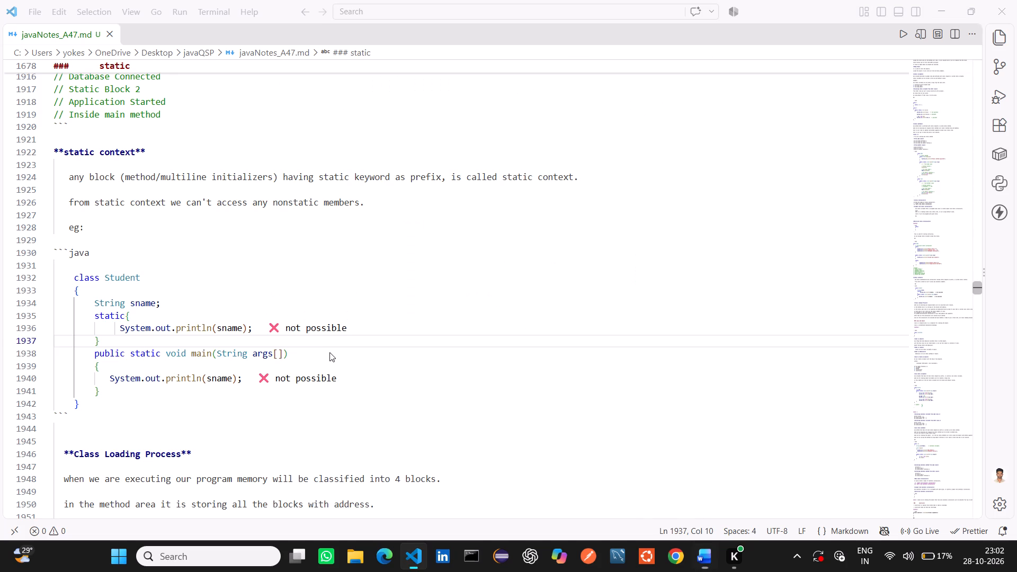
pyautogui.moveTo(329, 352); pyautogui.dragTo(388, 320)
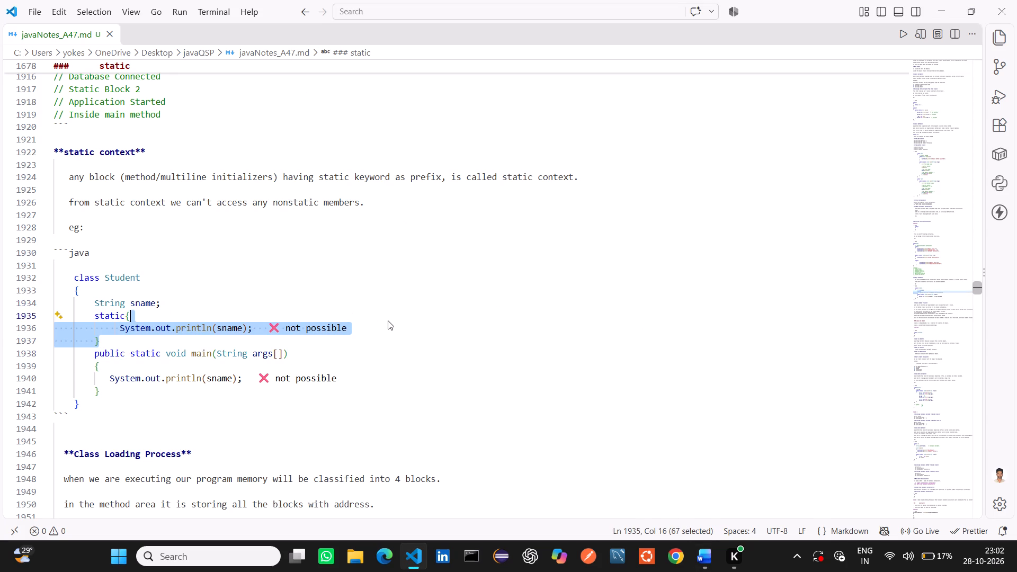
pyautogui.moveTo(388, 320); pyautogui.dragTo(392, 351)
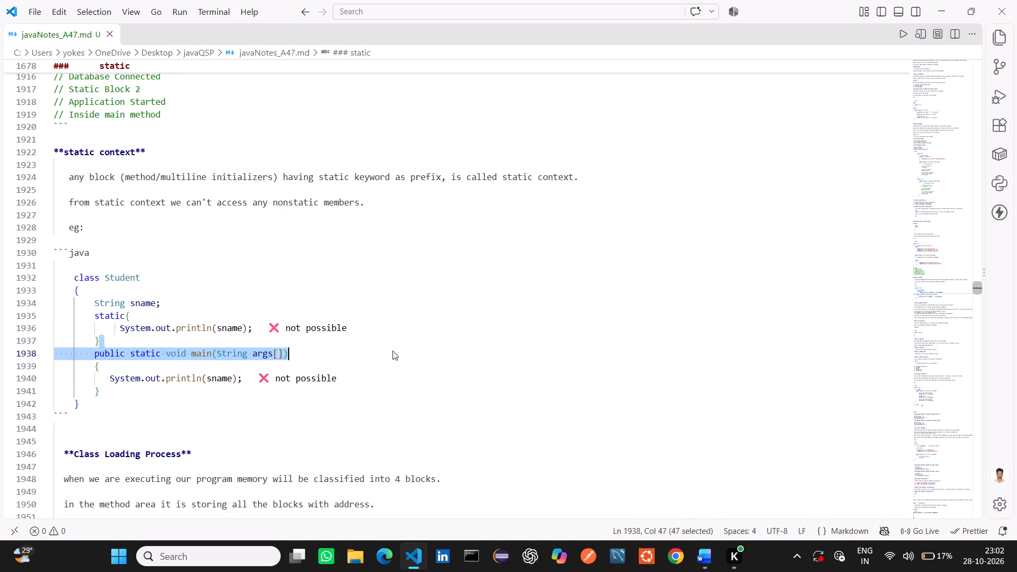
pyautogui.moveTo(392, 351); pyautogui.dragTo(400, 350)
pyautogui.click(400, 350)
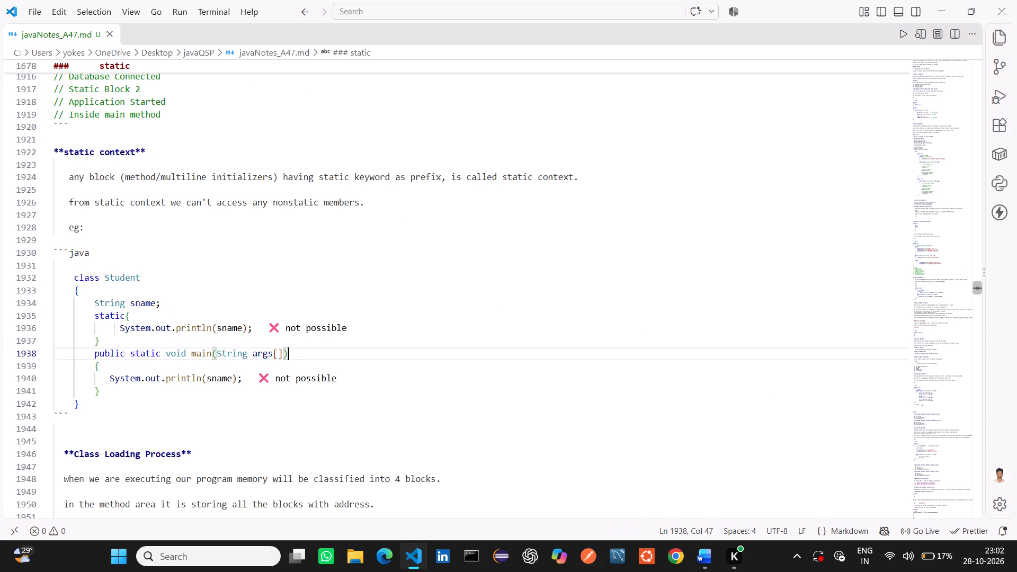
pyautogui.scroll(6, 397, 312)
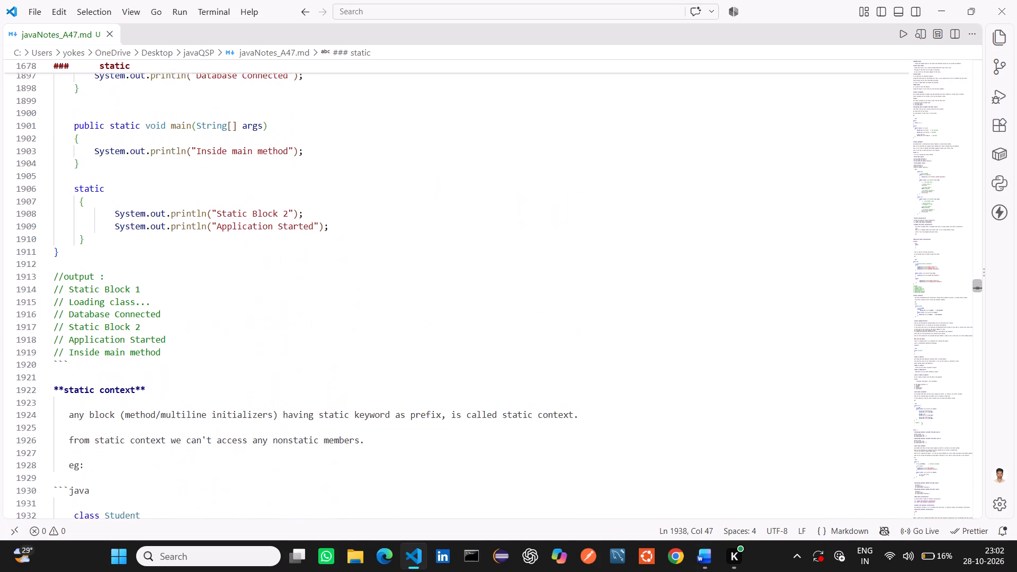
pyautogui.scroll(3, 397, 312)
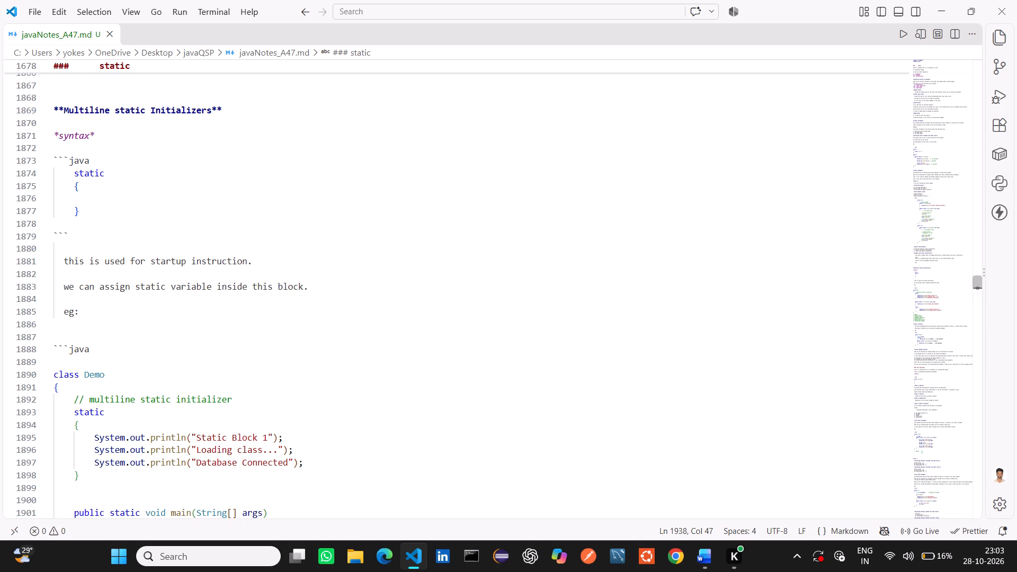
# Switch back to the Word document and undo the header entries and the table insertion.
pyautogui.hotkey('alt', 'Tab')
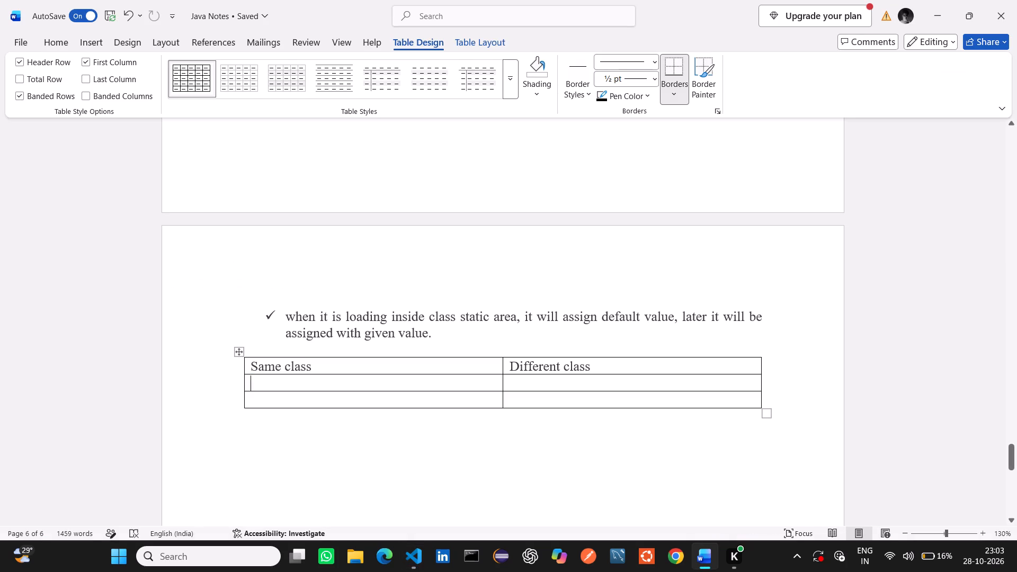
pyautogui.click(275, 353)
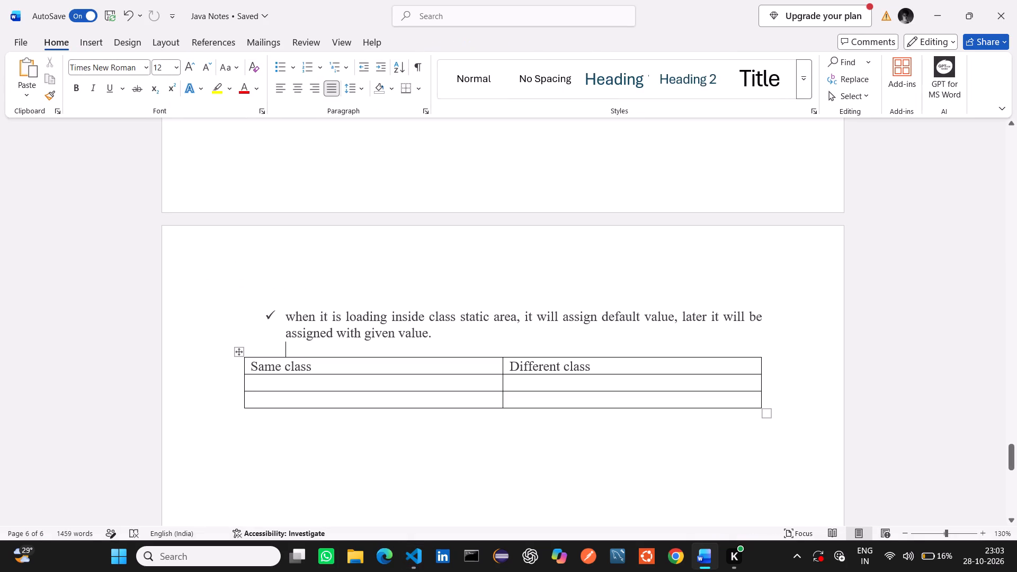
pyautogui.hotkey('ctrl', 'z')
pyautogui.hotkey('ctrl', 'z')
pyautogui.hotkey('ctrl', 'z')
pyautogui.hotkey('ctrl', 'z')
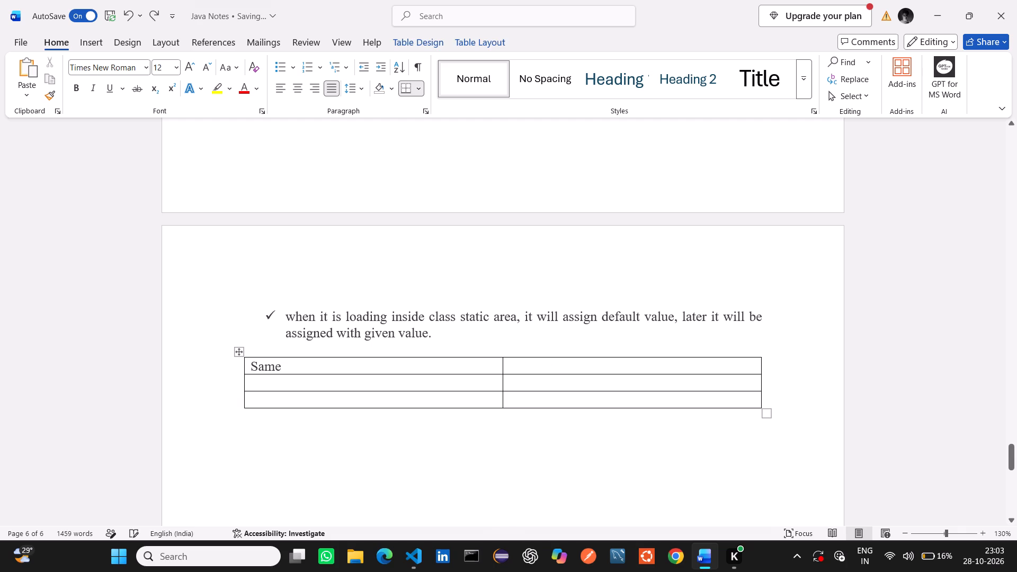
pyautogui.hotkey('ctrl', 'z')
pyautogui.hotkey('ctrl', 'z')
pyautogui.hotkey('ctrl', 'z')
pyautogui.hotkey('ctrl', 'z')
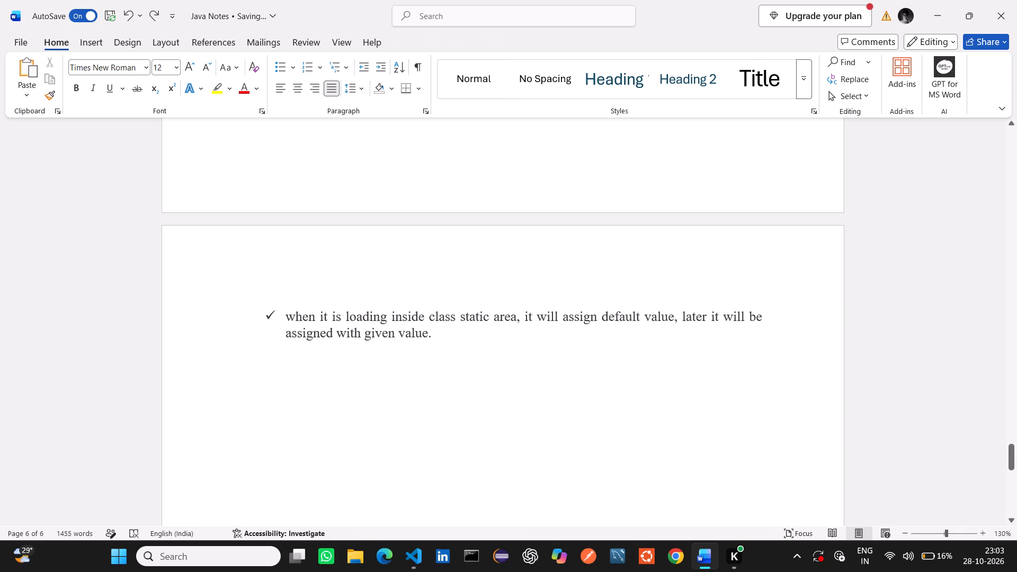
# Adjust the number of indented empty lines below the last bullet to leave space under it.
pyautogui.press('Return')
pyautogui.press('Return')
pyautogui.press('Return')
pyautogui.press('Return')
pyautogui.press('BackSpace')
pyautogui.press('BackSpace')
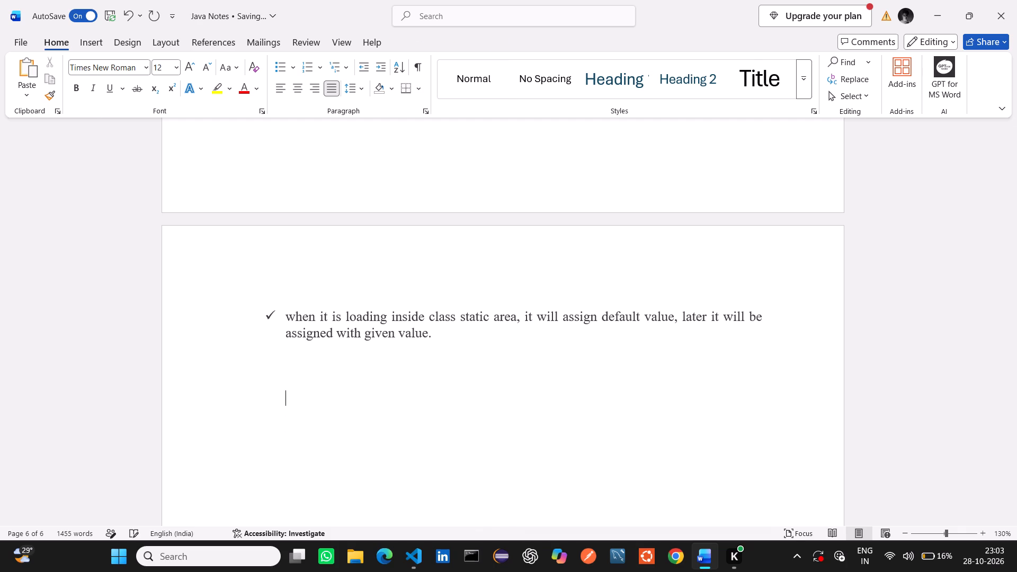
pyautogui.press('BackSpace')
pyautogui.press('BackSpace')
pyautogui.press('BackSpace')
pyautogui.press('Return')
pyautogui.press('Return')
pyautogui.press('Return')
pyautogui.press('Return')
pyautogui.press('Return')
pyautogui.press('Return')
pyautogui.press('Return')
pyautogui.scroll(-1, 211, 170)
pyautogui.press('BackSpace')
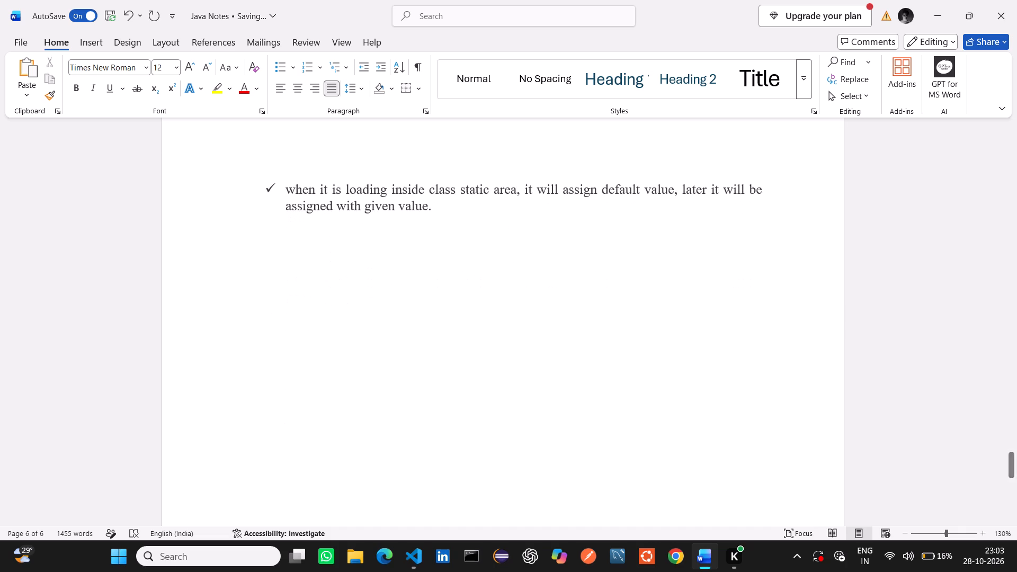
pyautogui.press('BackSpace')
pyautogui.press('BackSpace')
pyautogui.press('BackSpace')
pyautogui.press('BackSpace')
pyautogui.press('BackSpace')
pyautogui.press('BackSpace')
pyautogui.press('Return')
pyautogui.press('Return')
pyautogui.press('Return')
pyautogui.press('Return')
pyautogui.press('Left')
pyautogui.press('Left')
pyautogui.press('Return')
pyautogui.press('Return')
pyautogui.press('Return')
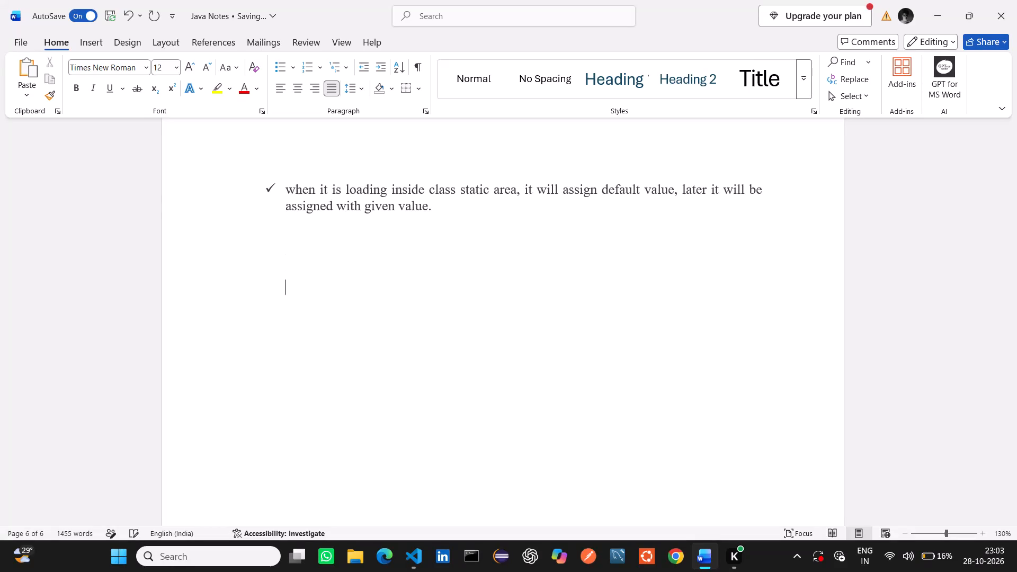
# Insert a table of three columns and four rows on an unindented line below the last bullet.
pyautogui.click(434, 201)
pyautogui.press('Return')
pyautogui.press('Return')
pyautogui.press('Return')
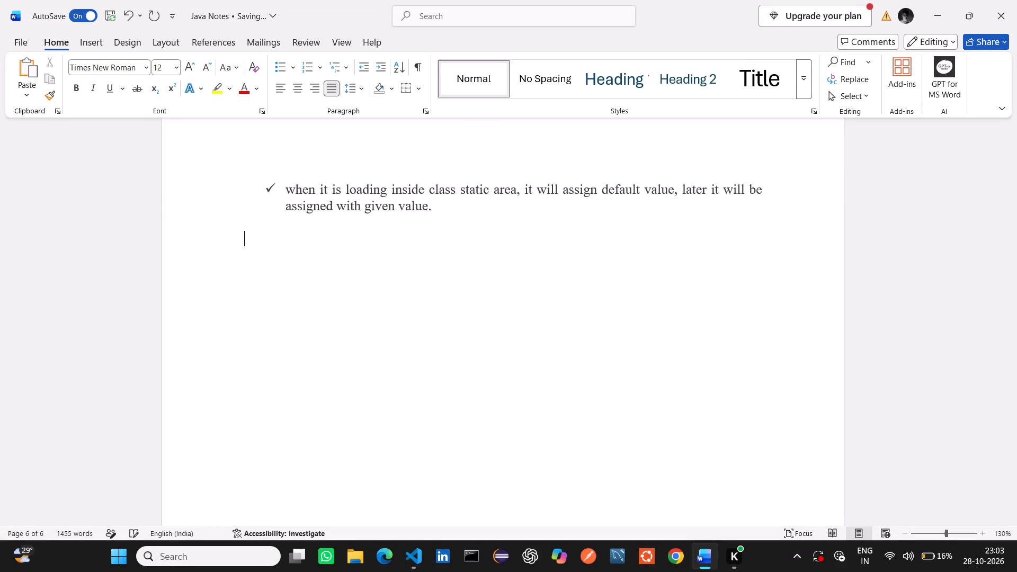
pyautogui.click(103, 40)
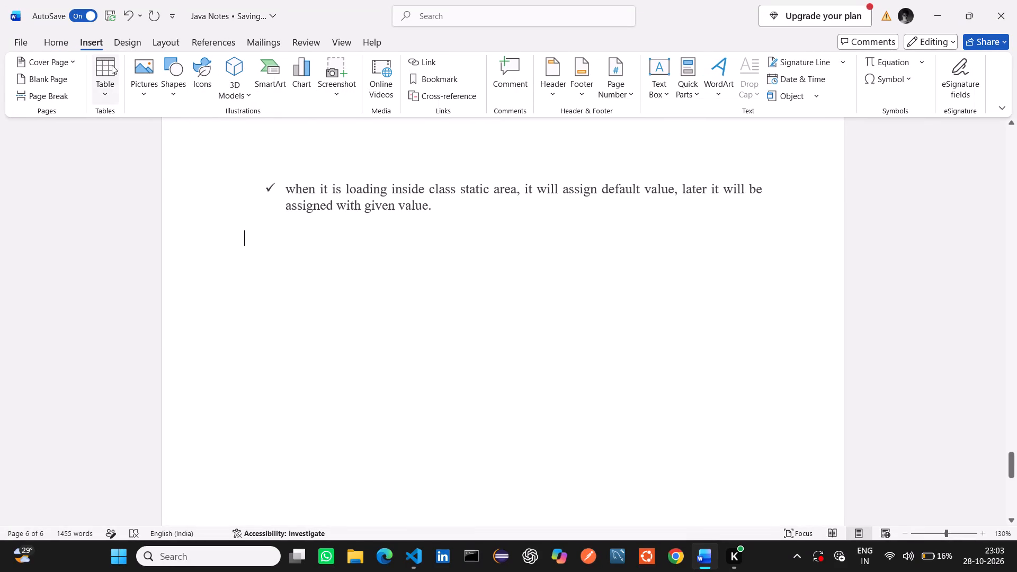
pyautogui.click(112, 65)
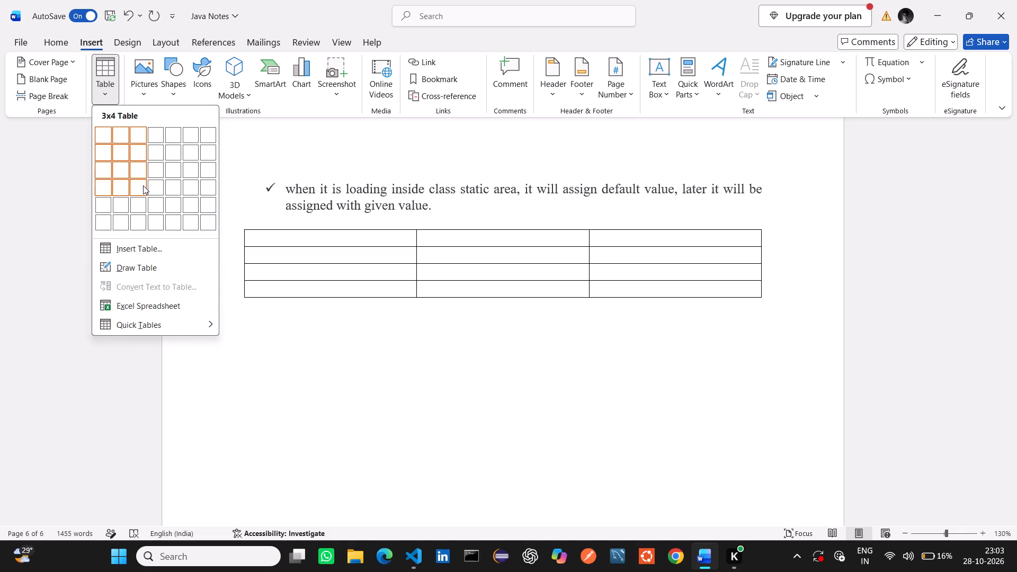
pyautogui.click(143, 185)
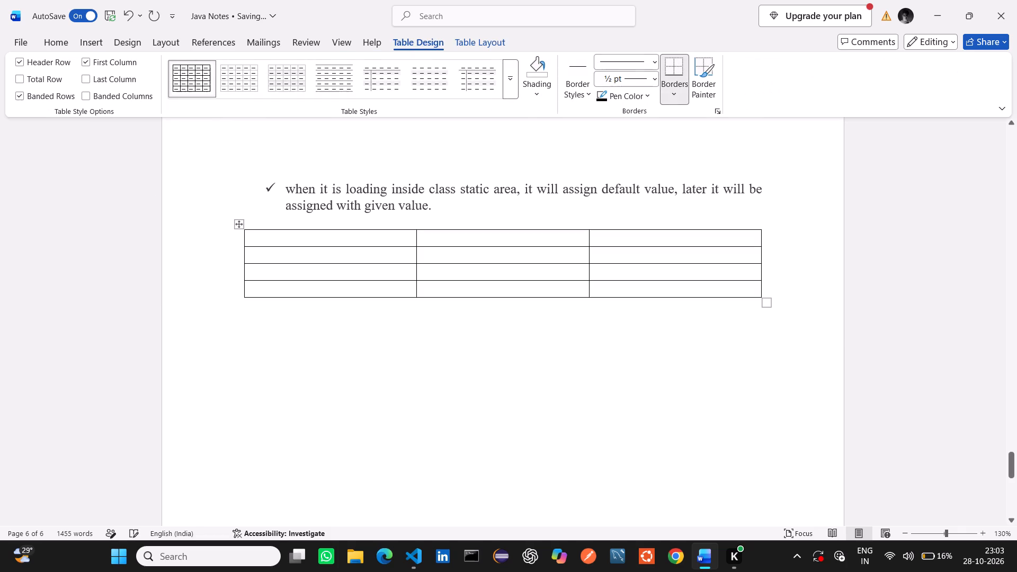
# Enter "Same class" and "Different class" as headers of the table's second and third columns.
pyautogui.click(437, 242)
pyautogui.write('same class')
pyautogui.click(638, 239)
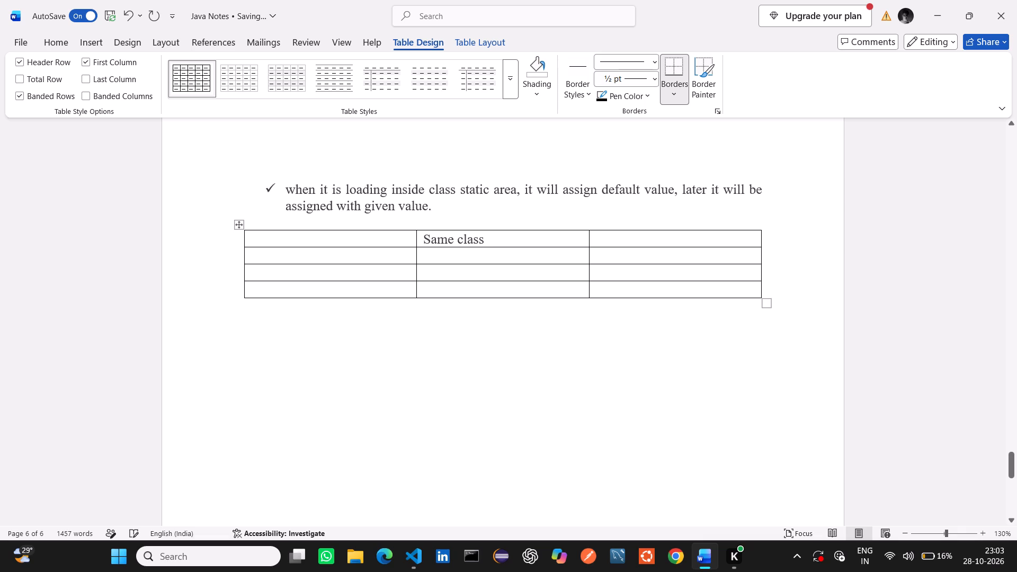
pyautogui.write('differnt')
pyautogui.press('BackSpace')
pyautogui.press('BackSpace')
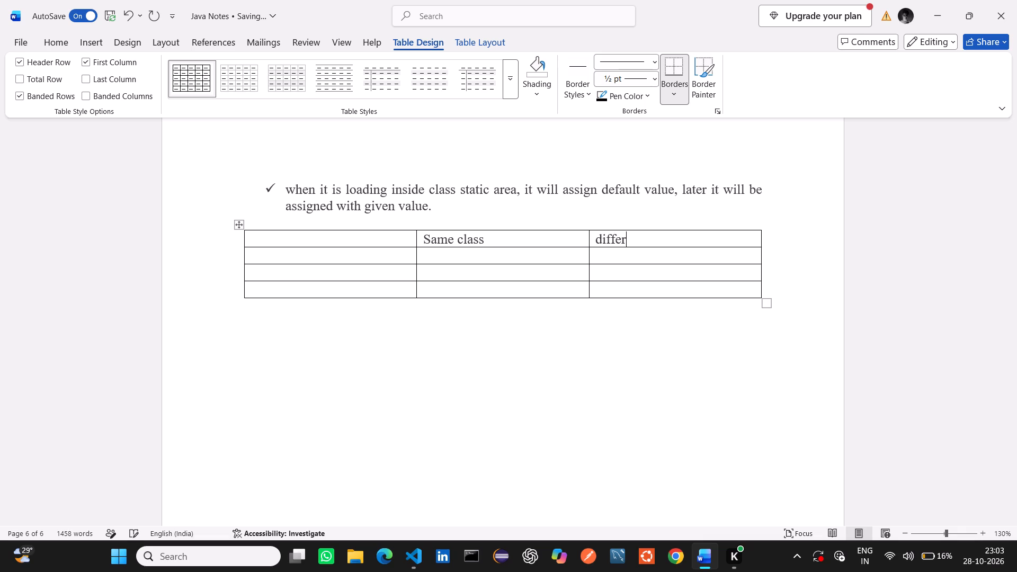
pyautogui.write('ent')
pyautogui.press('space')
pyautogui.write('class')
# Fill the first column below the header row with "Static variable", "Static methods" and "Static initializers".
pyautogui.click(400, 259)
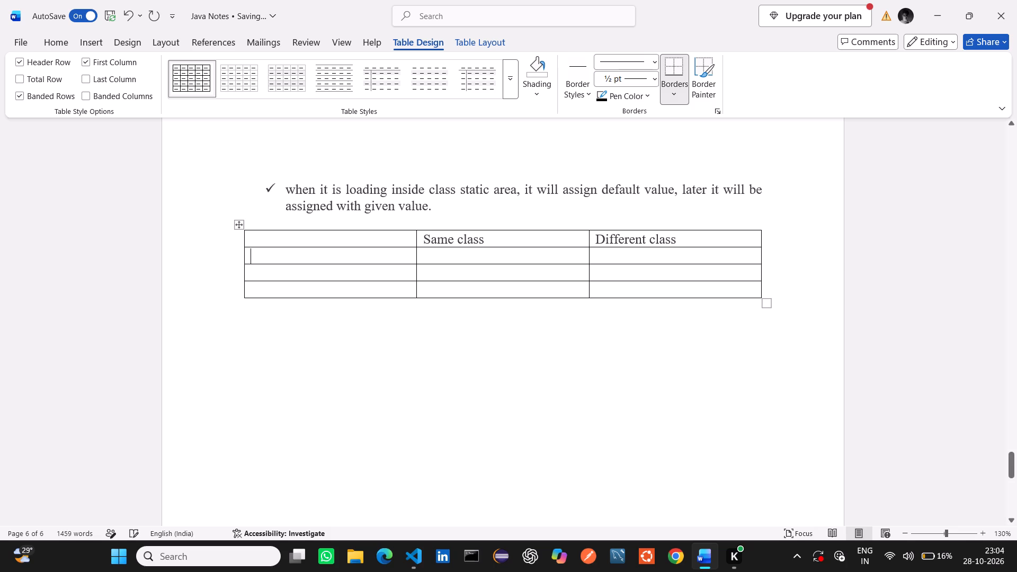
pyautogui.write('static variable')
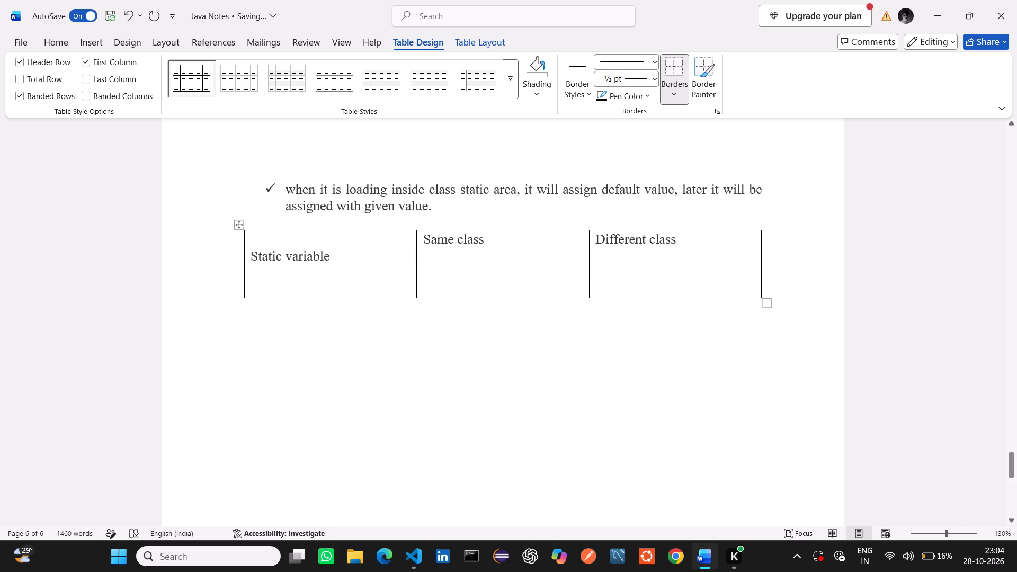
pyautogui.click(394, 278)
pyautogui.write('static')
pyautogui.press('space')
pyautogui.write('methods')
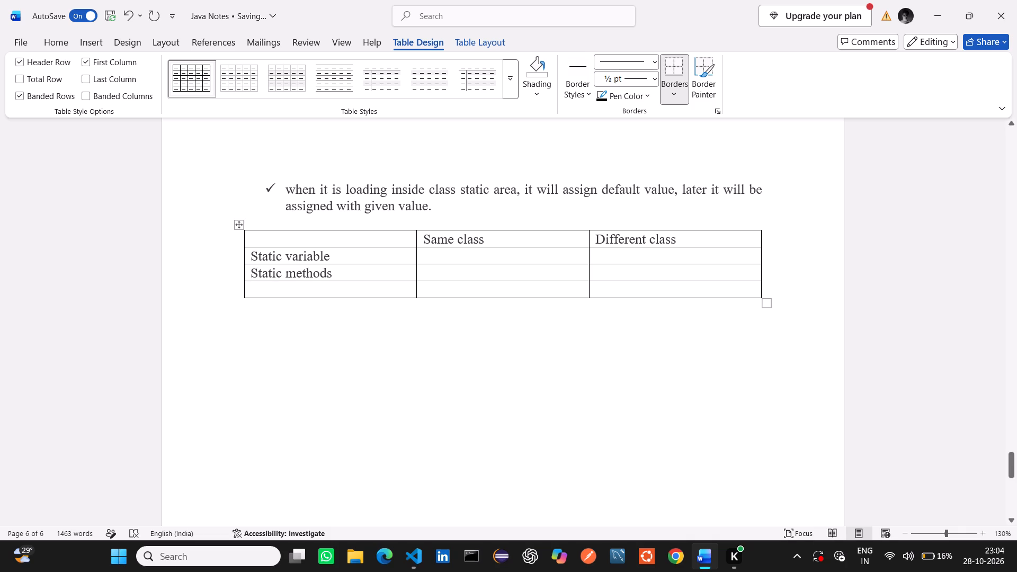
pyautogui.click(375, 295)
pyautogui.write('static')
pyautogui.press('space')
pyautogui.write('initializers')
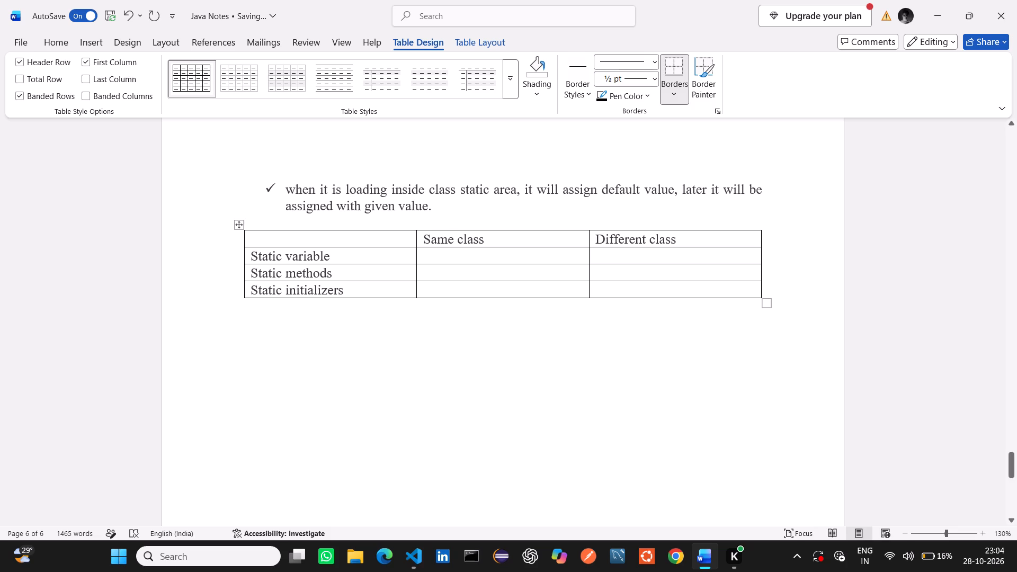
# Switch to Visual Studio Code and examine the javaNotes_A47.md notes on accessing static variables and methods from the same and other classes.
pyautogui.scroll(2, 453, 306)
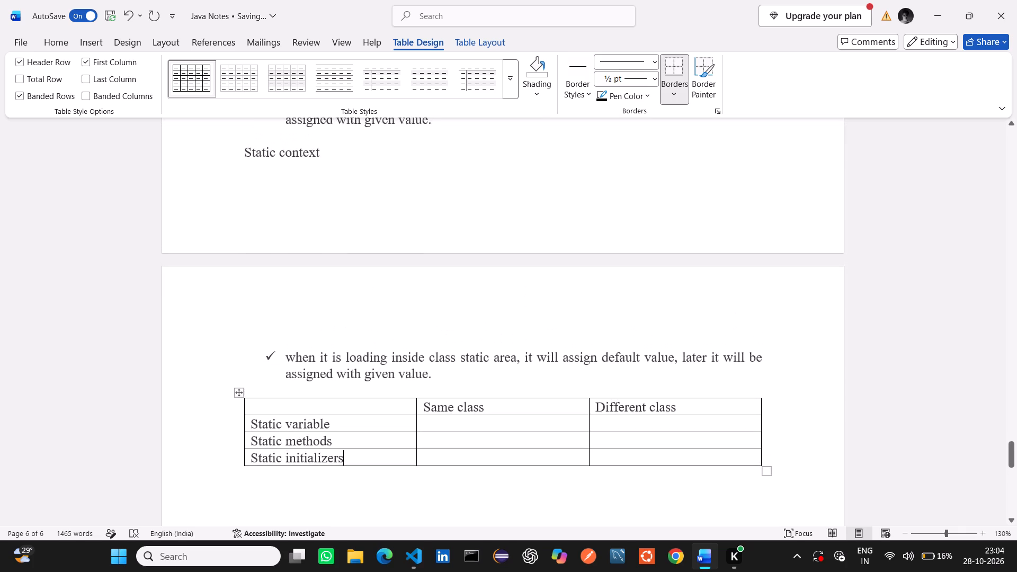
pyautogui.scroll(-1, 453, 306)
pyautogui.click(478, 356)
pyautogui.hotkey('alt', 'Tab')
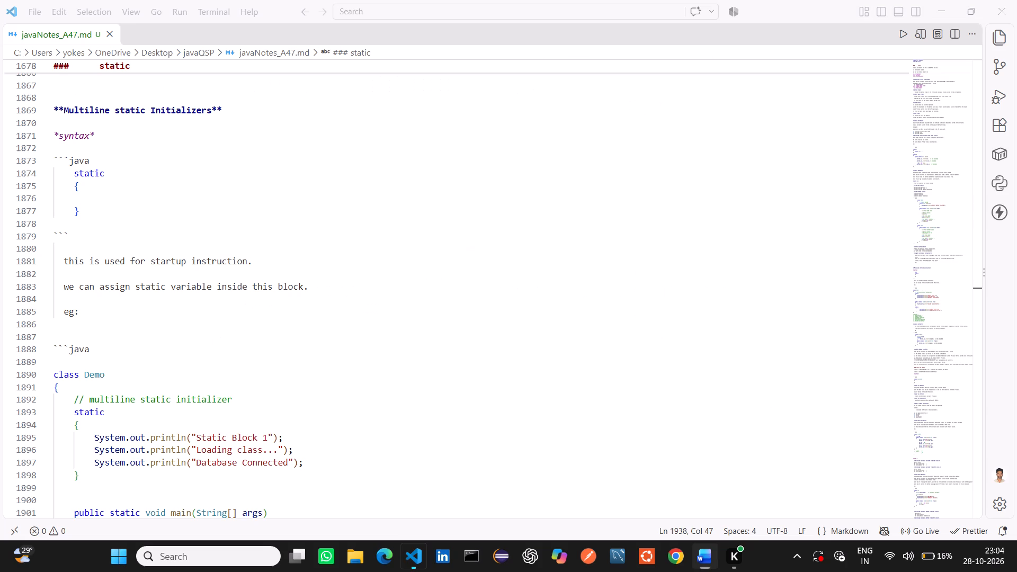
pyautogui.scroll(-1, 402, 333)
pyautogui.scroll(2, 402, 333)
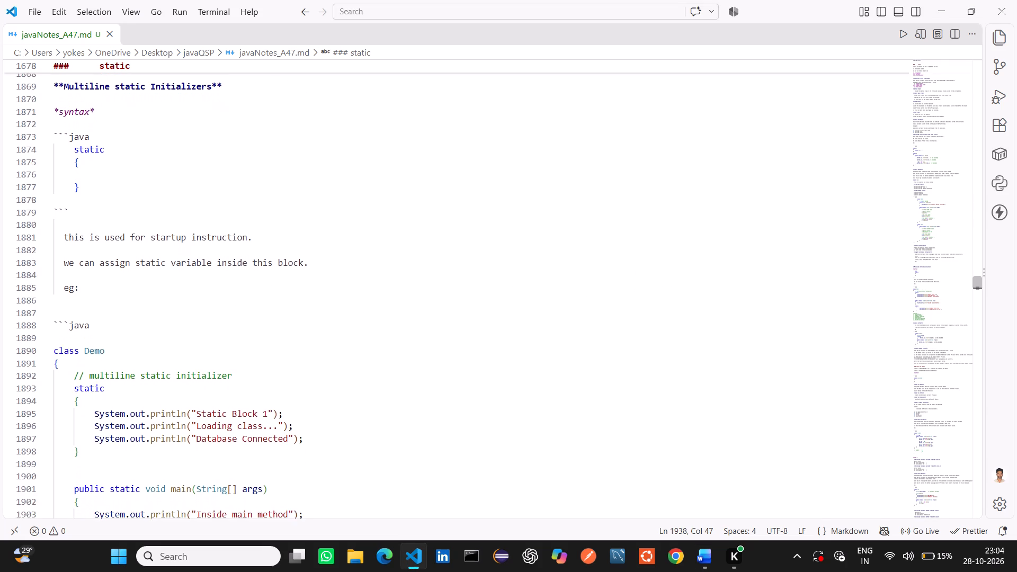
pyautogui.scroll(9, 402, 333)
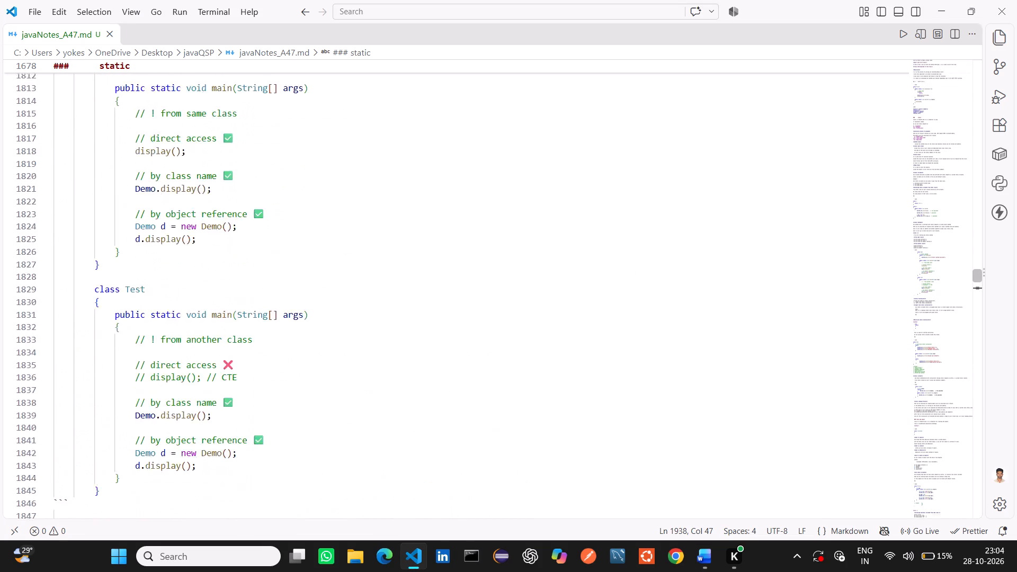
pyautogui.scroll(8, 402, 333)
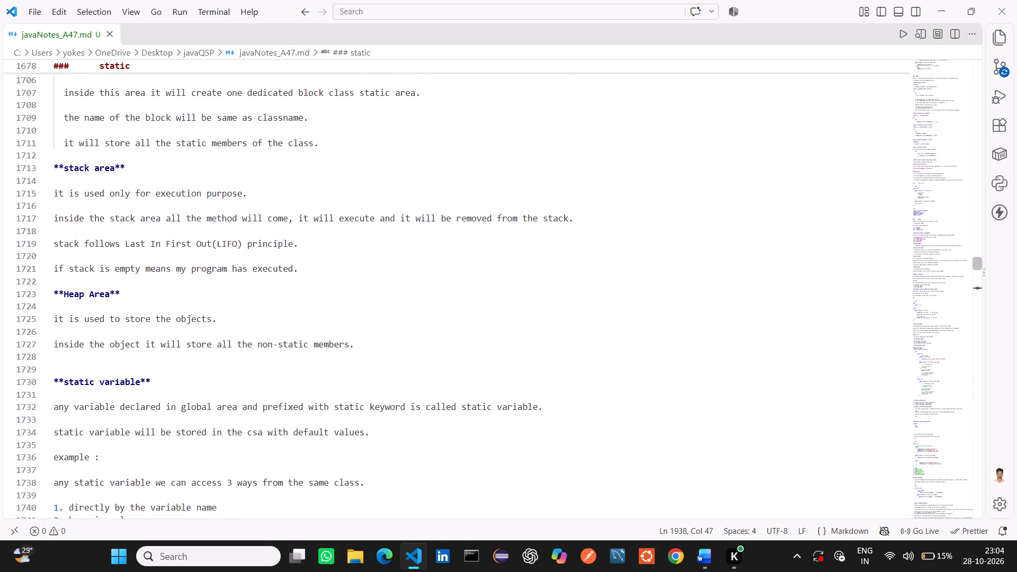
pyautogui.scroll(5, 402, 333)
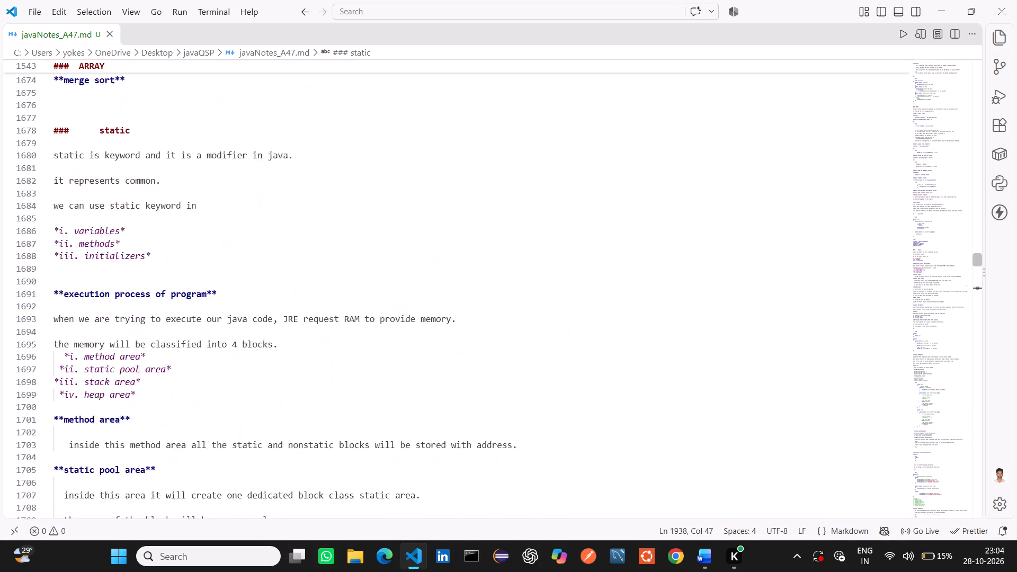
pyautogui.scroll(1, 402, 333)
pyautogui.scroll(-4, 402, 333)
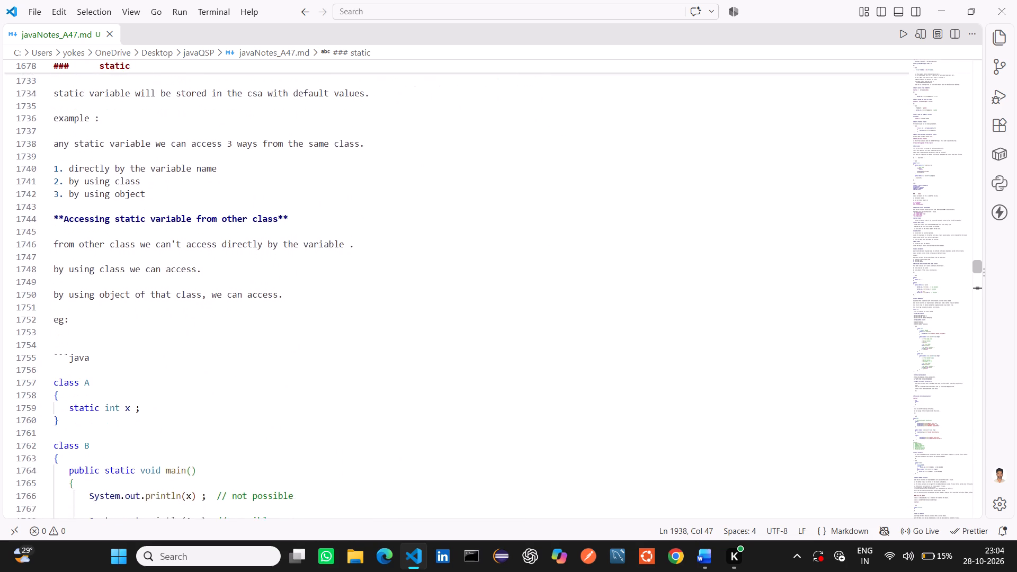
pyautogui.scroll(-4, 402, 333)
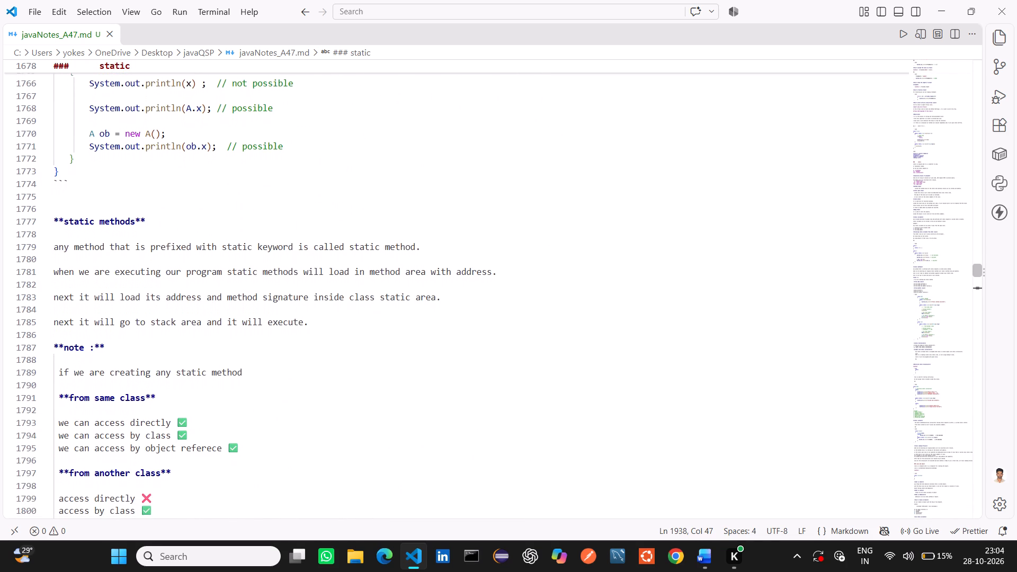
pyautogui.scroll(-3, 402, 333)
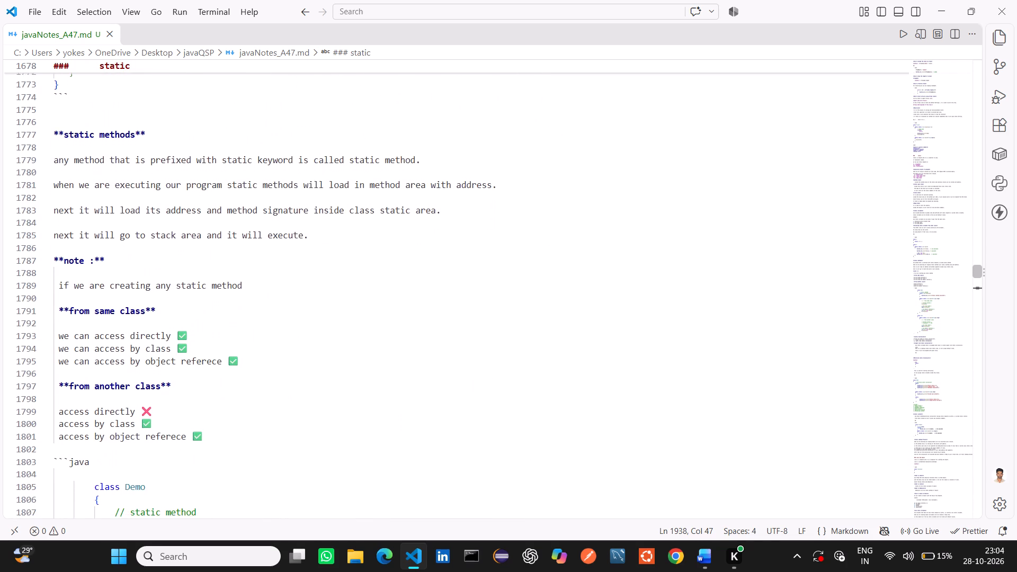
pyautogui.scroll(-1, 402, 333)
pyautogui.scroll(2, 402, 333)
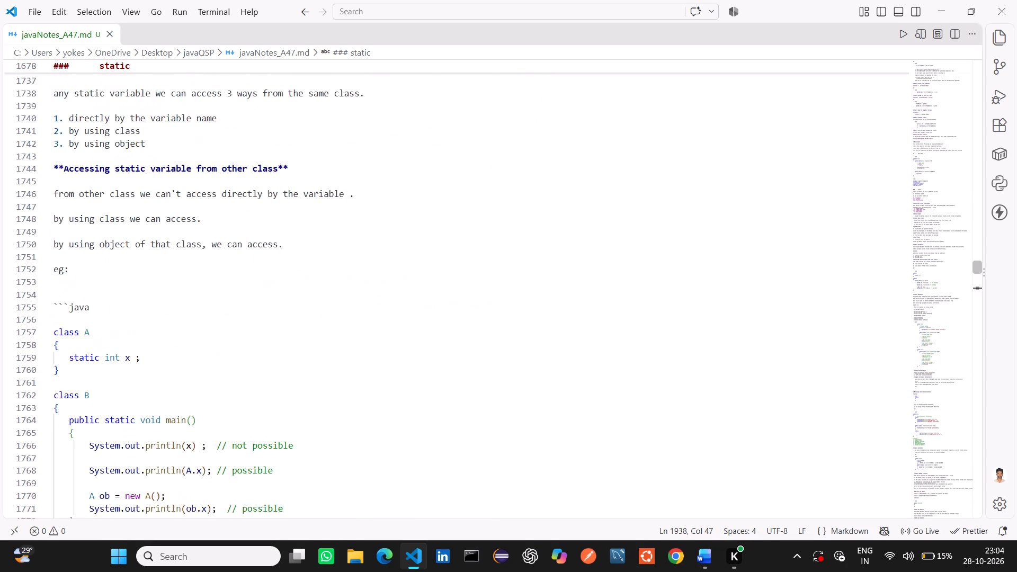
pyautogui.scroll(1, 402, 333)
pyautogui.scroll(-1, 402, 333)
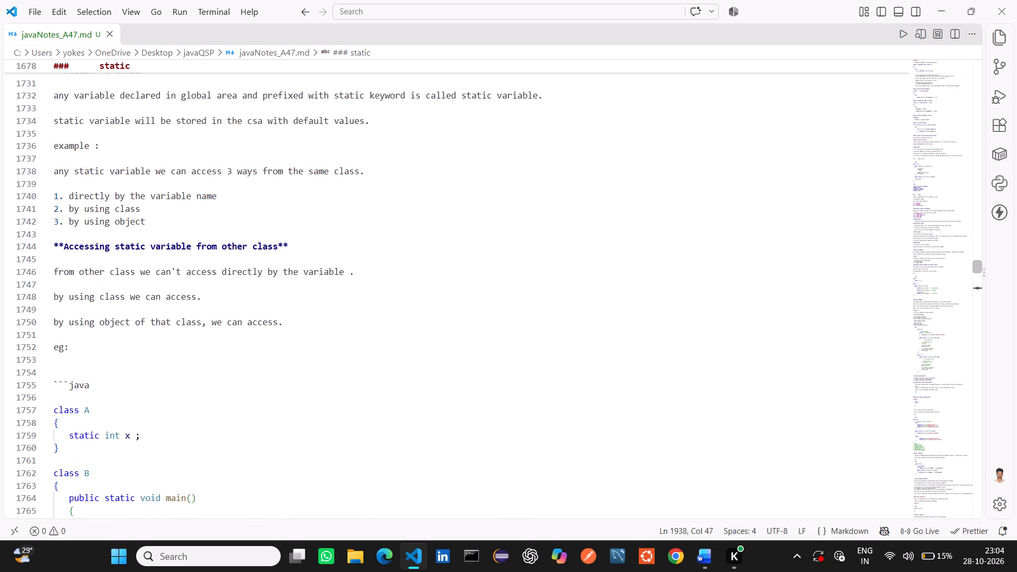
pyautogui.scroll(-2, 402, 333)
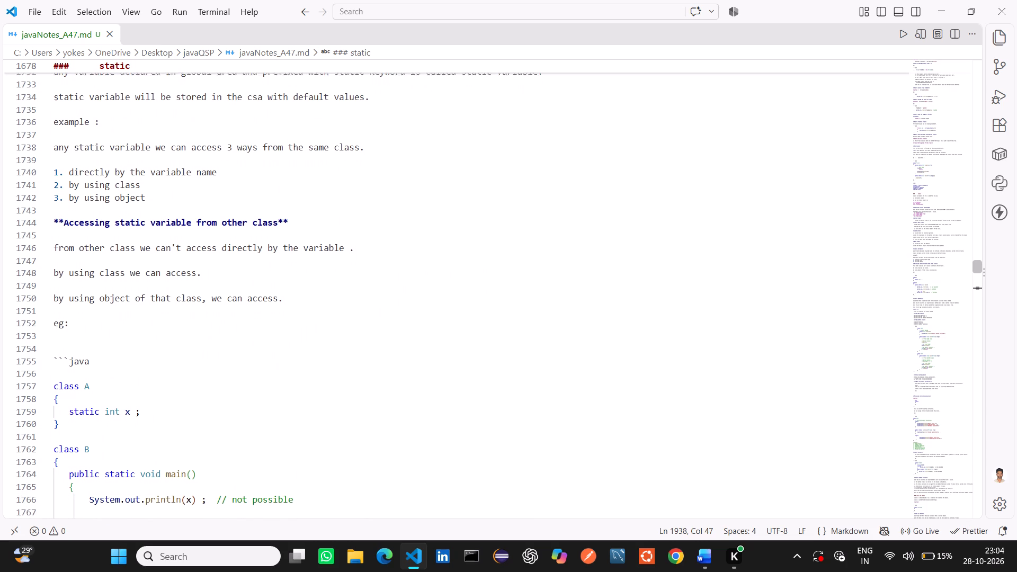
pyautogui.scroll(-2, 402, 333)
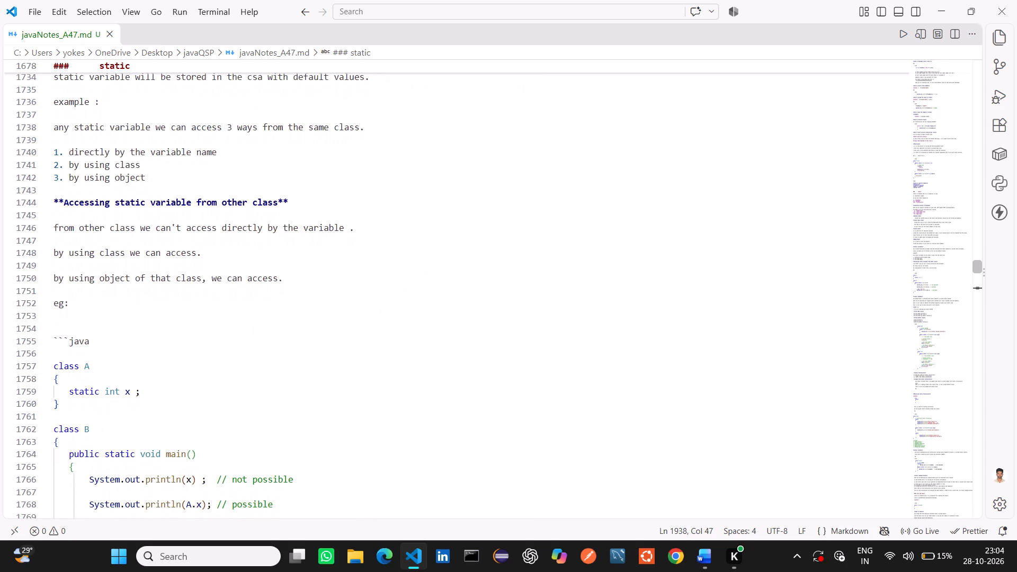
pyautogui.scroll(-1, 402, 333)
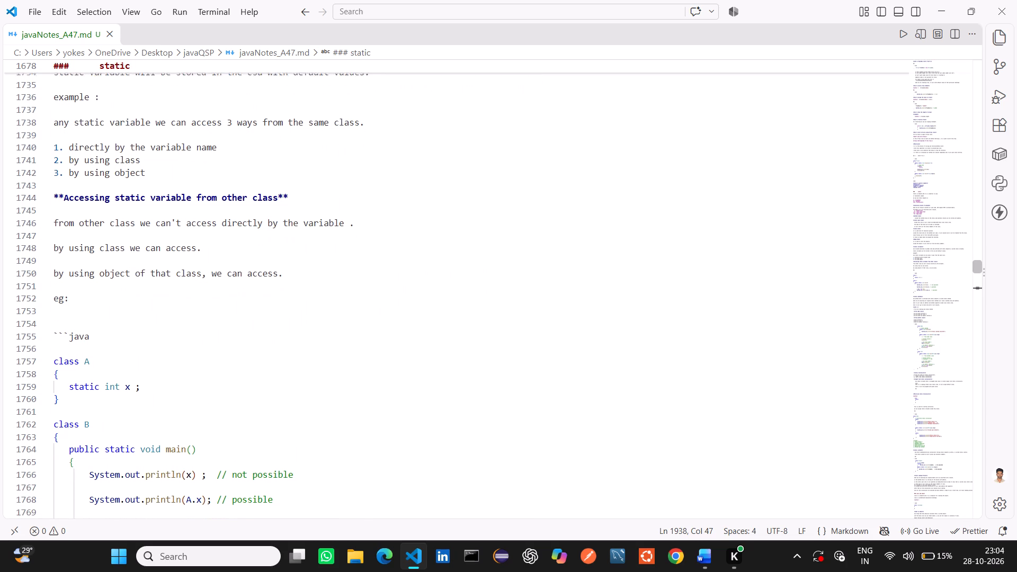
pyautogui.scroll(-1, 402, 333)
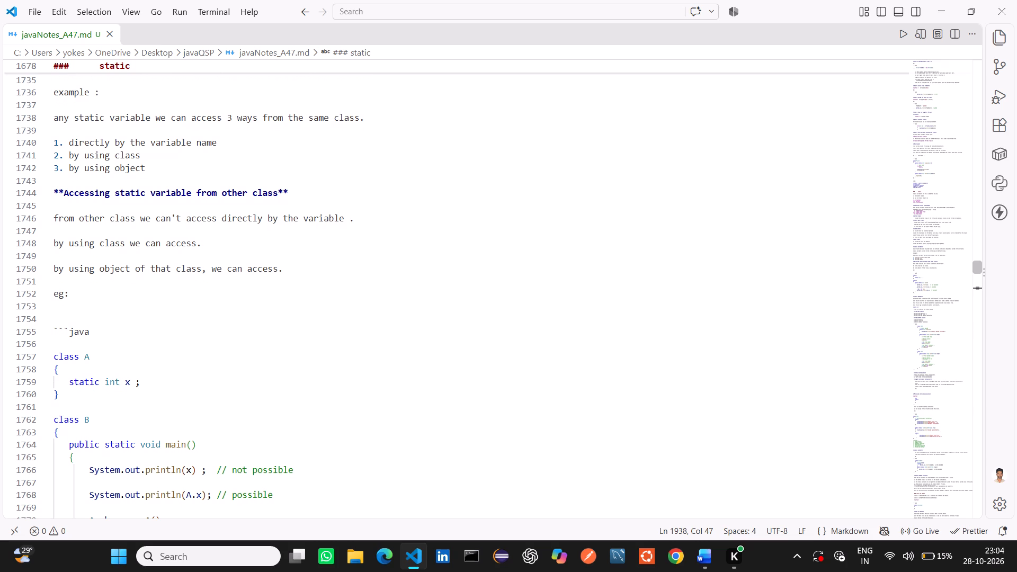
pyautogui.scroll(-1, 402, 333)
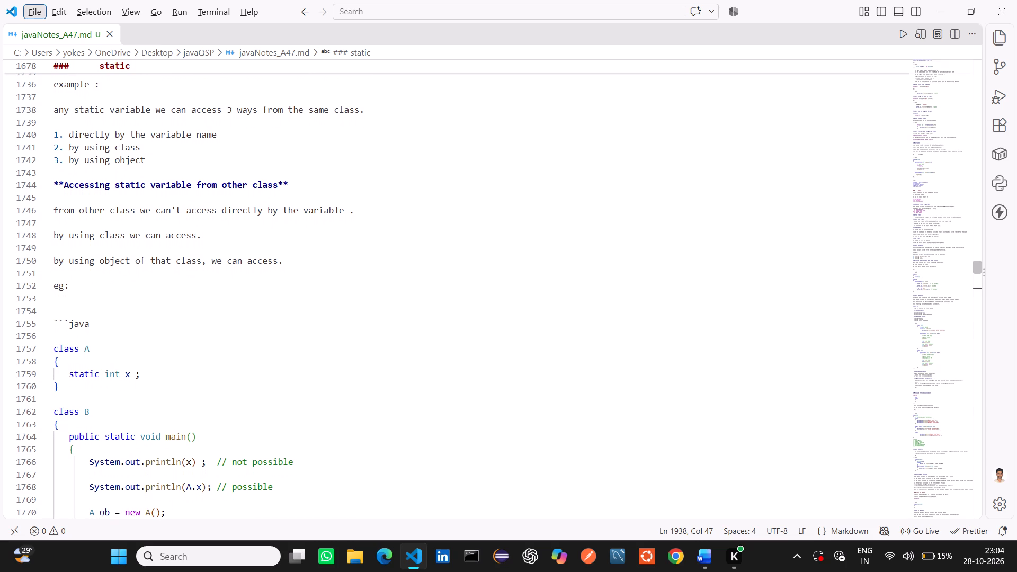
pyautogui.hotkey('alt', 'Tab')
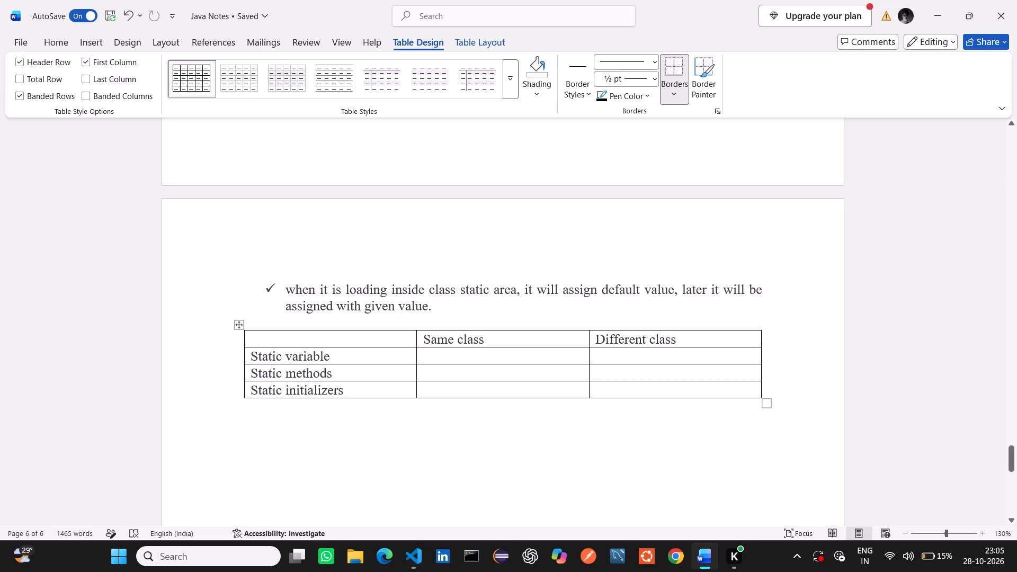
pyautogui.hotkey('alt', 'Tab')
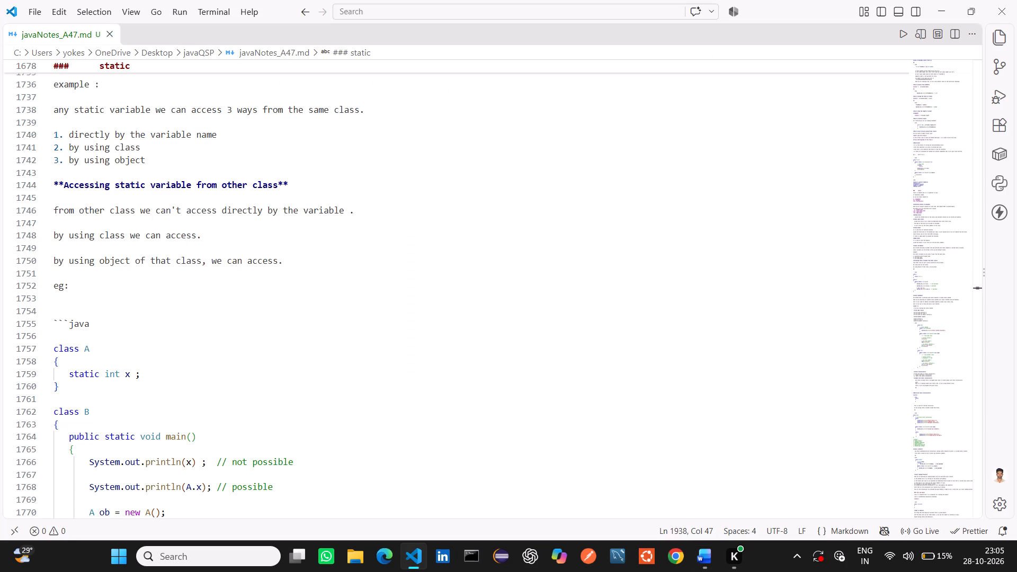
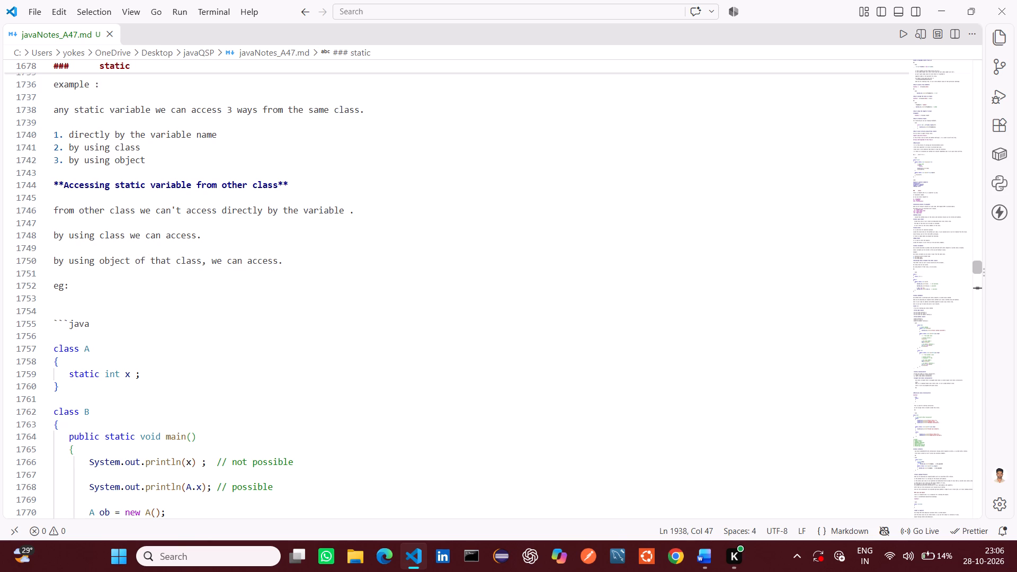
# Examine the javaNotes_A47.md notes and Java example on accessing static variables from the same class and from another class.
pyautogui.scroll(-3, 293, 282)
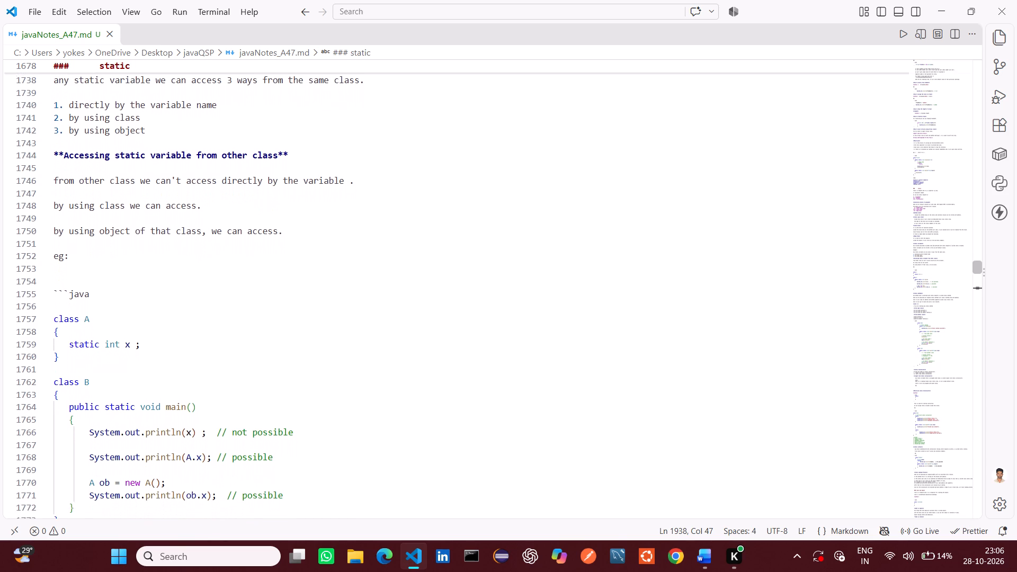
pyautogui.scroll(-3, 293, 256)
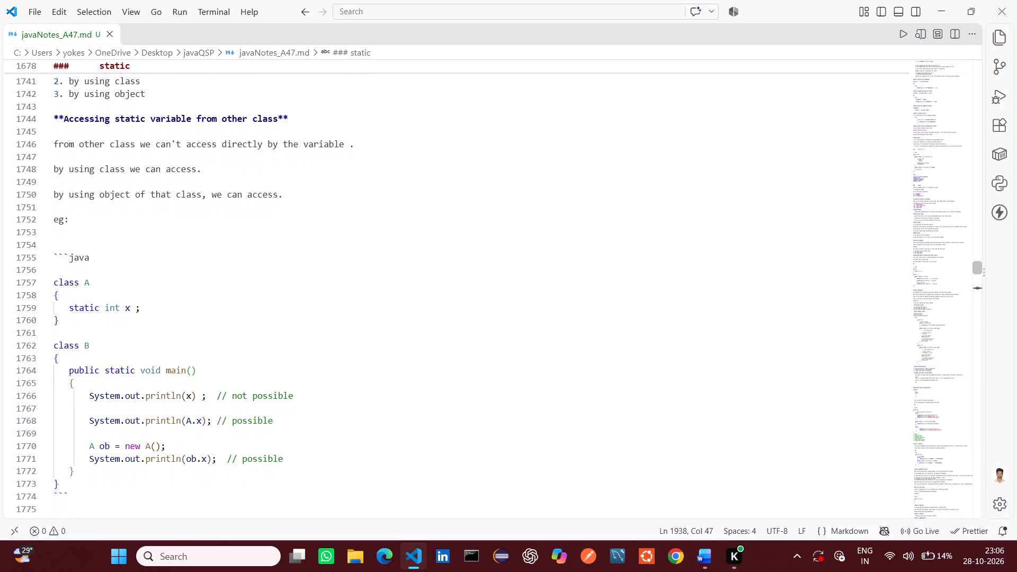
pyautogui.scroll(-1, 293, 256)
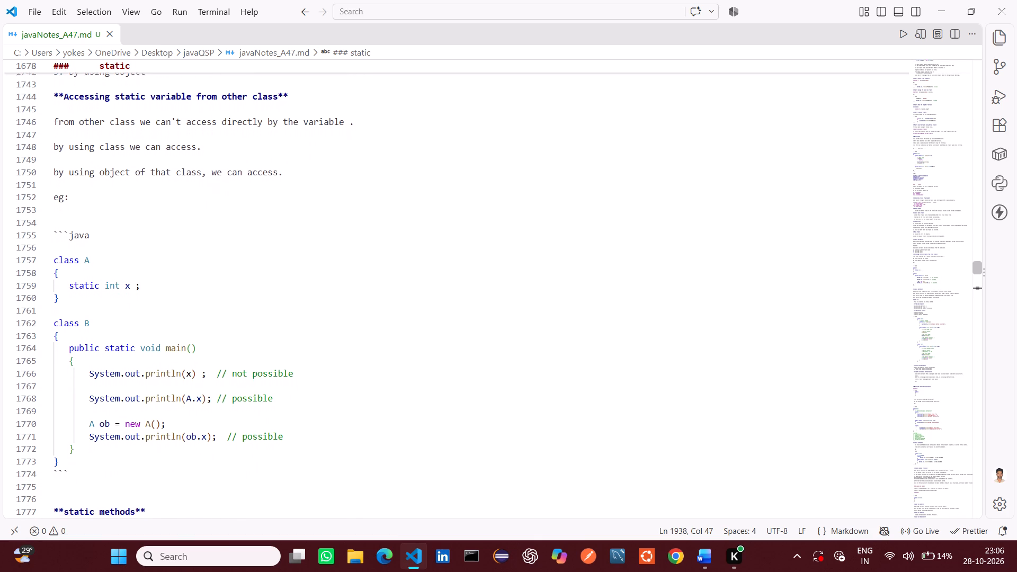
pyautogui.scroll(-2, 293, 256)
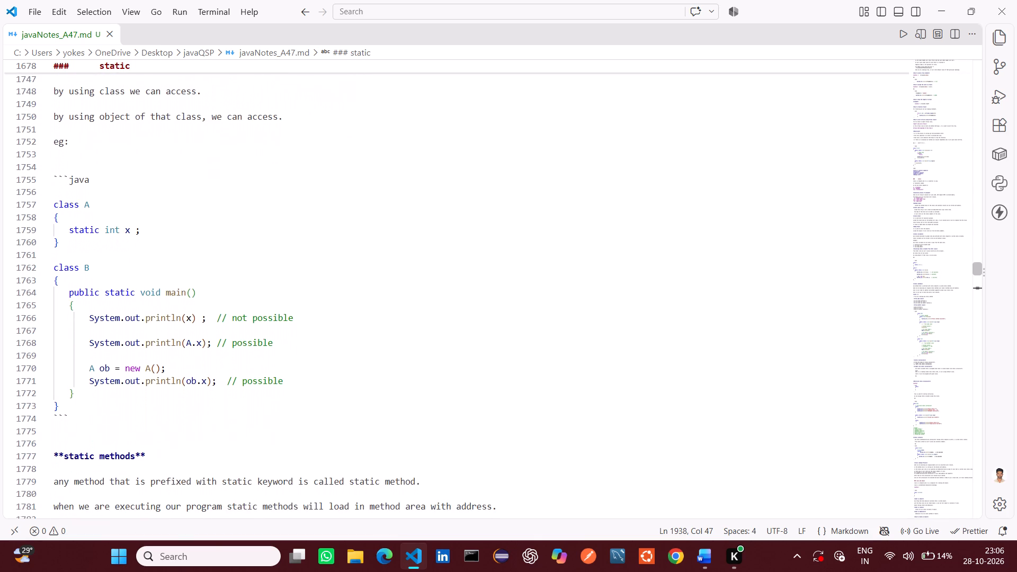
pyautogui.scroll(4, 293, 256)
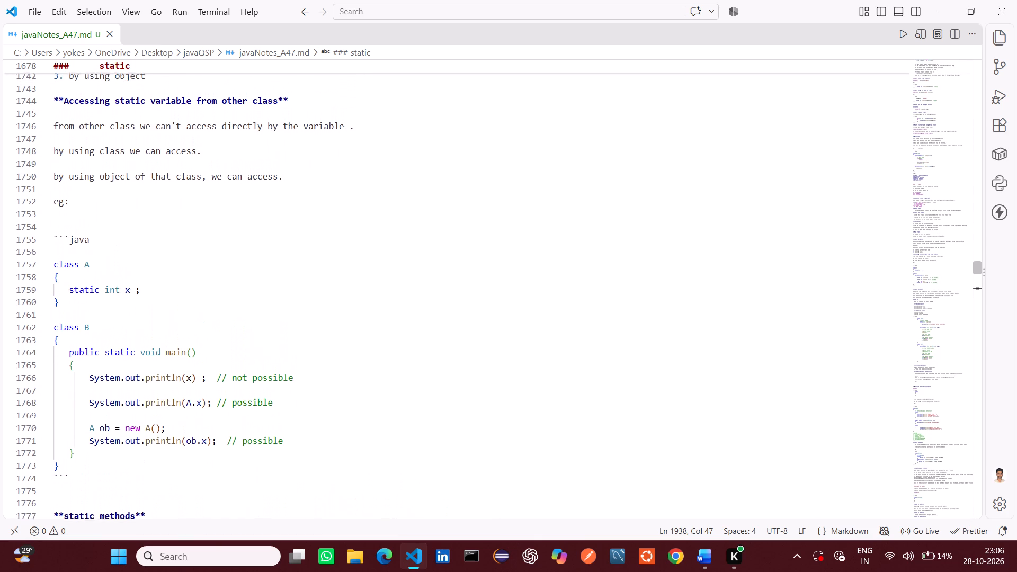
pyautogui.scroll(3, 293, 256)
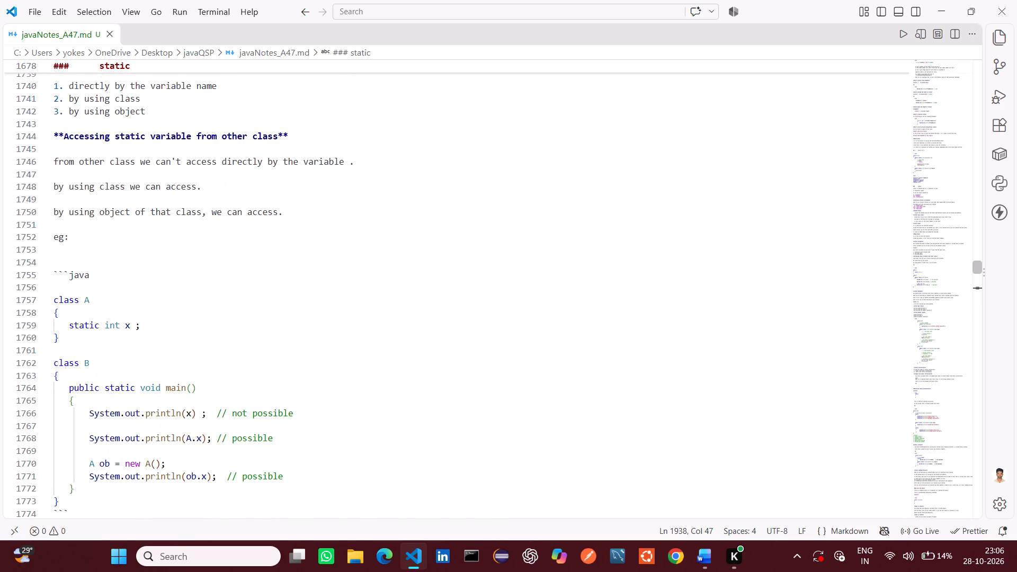
pyautogui.scroll(3, 293, 256)
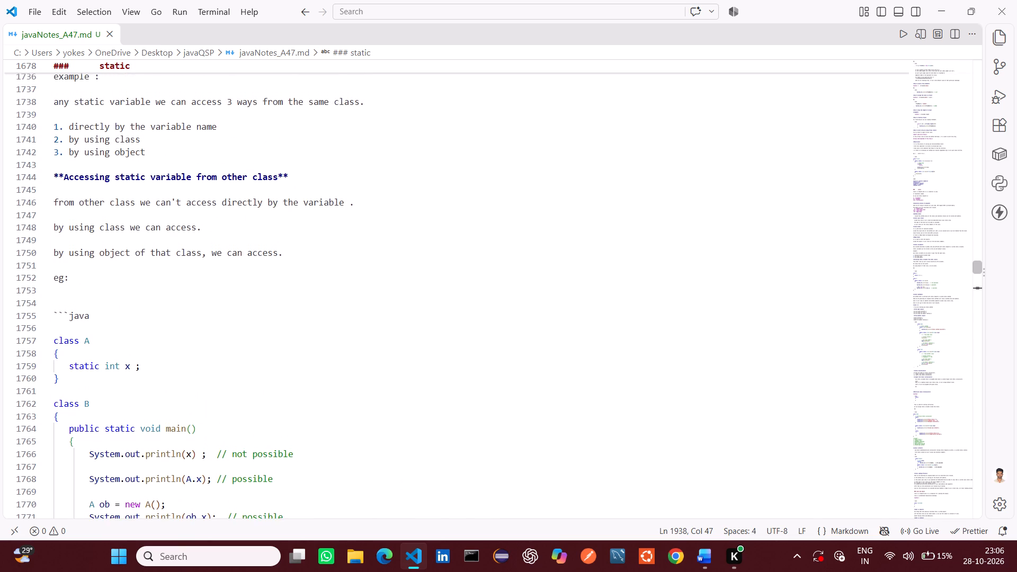
pyautogui.scroll(3, 293, 256)
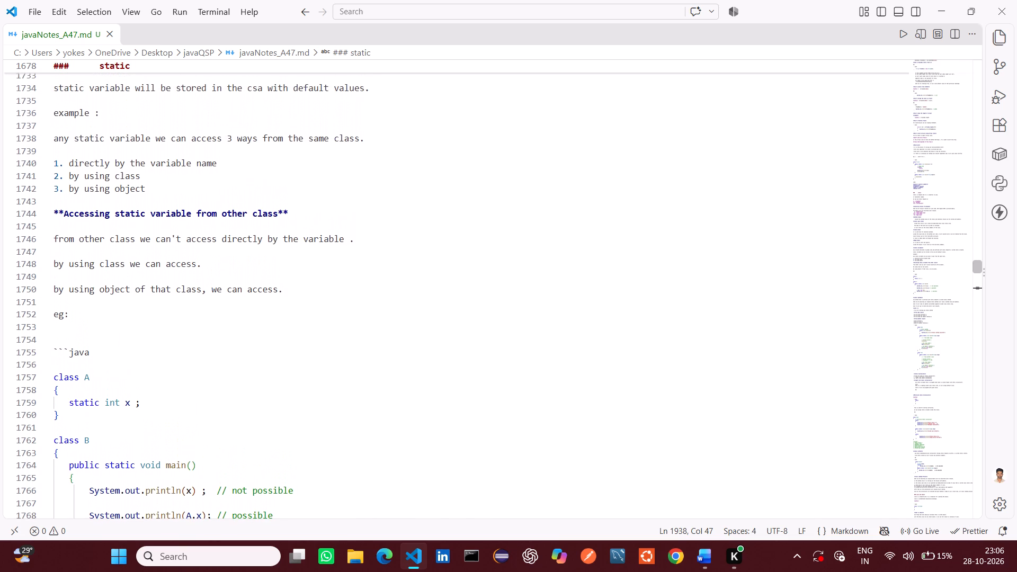
pyautogui.scroll(1, 293, 256)
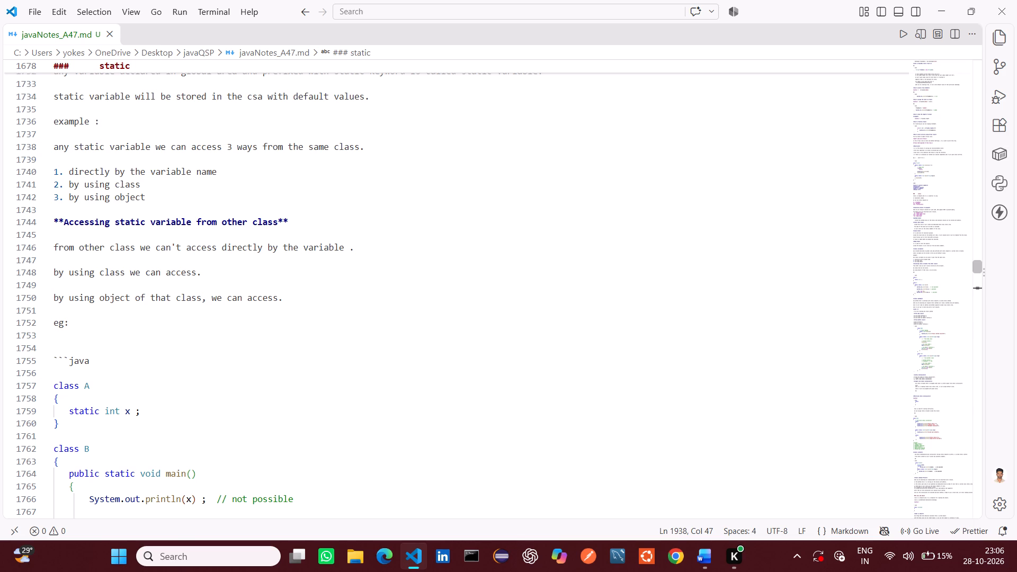
# Switch to Word and insert a nested table of three columns and one row in the "Static variable" row's "Same class" cell.
pyautogui.hotkey('alt', 'Tab')
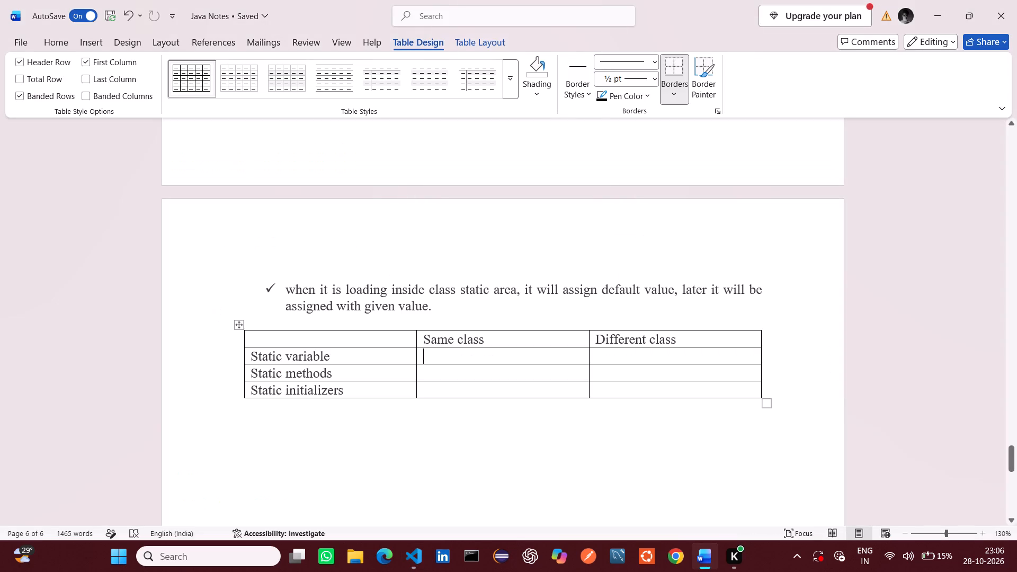
pyautogui.click(428, 355)
pyautogui.click(82, 43)
pyautogui.click(106, 74)
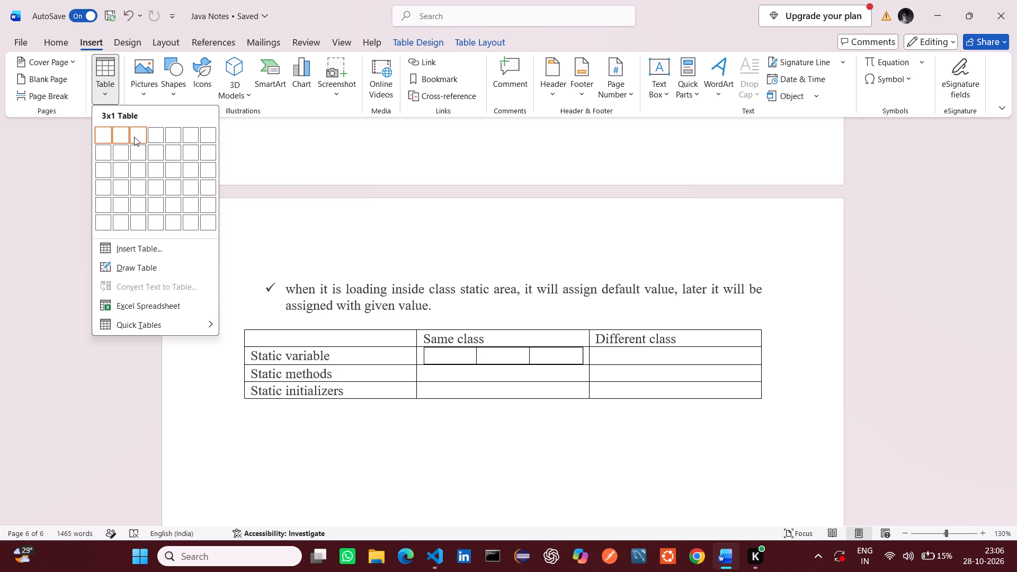
pyautogui.click(134, 137)
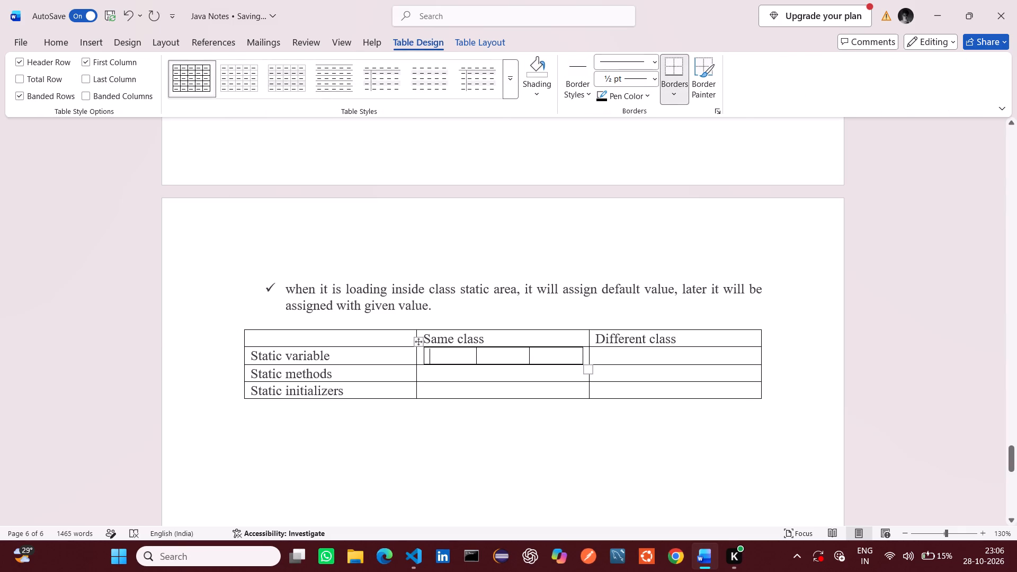
# Enter "Variable name" followed by a check mark emoji in the nested table's first cell, consulting the Visual Studio Code notes.
pyautogui.hotkey('alt', 'Tab')
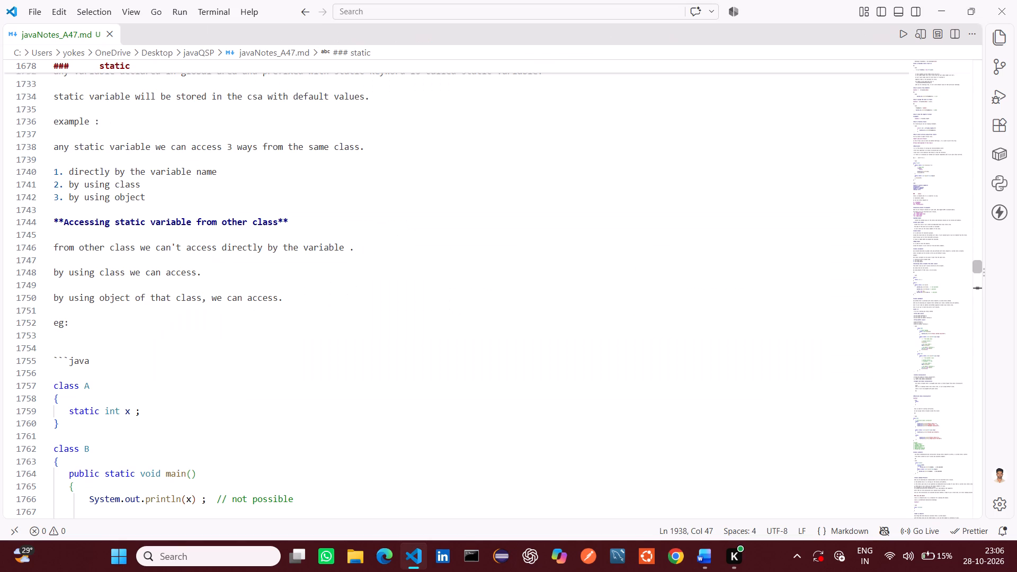
pyautogui.hotkey('alt', 'Tab')
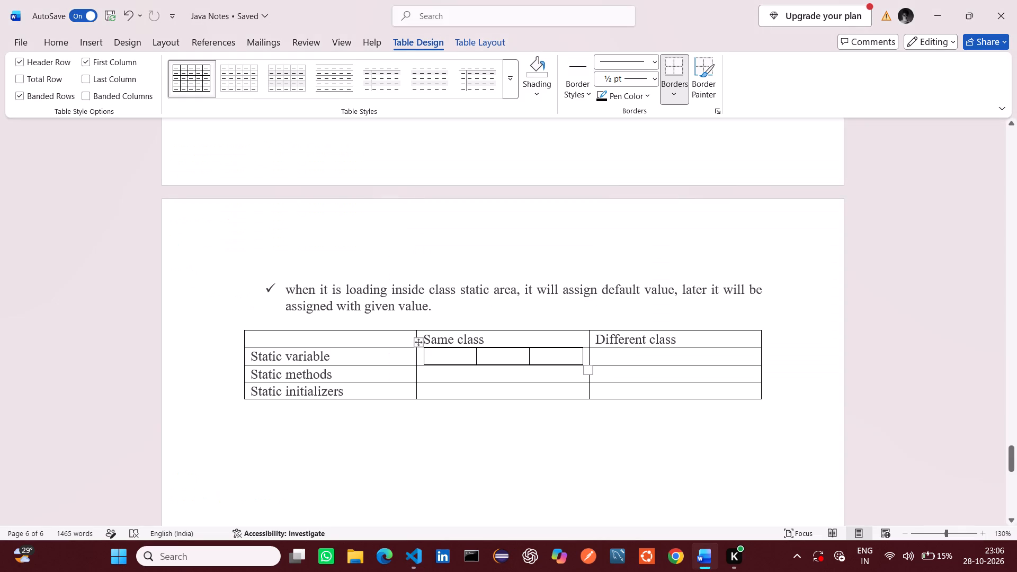
pyautogui.hotkey('alt', 'Tab')
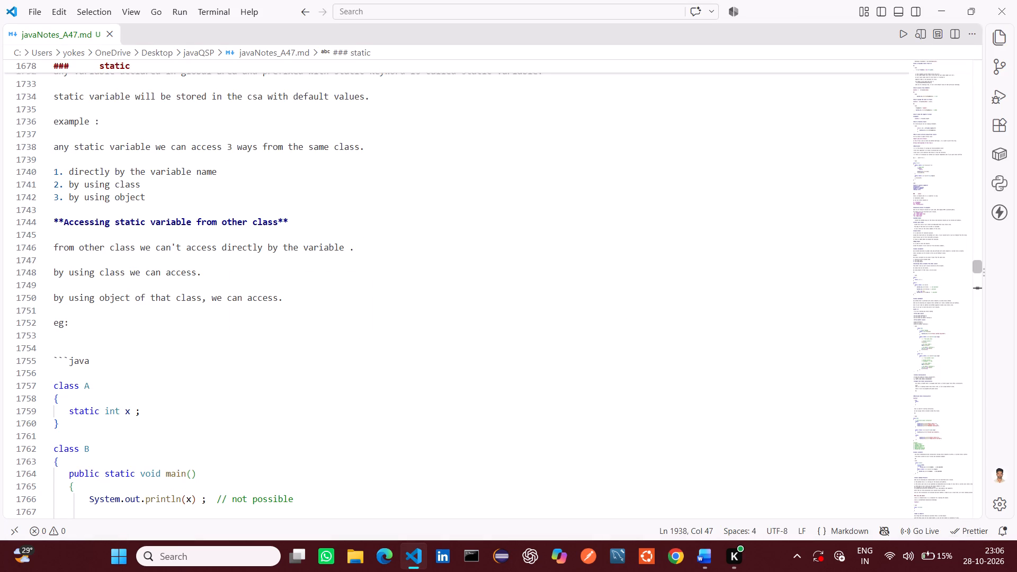
pyautogui.hotkey('alt', 'Tab')
pyautogui.write('va')
pyautogui.write('riable')
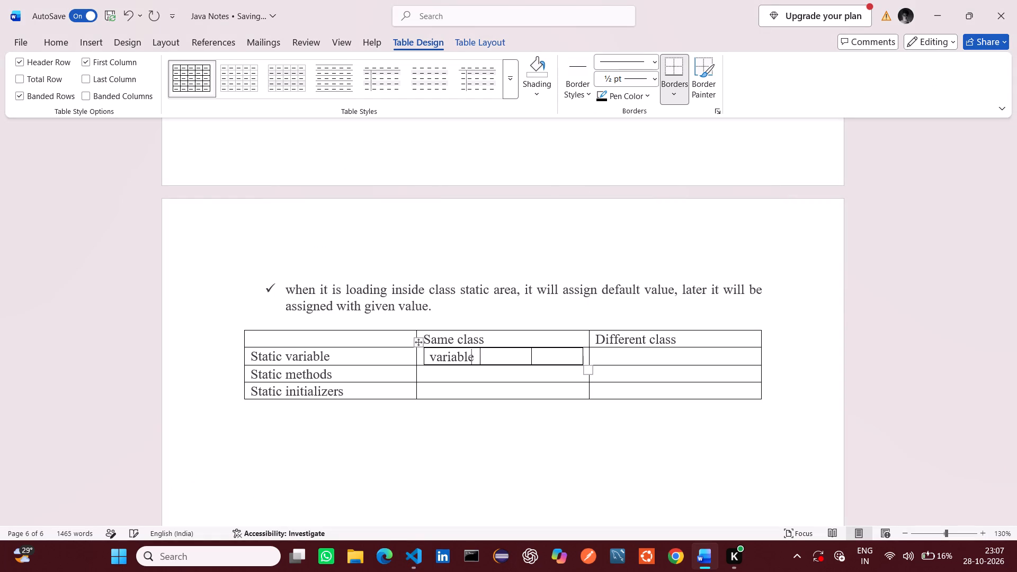
pyautogui.press('space')
pyautogui.write('naem')
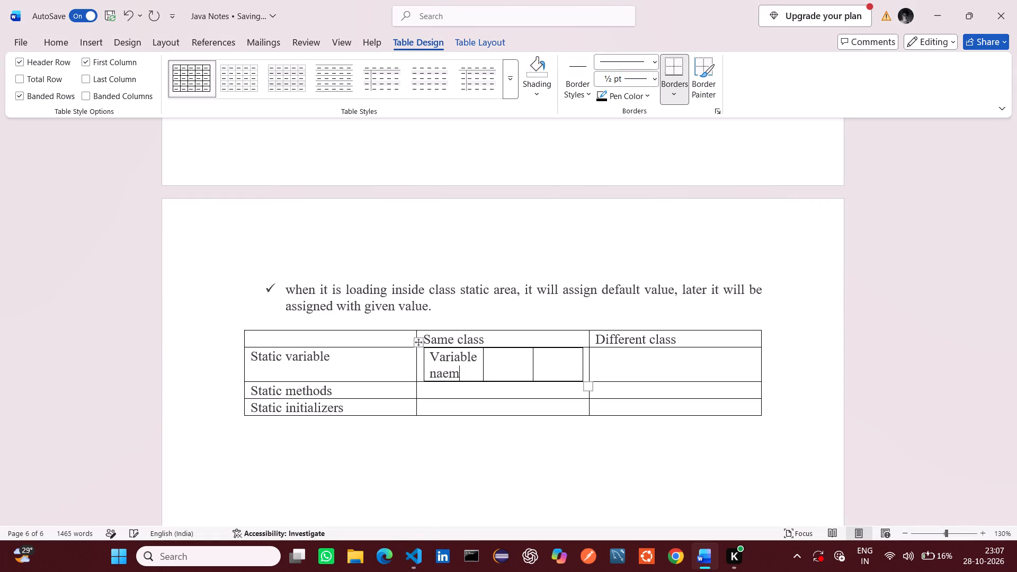
pyautogui.press('BackSpace')
pyautogui.press('BackSpace')
pyautogui.press('BackSpace')
pyautogui.write('ame')
pyautogui.press('space')
pyautogui.press('super+period')
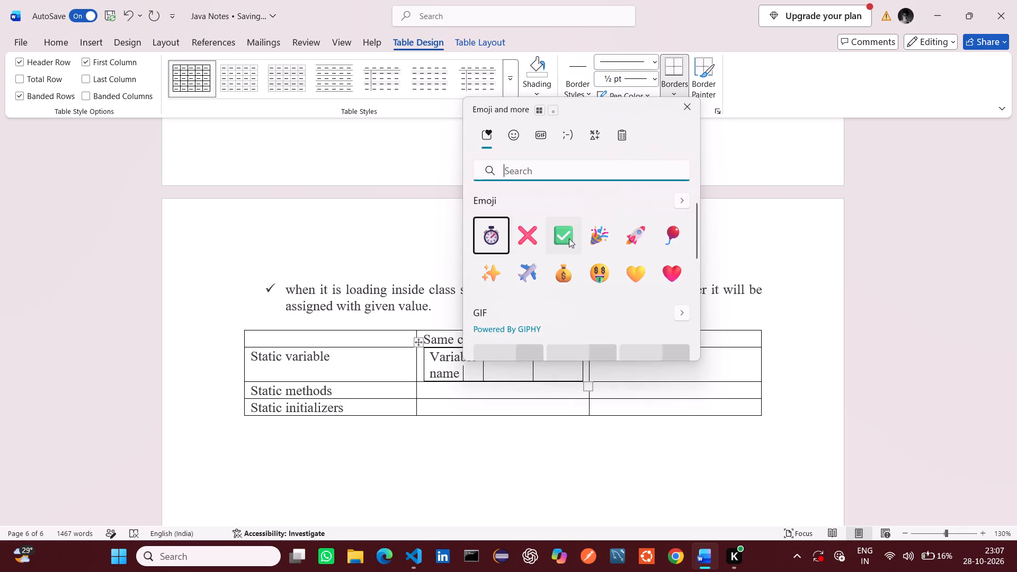
pyautogui.click(569, 238)
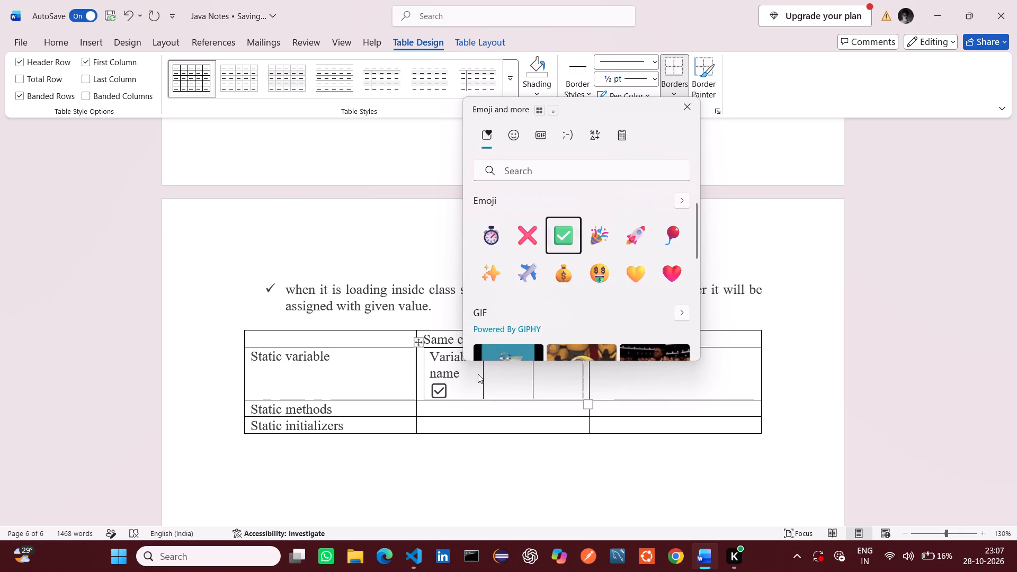
pyautogui.click(467, 453)
# Enter "Class name" followed by a check mark emoji in the nested table's second cell, consulting the Visual Studio Code notes.
pyautogui.click(501, 376)
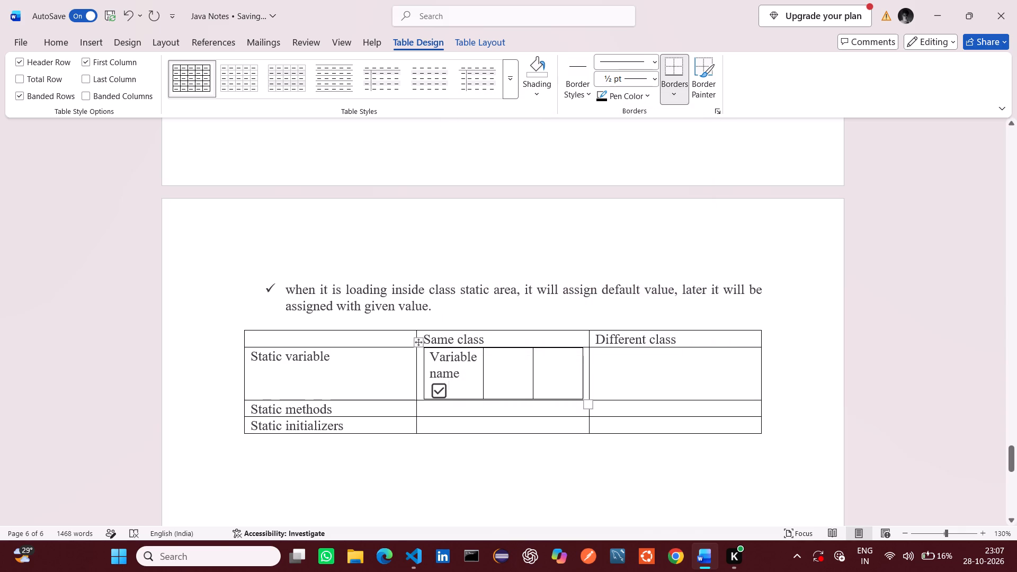
pyautogui.hotkey('alt', 'Tab')
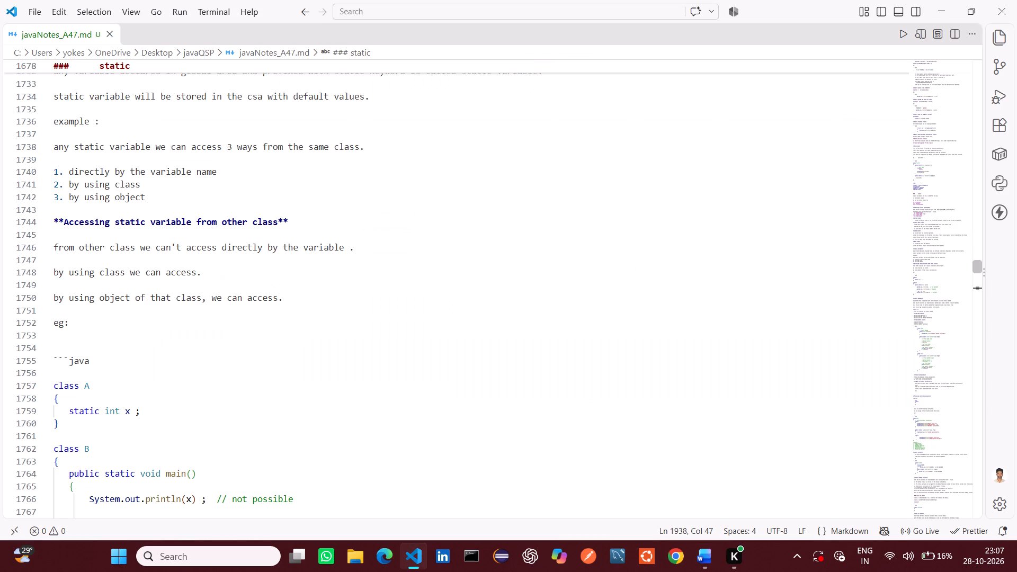
pyautogui.hotkey('alt', 'Tab')
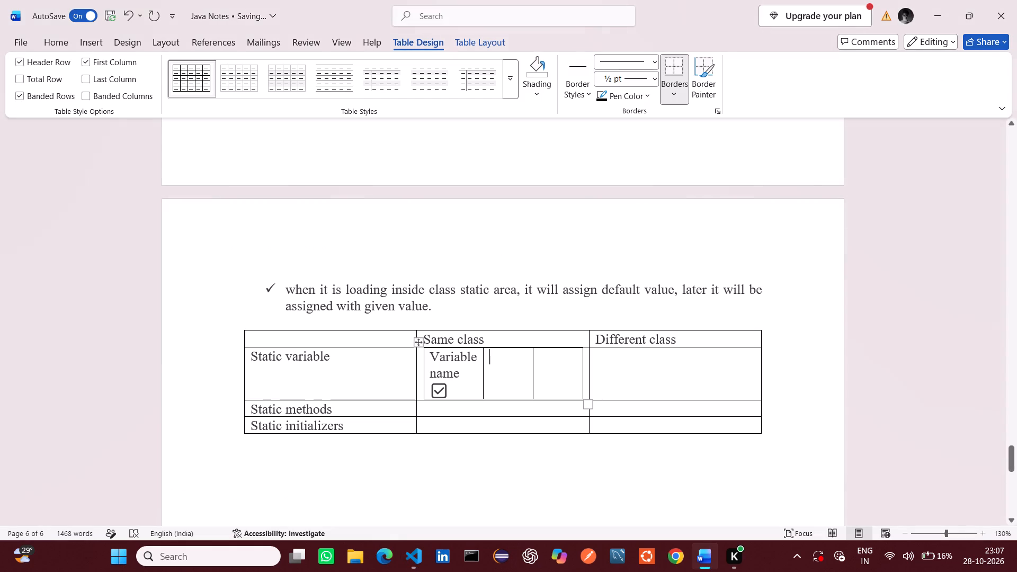
pyautogui.write('class')
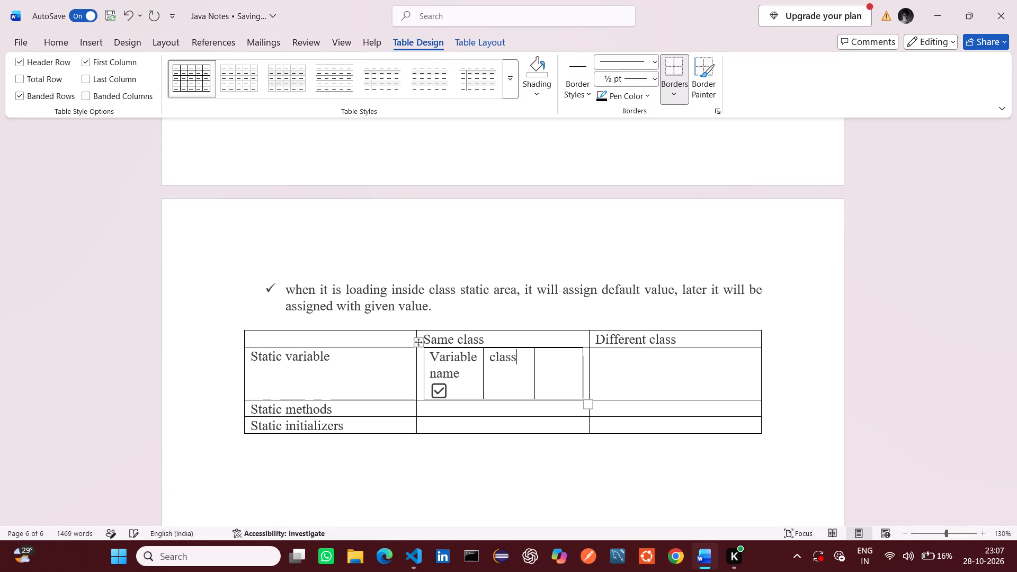
pyautogui.press('space')
pyautogui.hotkey('alt', 'Tab')
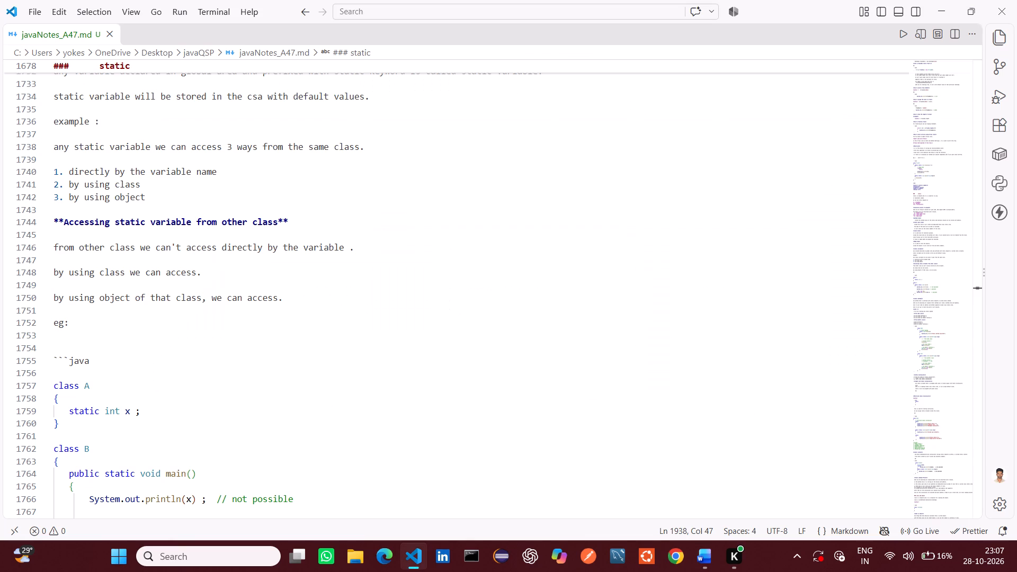
pyautogui.hotkey('alt', 'Tab')
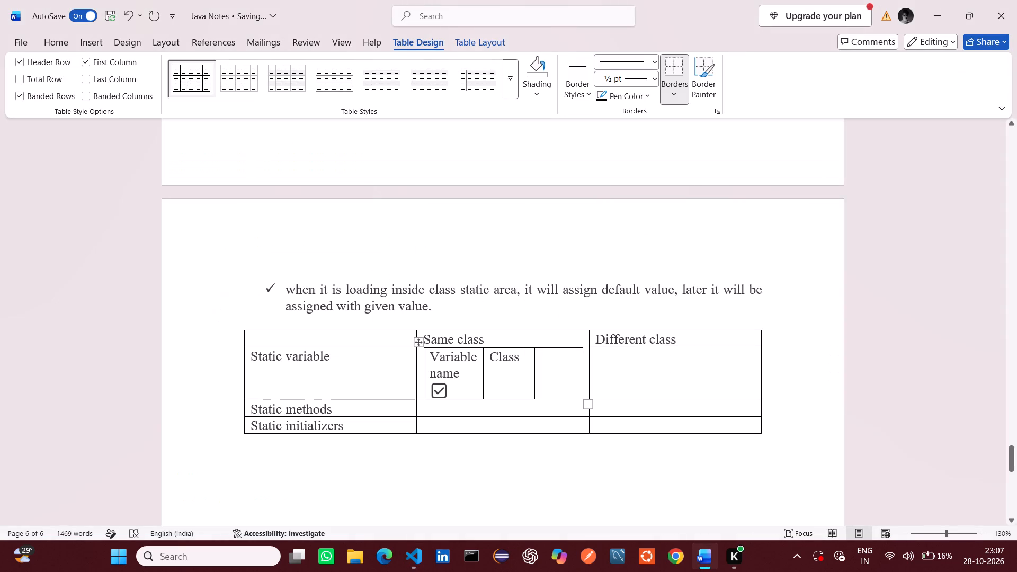
pyautogui.write('name')
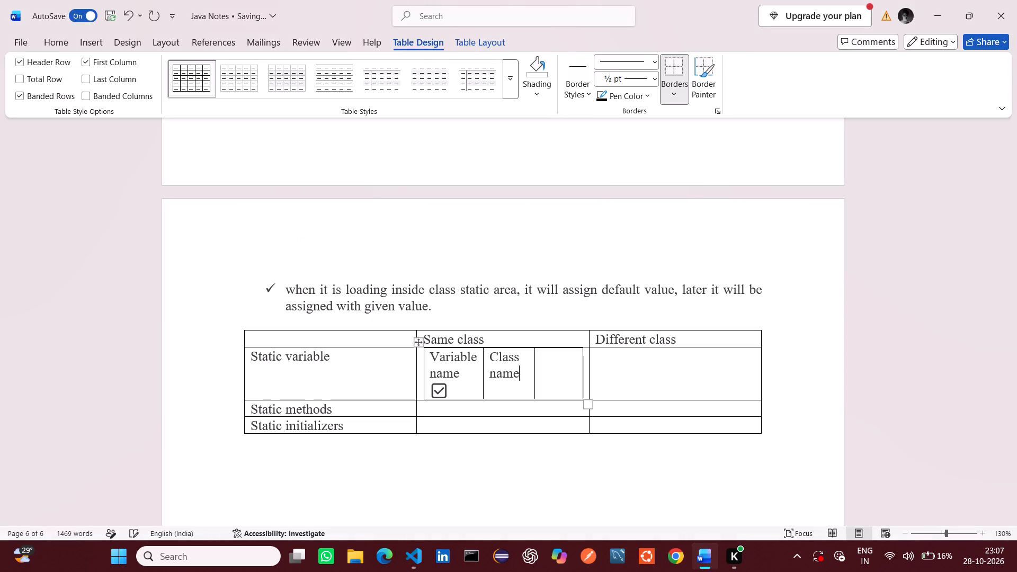
pyautogui.press('super+period')
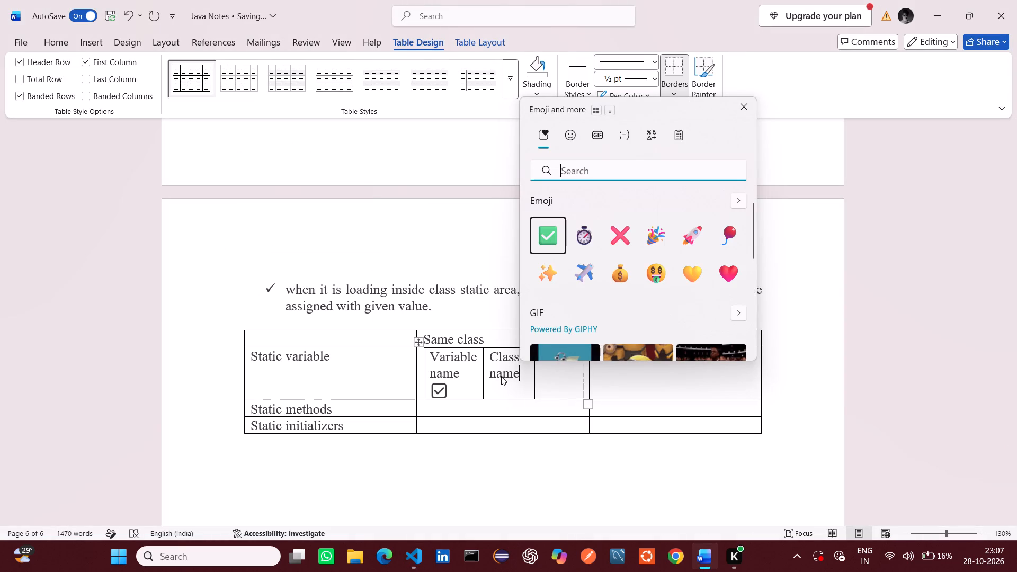
pyautogui.click(547, 242)
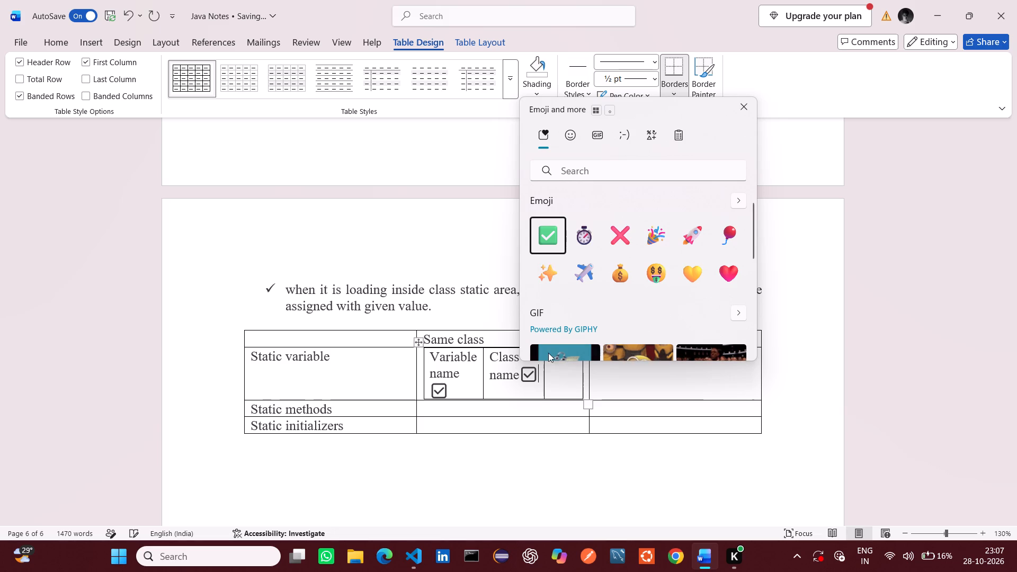
pyautogui.click(550, 376)
# Enter "Object" followed by a check mark emoji in the third cell of the "Same class" nested table.
pyautogui.click(555, 371)
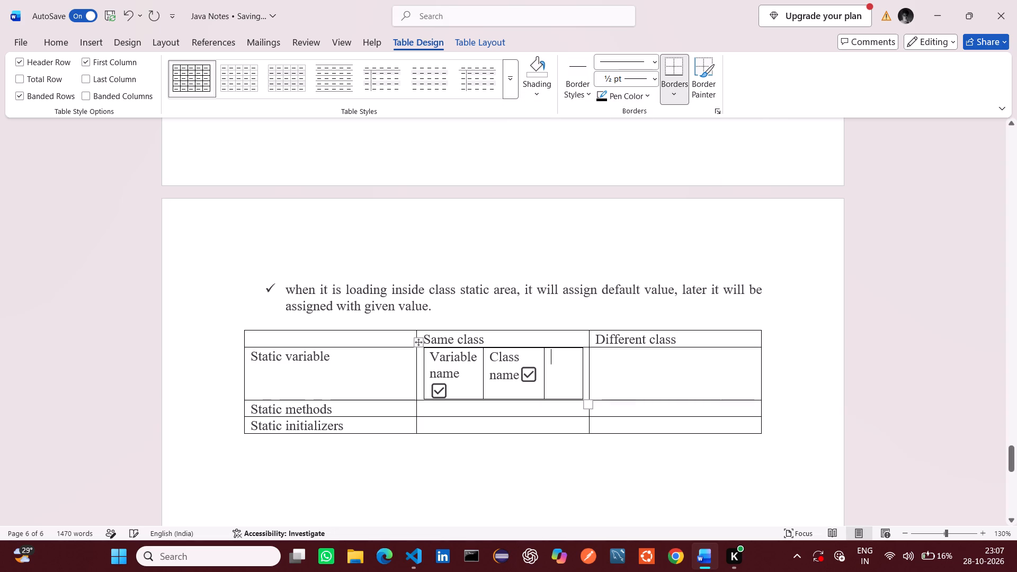
pyautogui.hotkey('alt', 'Tab')
pyautogui.hotkey('alt', 'Tab')
pyautogui.press('o')
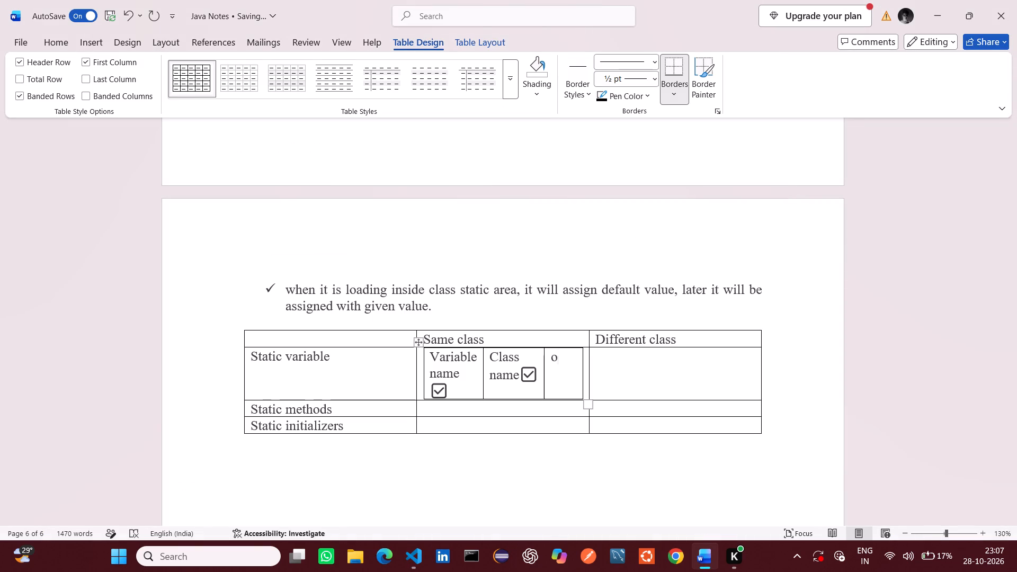
pyautogui.write('bject')
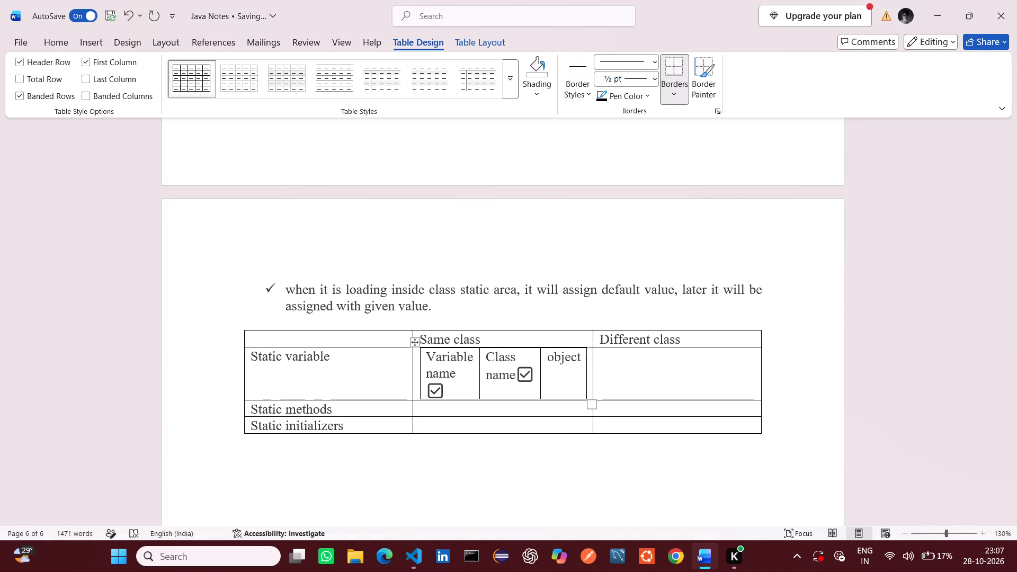
pyautogui.press('super+period')
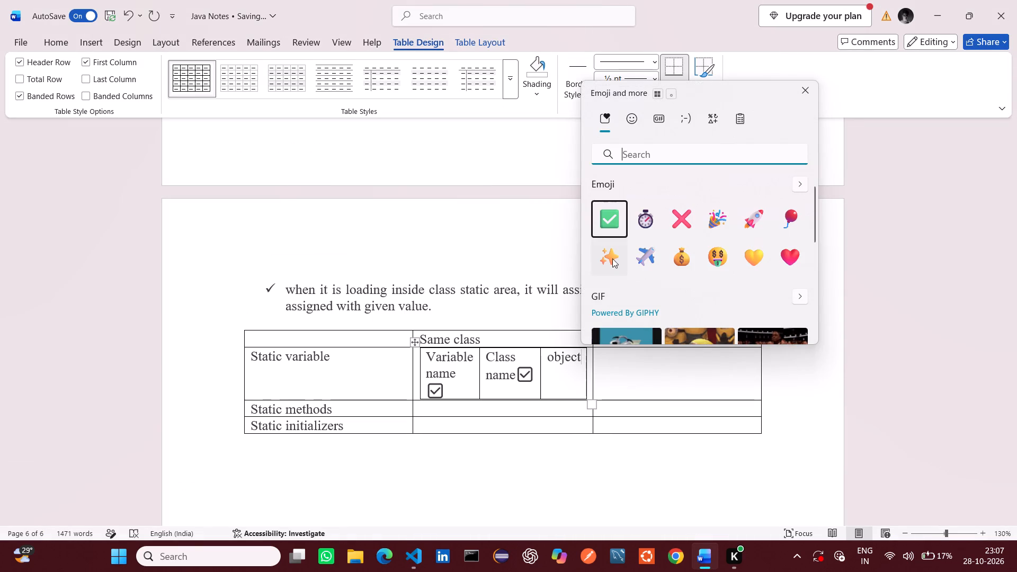
pyautogui.click(619, 226)
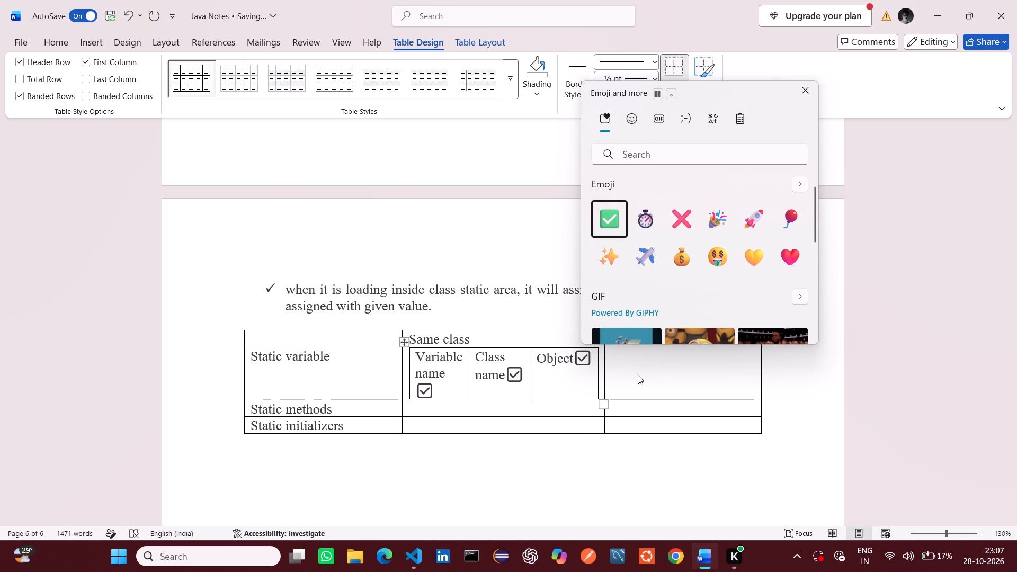
# Insert a nested table of three columns and one row in the "Static variable" row's "Different class" cell.
pyautogui.click(638, 375)
pyautogui.click(628, 365)
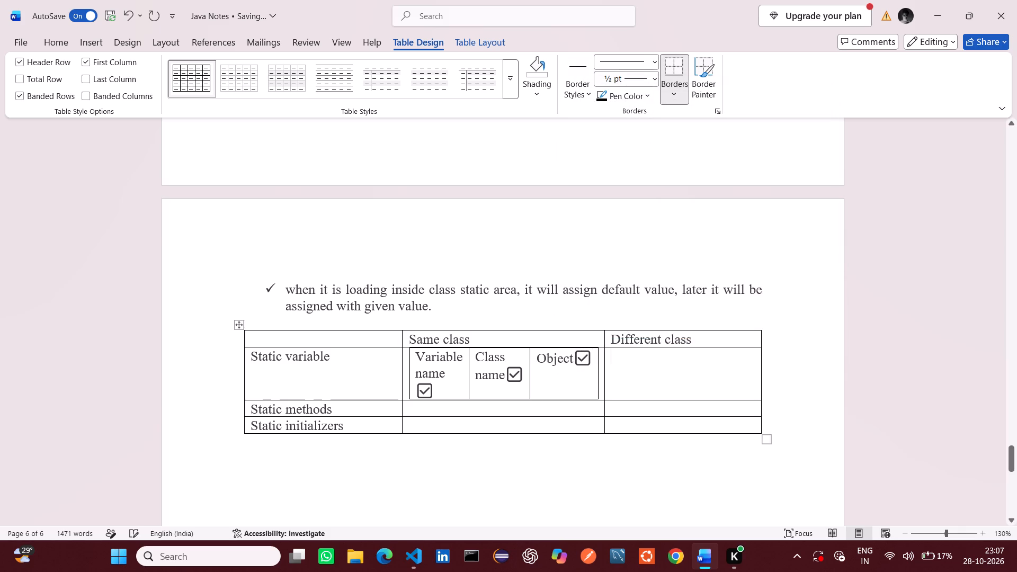
pyautogui.click(86, 48)
pyautogui.click(102, 70)
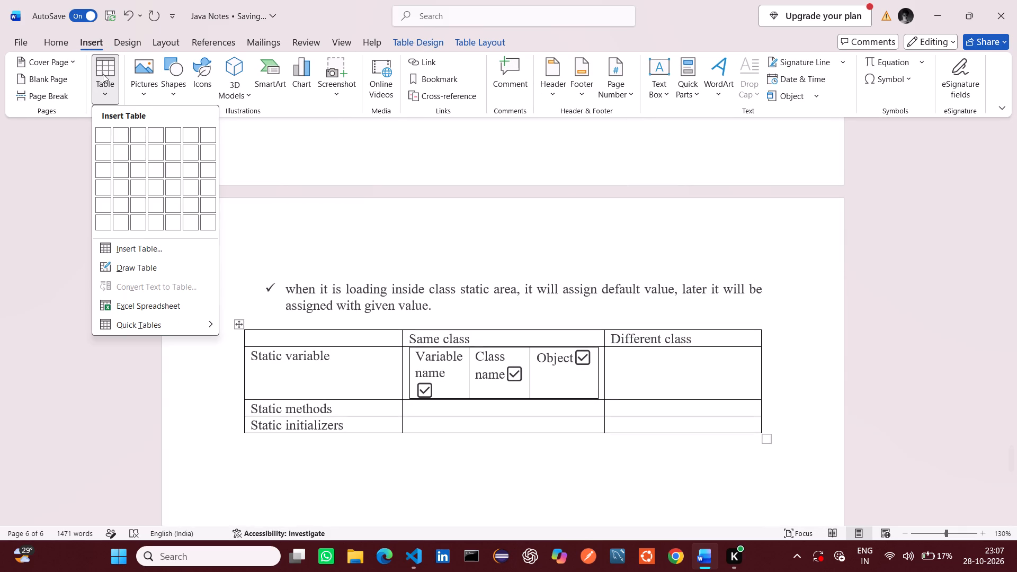
pyautogui.click(137, 133)
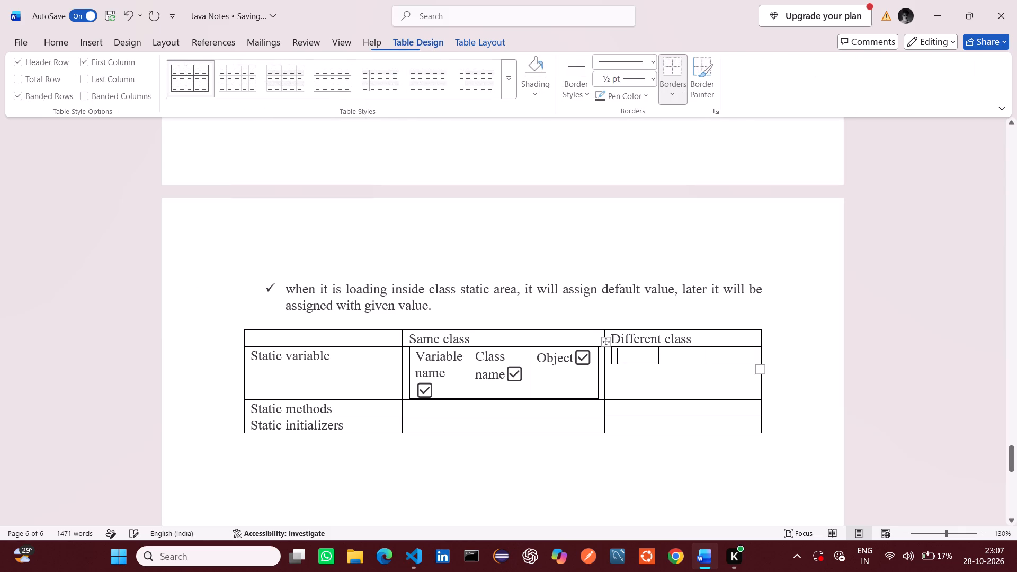
# Enter "Variable name" followed by a cross mark emoji in the first cell of the "Different class" nested table.
pyautogui.write('variable name')
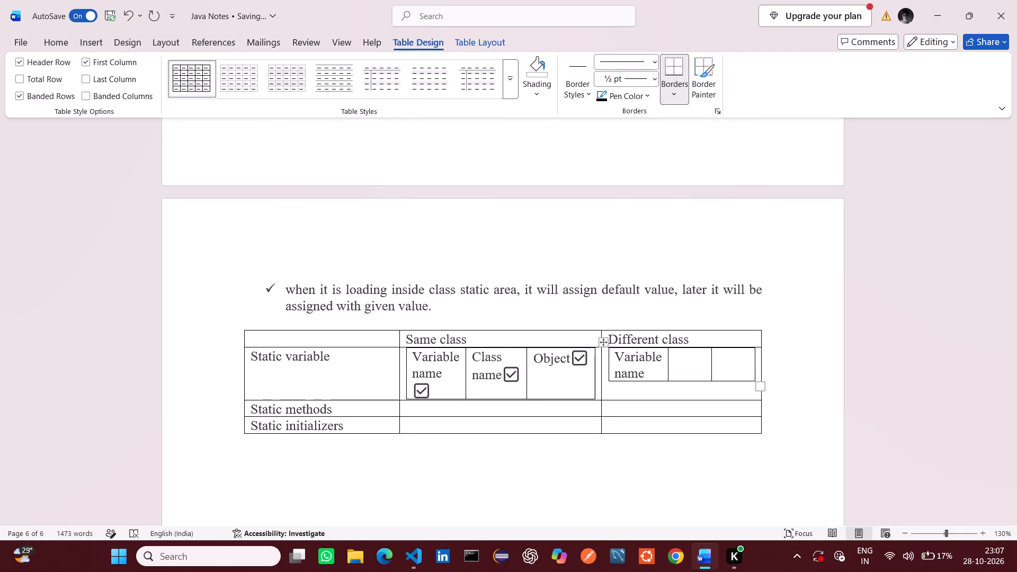
pyautogui.press('super+period')
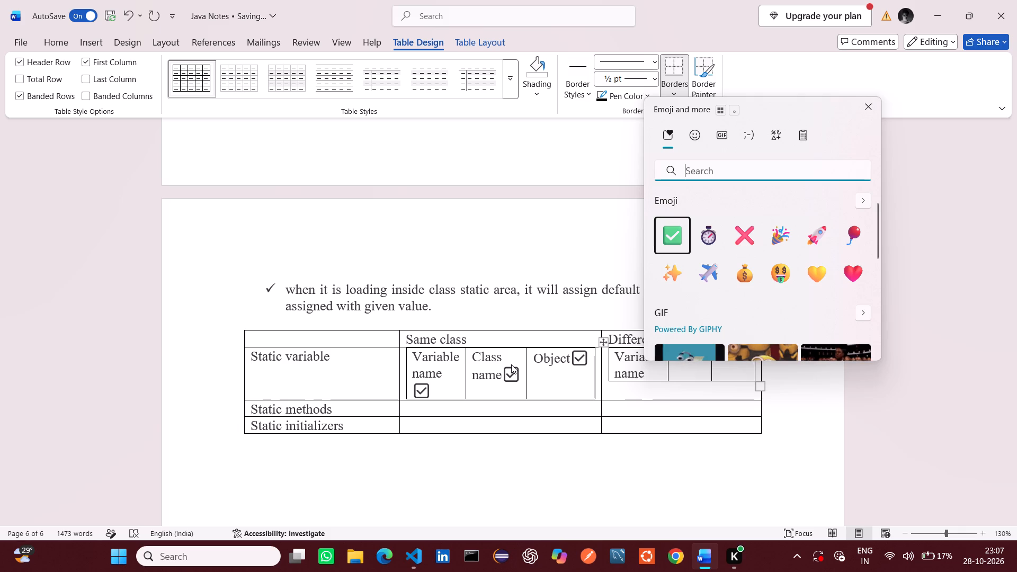
pyautogui.click(741, 240)
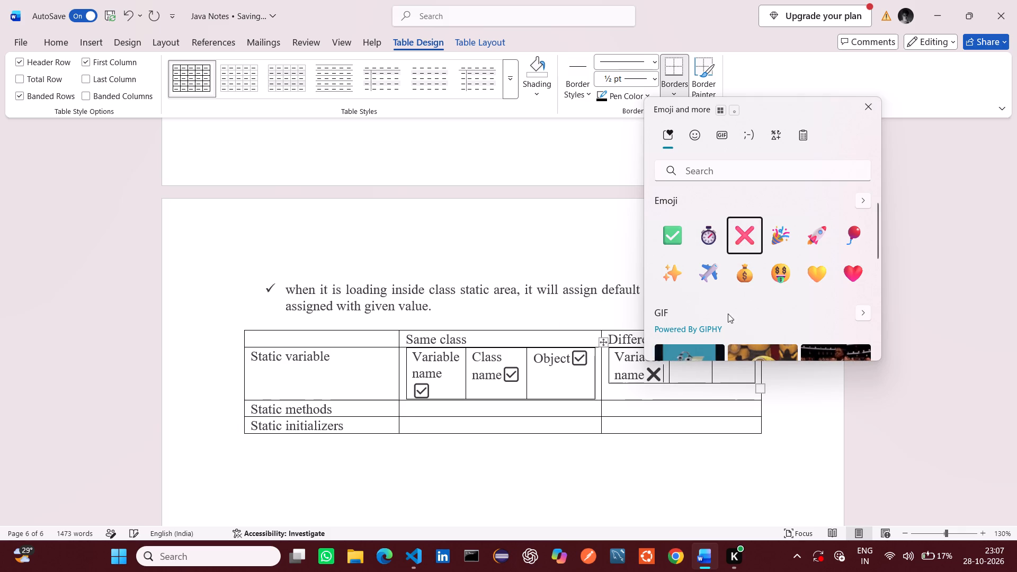
pyautogui.click(697, 372)
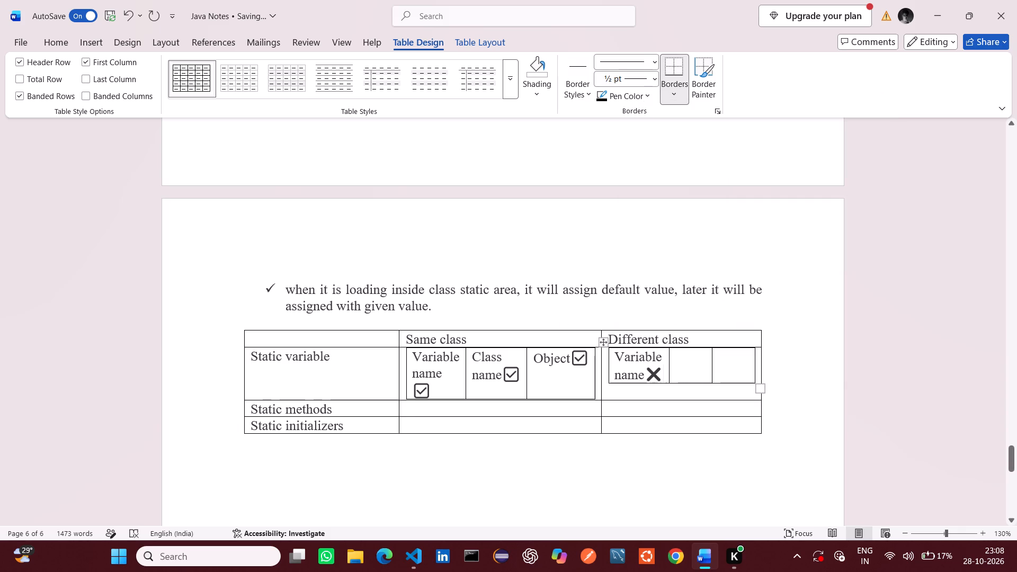
# Copy the "Class name" check mark entry from the "Same class" nested table into the "Different class" nested table's second cell.
pyautogui.click(519, 377)
pyautogui.moveTo(519, 377); pyautogui.dragTo(470, 360)
pyautogui.hotkey('ctrl', 'c')
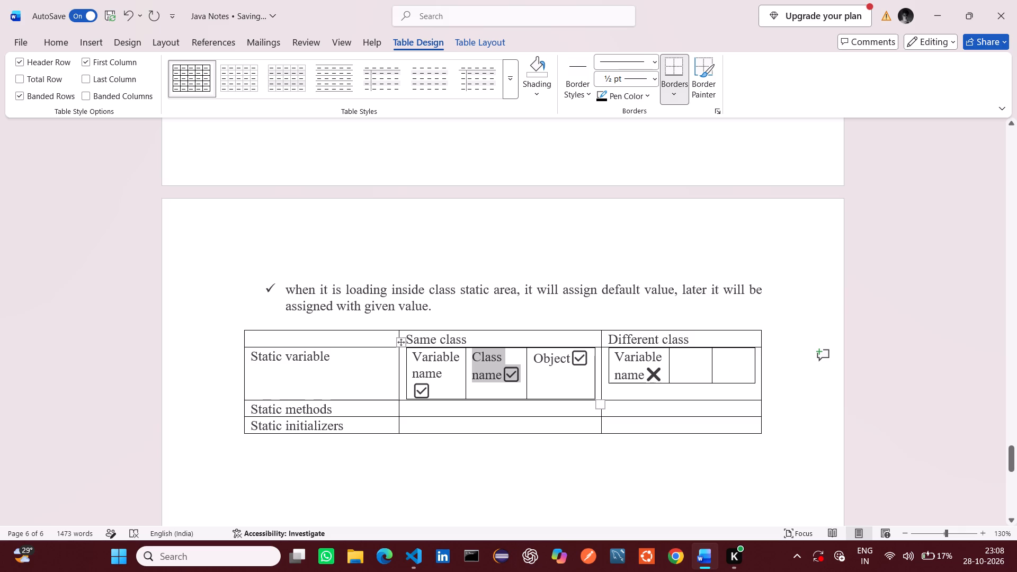
pyautogui.click(699, 354)
pyautogui.hotkey('ctrl', 'v')
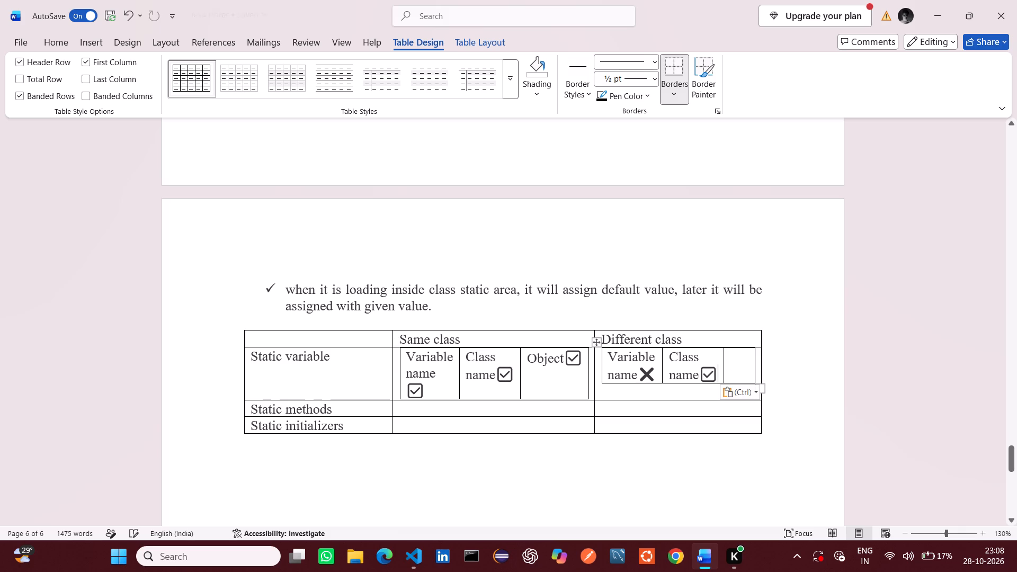
# Copy the "Object" check mark entry from the "Same class" nested table into the "Different class" nested table's third cell.
pyautogui.moveTo(565, 374); pyautogui.dragTo(530, 363)
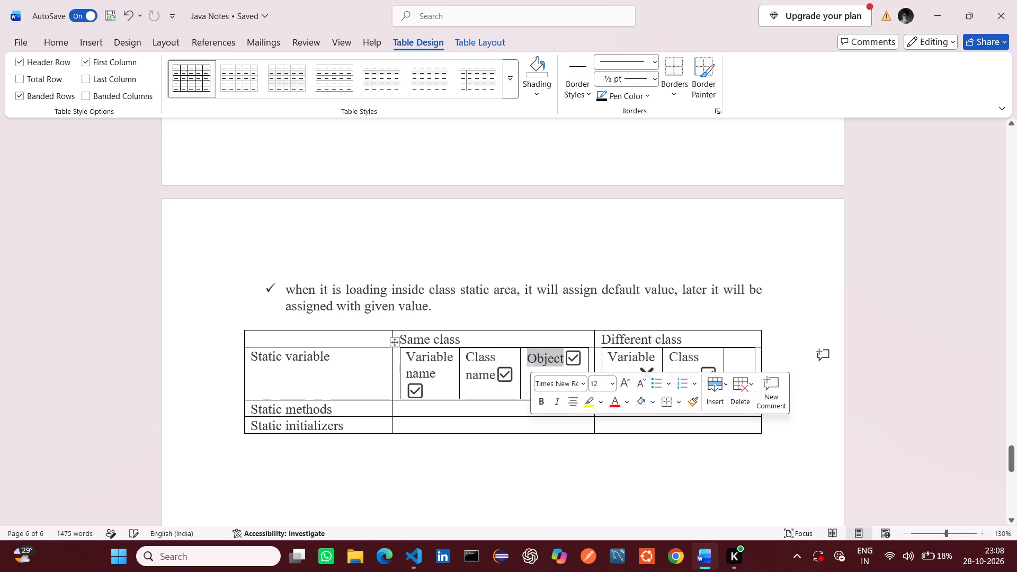
pyautogui.click(582, 359)
pyautogui.moveTo(582, 359); pyautogui.dragTo(534, 363)
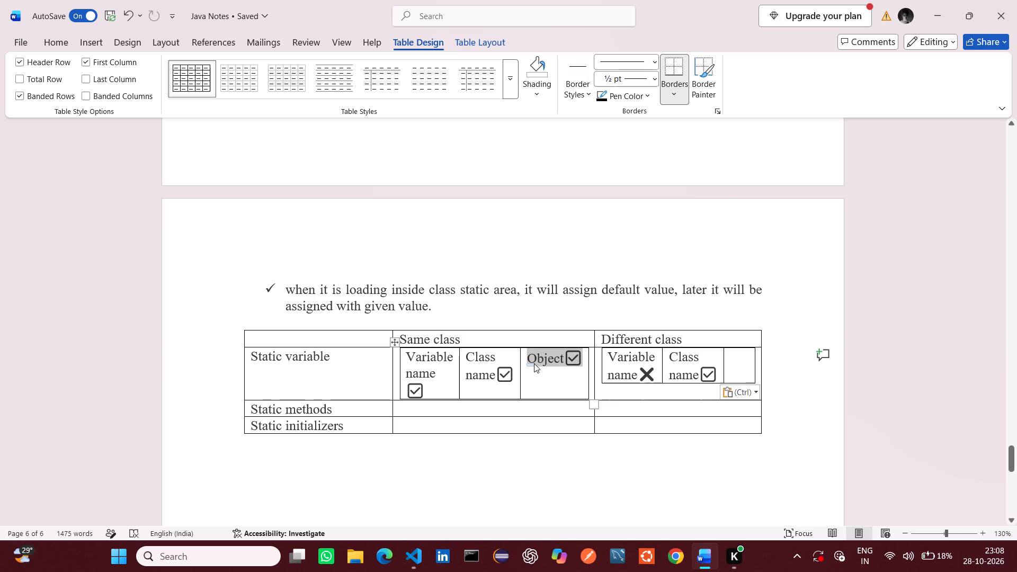
pyautogui.hotkey('ctrl', 'c')
pyautogui.click(729, 369)
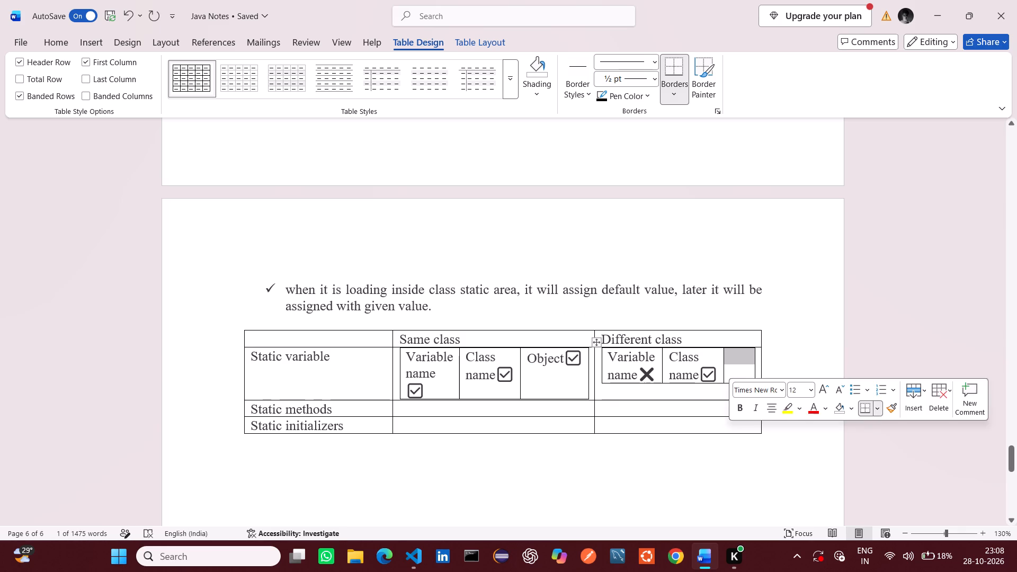
pyautogui.hotkey('ctrl', 'v')
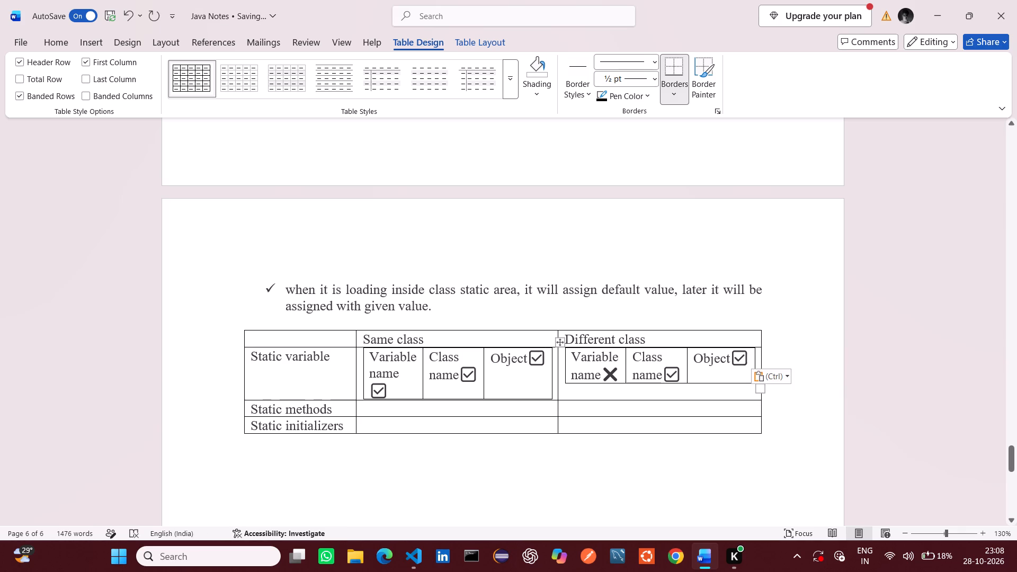
# Switch to Visual Studio Code and examine the javaNotes_A47.md notes on accessing static methods from the same class and another class.
pyautogui.click(487, 405)
pyautogui.scroll(-1, 487, 405)
pyautogui.hotkey('alt', 'Tab')
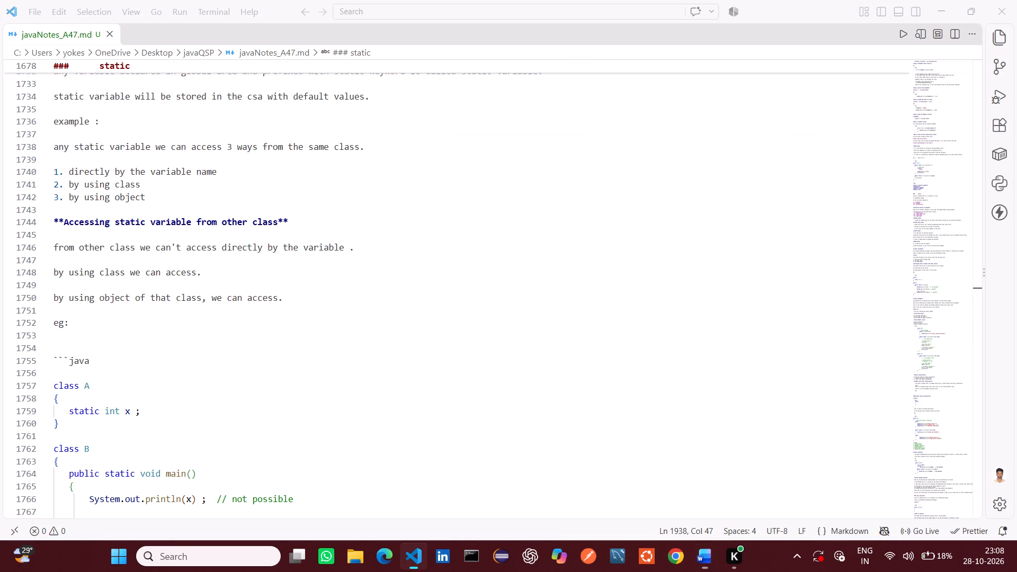
pyautogui.scroll(-2, 346, 264)
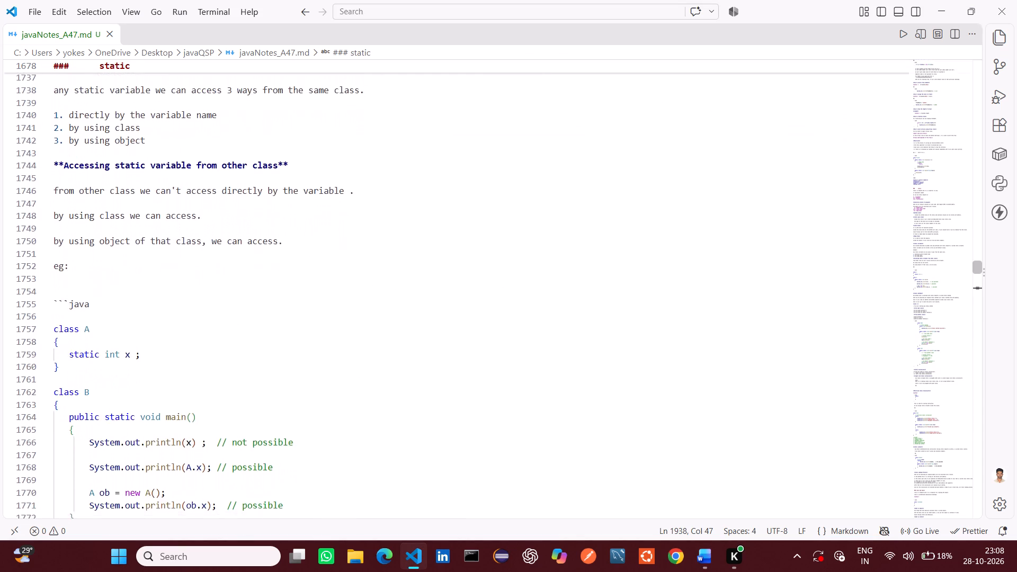
pyautogui.scroll(-6, 346, 264)
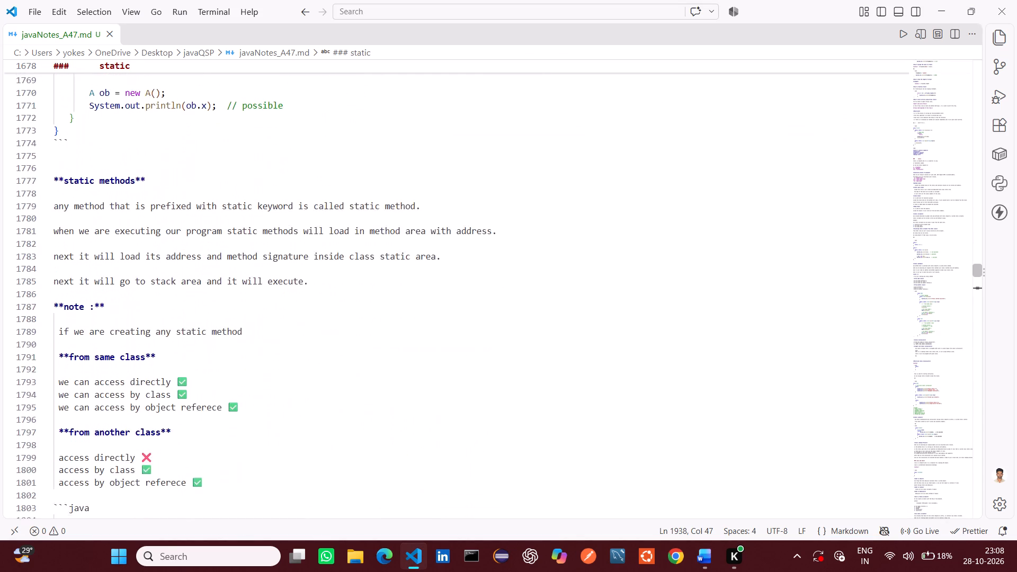
pyautogui.scroll(-2, 346, 264)
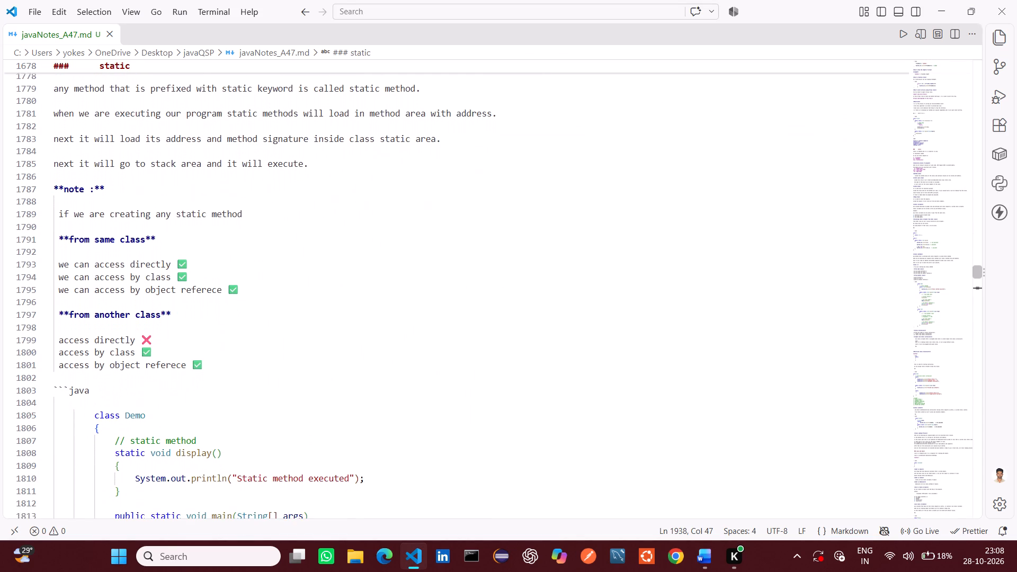
pyautogui.scroll(-1, 346, 264)
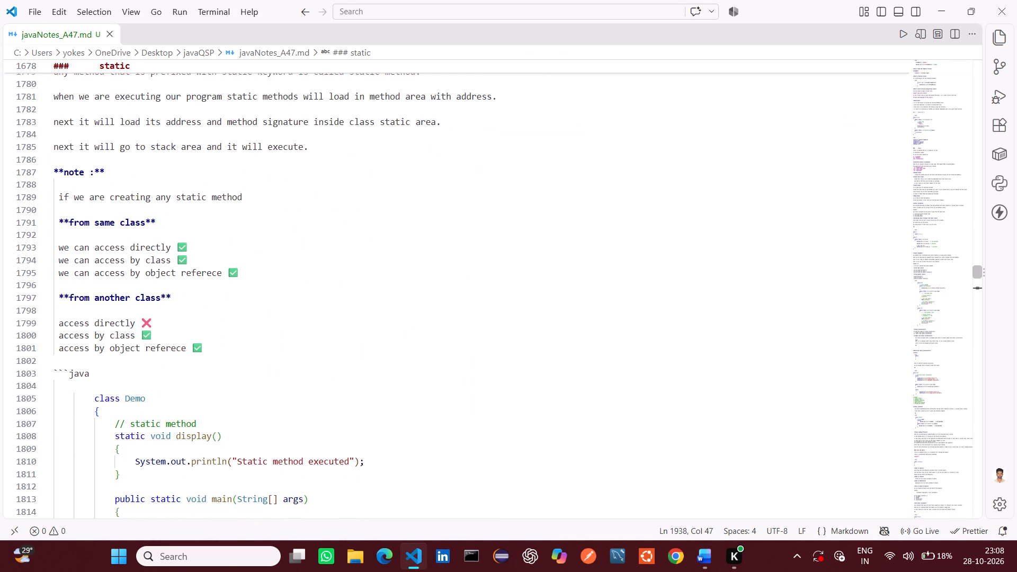
# Switch to Word and copy the "Static variable" row's "Same class" nested table into the "Static methods" row's "Same class" cell.
pyautogui.hotkey('alt', 'Tab')
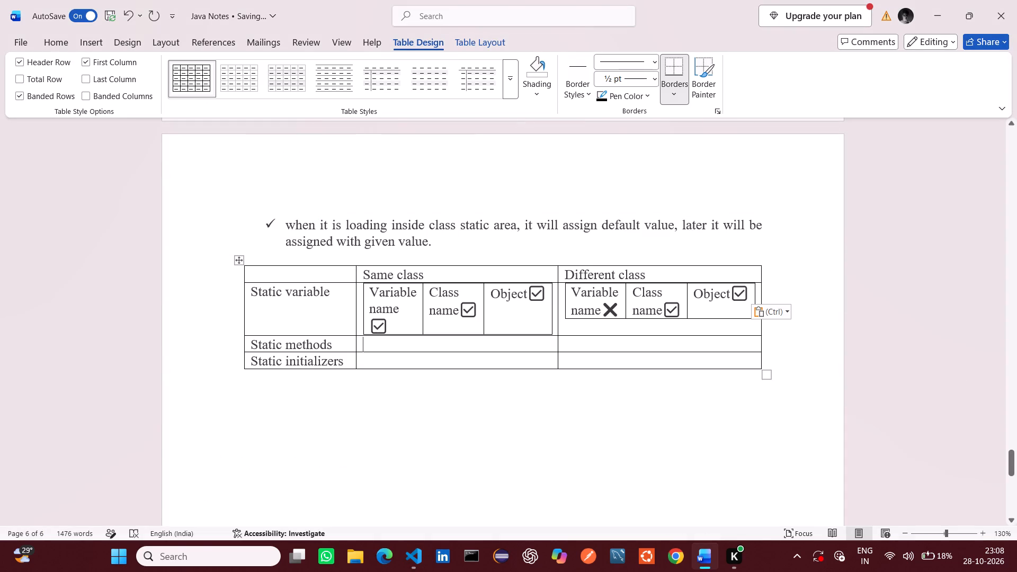
pyautogui.moveTo(370, 289); pyautogui.dragTo(491, 304)
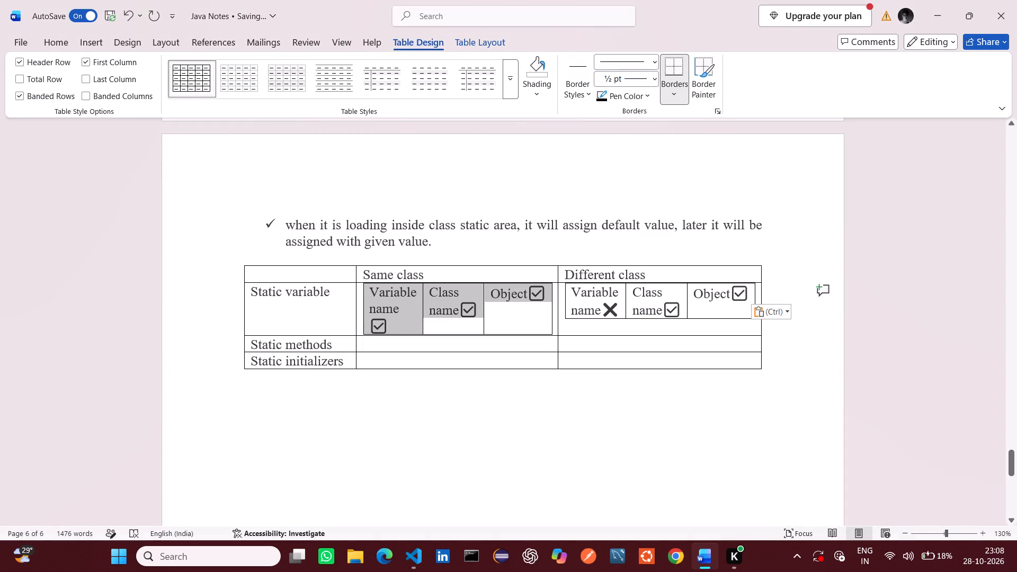
pyautogui.moveTo(491, 304); pyautogui.dragTo(507, 310)
pyautogui.hotkey('ctrl', 'c')
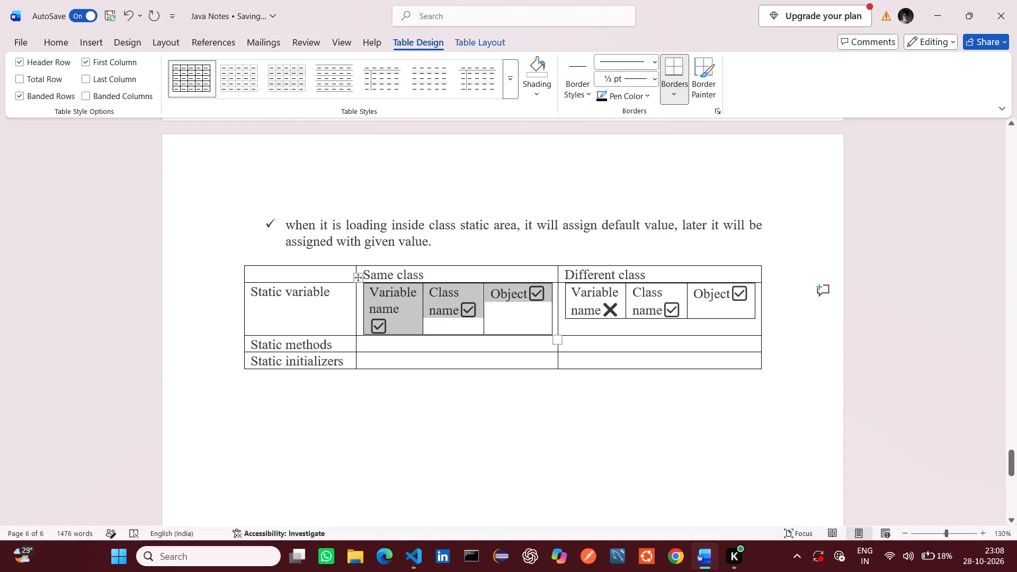
pyautogui.click(467, 347)
pyautogui.hotkey('ctrl', 'v')
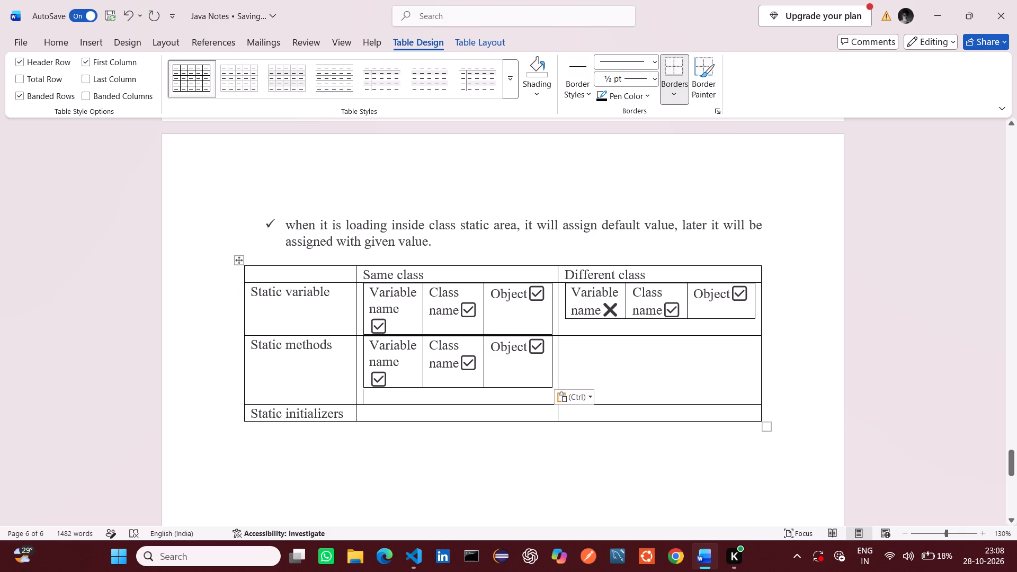
# Copy the "Static variable" row's "Different class" nested table into the "Static methods" row's "Different class" cell.
pyautogui.moveTo(572, 292); pyautogui.dragTo(693, 309)
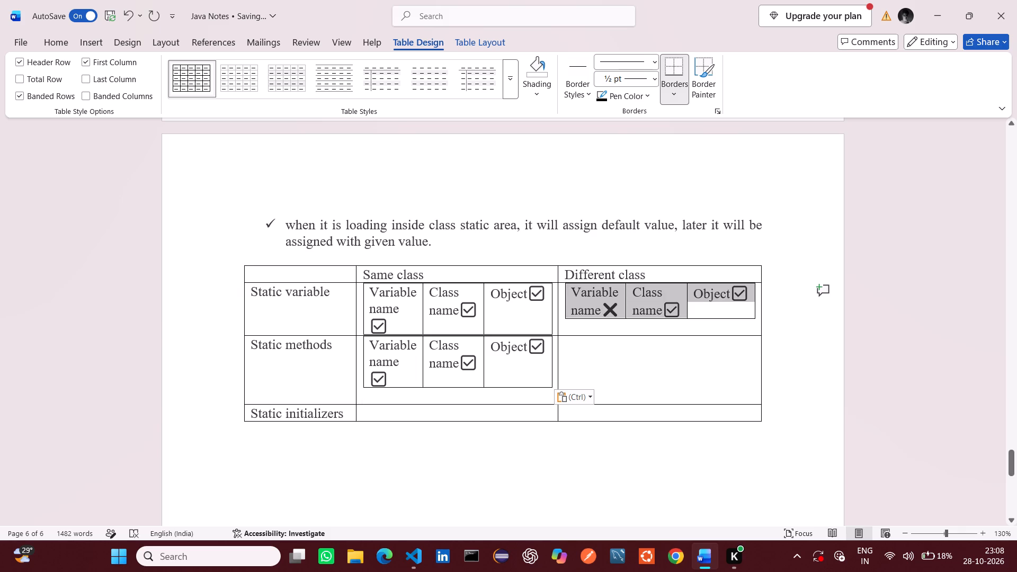
pyautogui.moveTo(693, 309); pyautogui.dragTo(705, 310)
pyautogui.hotkey('ctrl', 'c')
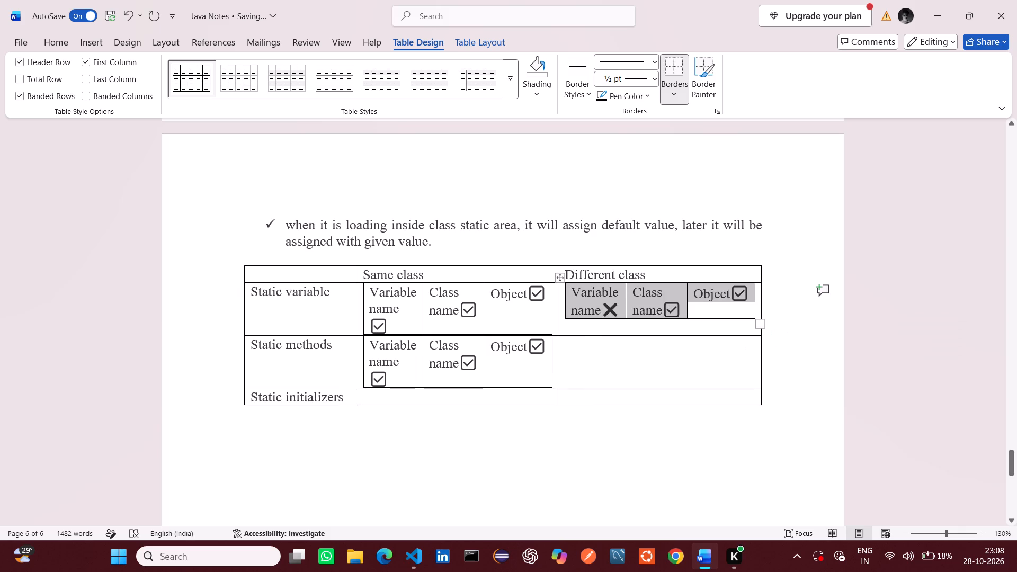
pyautogui.click(678, 344)
pyautogui.hotkey('ctrl', 'v')
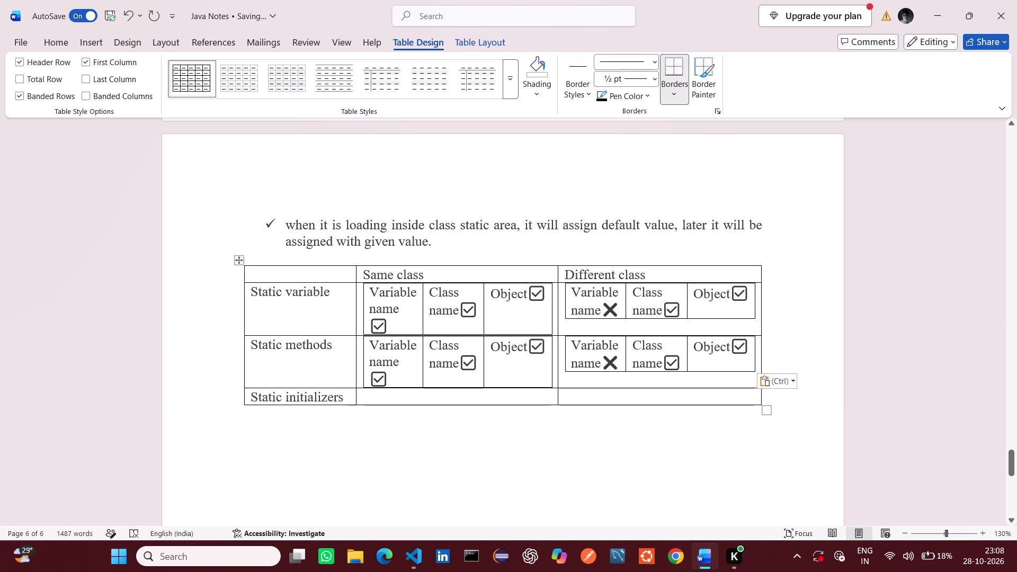
# Switch to Visual Studio Code and examine the javaNotes_A47.md notes on static initializers, static context and the class loading process.
pyautogui.click(488, 396)
pyautogui.hotkey('alt', 'Tab')
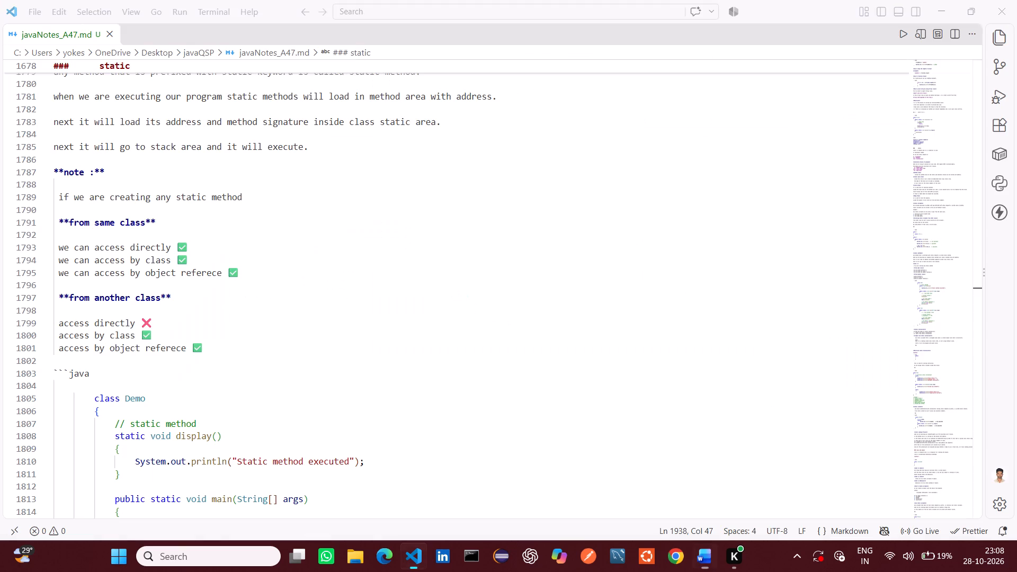
pyautogui.scroll(-8, 384, 367)
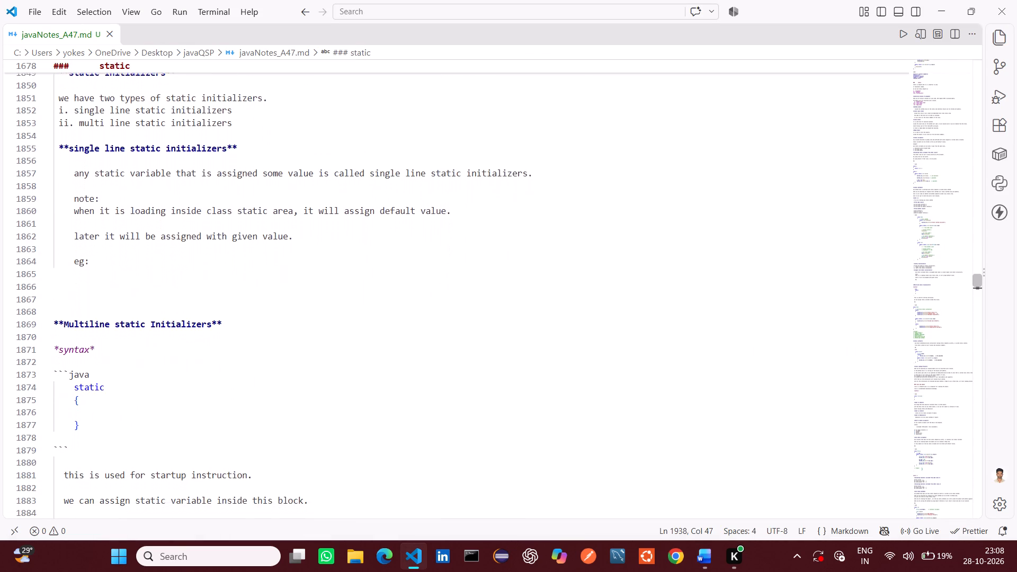
pyautogui.scroll(-3, 384, 367)
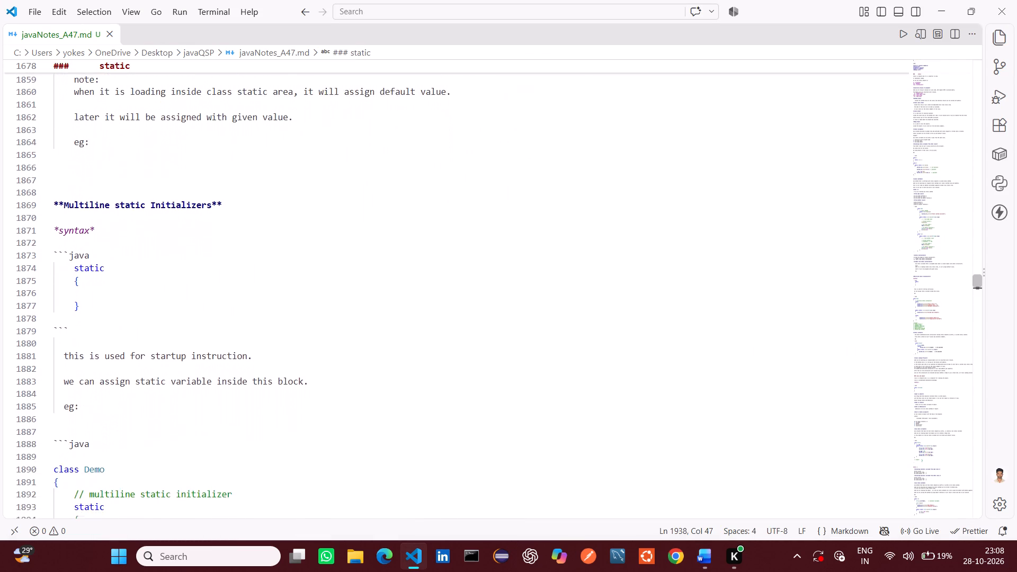
pyautogui.scroll(-2, 384, 367)
pyautogui.scroll(2, 384, 367)
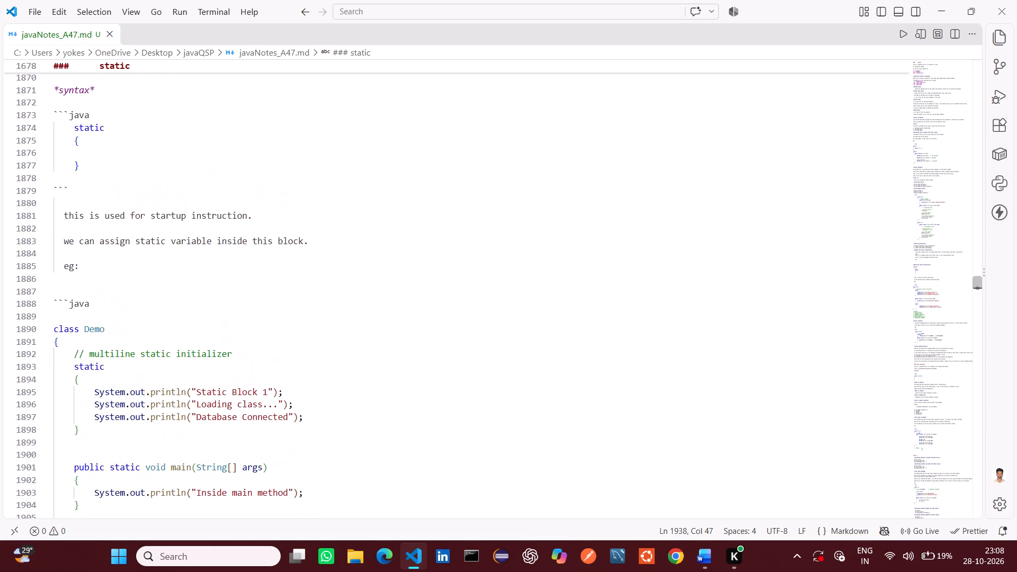
pyautogui.scroll(2, 384, 367)
pyautogui.scroll(-2, 384, 367)
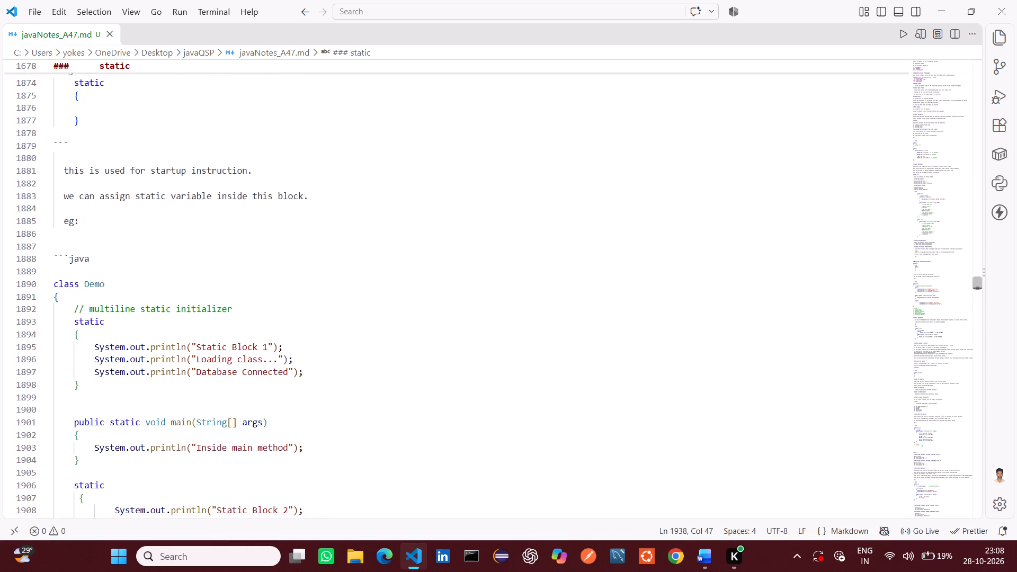
pyautogui.scroll(-4, 384, 367)
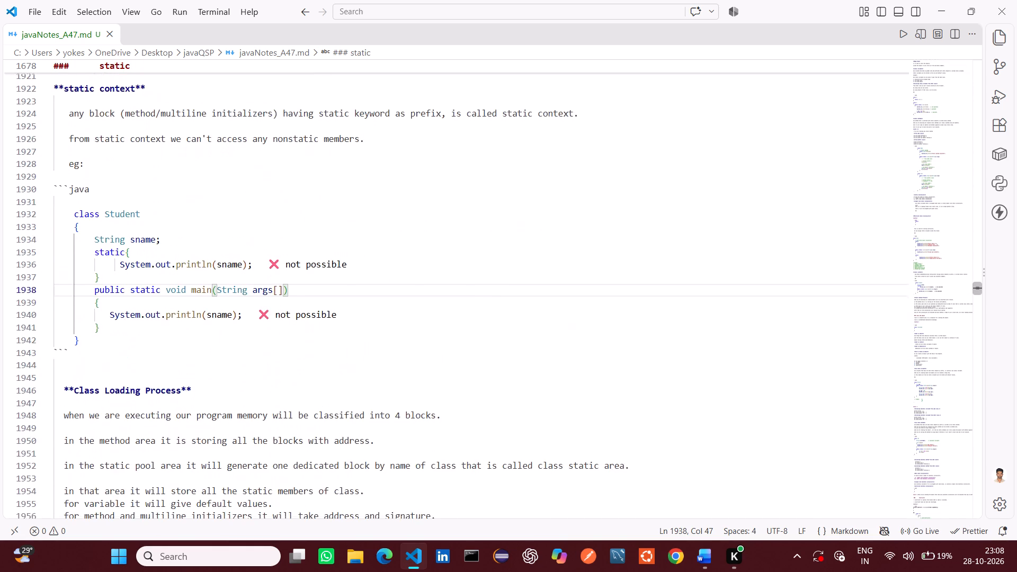
pyautogui.scroll(-2, 384, 367)
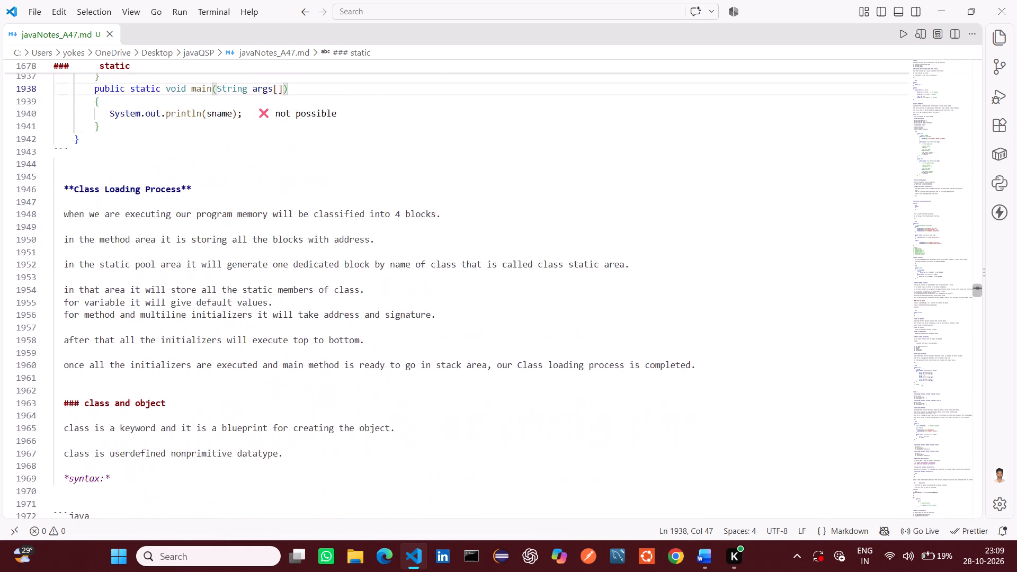
pyautogui.scroll(-1, 384, 367)
pyautogui.scroll(6, 384, 367)
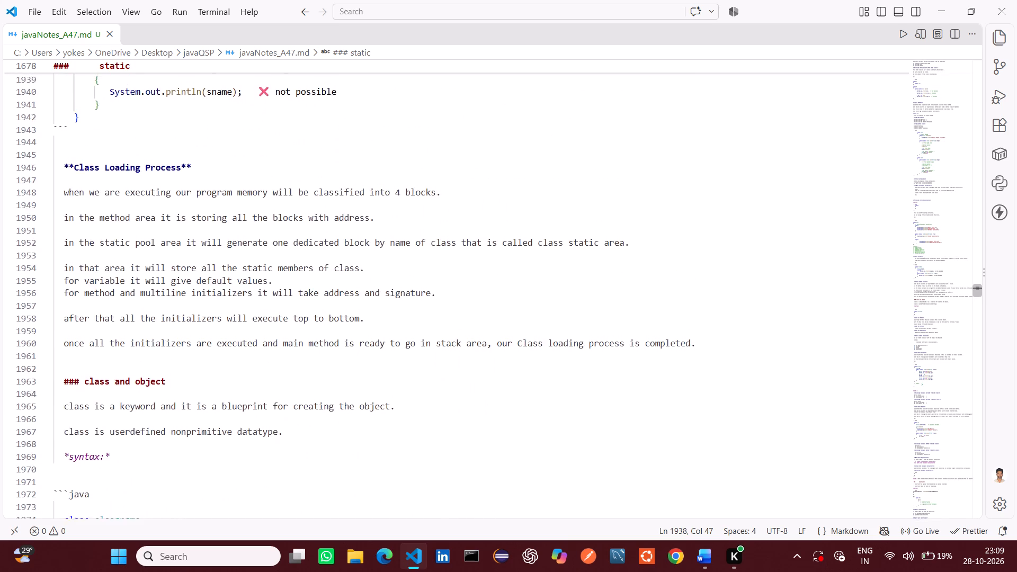
pyautogui.scroll(4, 384, 367)
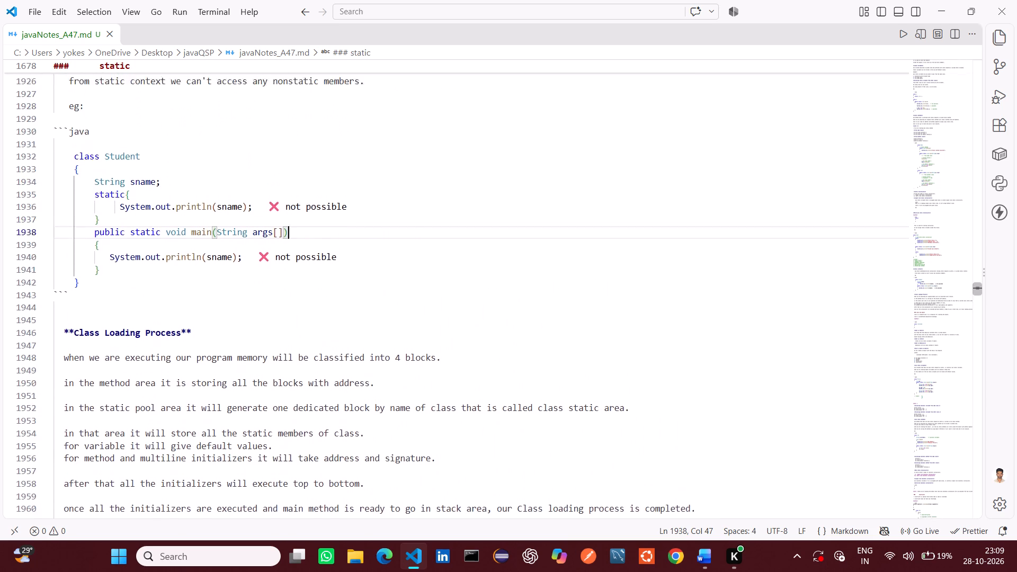
pyautogui.scroll(4, 384, 367)
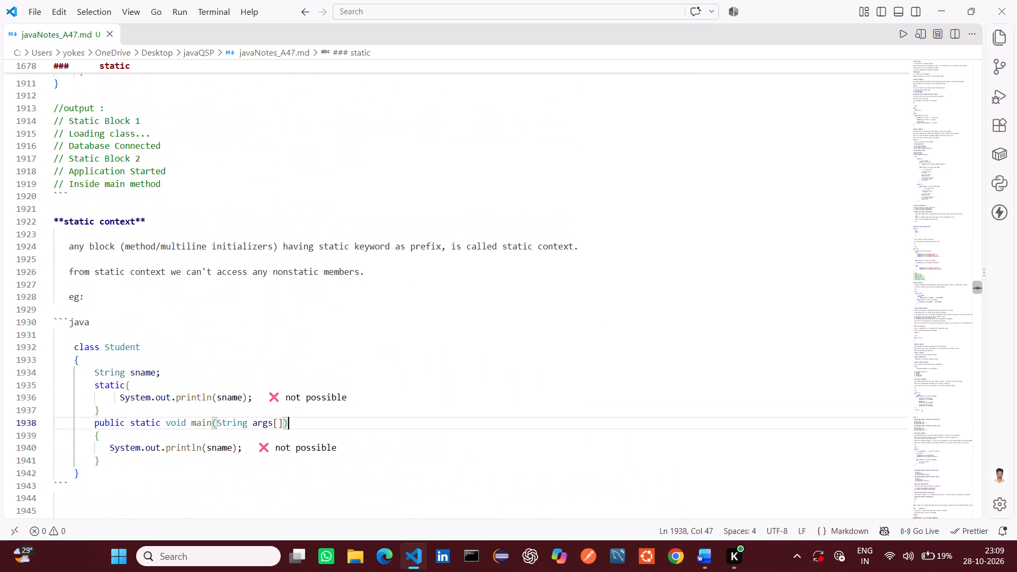
pyautogui.scroll(3, 384, 367)
# Switch to Word and delete the entire "Static initializers" row from the comparison table.
pyautogui.hotkey('alt', 'Tab')
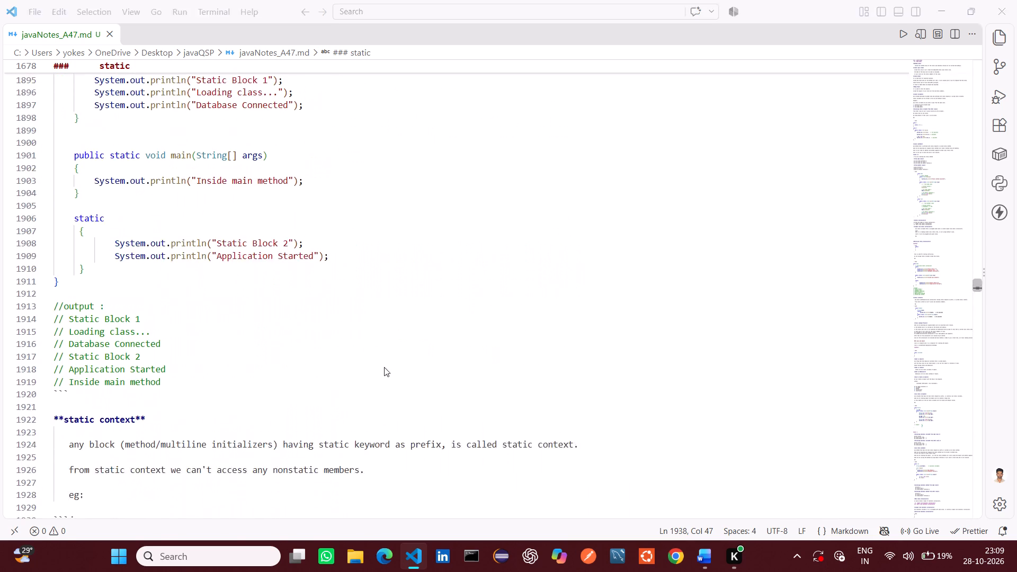
pyautogui.tripleClick(345, 398)
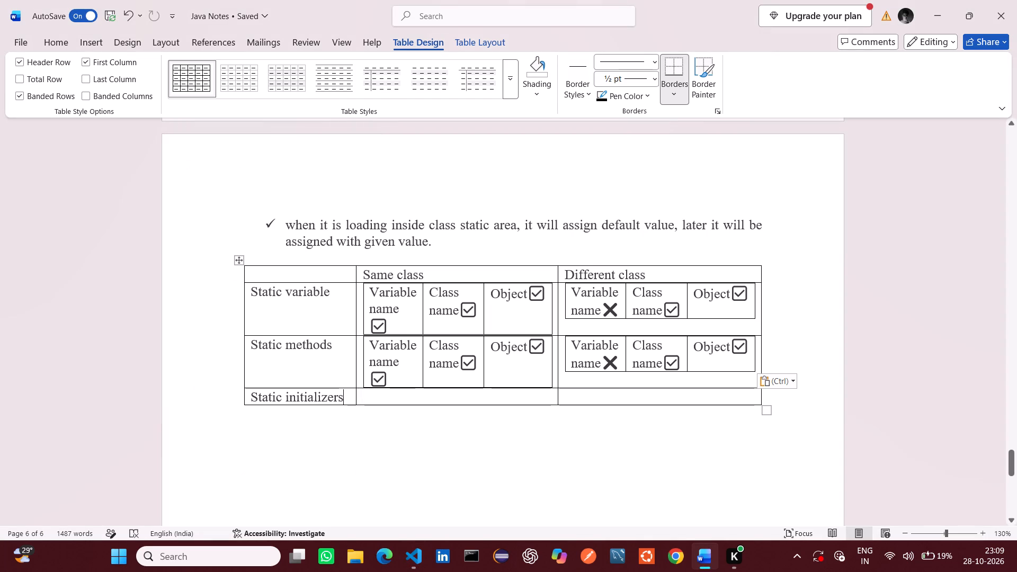
pyautogui.press('BackSpace')
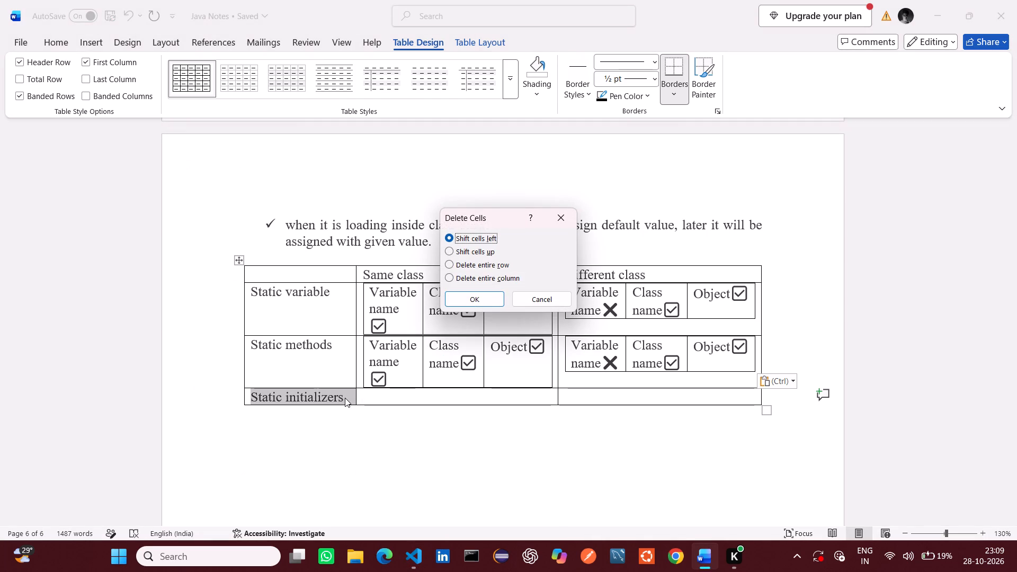
pyautogui.click(449, 264)
pyautogui.click(476, 298)
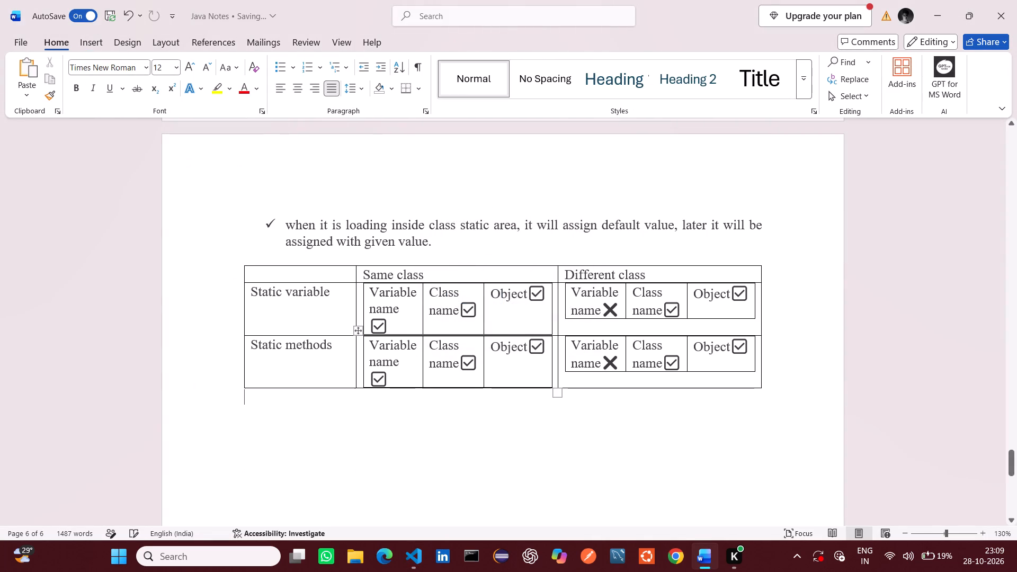
# Start an unindented line below the comparison table with the text "Non-static ---".
pyautogui.click(541, 476)
pyautogui.scroll(1, 541, 476)
pyautogui.keyDown('ctrl'); pyautogui.scroll(-4, 541, 476); pyautogui.keyUp('ctrl')
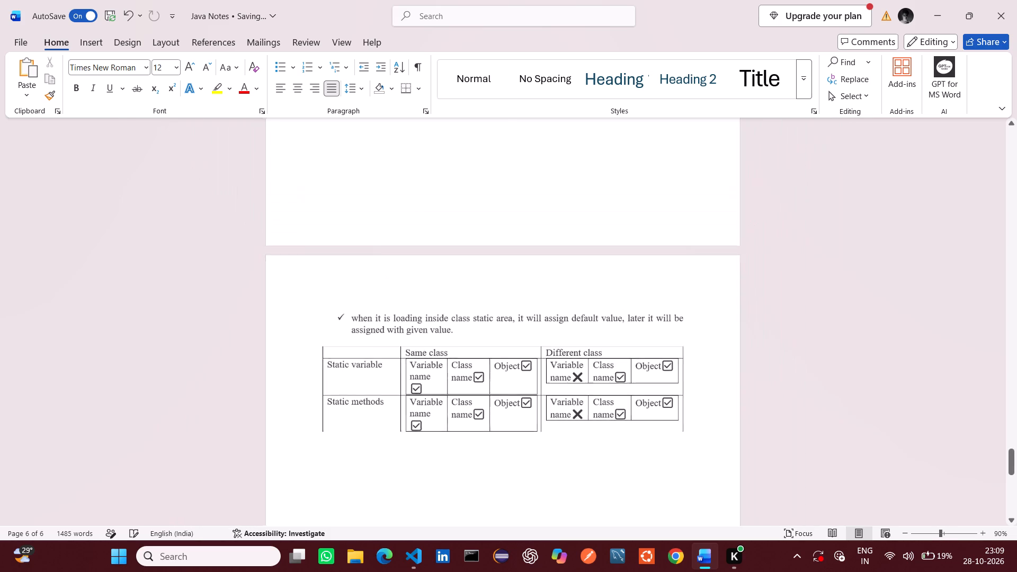
pyautogui.scroll(-2, 541, 476)
pyautogui.keyDown('ctrl'); pyautogui.scroll(3, 543, 464); pyautogui.keyUp('ctrl')
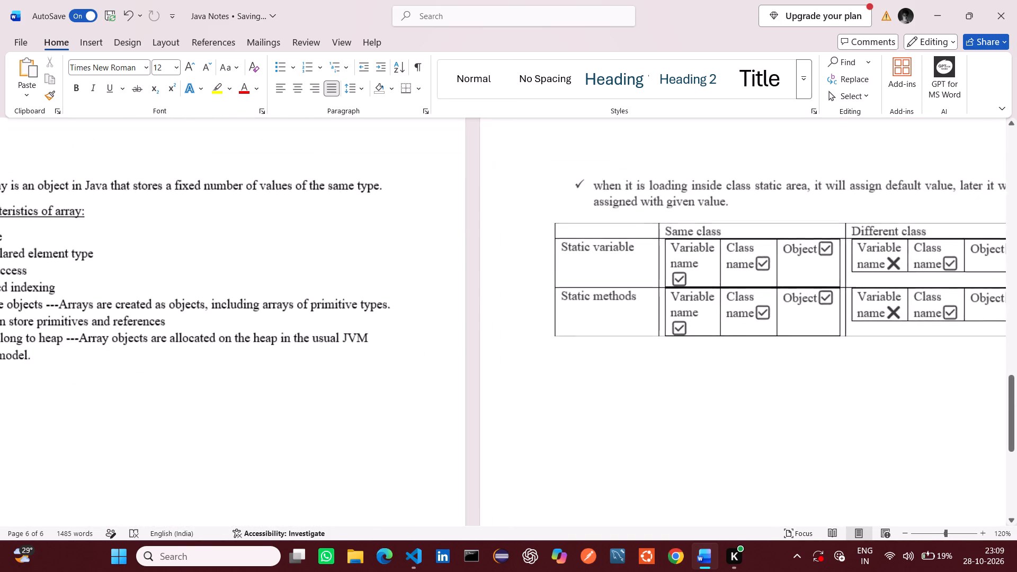
pyautogui.click(264, 366)
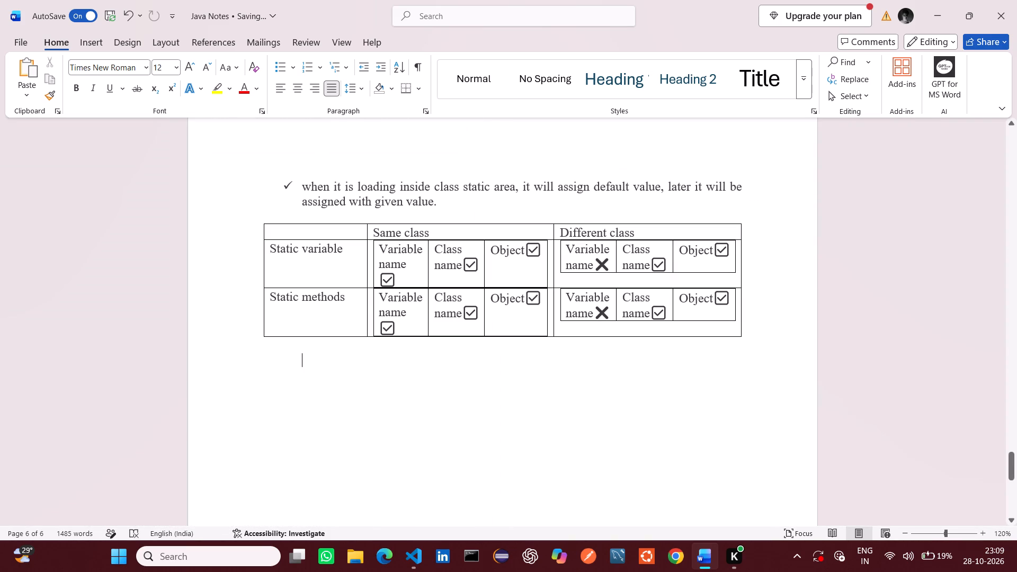
pyautogui.press('BackSpace')
pyautogui.write('Non-static')
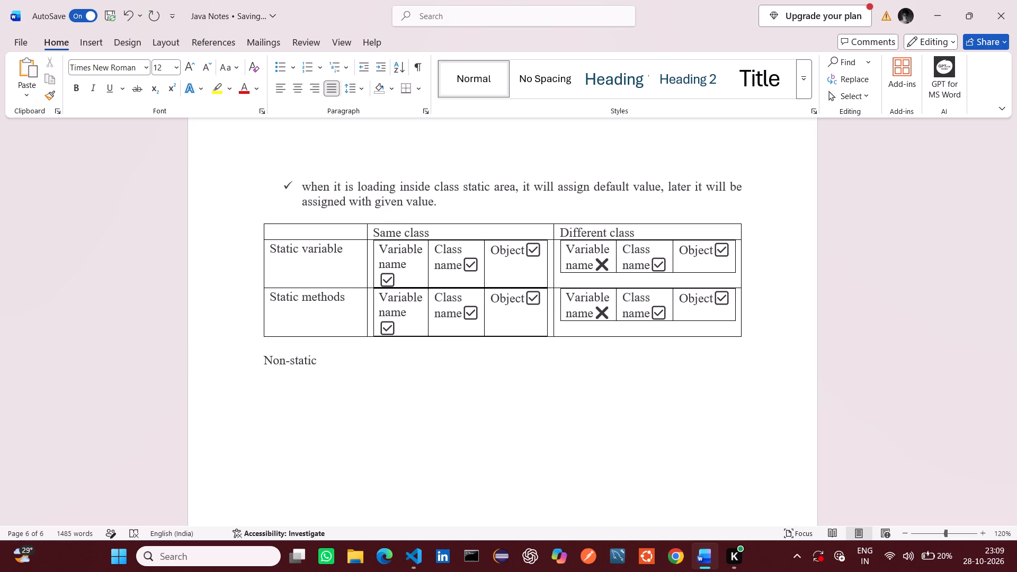
pyautogui.scroll(4, 264, 366)
pyautogui.scroll(-1, 264, 366)
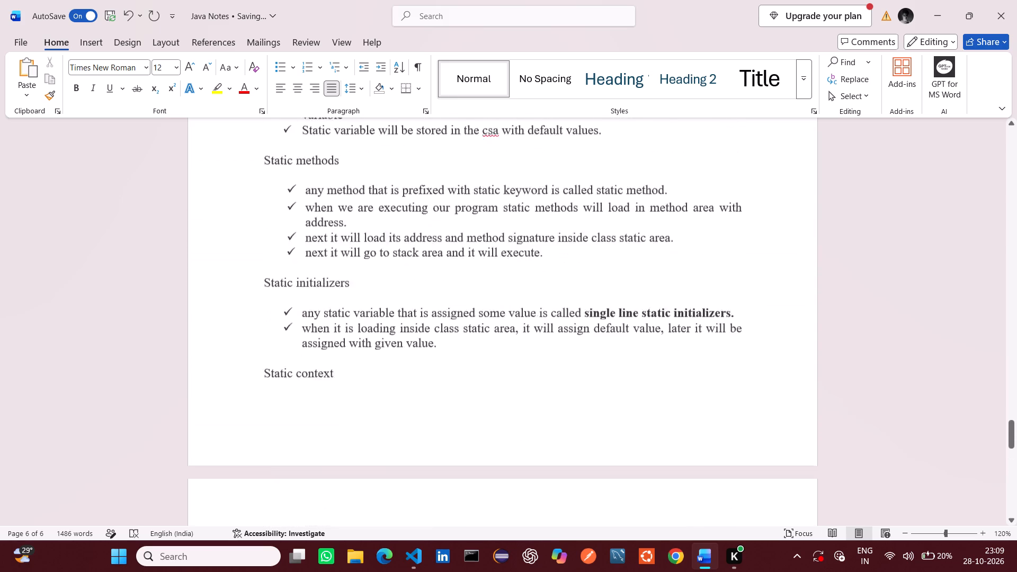
pyautogui.scroll(-1, 264, 366)
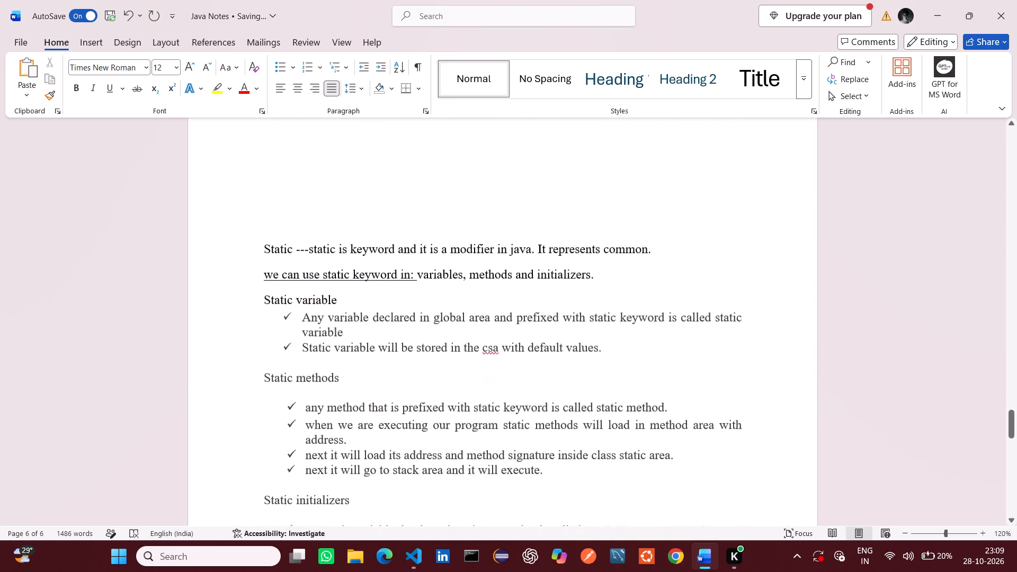
pyautogui.scroll(-2, 264, 366)
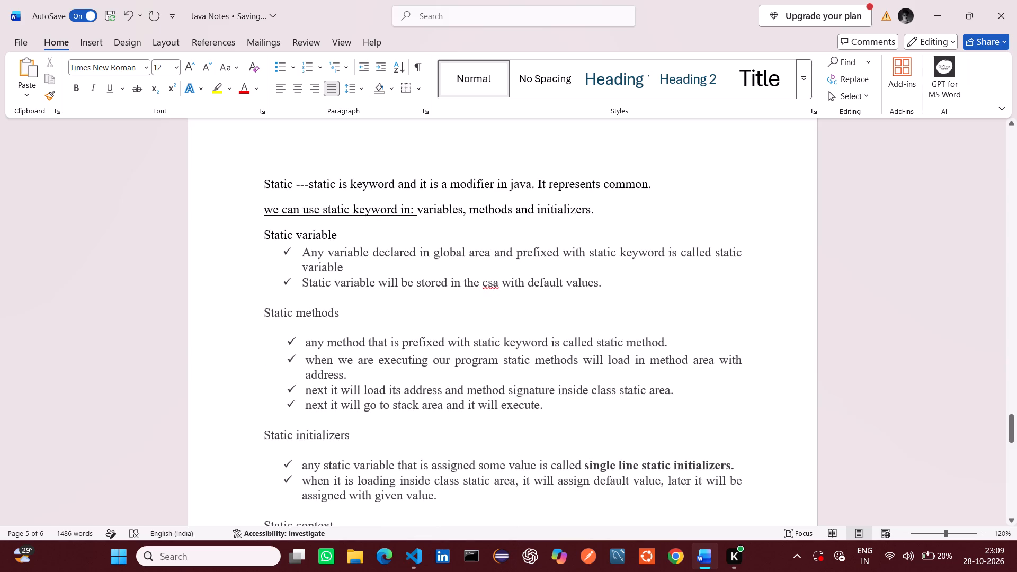
pyautogui.scroll(-2, 264, 366)
pyautogui.press('space')
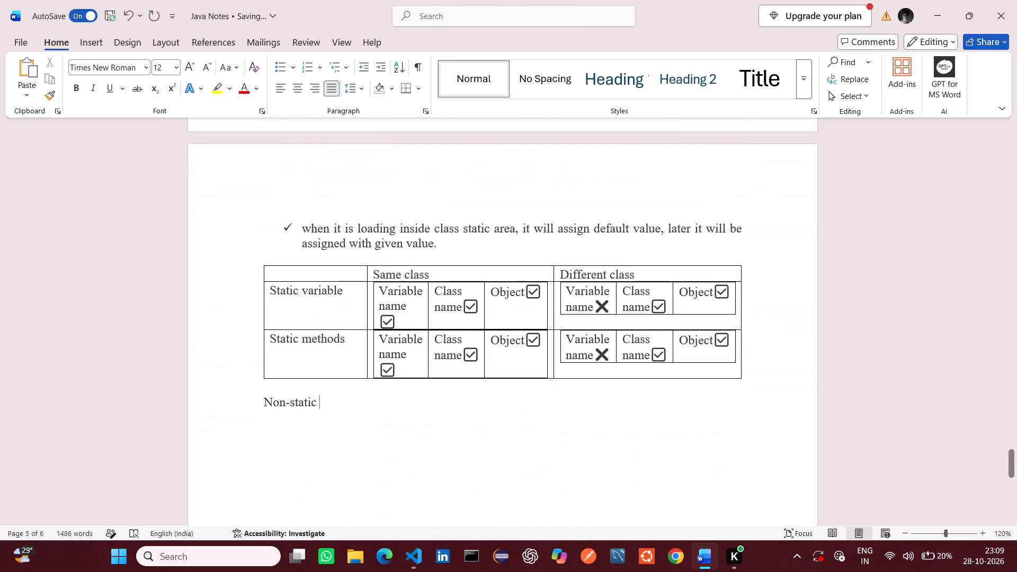
pyautogui.write('---')
# Switch to Visual Studio Code and examine the javaNotes_A47.md notes for class and object, where nonstatic applies, and non static variables.
pyautogui.hotkey('alt', 'Tab')
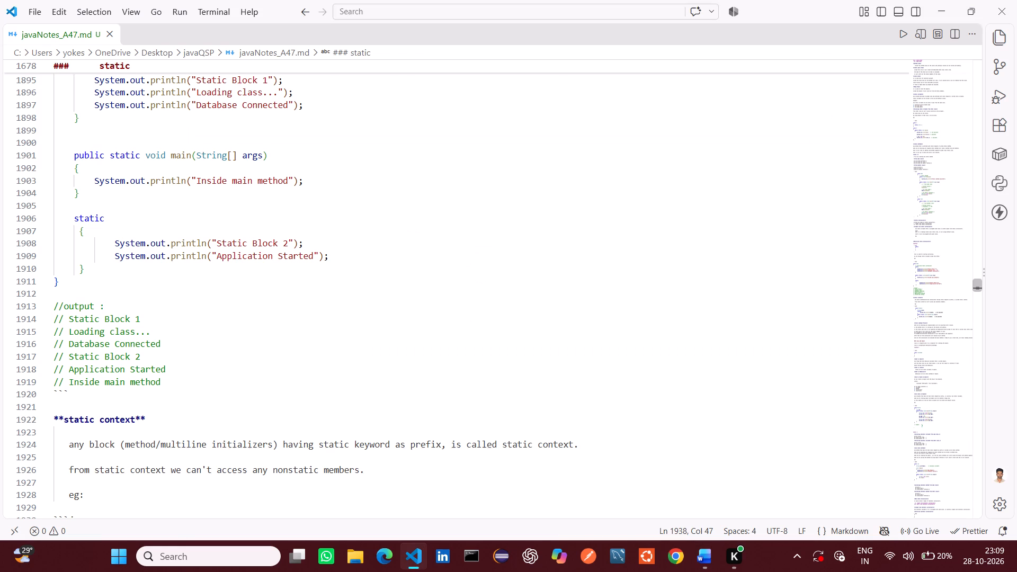
pyautogui.scroll(-3, 324, 355)
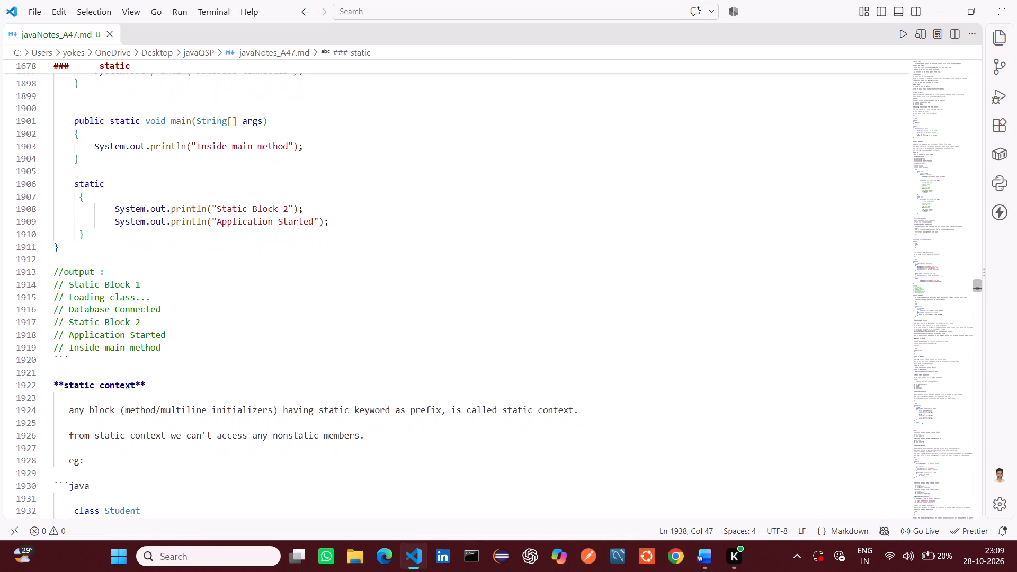
pyautogui.scroll(-3, 324, 355)
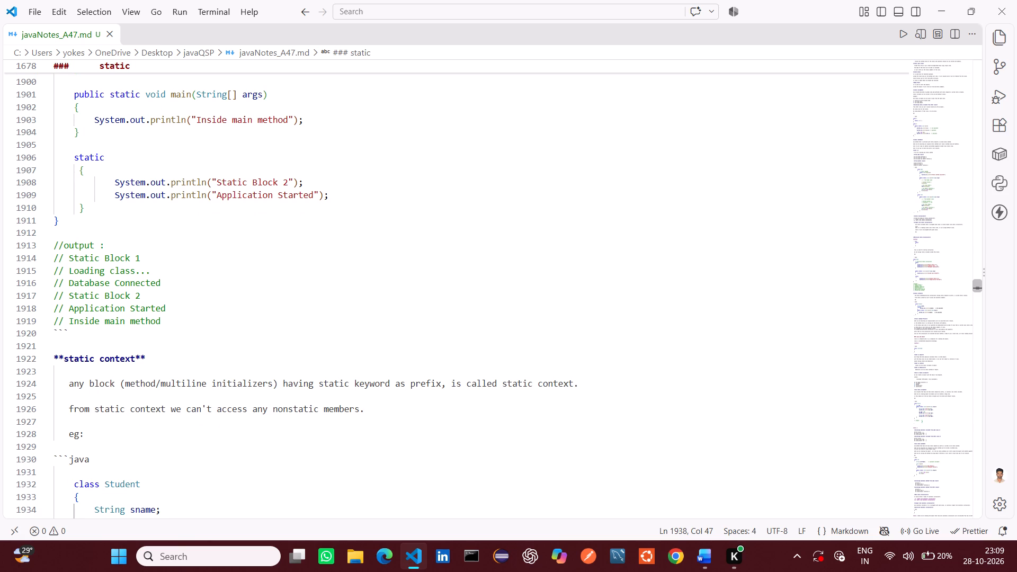
pyautogui.scroll(-4, 221, 325)
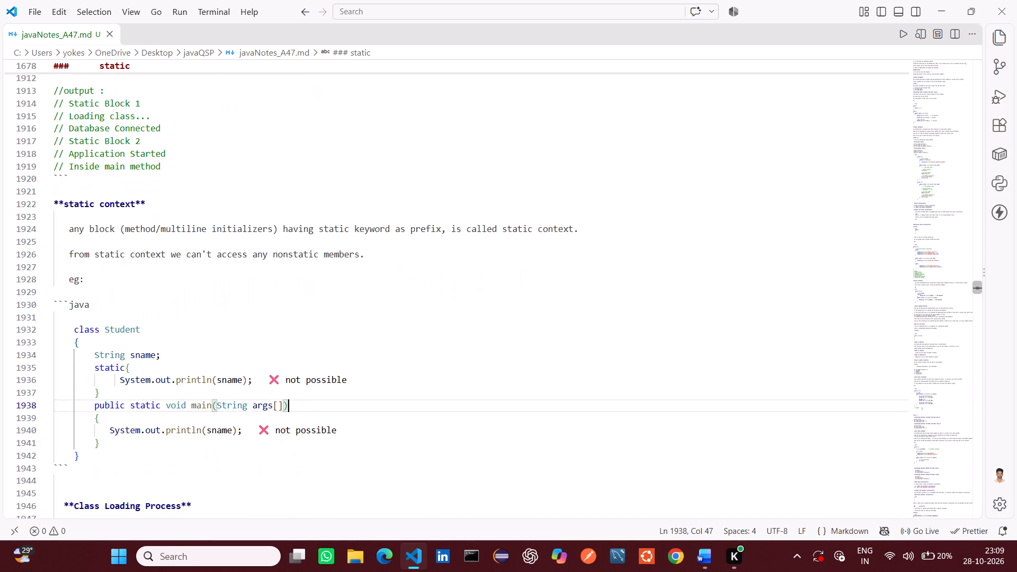
pyautogui.scroll(-1, 221, 325)
pyautogui.scroll(6, 221, 325)
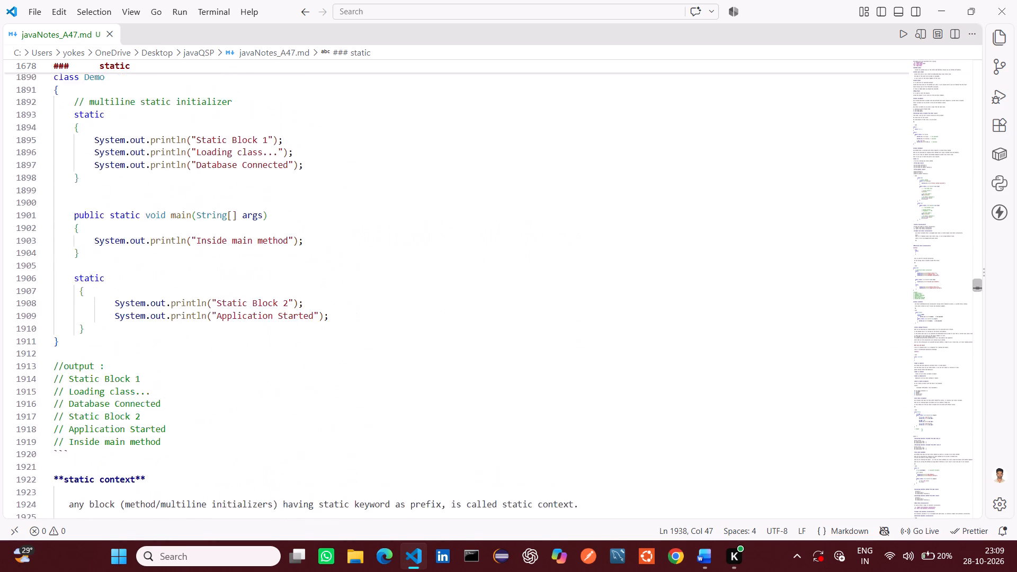
pyautogui.scroll(3, 221, 325)
pyautogui.scroll(-5, 221, 325)
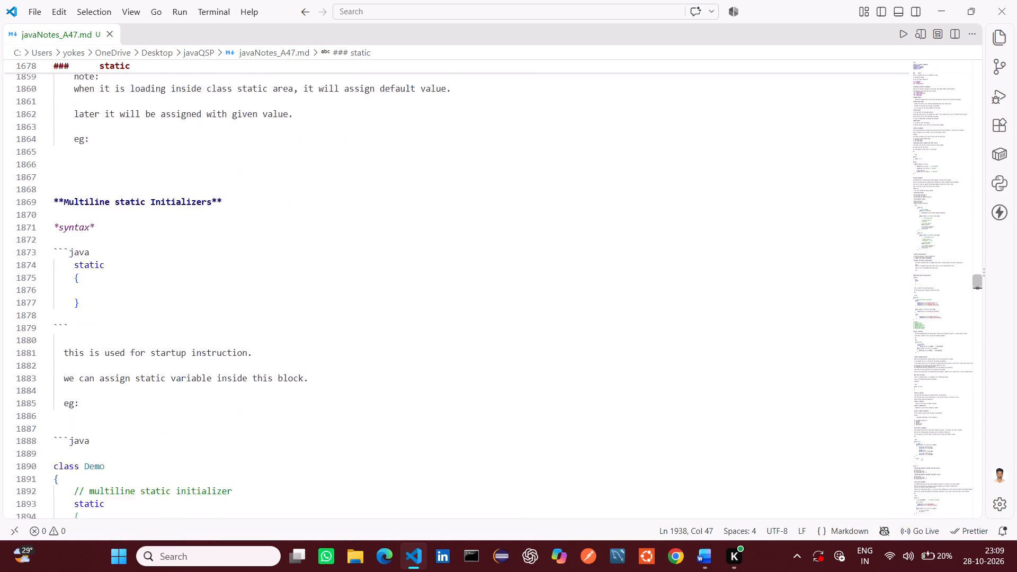
pyautogui.scroll(-4, 221, 325)
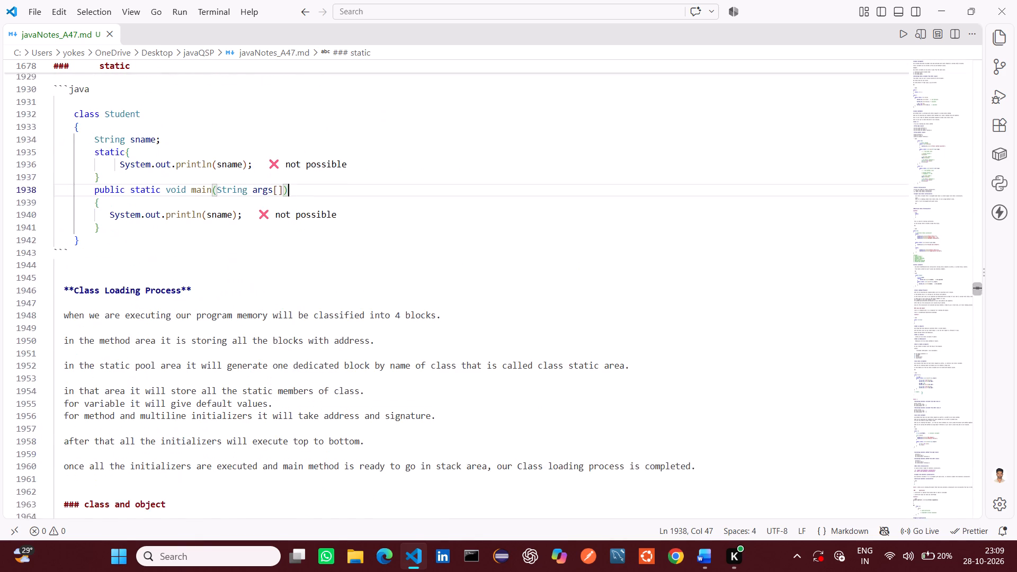
pyautogui.scroll(-3, 221, 325)
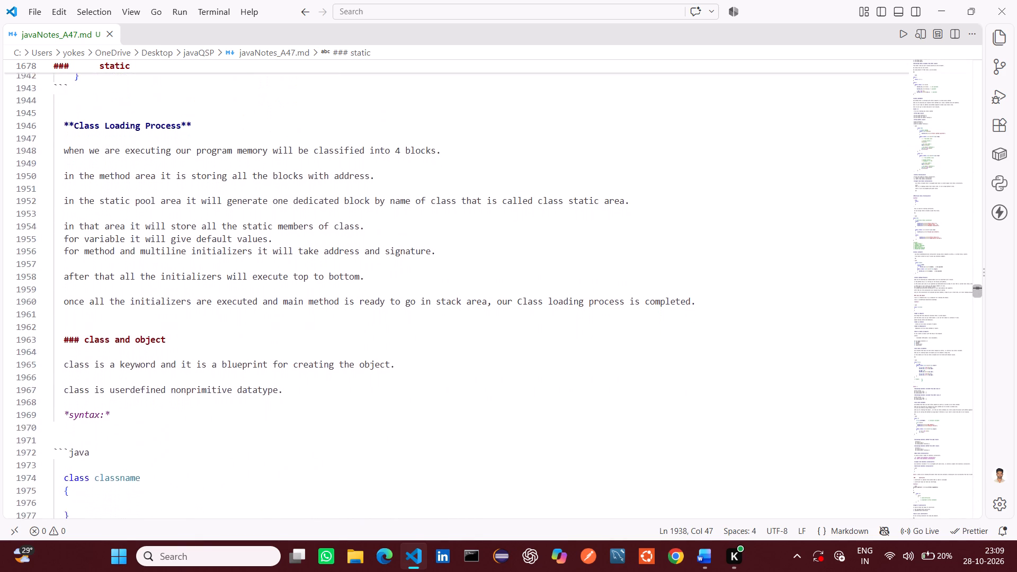
pyautogui.scroll(-4, 221, 325)
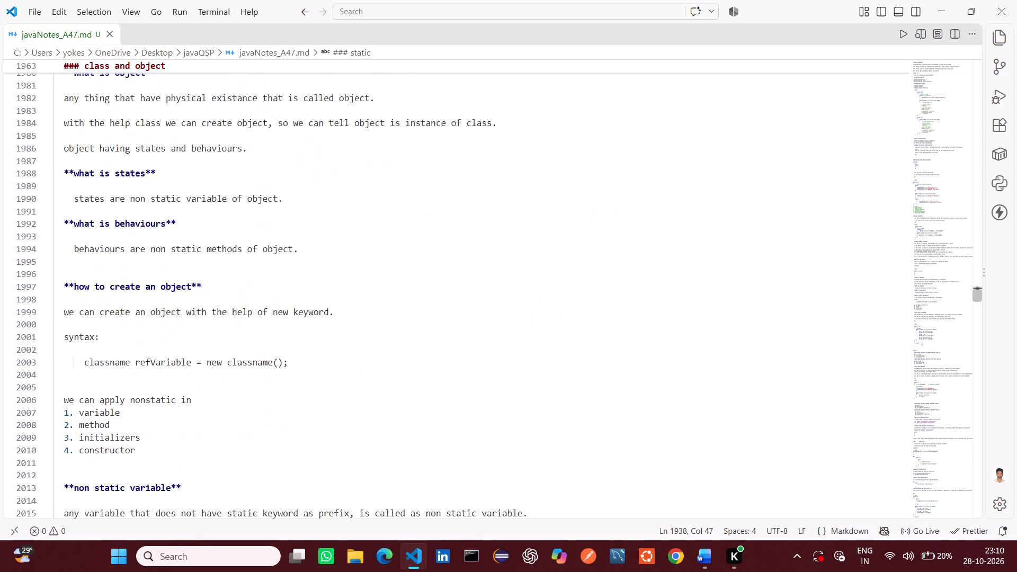
pyautogui.scroll(-3, 221, 325)
pyautogui.scroll(4, 221, 325)
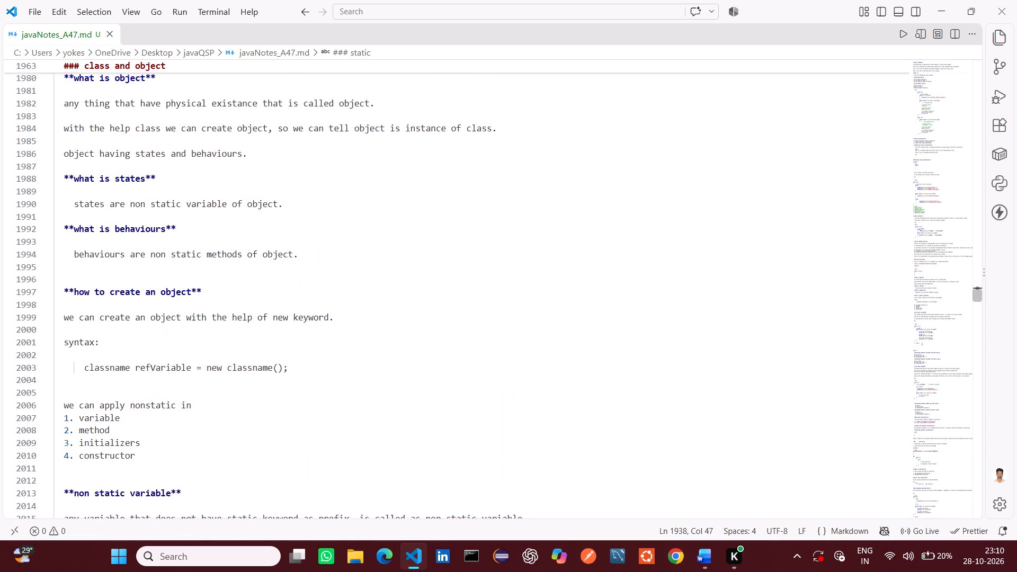
pyautogui.scroll(2, 221, 325)
pyautogui.scroll(-5, 221, 325)
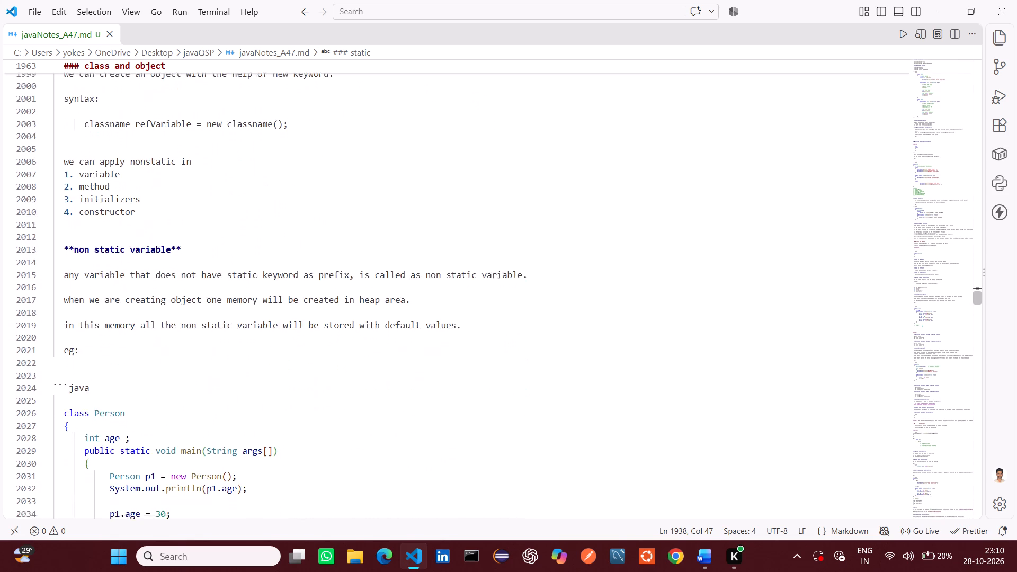
# Examine the non-static notes in javaNotes_A47.md and compare them with the wording of the Static section in the Word document.
pyautogui.scroll(-2, 221, 325)
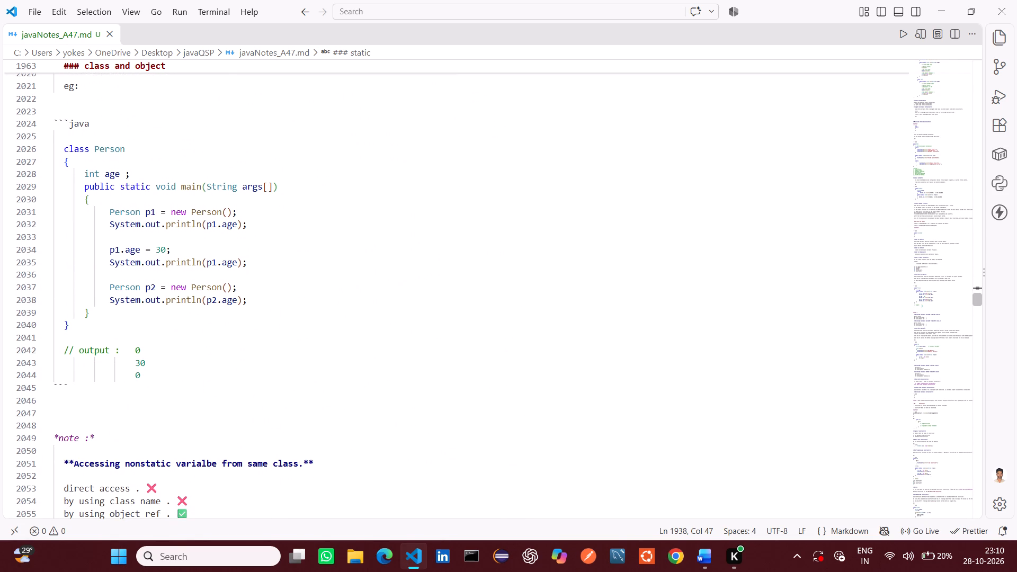
pyautogui.scroll(5, 221, 325)
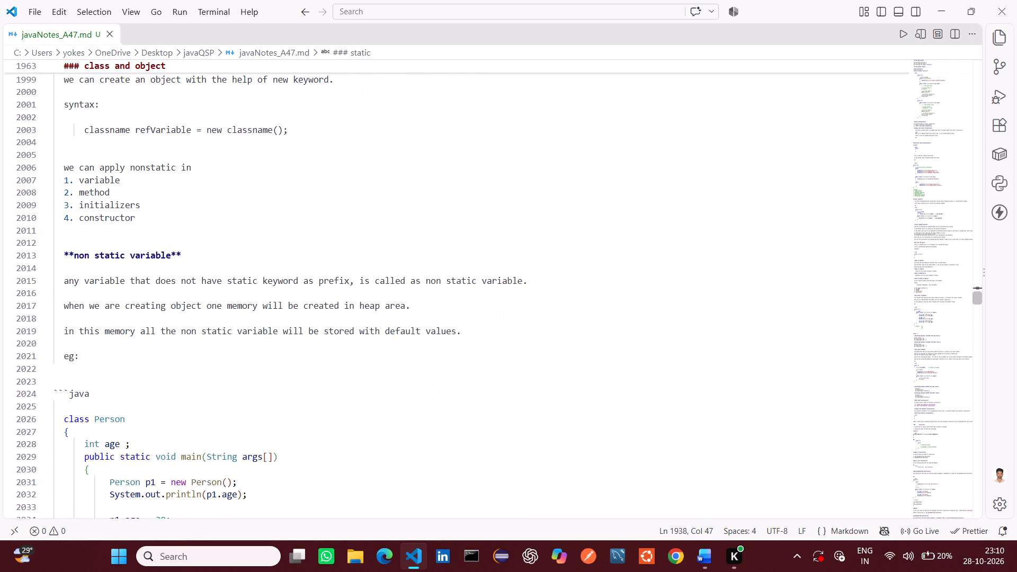
pyautogui.scroll(1, 221, 325)
pyautogui.hotkey('alt', 'Tab')
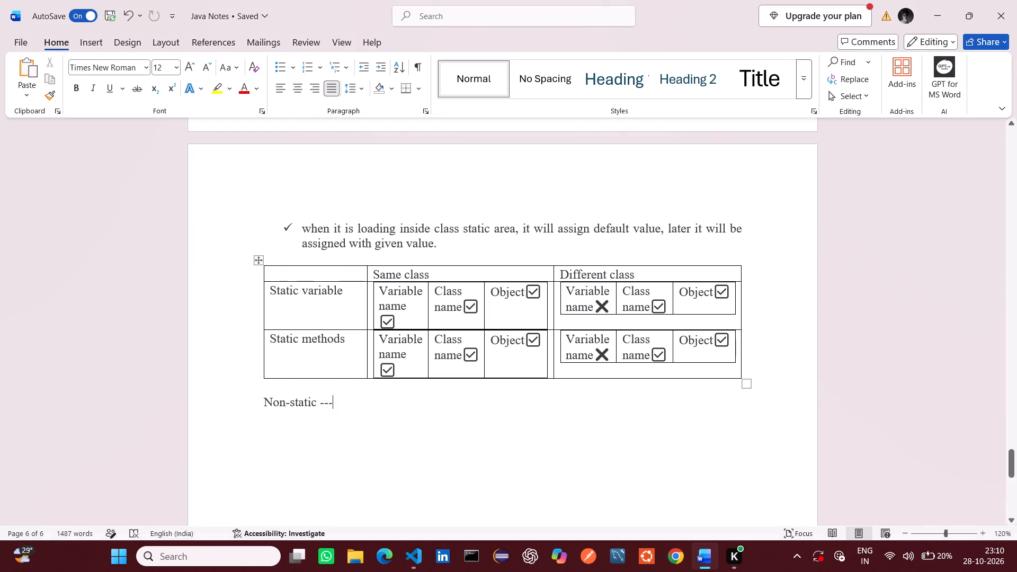
pyautogui.scroll(3, 353, 287)
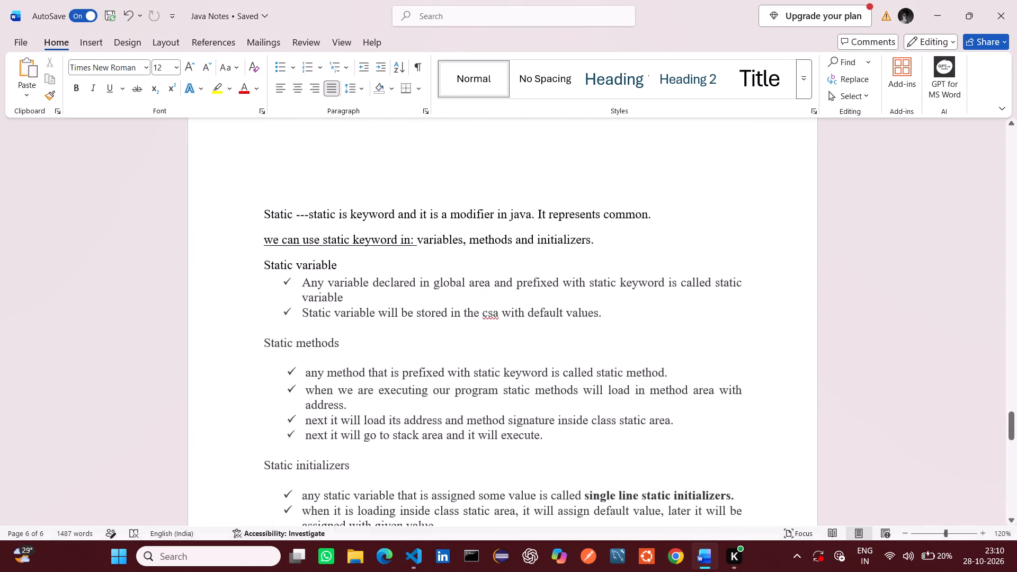
pyautogui.scroll(1, 353, 287)
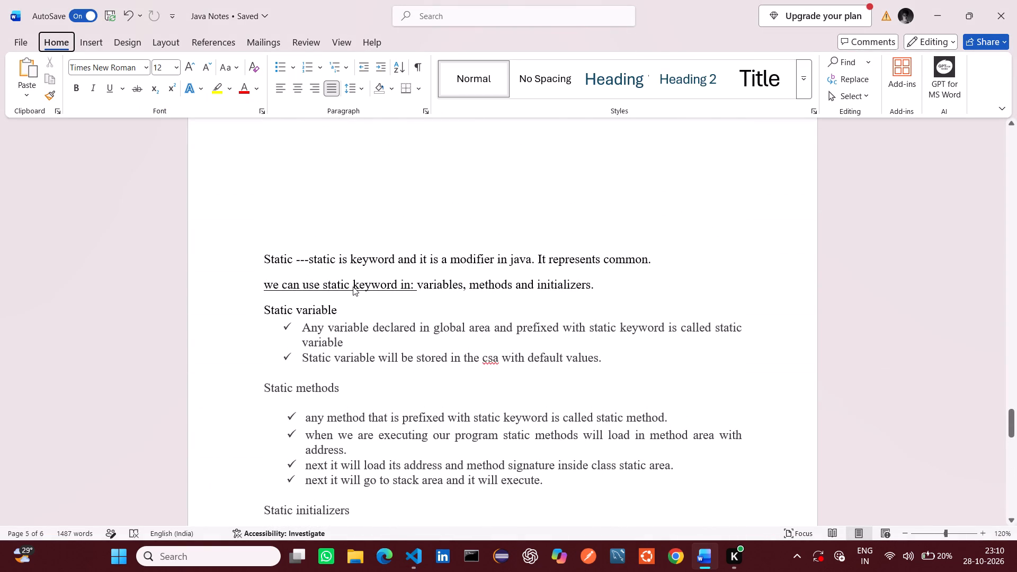
pyautogui.click(395, 285)
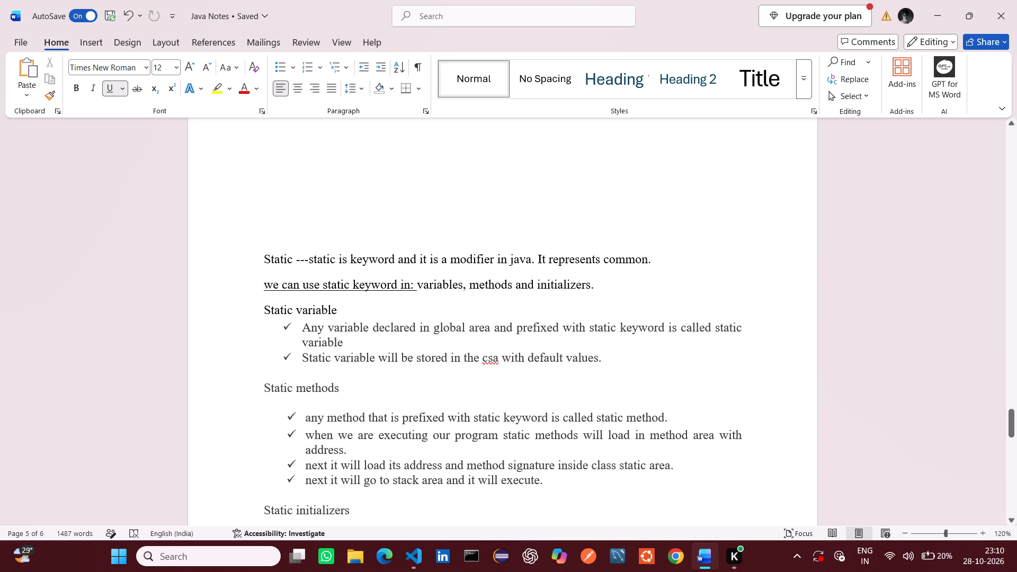
pyautogui.press('Tab')
pyautogui.click(403, 301)
pyautogui.hotkey('alt', 'Tab')
pyautogui.scroll(-1, 403, 301)
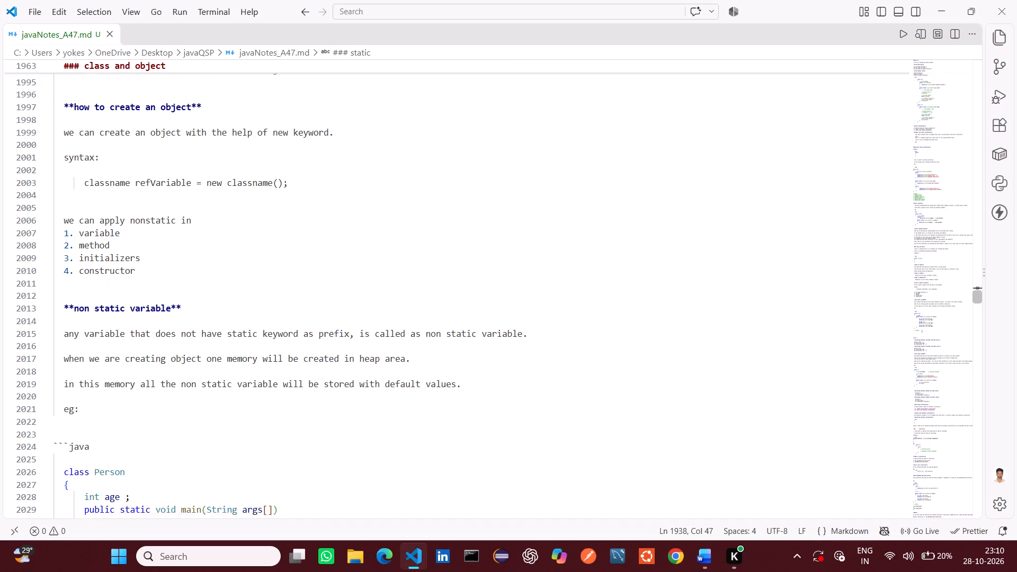
pyautogui.scroll(-1, 403, 301)
pyautogui.hotkey('alt', 'Tab')
# In Word, remove the trailing "---" from the "Non-static" line below the comparison table.
pyautogui.scroll(-1, 403, 301)
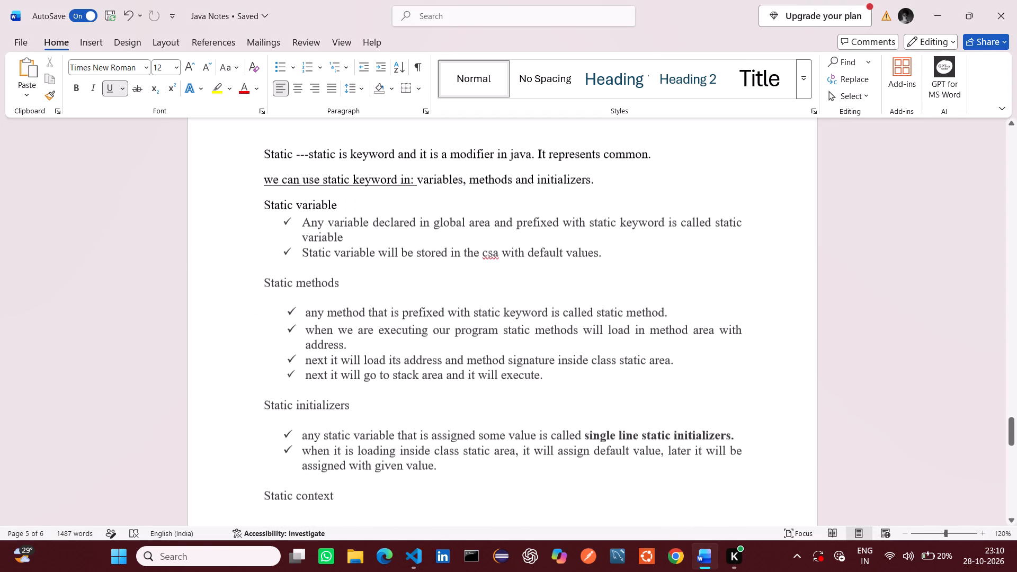
pyautogui.scroll(-5, 403, 301)
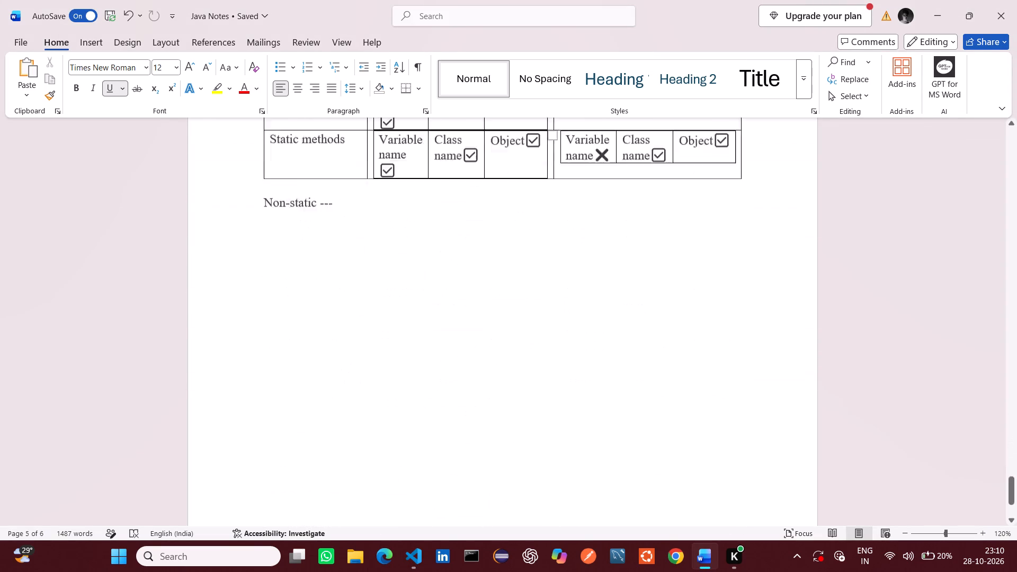
pyautogui.scroll(2, 413, 276)
pyautogui.scroll(-3, 413, 276)
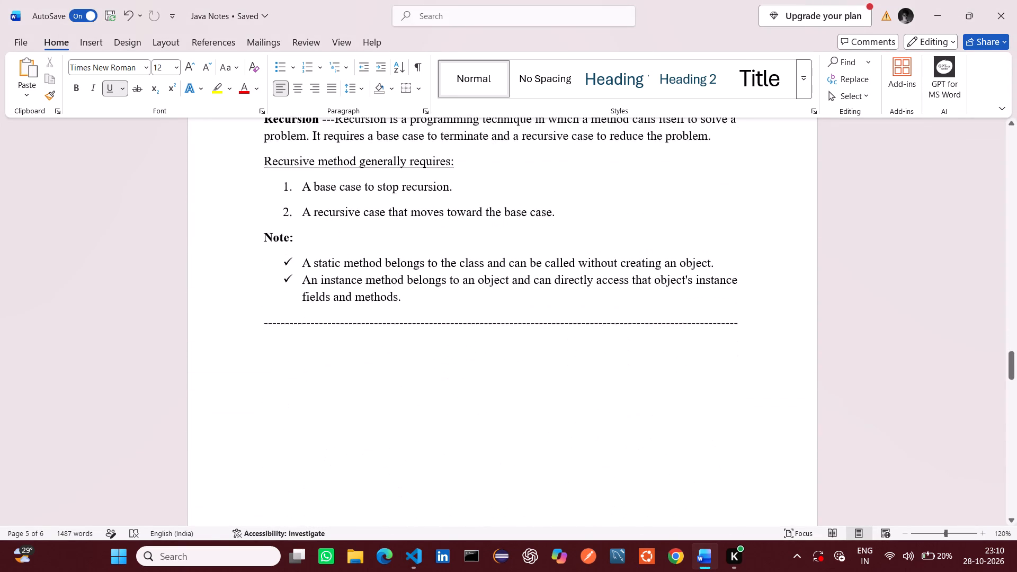
pyautogui.scroll(-6, 413, 276)
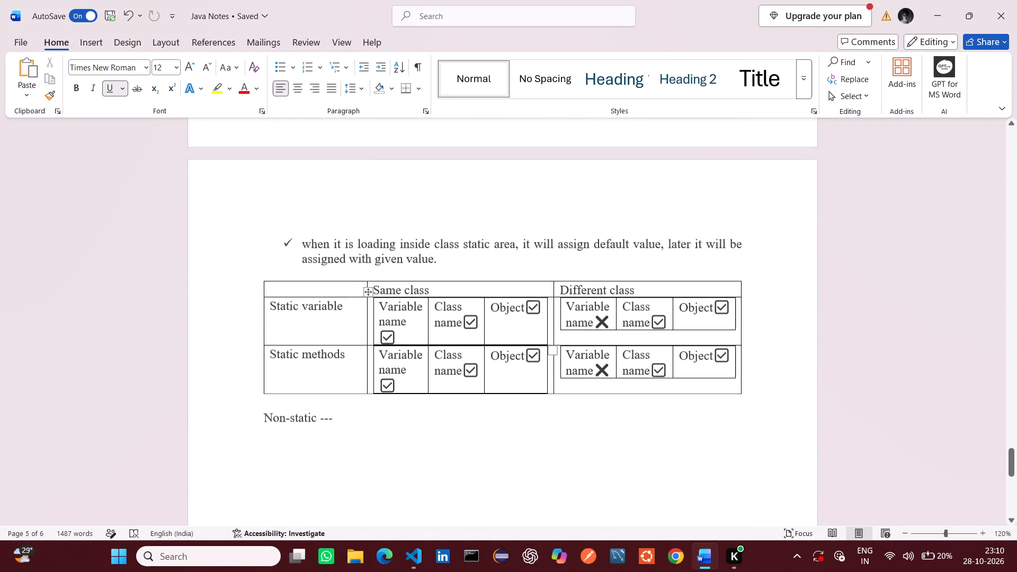
pyautogui.click(342, 410)
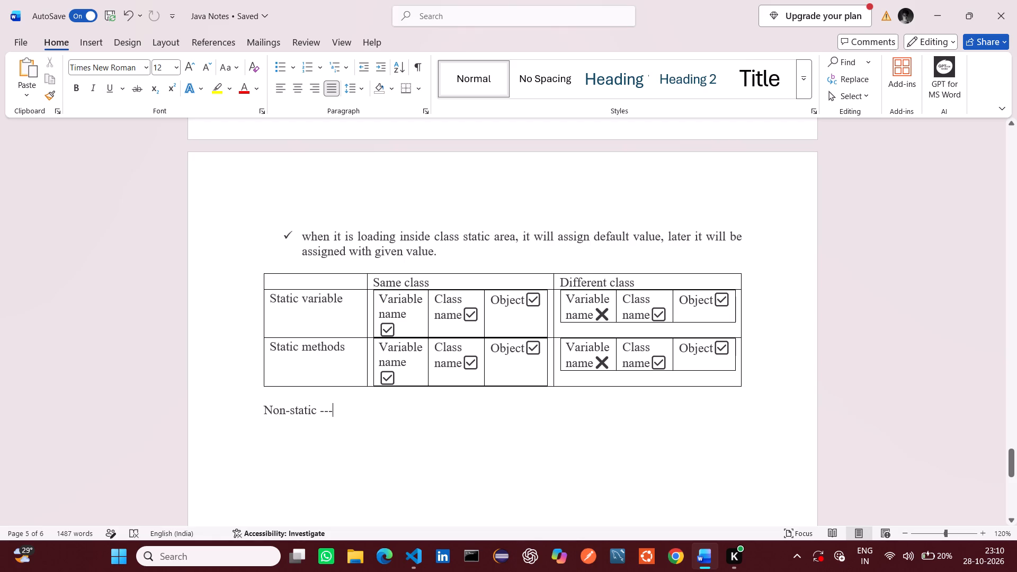
pyautogui.press('BackSpace')
pyautogui.press('BackSpace')
pyautogui.press('BackSpace')
# Add the line "We can use non-static in: variables, methods, initializers" under the Non-static heading.
pyautogui.press('Return')
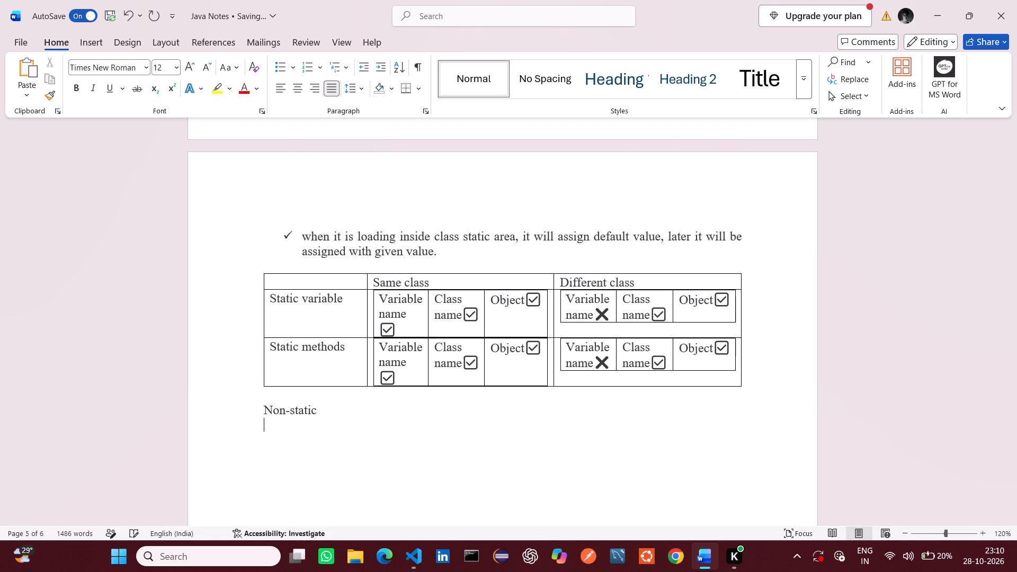
pyautogui.write('we a')
pyautogui.press('BackSpace')
pyautogui.write('can use non-static in')
pyautogui.press('space')
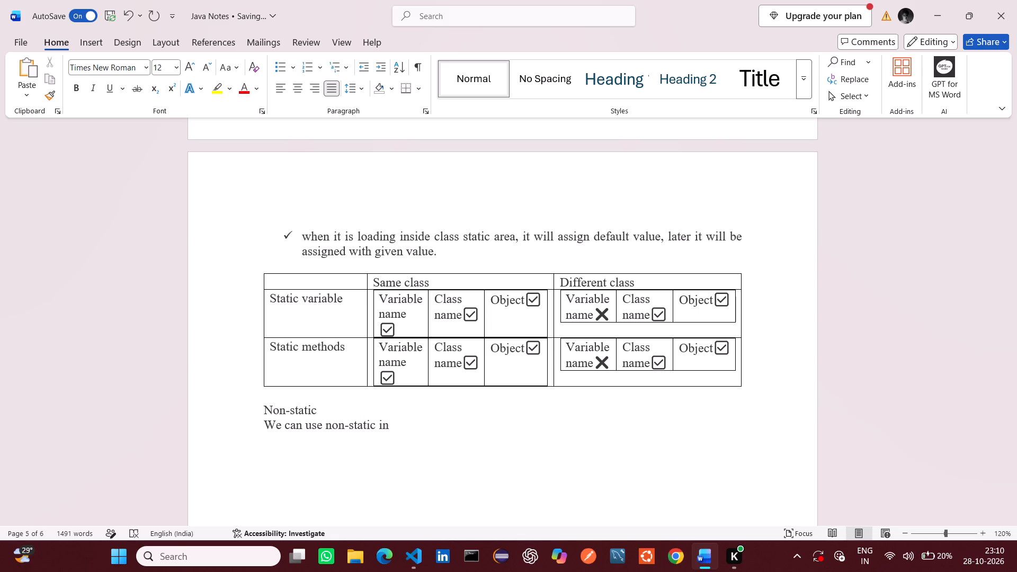
pyautogui.scroll(1, 342, 410)
pyautogui.hotkey('shift', ':')
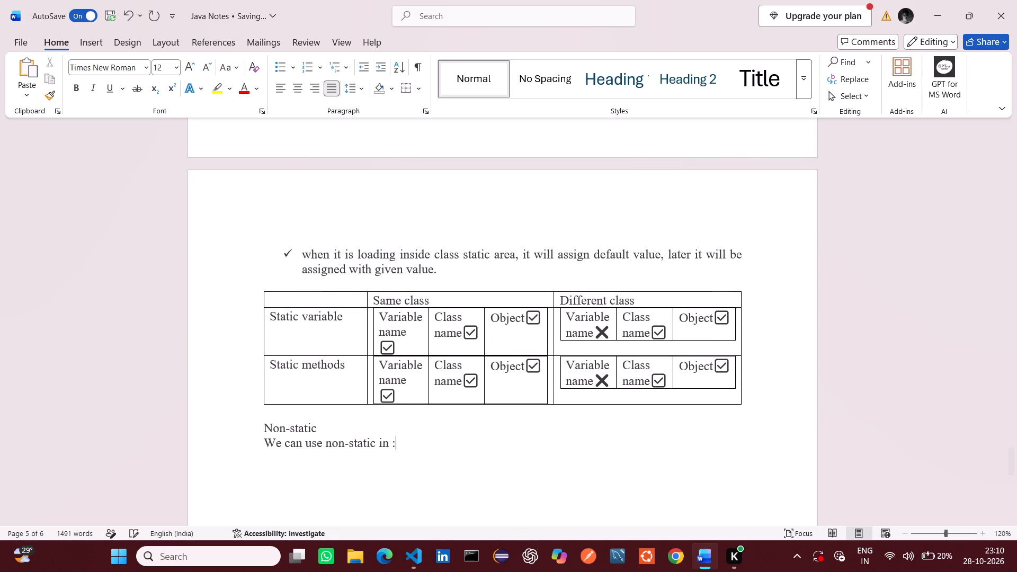
pyautogui.press('space')
pyautogui.write('variables')
pyautogui.press('space')
pyautogui.press('BackSpace')
pyautogui.write(', methods, initiali')
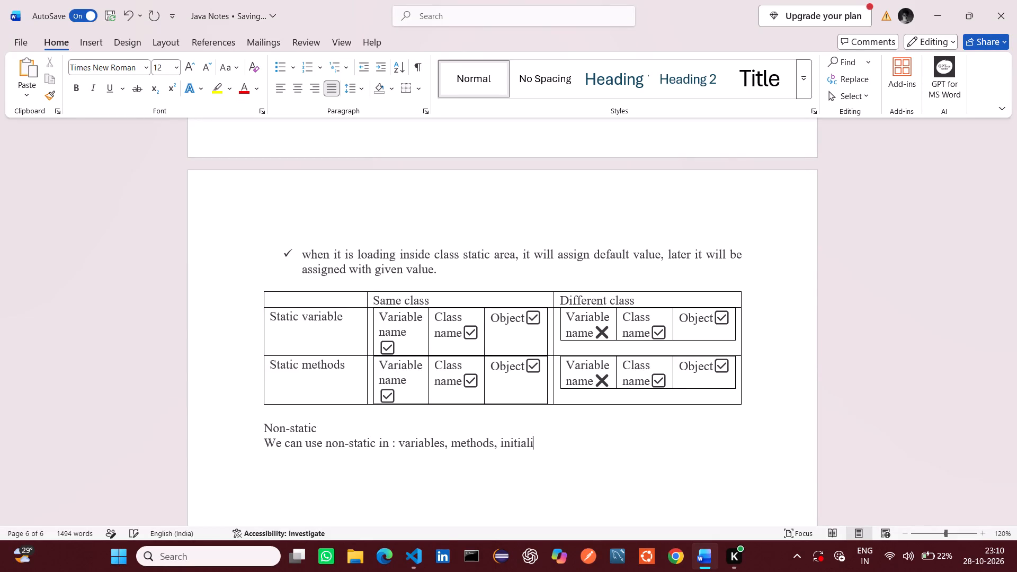
pyautogui.write('zers')
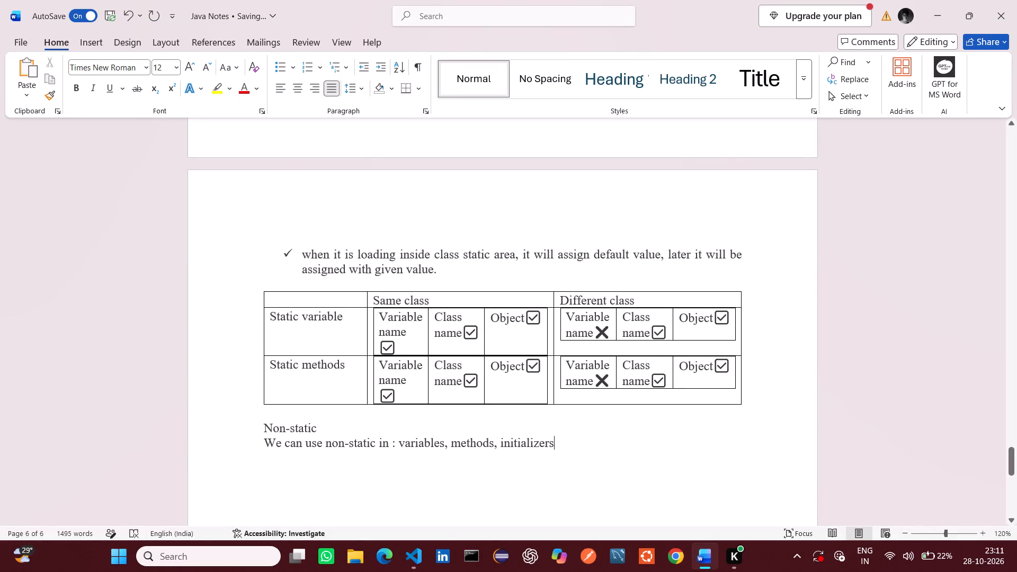
pyautogui.click(392, 445)
pyautogui.press('BackSpace')
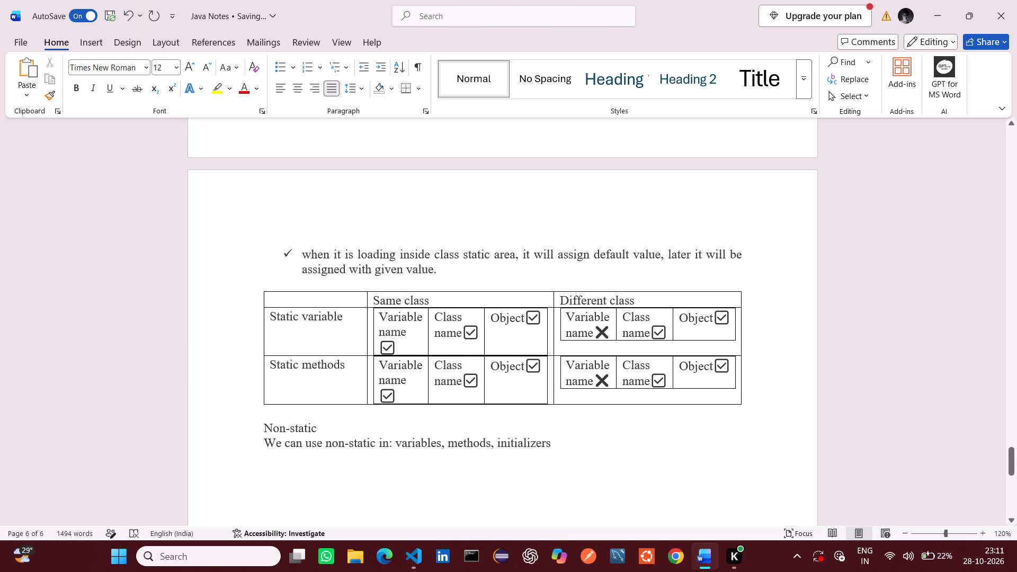
# Underline the lead-in "We can use non-static in:" on the line below the Non-static heading.
pyautogui.click(392, 444)
pyautogui.moveTo(392, 444); pyautogui.dragTo(270, 449)
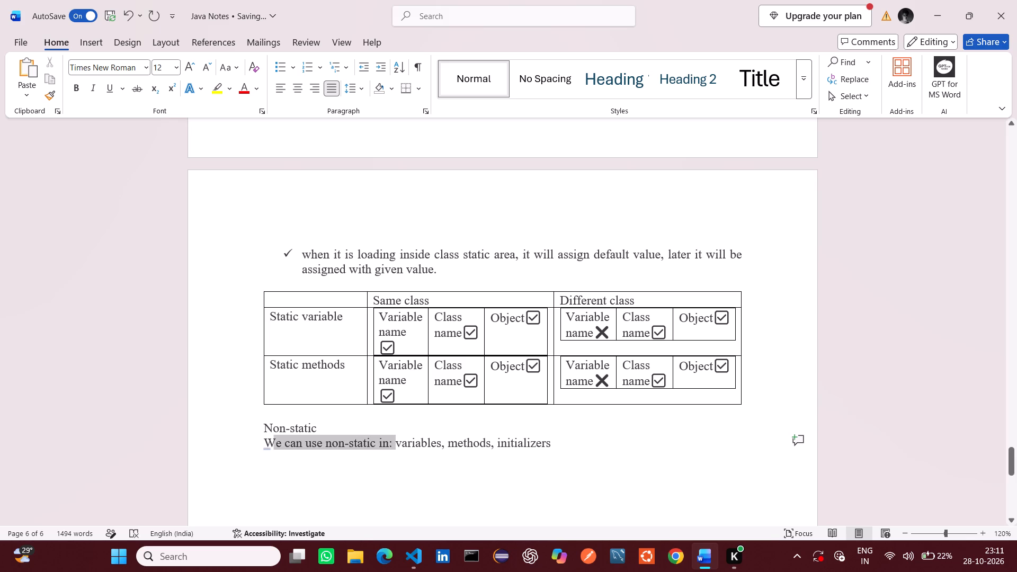
pyautogui.moveTo(270, 449); pyautogui.dragTo(260, 446)
pyautogui.click(111, 88)
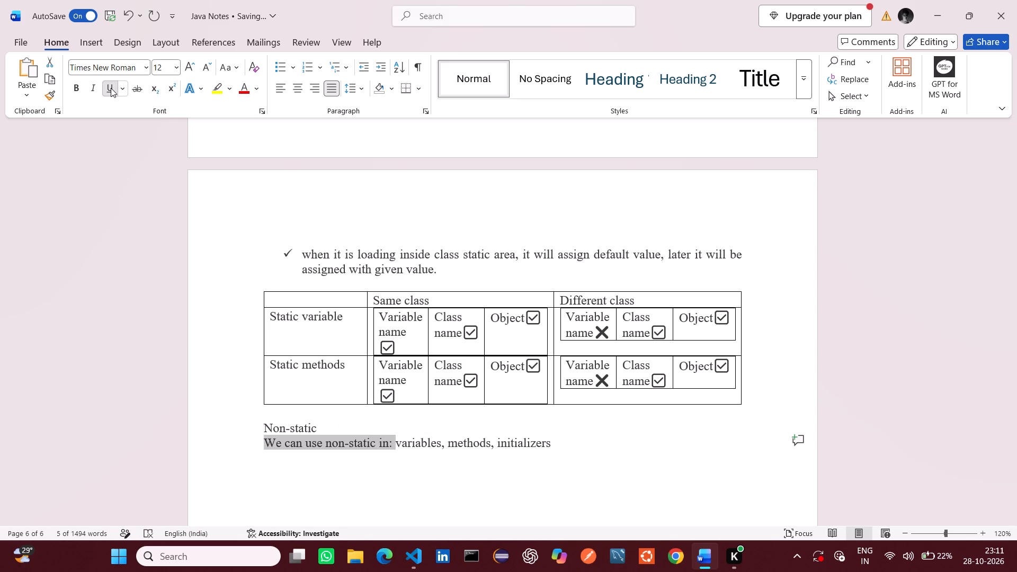
pyautogui.click(245, 355)
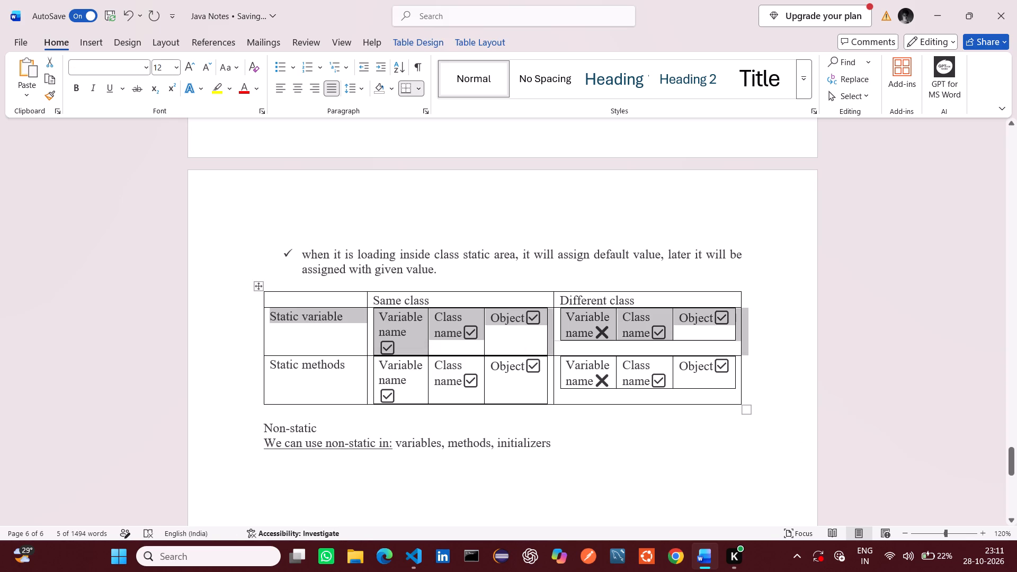
# Review the document's Static section, from the static keyword definition through the static initializers and comparison table.
pyautogui.scroll(4, 405, 441)
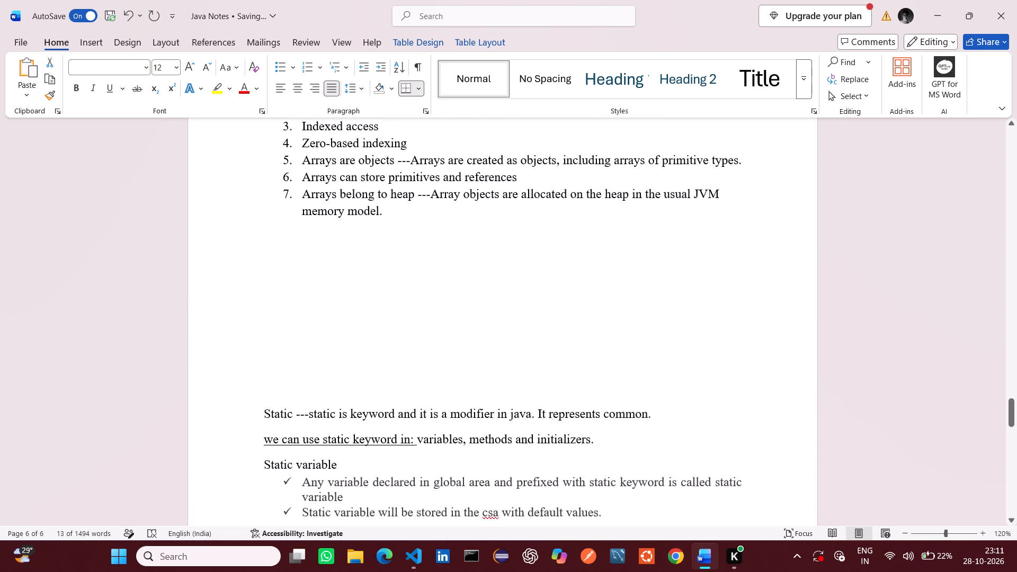
pyautogui.scroll(-2, 405, 441)
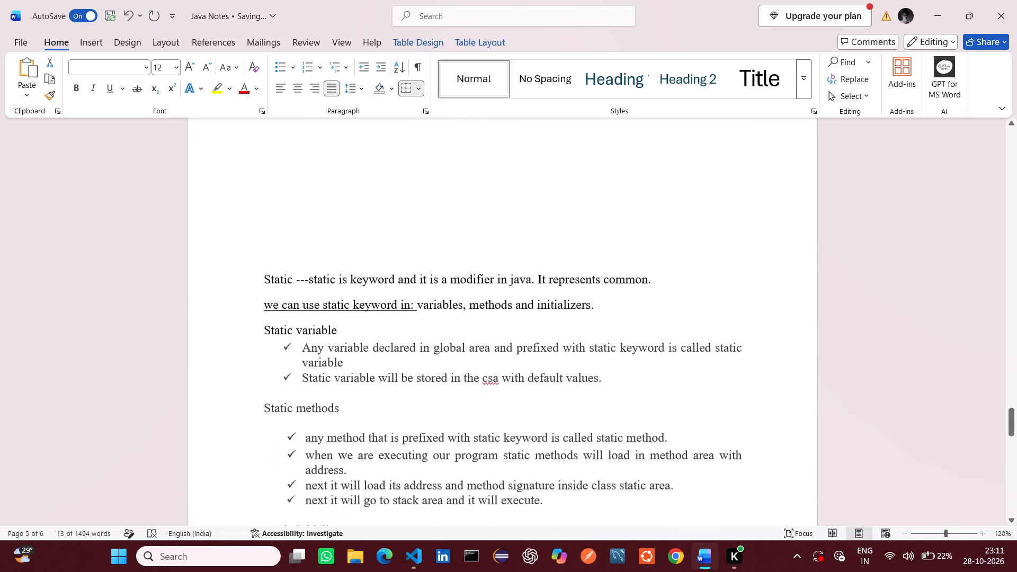
pyautogui.scroll(-4, 405, 441)
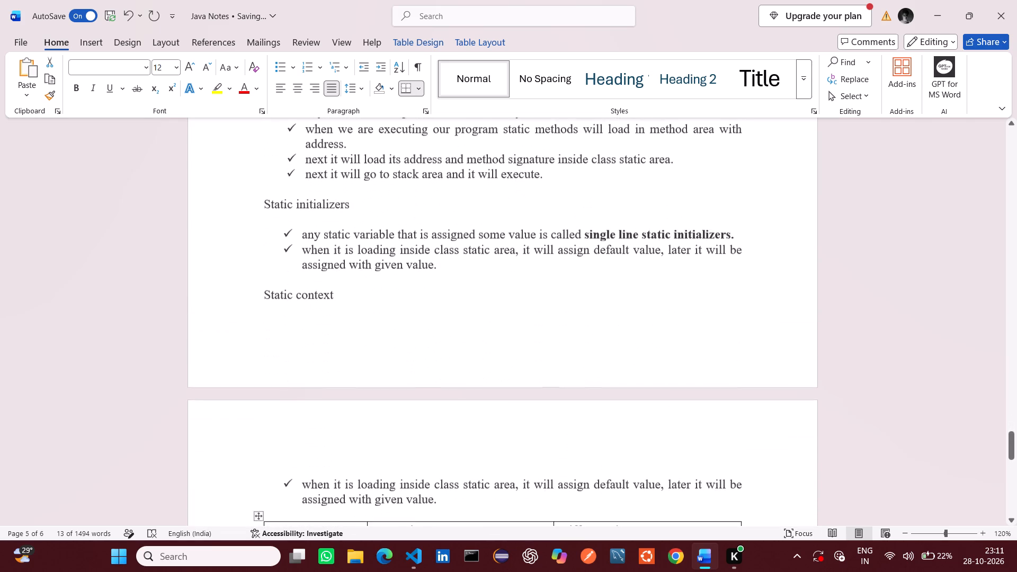
pyautogui.scroll(-3, 405, 441)
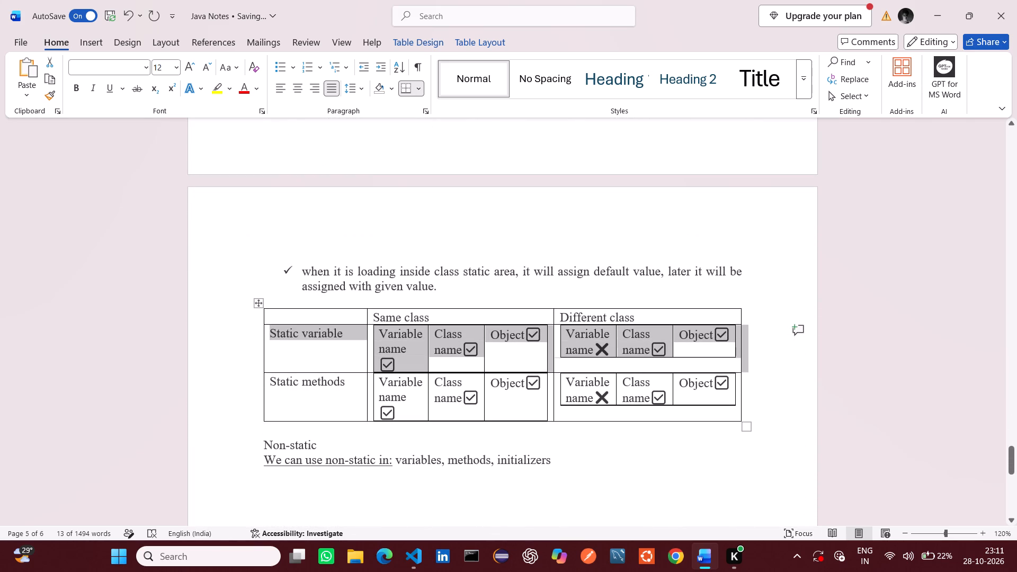
# Leave a blank line below the list of non-static uses and add the text "Non-static variable ---".
pyautogui.click(551, 460)
pyautogui.press('Return')
pyautogui.press('Return')
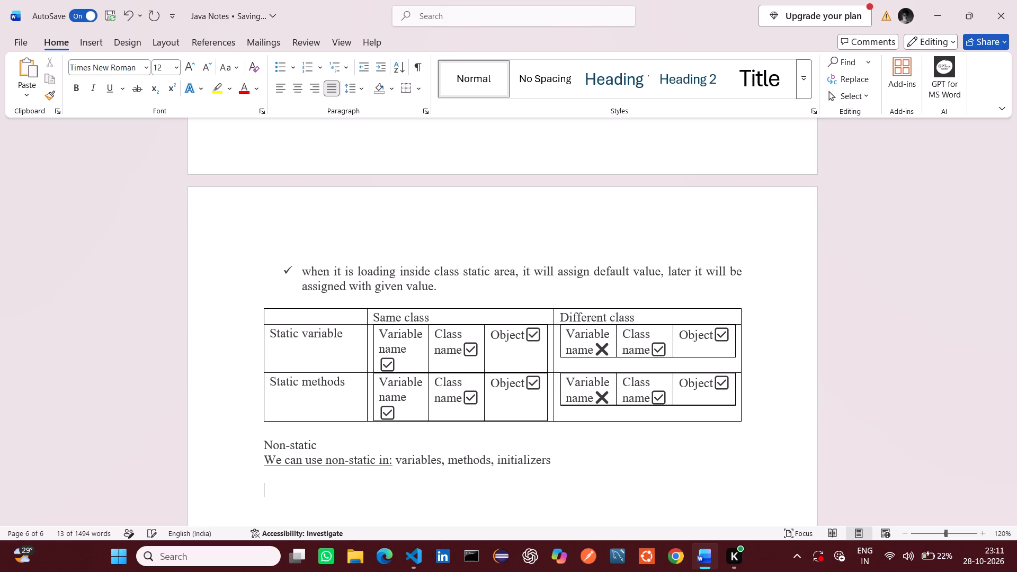
pyautogui.write('non')
pyautogui.write('-static va')
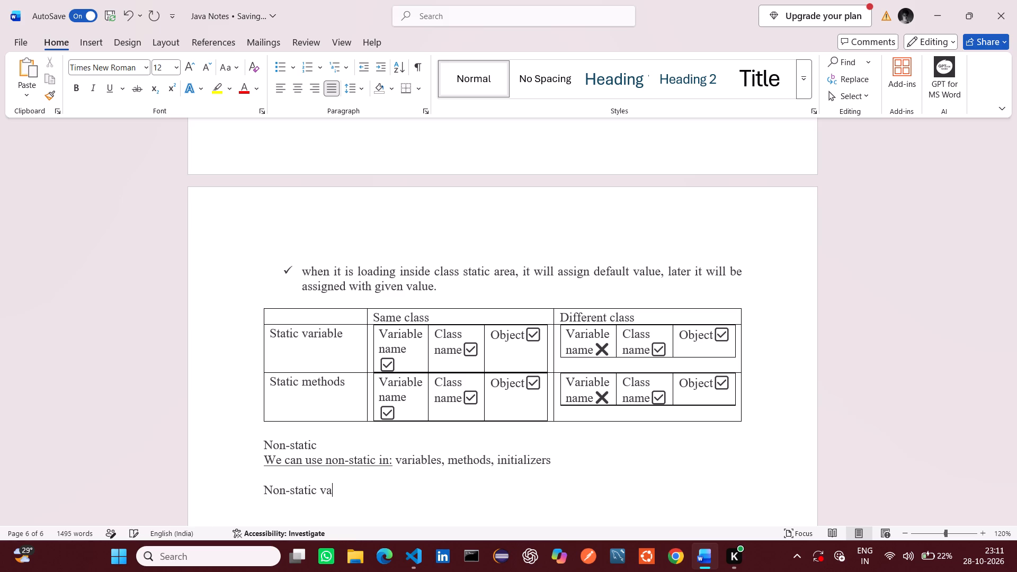
pyautogui.write('iable')
pyautogui.press('BackSpace')
pyautogui.press('BackSpace')
pyautogui.press('BackSpace')
pyautogui.press('BackSpace')
pyautogui.press('BackSpace')
pyautogui.write('riable')
pyautogui.press('space')
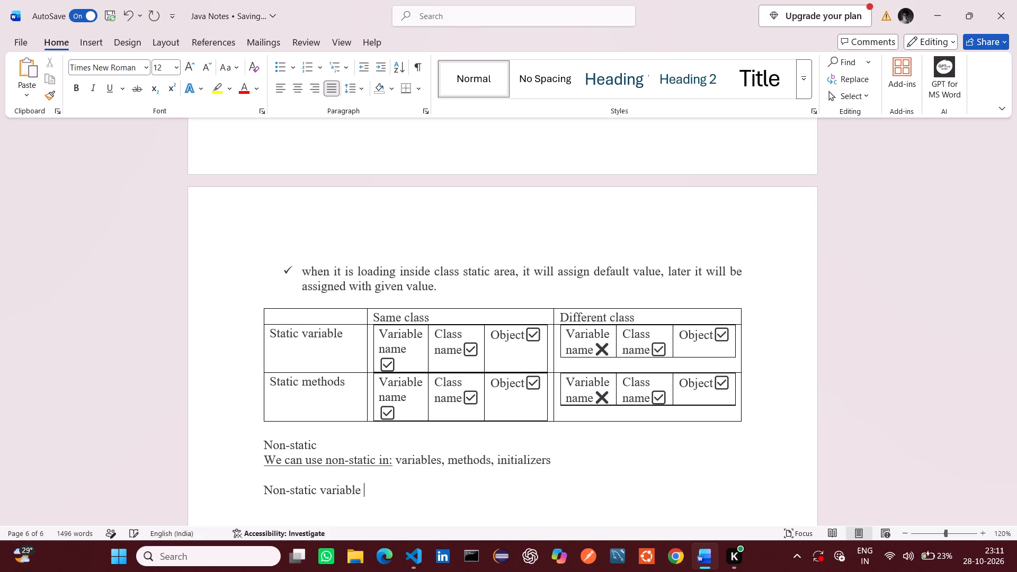
pyautogui.write('---')
# Remove the trailing dashes after "Non-static variable" and start a check-mark bullet on the line below it.
pyautogui.hotkey('alt', 'Tab')
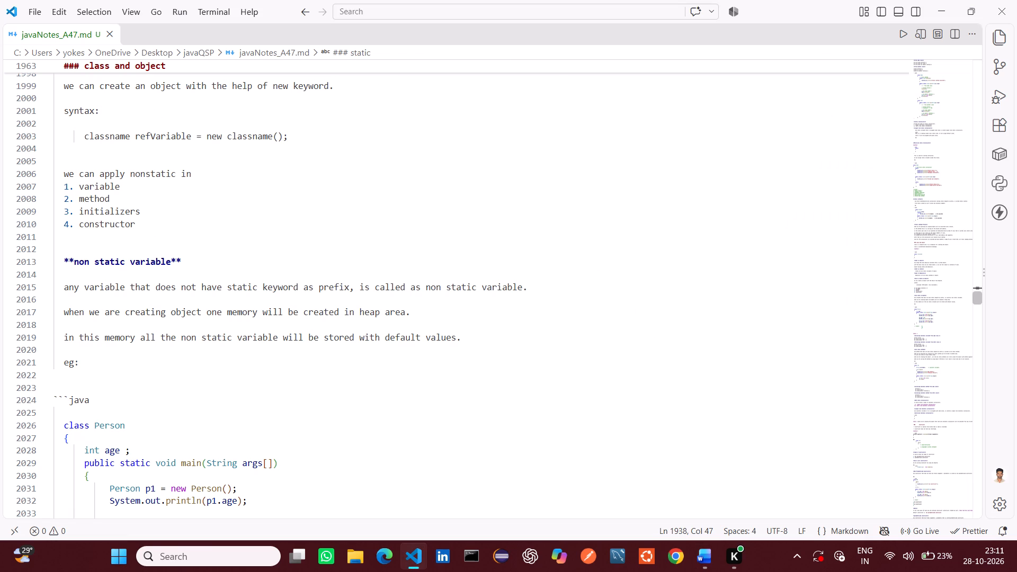
pyautogui.hotkey('alt', 'Tab')
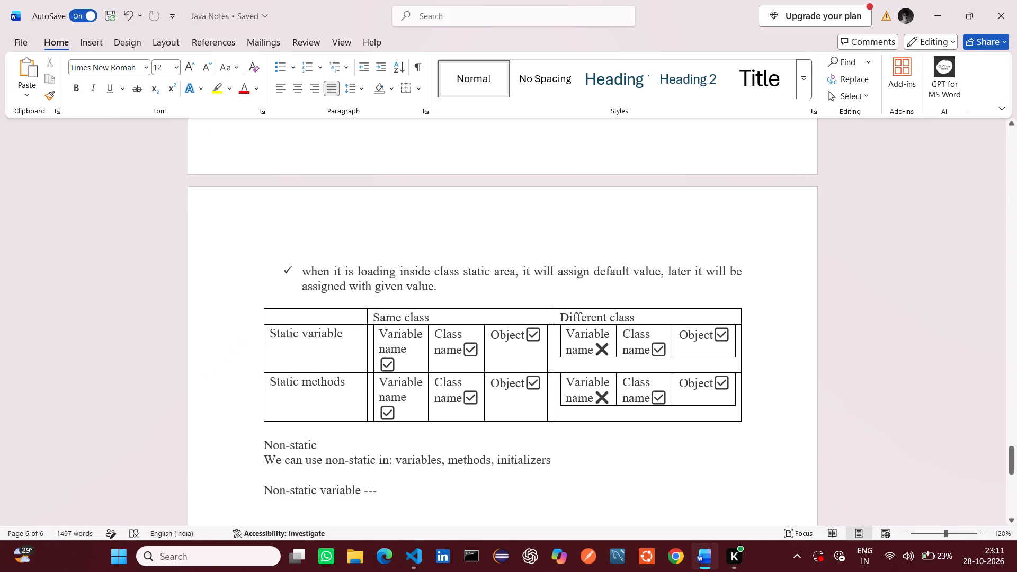
pyautogui.press('BackSpace')
pyautogui.press('BackSpace')
pyautogui.press('BackSpace')
pyautogui.press('Return')
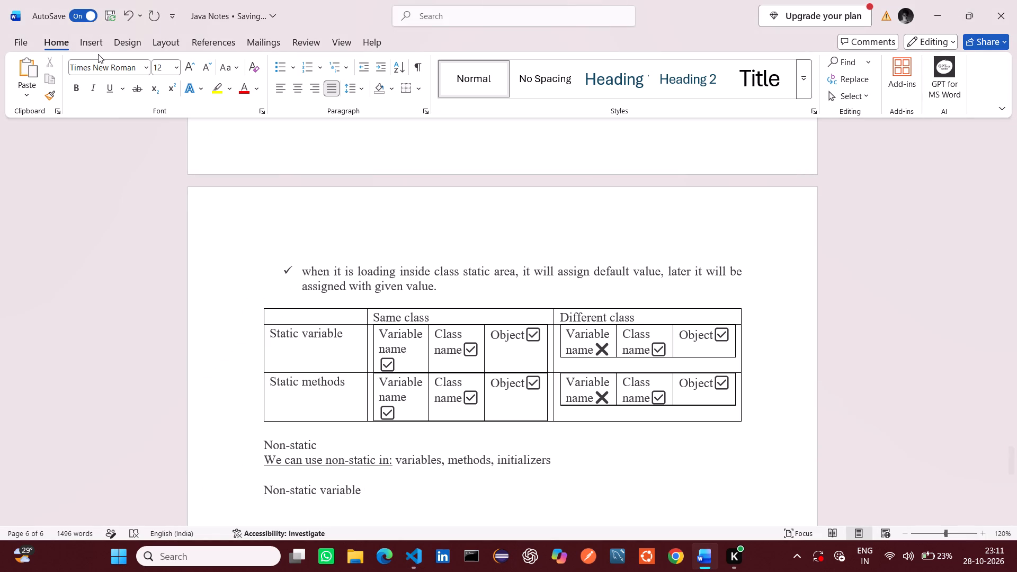
pyautogui.click(294, 64)
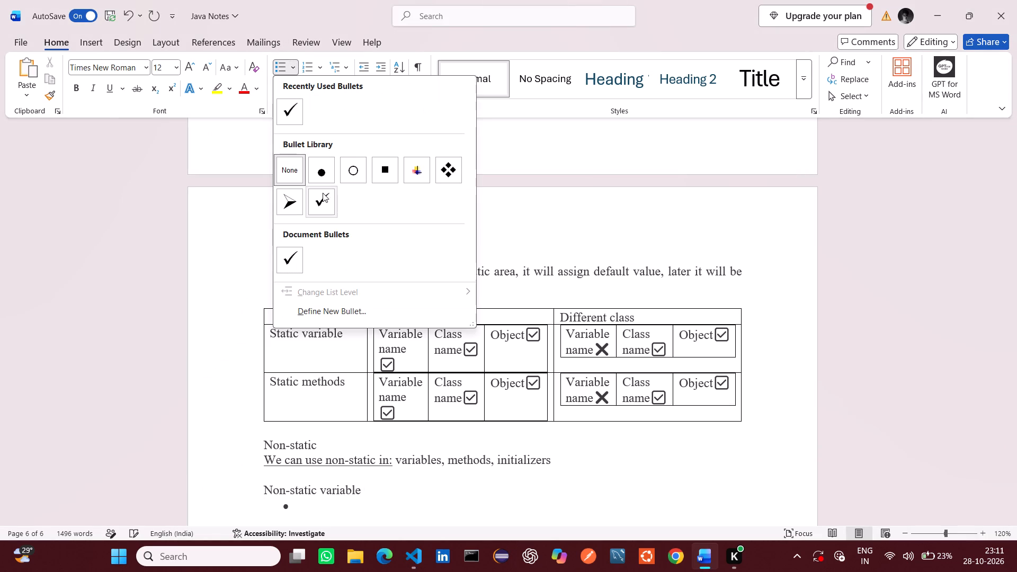
pyautogui.click(323, 195)
pyautogui.scroll(-1, 418, 364)
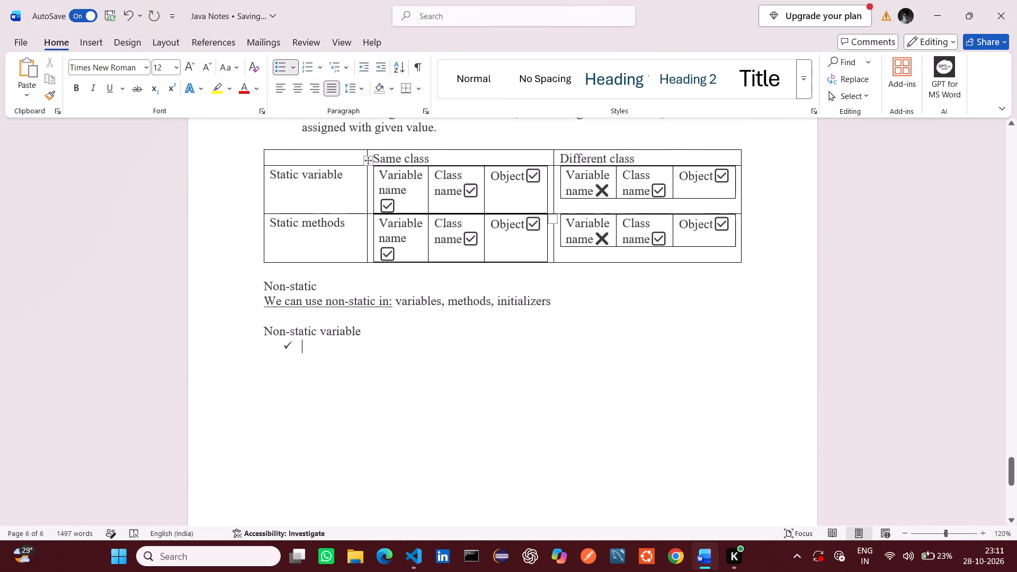
pyautogui.keyDown('ctrl'); pyautogui.scroll(5, 418, 364); pyautogui.keyUp('ctrl')
pyautogui.keyDown('ctrl'); pyautogui.scroll(-3, 418, 364); pyautogui.keyUp('ctrl')
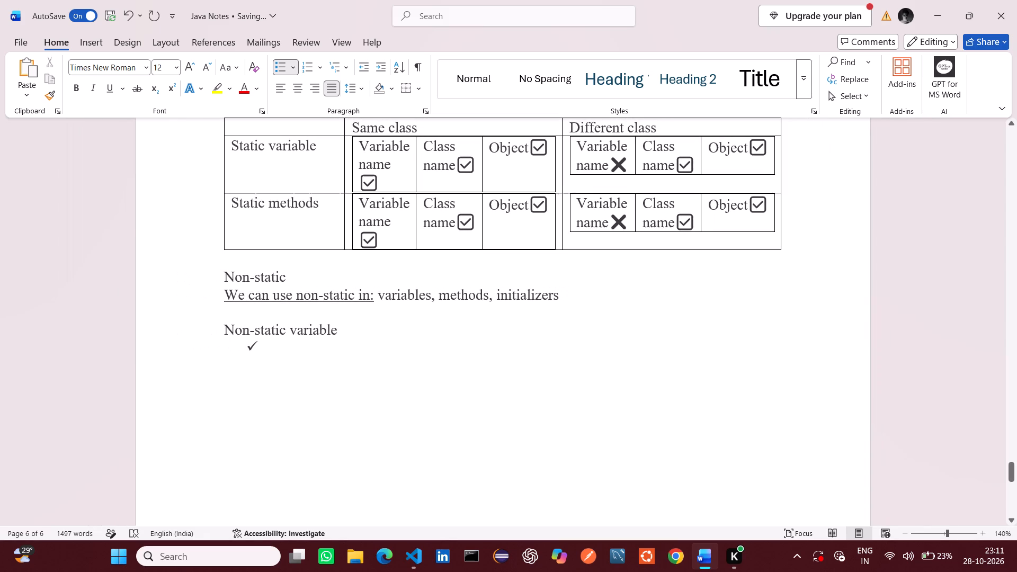
# Insert a blank line between the "Non-static variable" heading and its check-mark bullet.
pyautogui.click(340, 336)
pyautogui.press('Return')
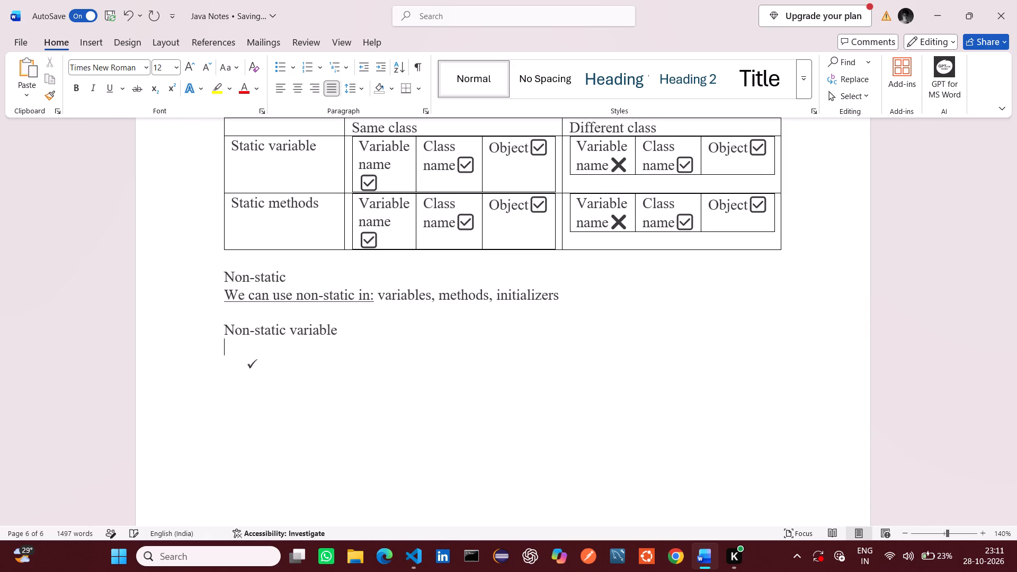
# Copy the three sentences under "non static variable" in javaNotes_A47.md into the check-mark bullet in the Word notes.
pyautogui.click(290, 361)
pyautogui.hotkey('alt', 'Tab')
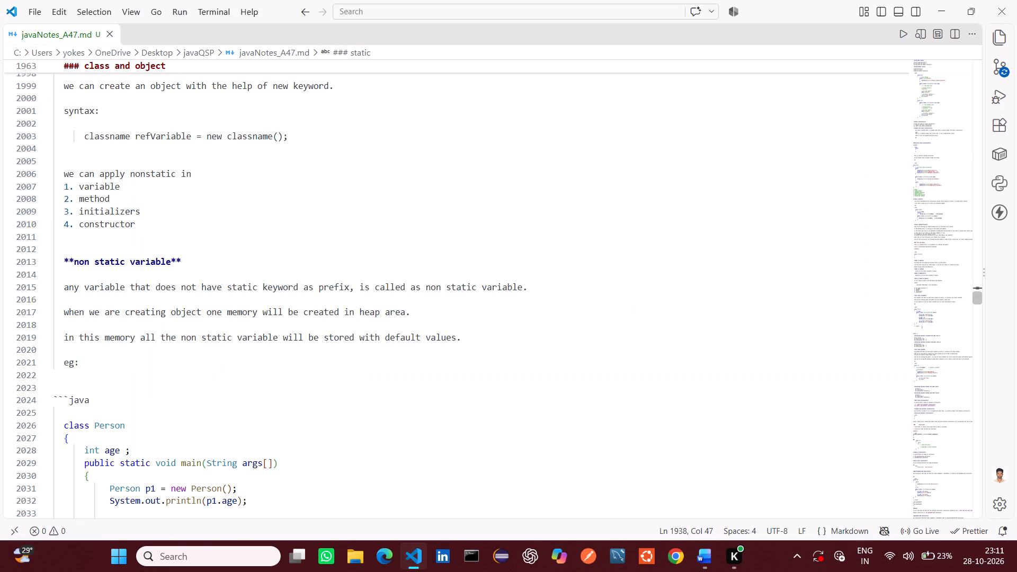
pyautogui.moveTo(63, 287); pyautogui.dragTo(200, 295)
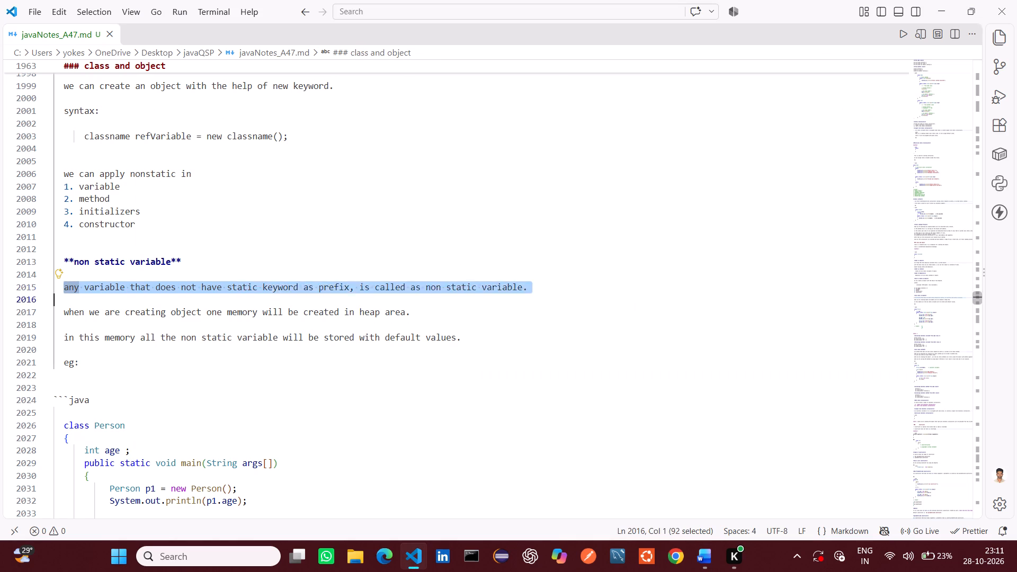
pyautogui.moveTo(200, 295); pyautogui.dragTo(485, 334)
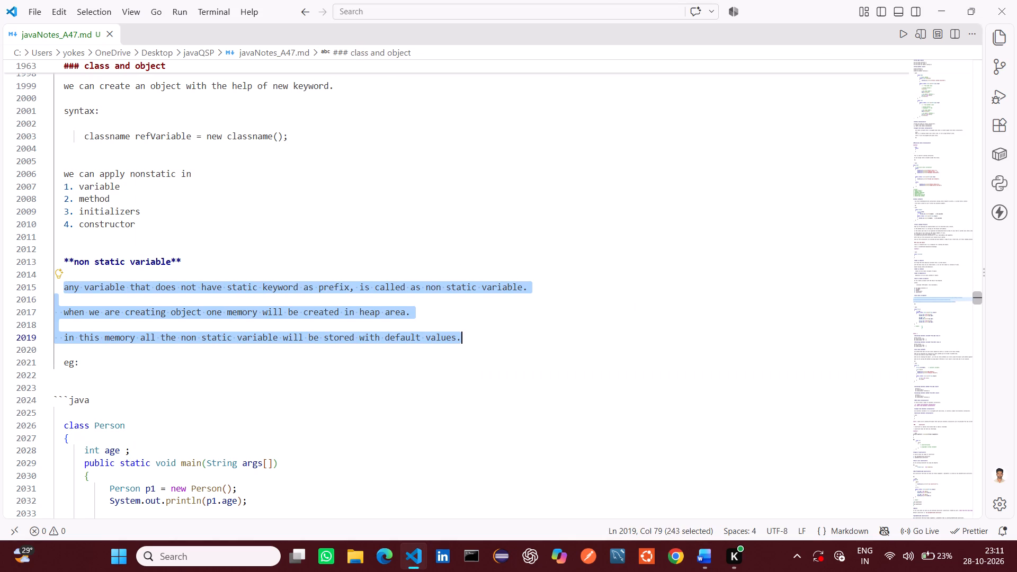
pyautogui.moveTo(485, 334); pyautogui.dragTo(514, 332)
pyautogui.hotkey('ctrl', 'c')
pyautogui.hotkey('alt', 'Tab')
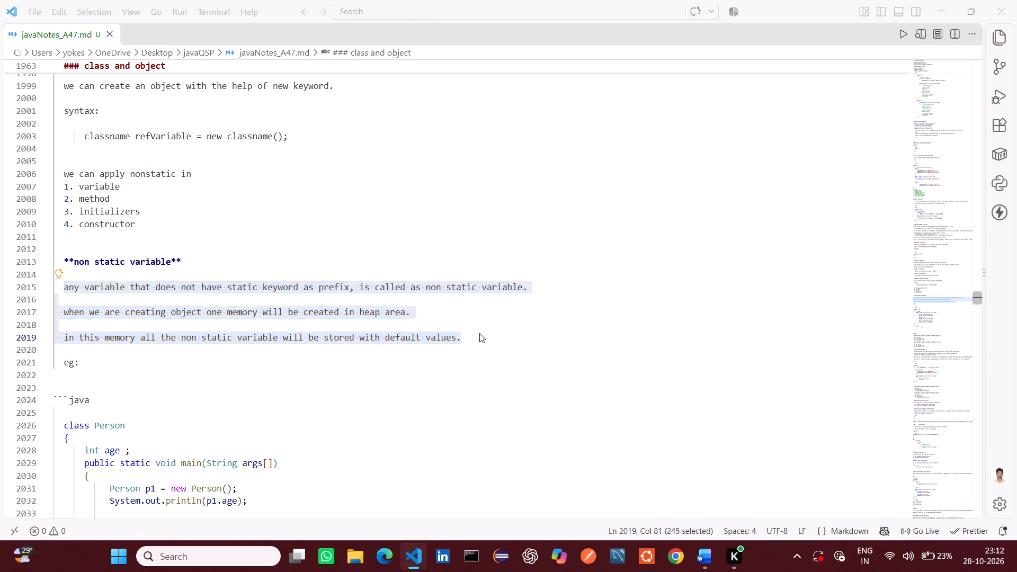
pyautogui.hotkey('ctrl', 'v')
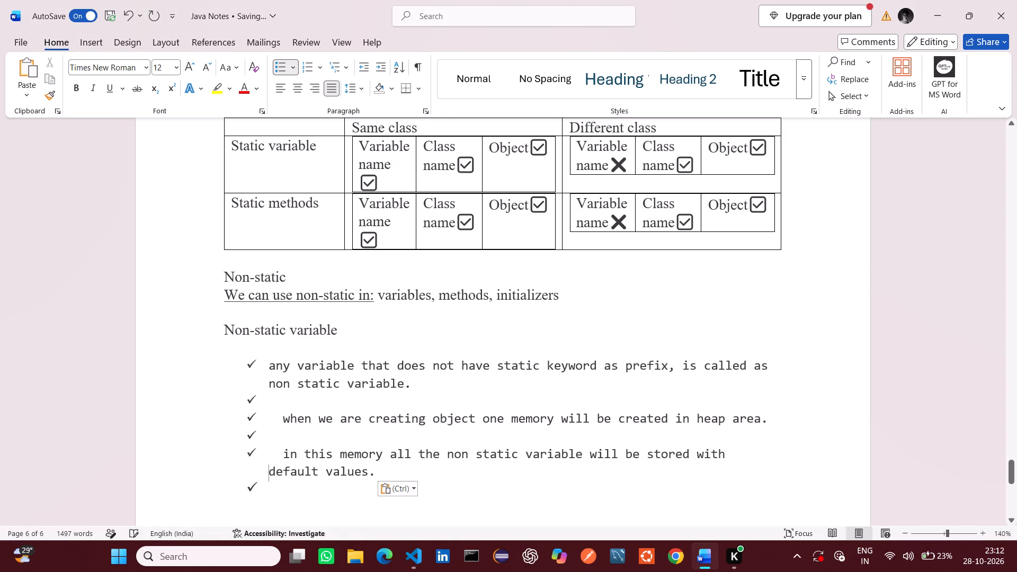
# Format the pasted non-static variable sentences as 12 pt Times New Roman.
pyautogui.moveTo(266, 361); pyautogui.dragTo(371, 474)
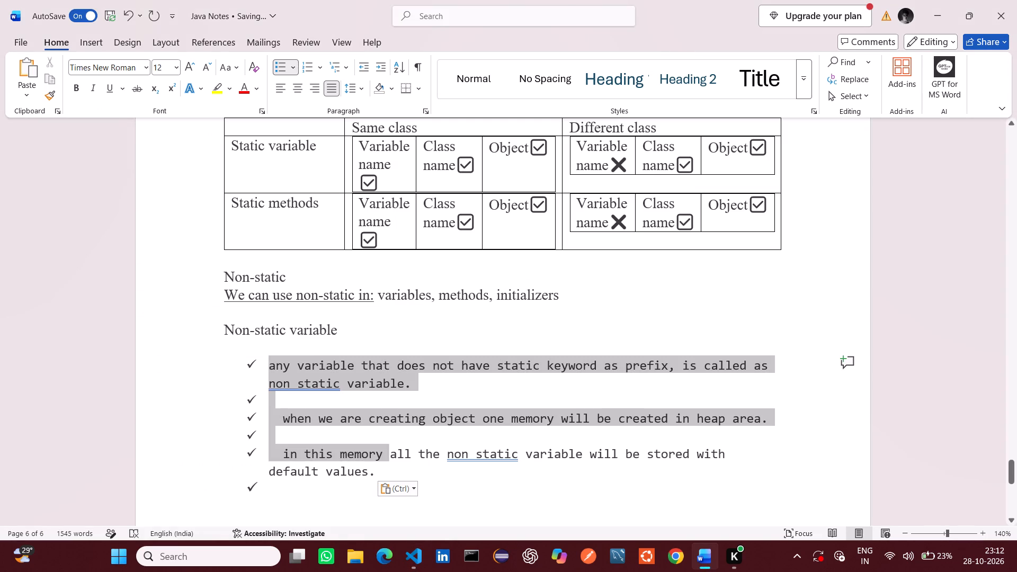
pyautogui.moveTo(371, 474); pyautogui.dragTo(376, 477)
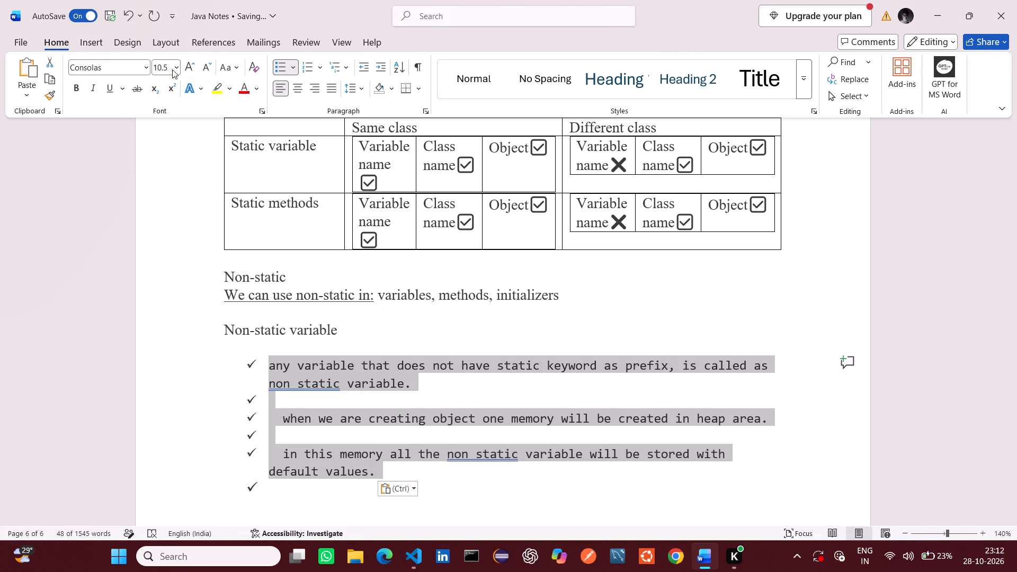
pyautogui.click(177, 70)
pyautogui.click(168, 147)
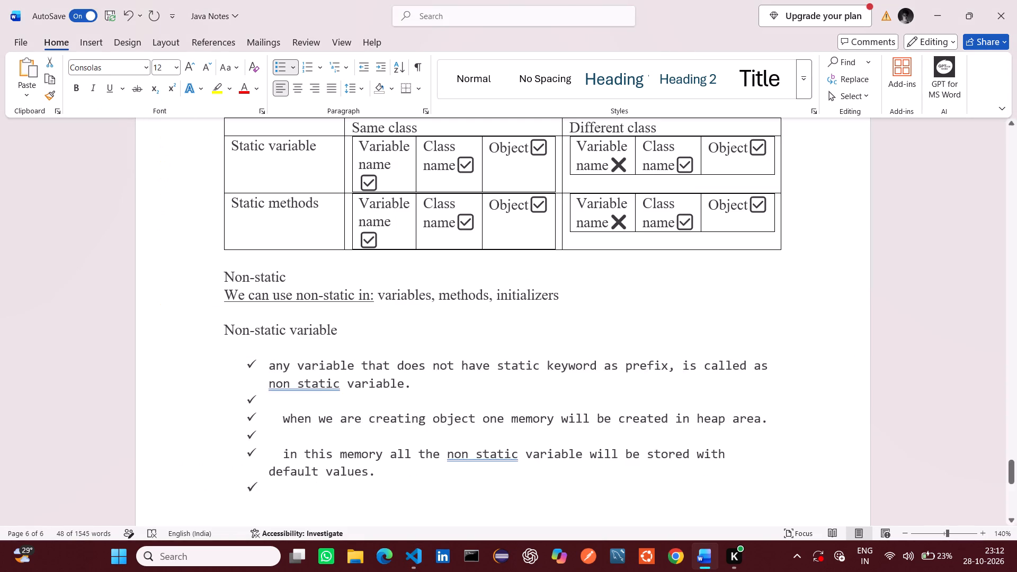
pyautogui.click(148, 68)
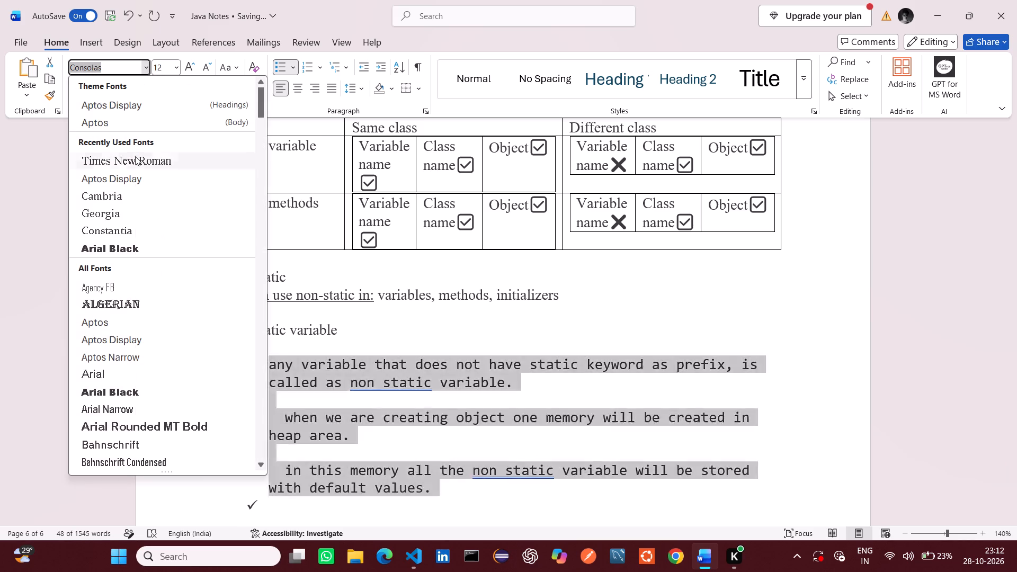
pyautogui.click(137, 163)
pyautogui.click(270, 370)
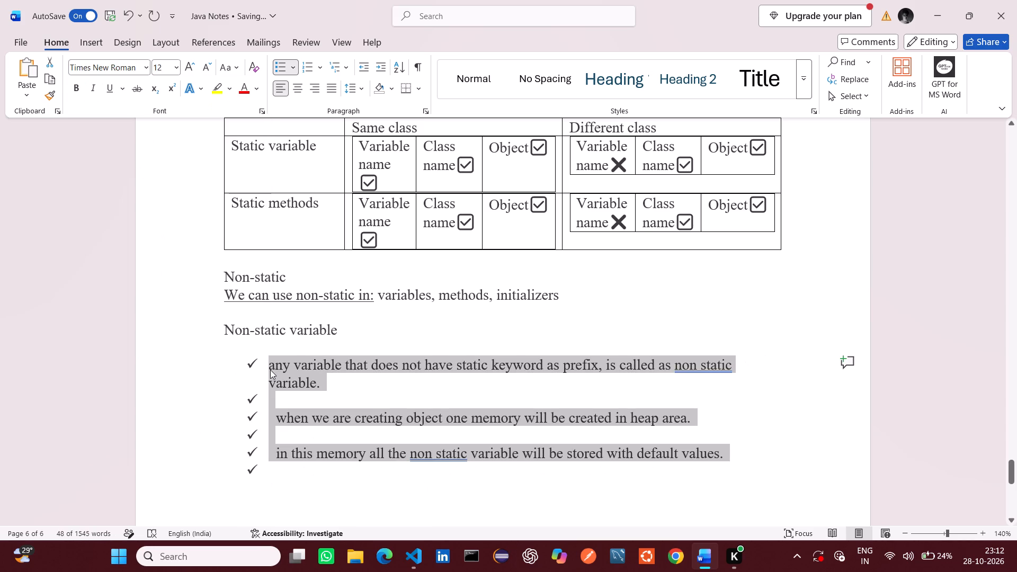
# Remove the empty bullets and leading spaces before the "when we are creating object" and "in this memory" sentences.
pyautogui.click(275, 422)
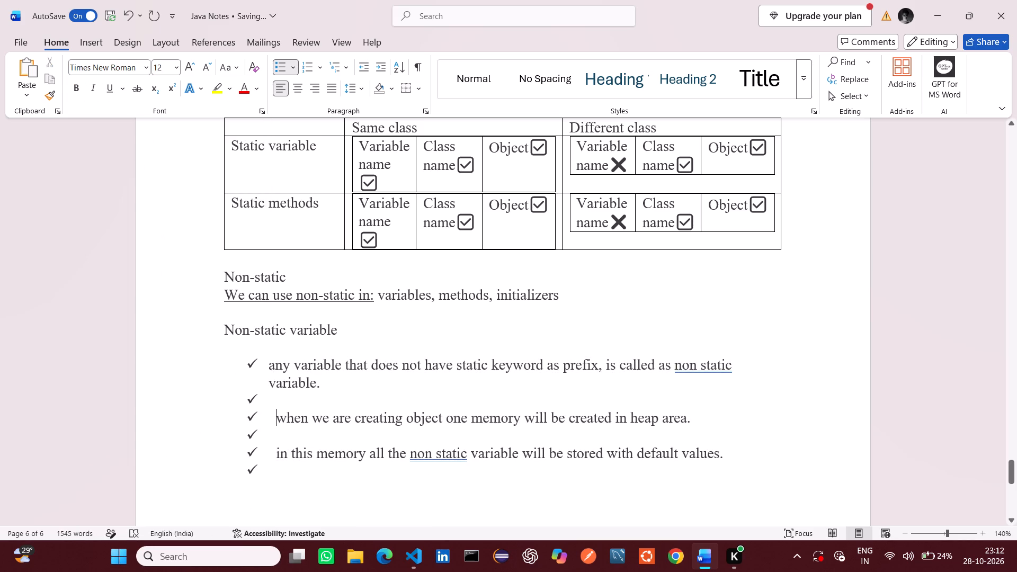
pyautogui.press('BackSpace')
pyautogui.press('BackSpace')
pyautogui.press('BackSpace')
pyautogui.press('BackSpace')
pyautogui.press('BackSpace')
pyautogui.press('BackSpace')
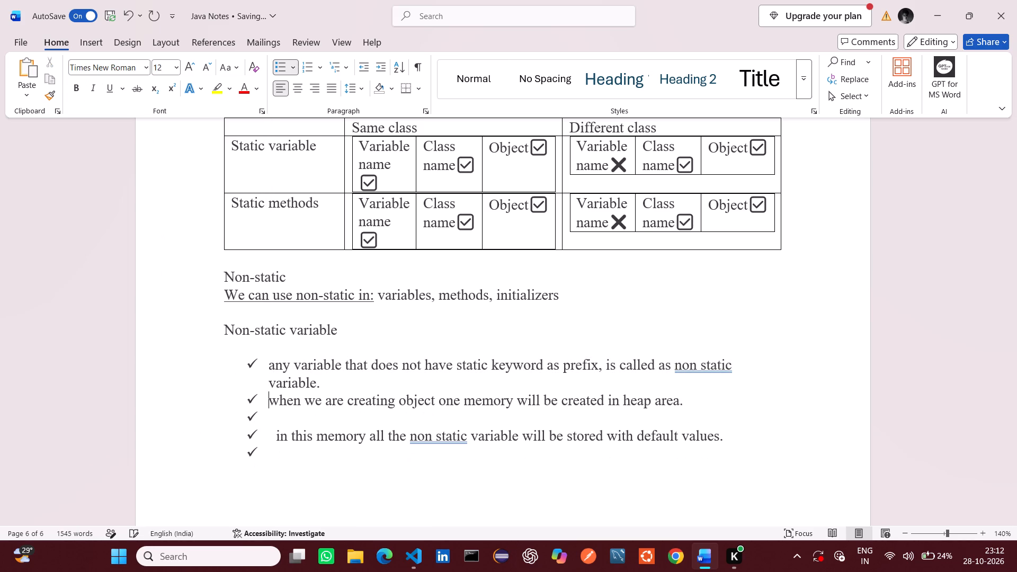
pyautogui.click(276, 435)
pyautogui.press('BackSpace')
pyautogui.press('BackSpace')
pyautogui.press('BackSpace')
pyautogui.press('BackSpace')
pyautogui.press('BackSpace')
pyautogui.press('BackSpace')
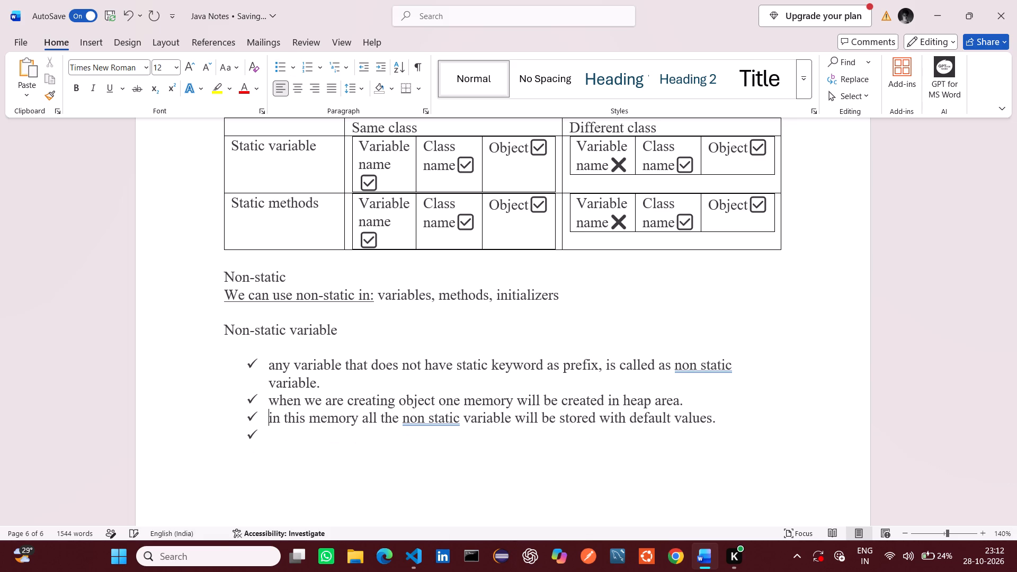
# Join the "in this memory" sentence onto the end of the bullet above, replacing the full stop after "heap area" with a comma.
pyautogui.press('BackSpace')
pyautogui.press('BackSpace')
pyautogui.press('BackSpace')
pyautogui.press('BackSpace')
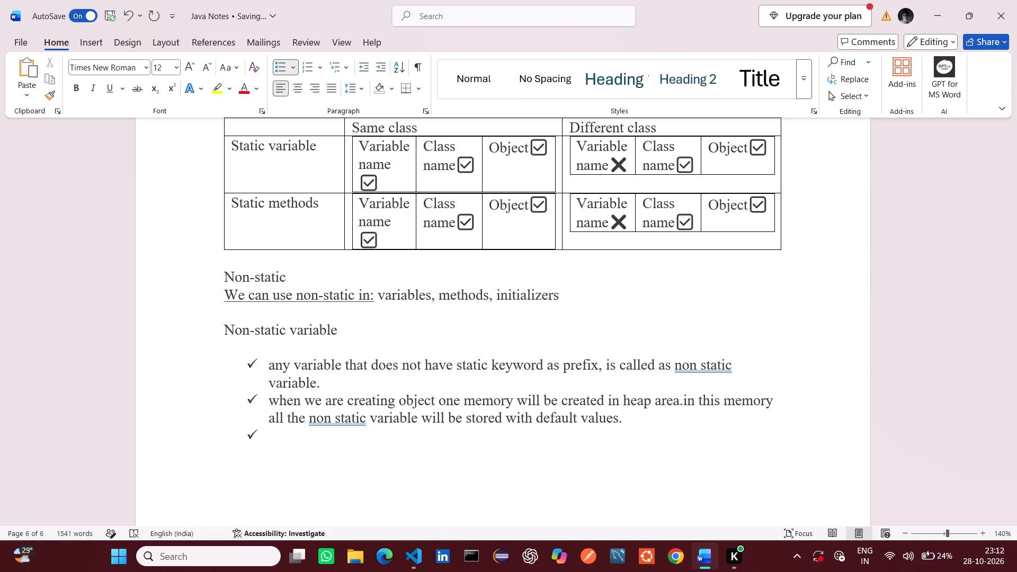
pyautogui.press('BackSpace')
pyautogui.write(',')
pyautogui.press('space')
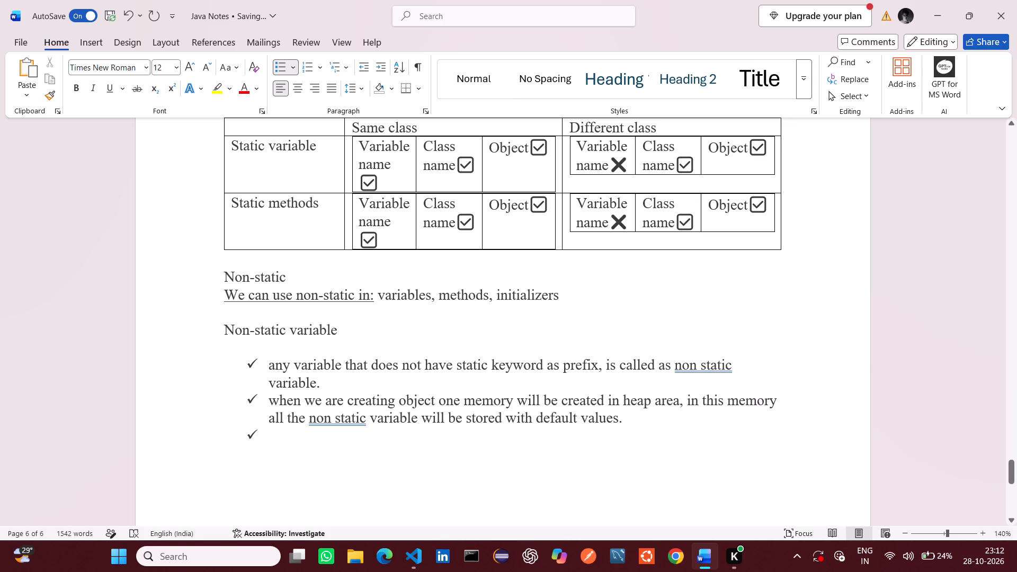
# Remove the empty check-mark bullet at the end of the Non-static variable list.
pyautogui.click(271, 436)
pyautogui.press('BackSpace')
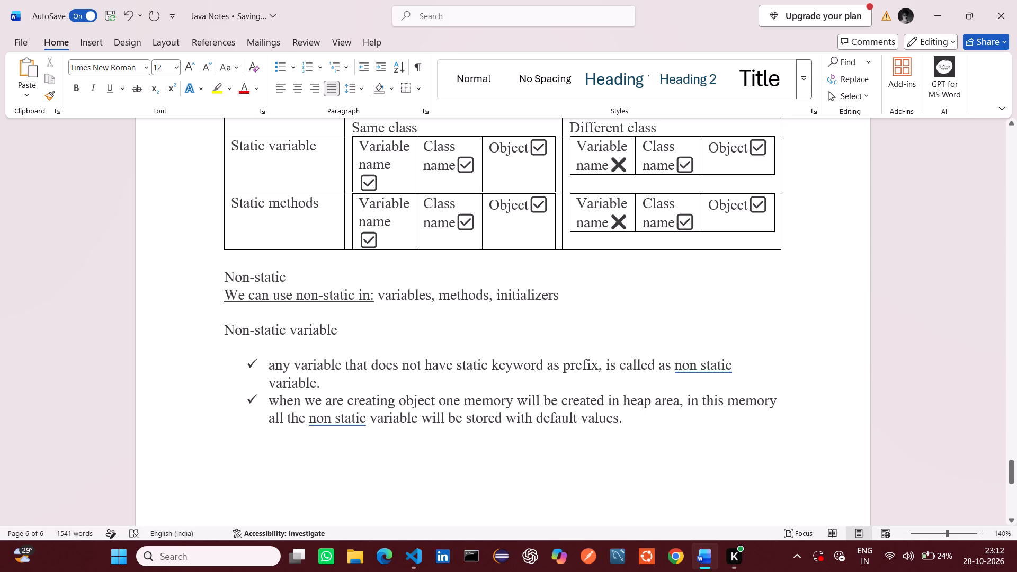
# Hyphenate "non static" as "non-static" in both bullets under the Non-static variable heading.
pyautogui.click(334, 421)
pyautogui.press('BackSpace')
pyautogui.press('-')
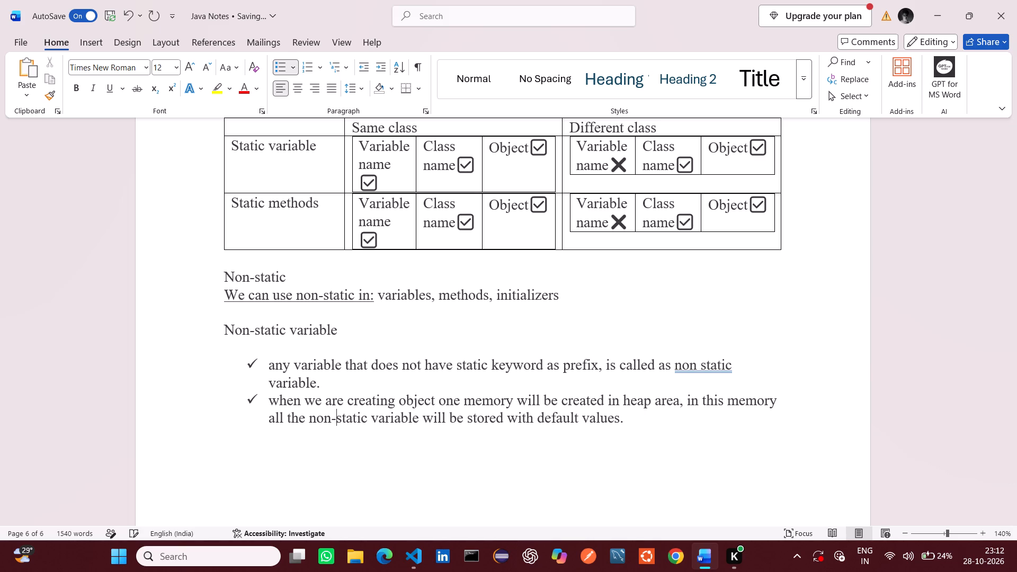
pyautogui.click(631, 423)
pyautogui.click(704, 367)
pyautogui.press('Left')
pyautogui.press('BackSpace')
pyautogui.press('-')
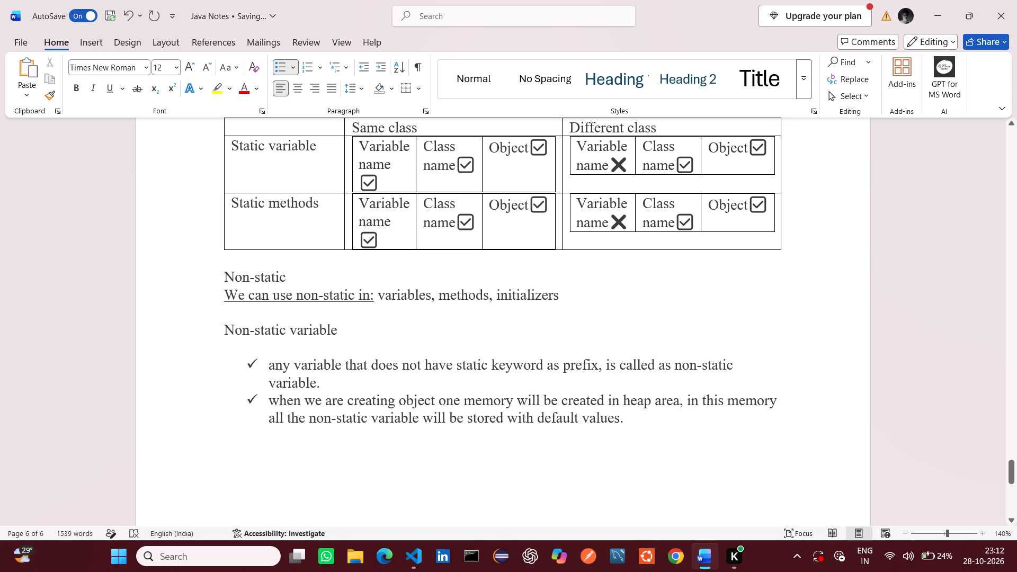
# End the bulleted list after "default values." and add the heading text "Non-static methods" below it.
pyautogui.click(630, 423)
pyautogui.press('Return')
pyautogui.press('Return')
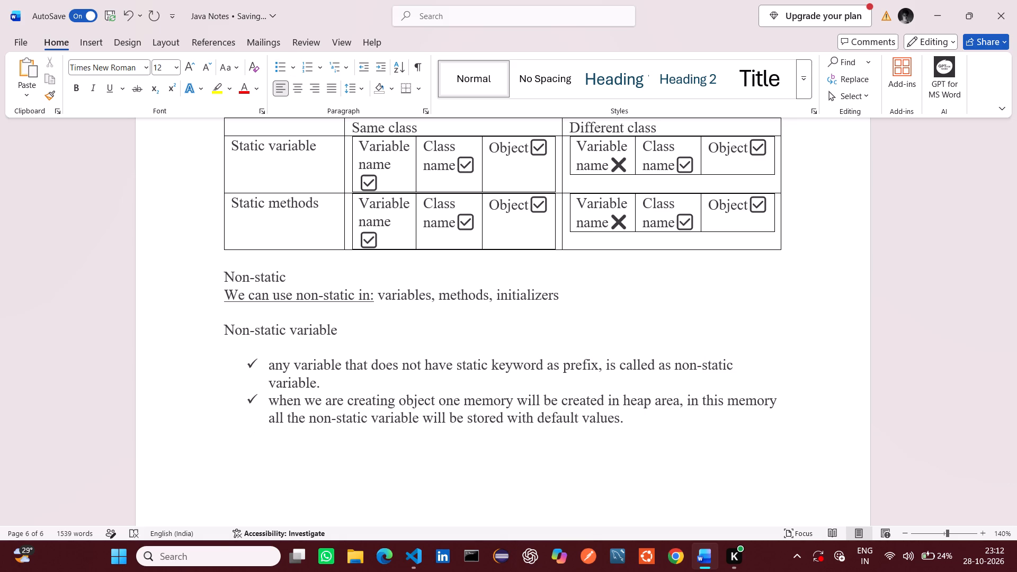
pyautogui.write('Non')
pyautogui.press('-')
pyautogui.write('sat')
pyautogui.press('BackSpace')
pyautogui.press('BackSpace')
pyautogui.write('ta')
pyautogui.write('tic methods')
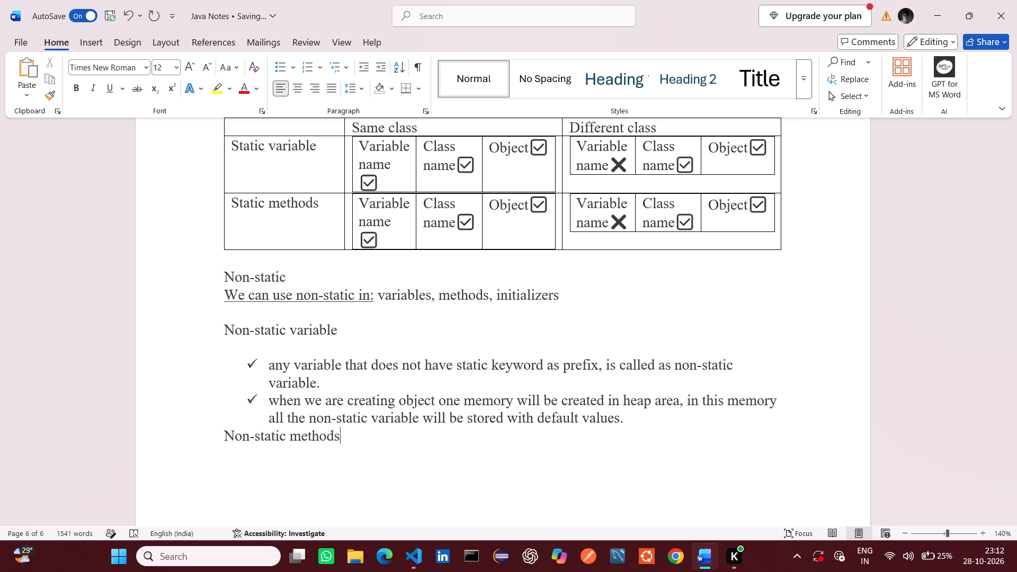
# Insert an unbulleted blank line between the Non-static variable list and the "Non-static methods" heading.
pyautogui.click(645, 422)
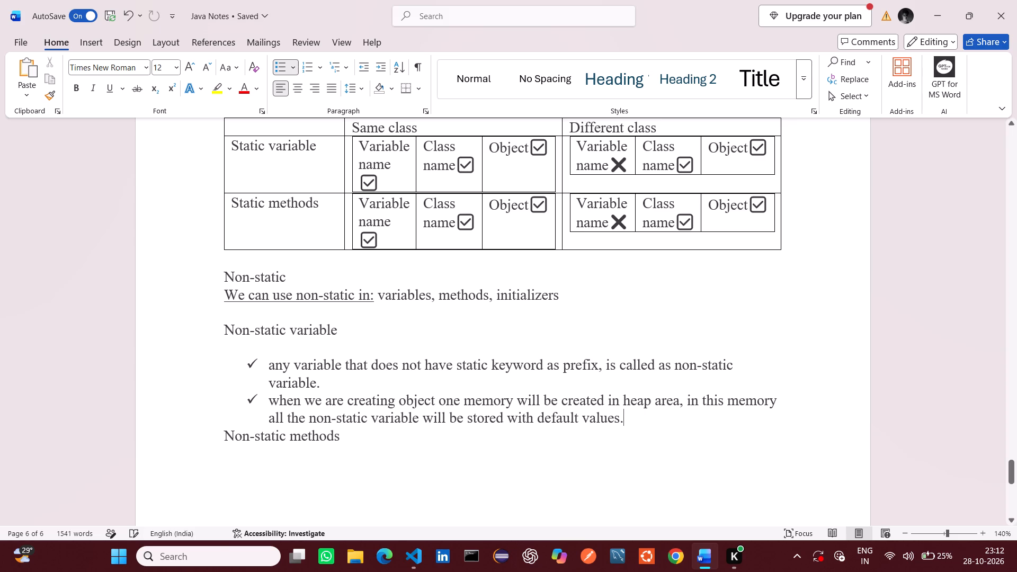
pyautogui.press('Return')
pyautogui.press('BackSpace')
pyautogui.press('BackSpace')
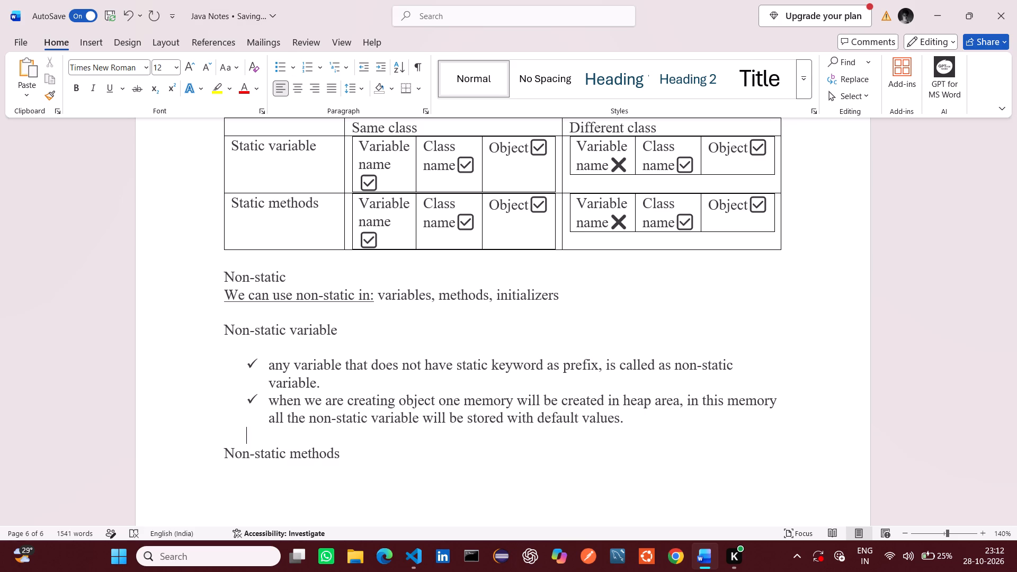
# Start a check-mark bulleted list below the "Non-static methods" heading, with an unbulleted blank line between heading and bullet.
pyautogui.press('Down')
pyautogui.press('Right')
pyautogui.press('Right')
pyautogui.press('Right')
pyautogui.press('Right')
pyautogui.press('Right')
pyautogui.press('Right')
pyautogui.press('Right')
pyautogui.press('Right')
pyautogui.press('Right')
pyautogui.press('Right')
pyautogui.press('Right')
pyautogui.press('Right')
pyautogui.press('Right')
pyautogui.press('Right')
pyautogui.press('Right')
pyautogui.press('Return')
pyautogui.click(293, 70)
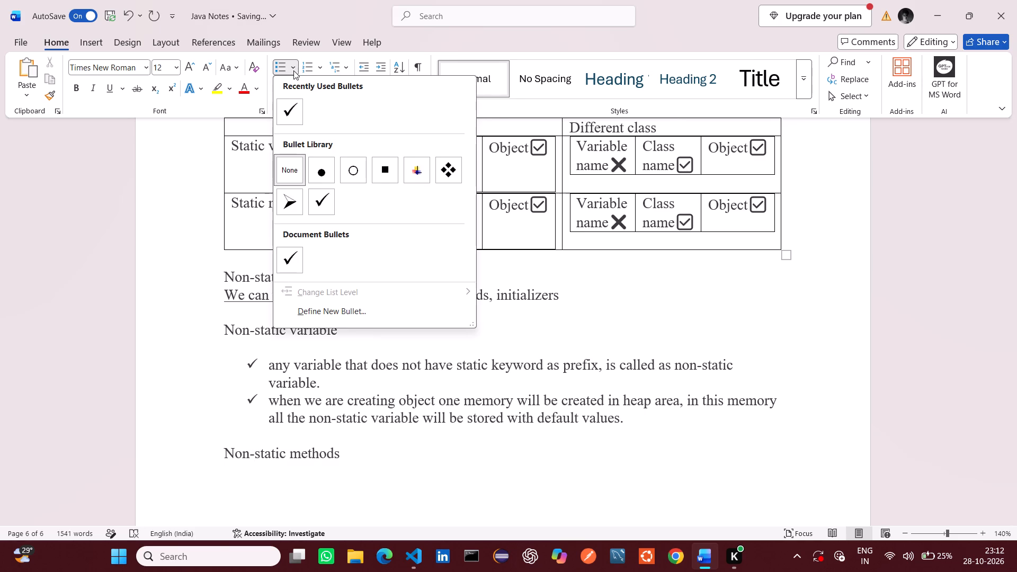
pyautogui.click(292, 107)
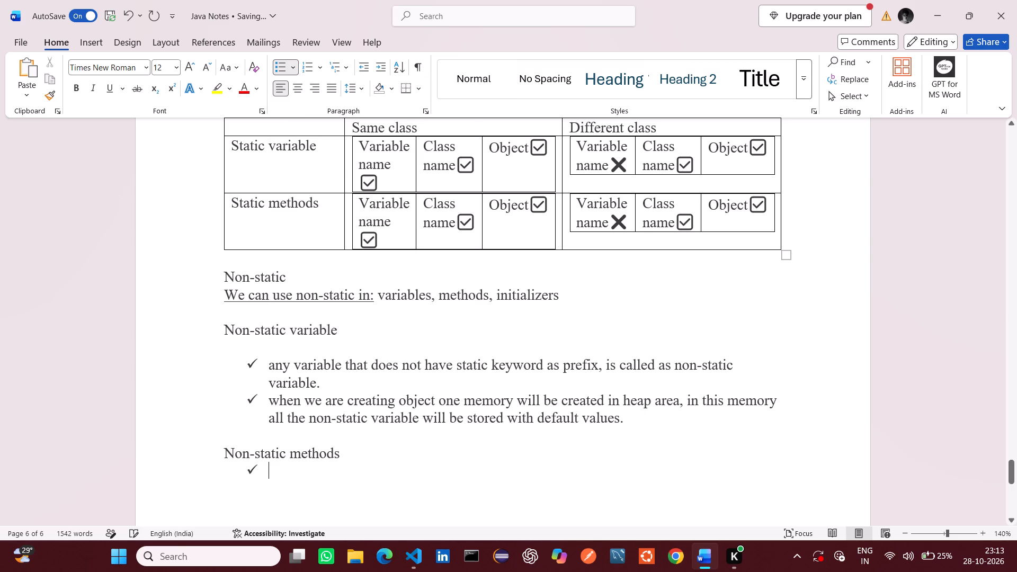
pyautogui.click(345, 455)
pyautogui.press('Return')
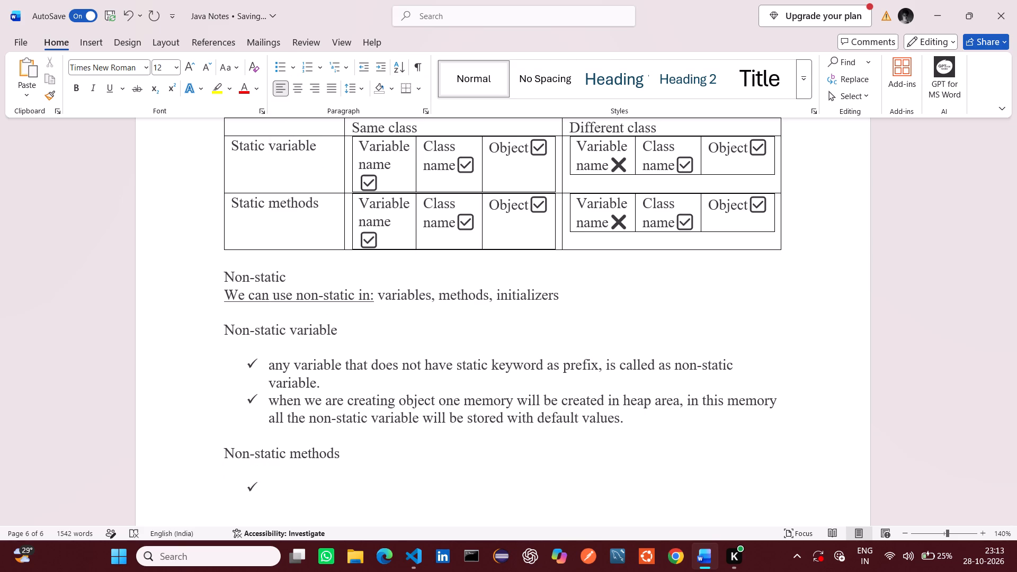
# Switch to javaNotes_A47.md in Visual Studio Code and review the non-static variable access notes and the non static method section.
pyautogui.hotkey('alt', 'Tab')
pyautogui.click(292, 368)
pyautogui.scroll(-2, 292, 368)
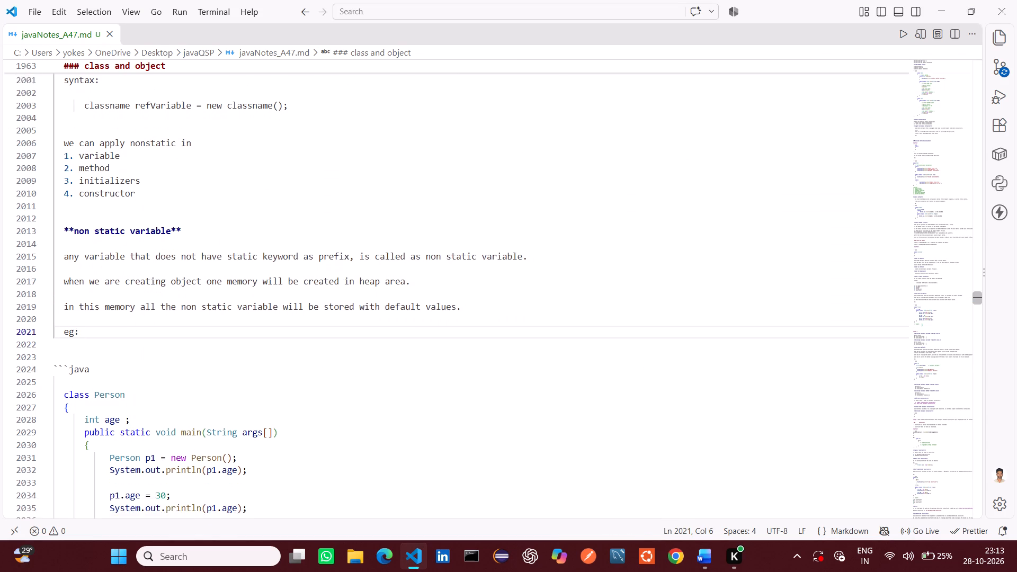
pyautogui.scroll(-4, 292, 368)
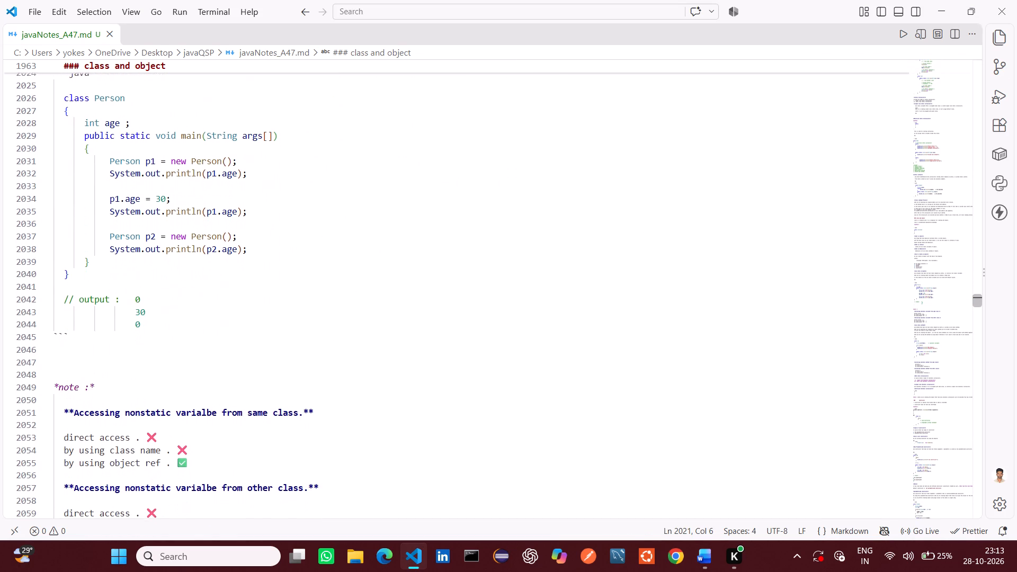
pyautogui.scroll(-4, 292, 368)
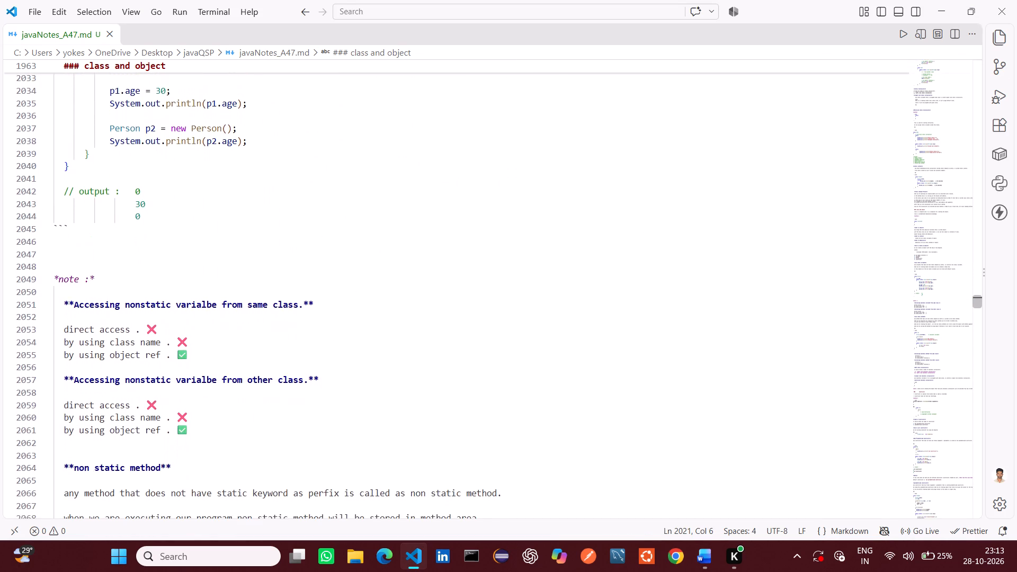
pyautogui.scroll(-1, 292, 368)
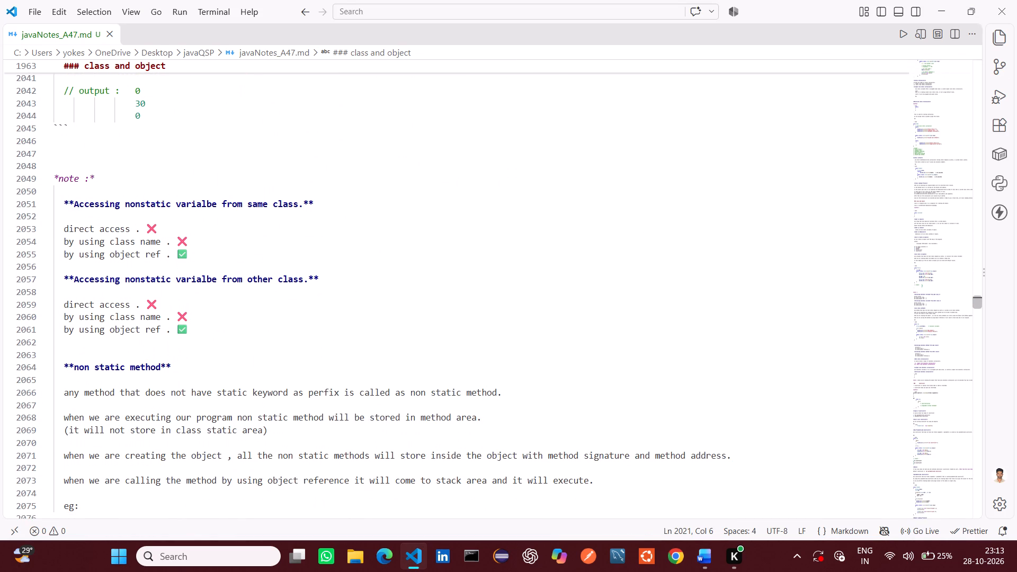
# Back in the Word document, clear the empty check-mark bullet under "Non-static methods" and add blank lines below it.
pyautogui.hotkey('alt', 'Tab')
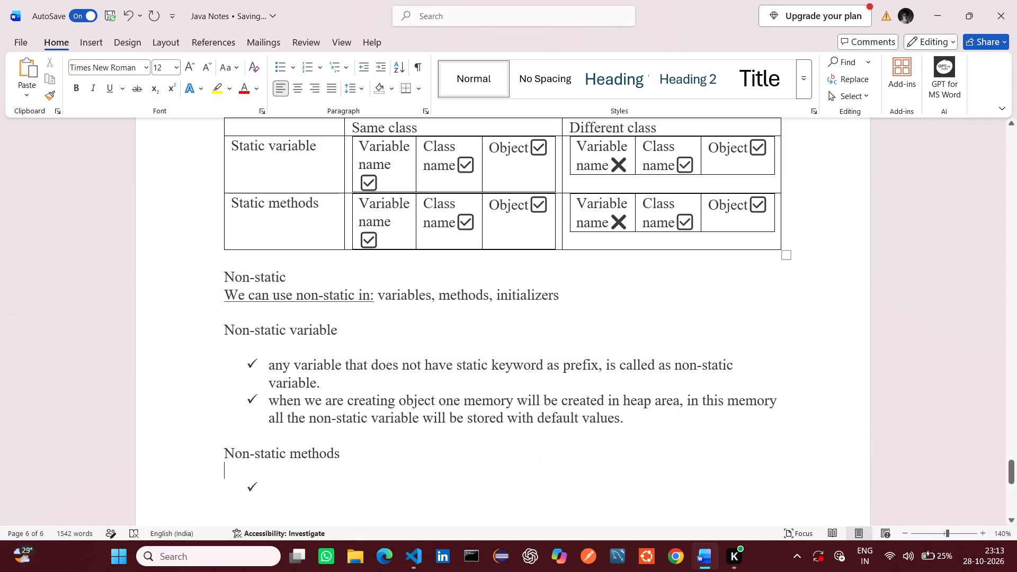
pyautogui.click(293, 481)
pyautogui.press('Return')
pyautogui.press('Return')
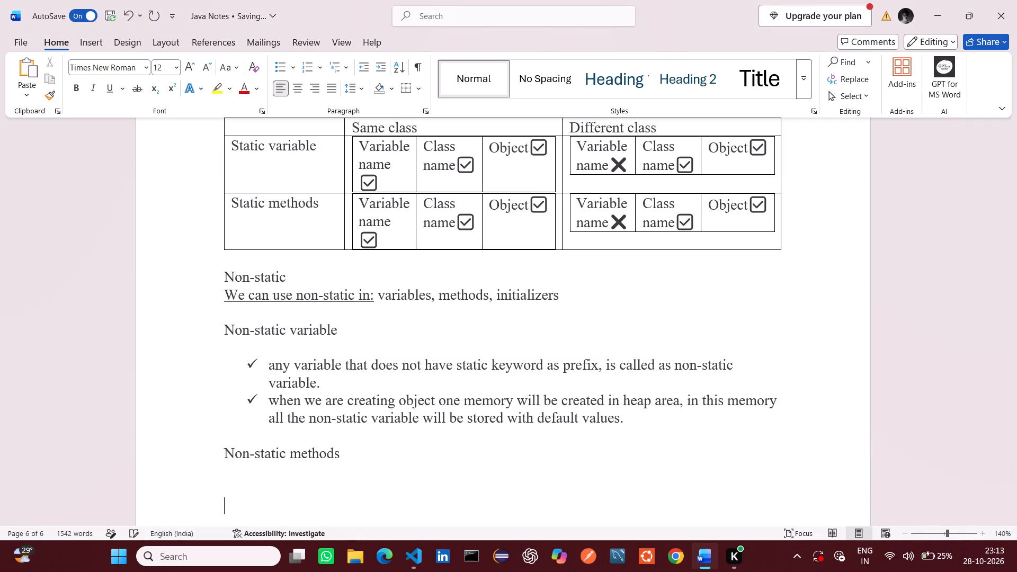
pyautogui.press('Return')
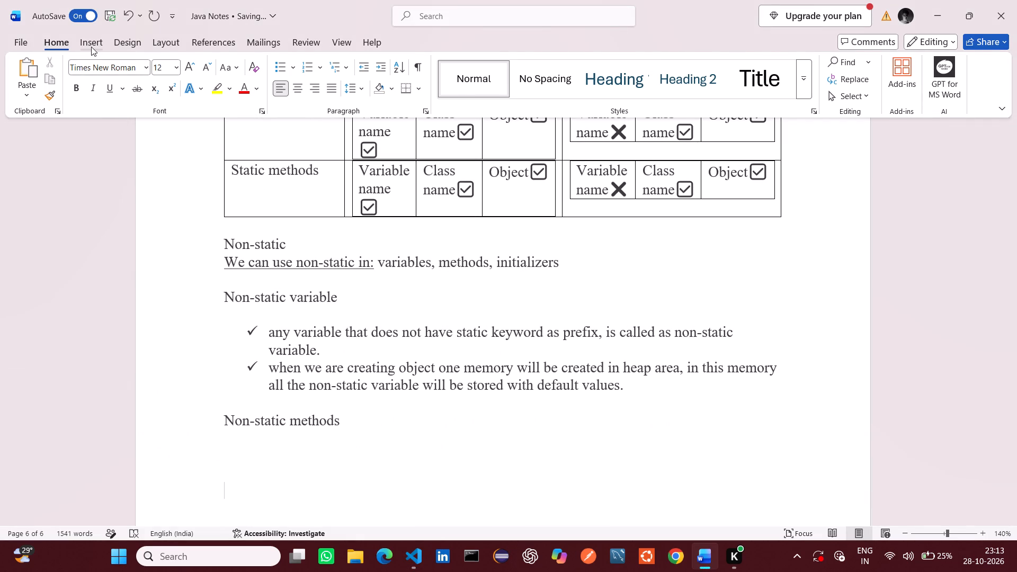
# Insert a 3x3 table below the blank lines under the "Non-static methods" heading.
pyautogui.click(91, 47)
pyautogui.click(115, 88)
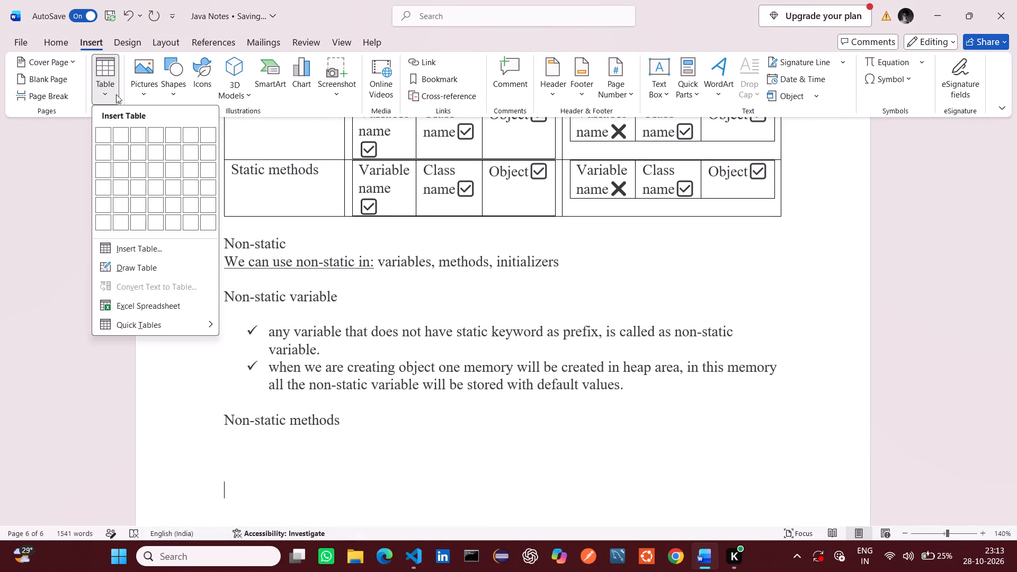
pyautogui.click(138, 164)
# Enter "Same class" and "Different class" as the second and third column headings of the new table.
pyautogui.scroll(-1, 340, 298)
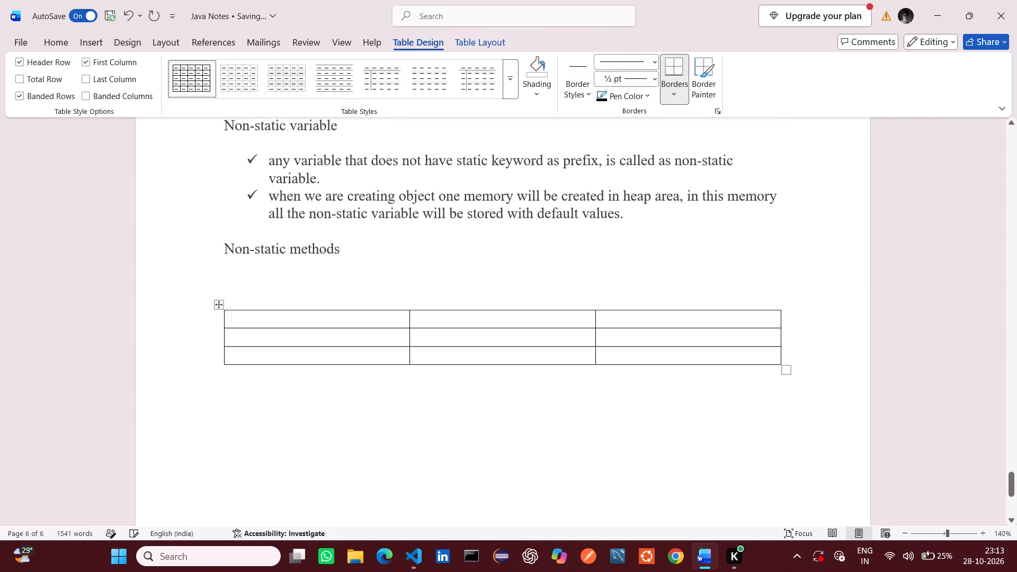
pyautogui.click(467, 307)
pyautogui.write('same class')
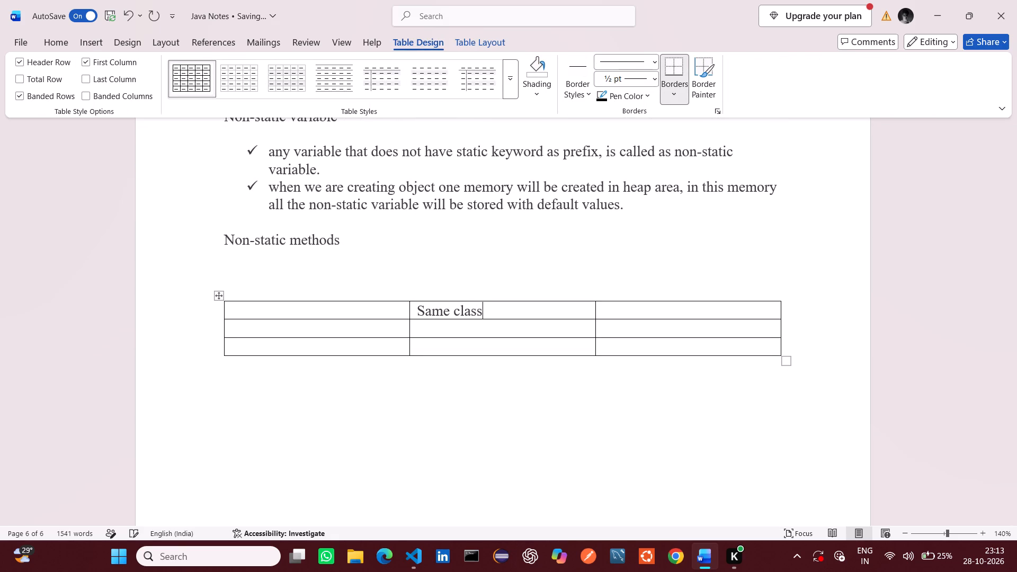
pyautogui.click(615, 312)
pyautogui.write('differet')
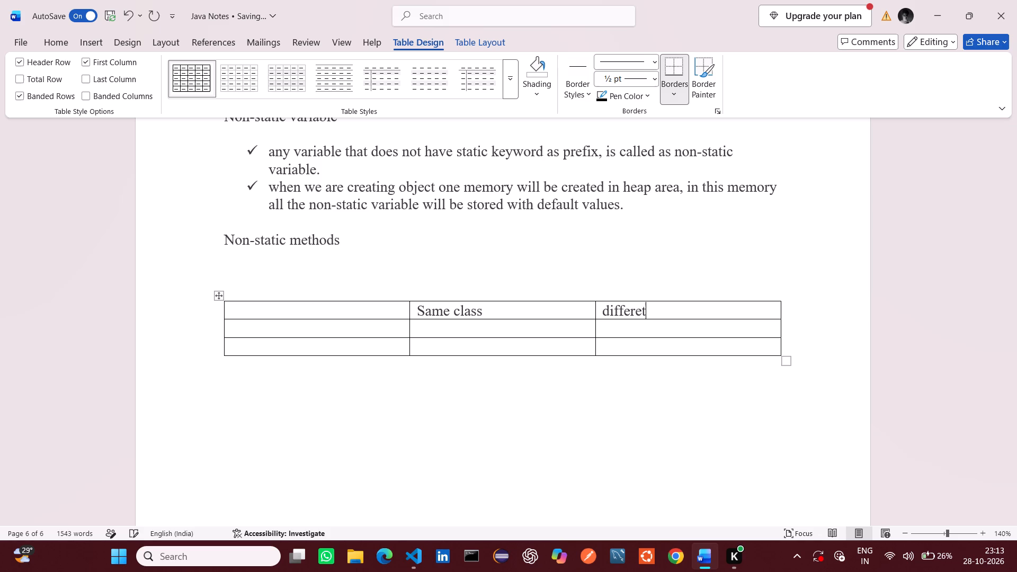
pyautogui.press('BackSpace')
pyautogui.write('nt')
pyautogui.press('space')
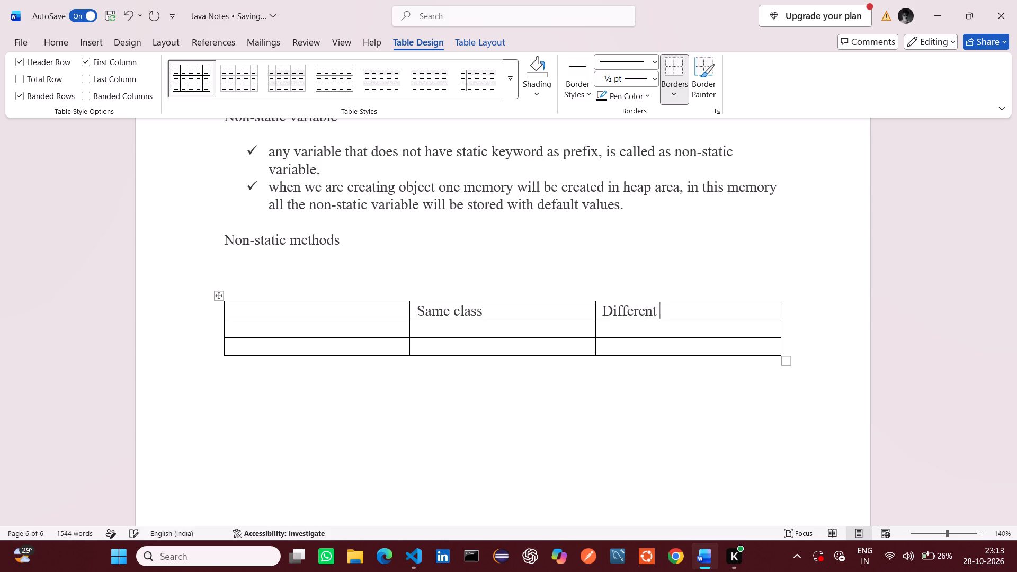
pyautogui.write('class')
# Label the table's second and third rows "Non-static variable" and "Non-static method" in the first column.
pyautogui.click(397, 329)
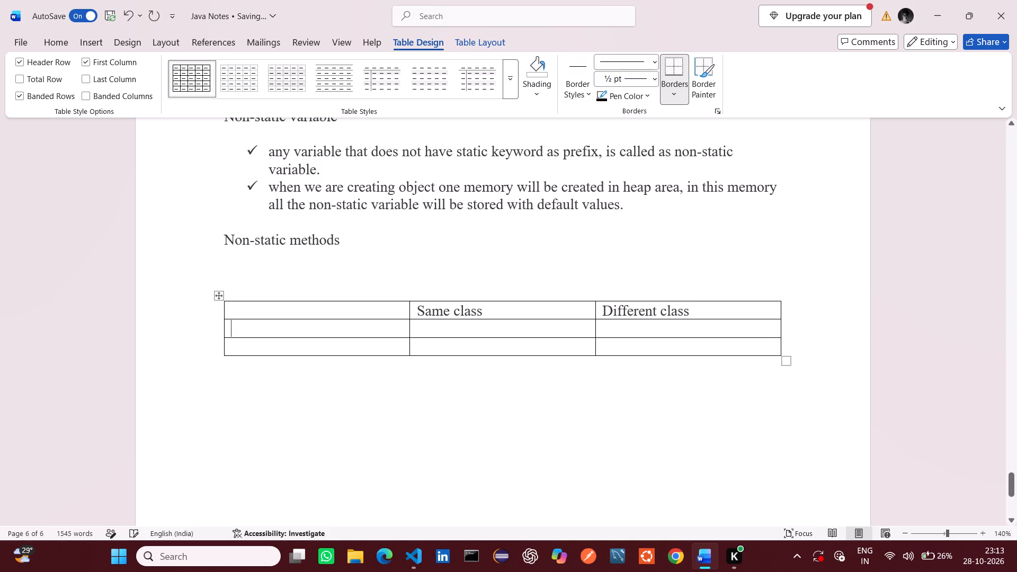
pyautogui.scroll(3, 397, 329)
pyautogui.scroll(-1, 397, 329)
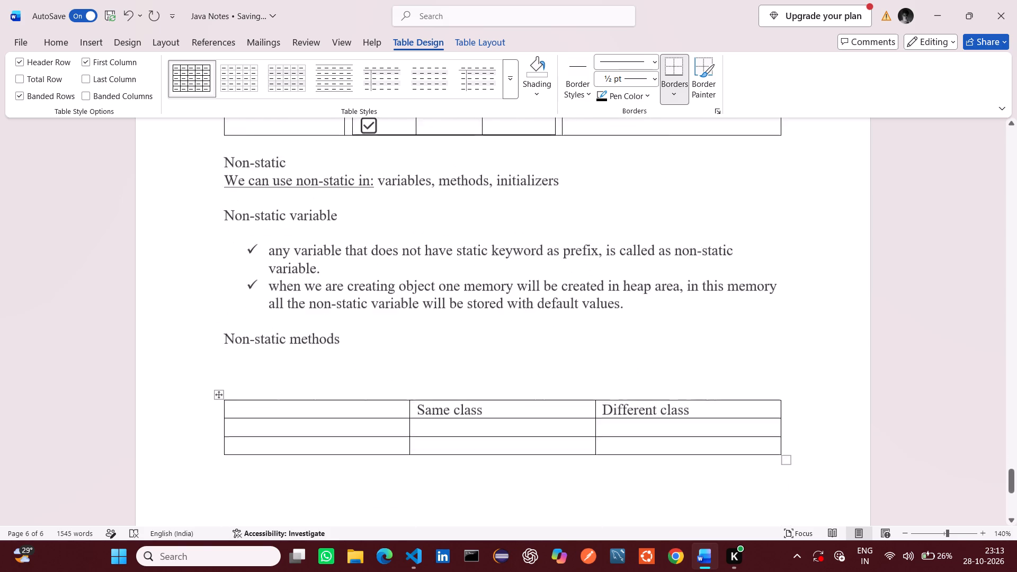
pyautogui.press('s')
pyautogui.press('BackSpace')
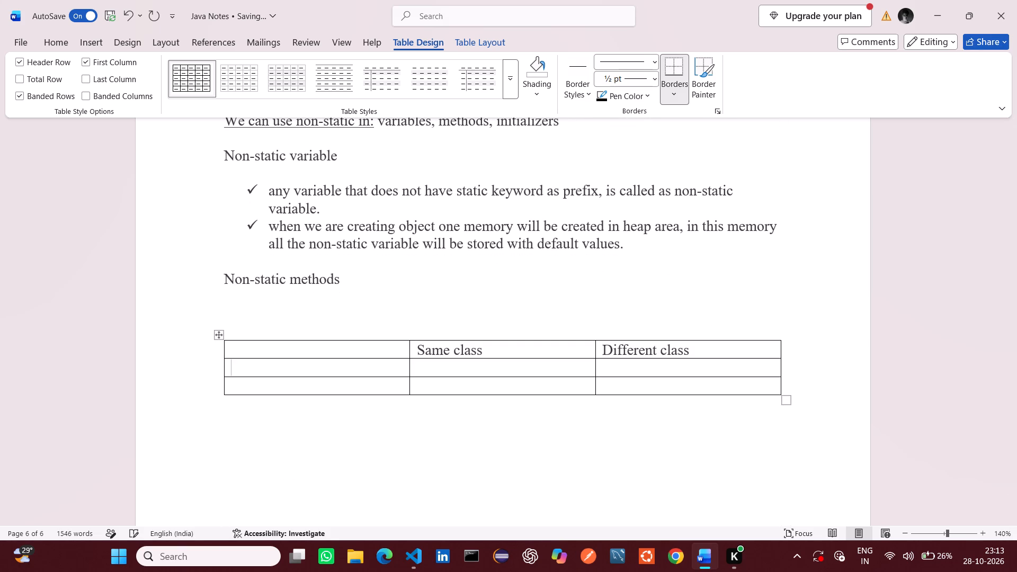
pyautogui.write('non-static')
pyautogui.press('space')
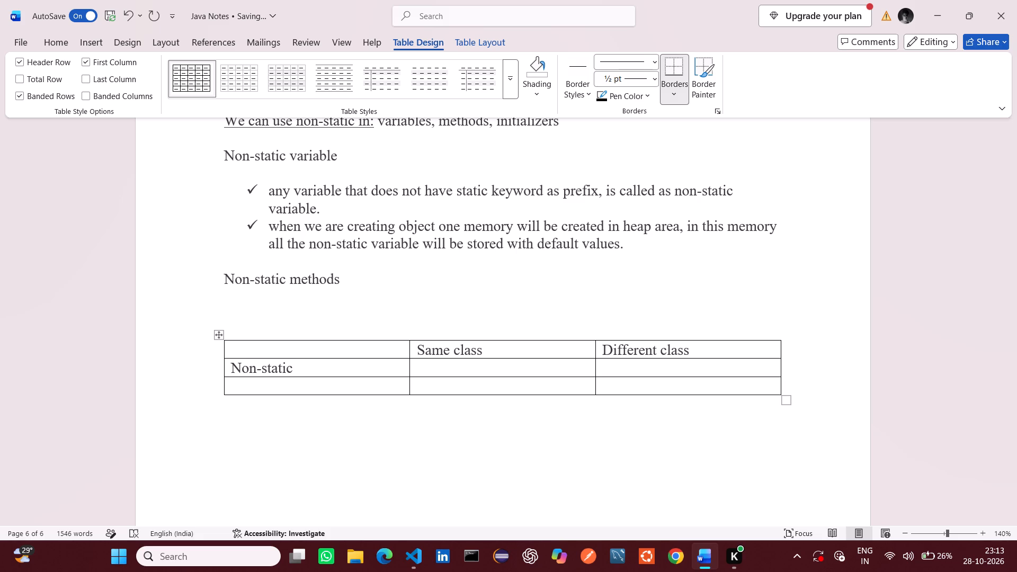
pyautogui.write('variable')
pyautogui.keyDown('ctrl'); pyautogui.click(373, 387); pyautogui.keyUp('ctrl')
pyautogui.write('non-')
pyautogui.write('static method')
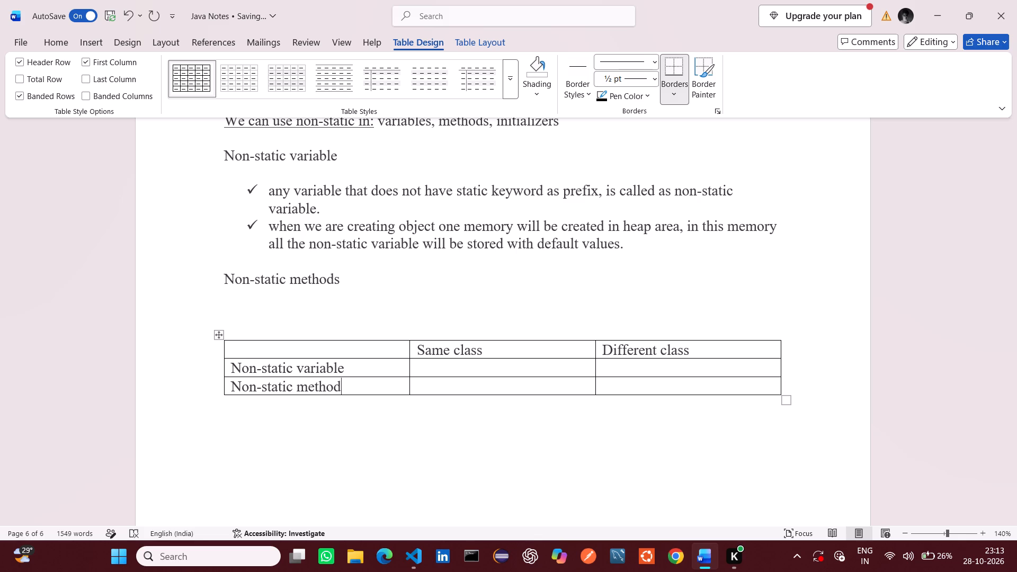
# Insert a nested table of three columns and one row in the Same class cell of the Non-static variable row.
pyautogui.click(447, 372)
pyautogui.click(52, 46)
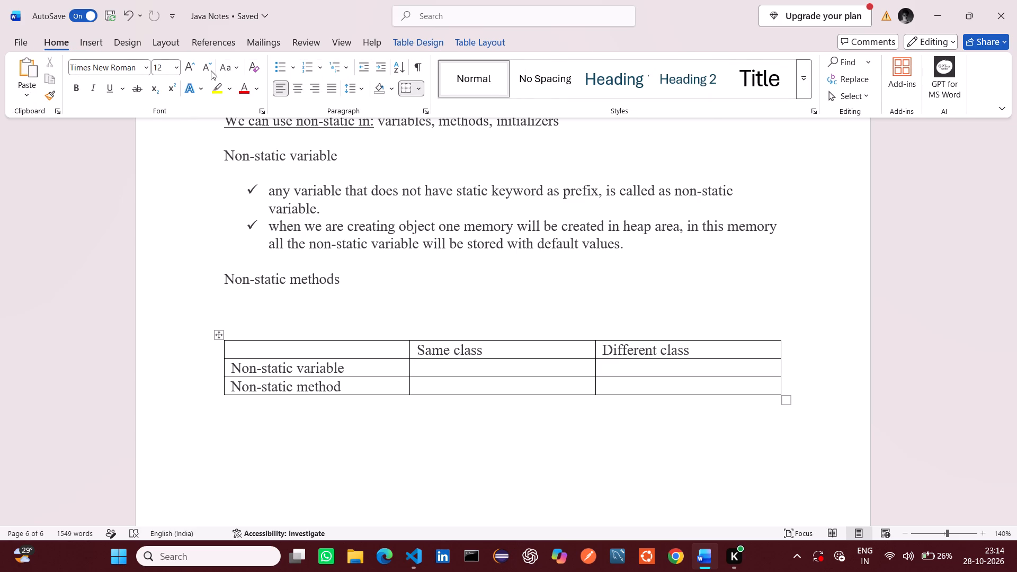
pyautogui.click(81, 43)
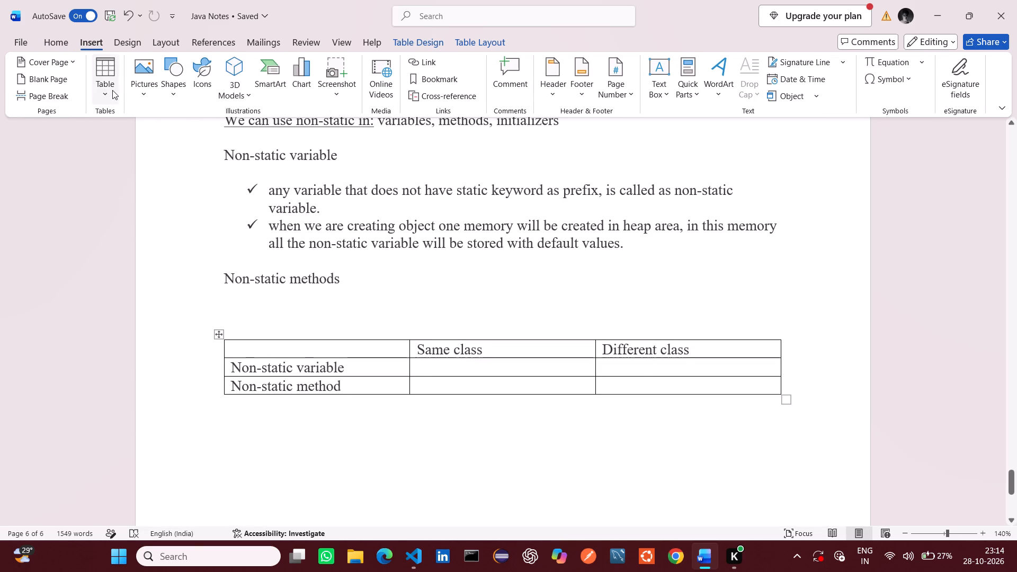
pyautogui.click(112, 90)
pyautogui.click(142, 137)
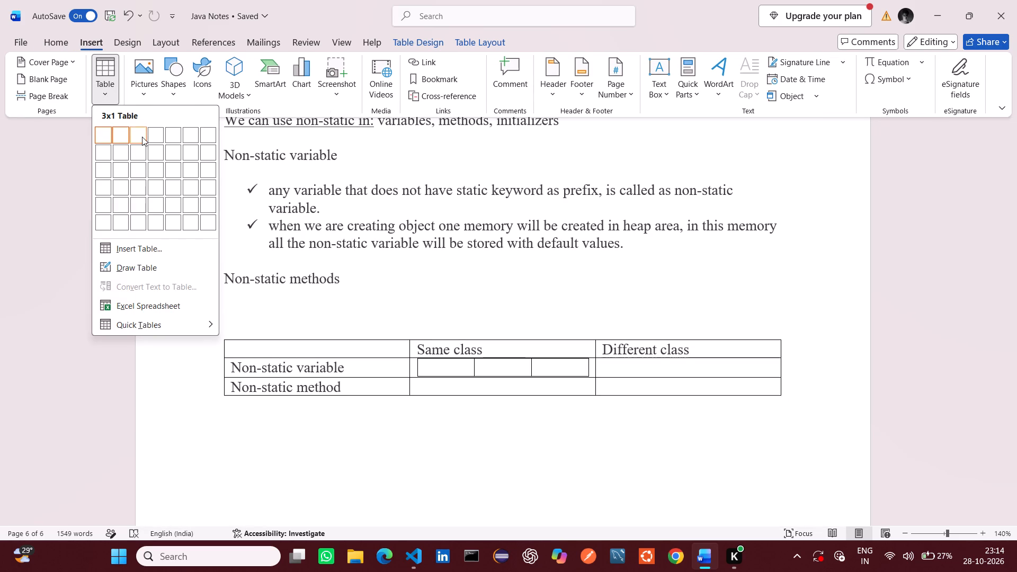
# Following the source notes, enter "Direct access" with a cross-mark emoji in the first cell of the nested table.
pyautogui.scroll(1, 407, 351)
pyautogui.scroll(-1, 407, 351)
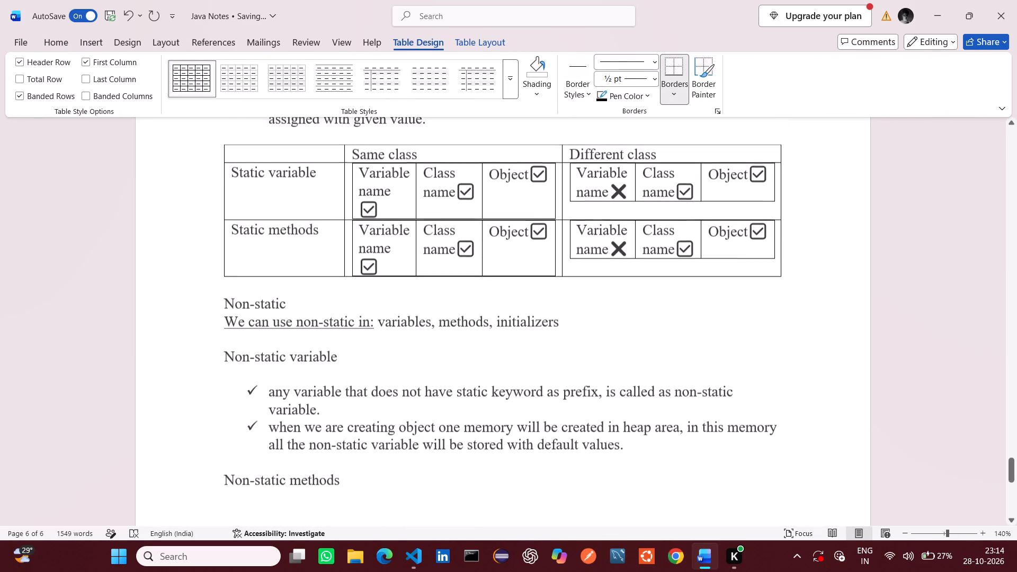
pyautogui.scroll(-2, 407, 351)
pyautogui.hotkey('alt', 'Tab')
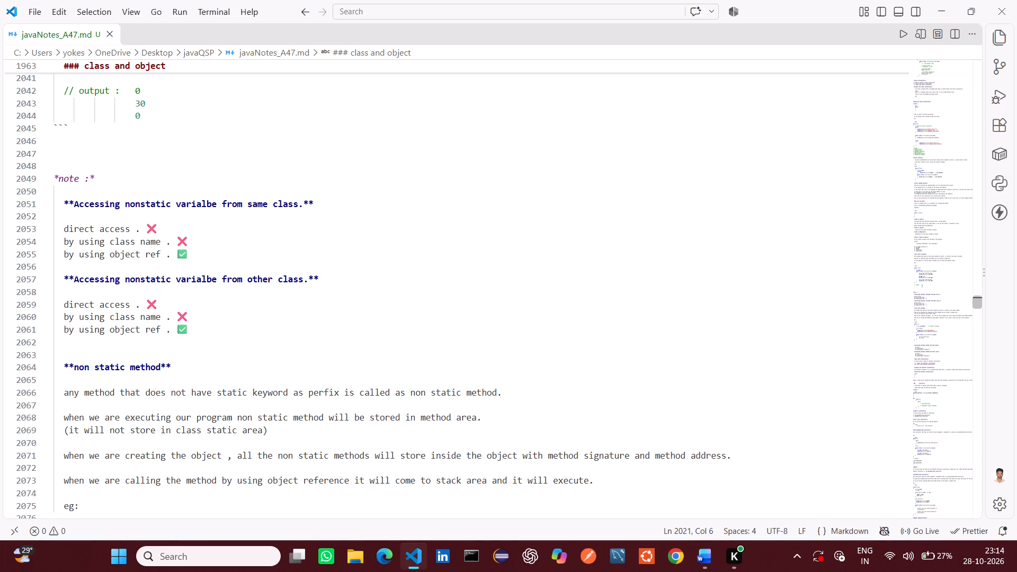
pyautogui.hotkey('alt', 'Tab')
pyautogui.hotkey('alt', 'Tab')
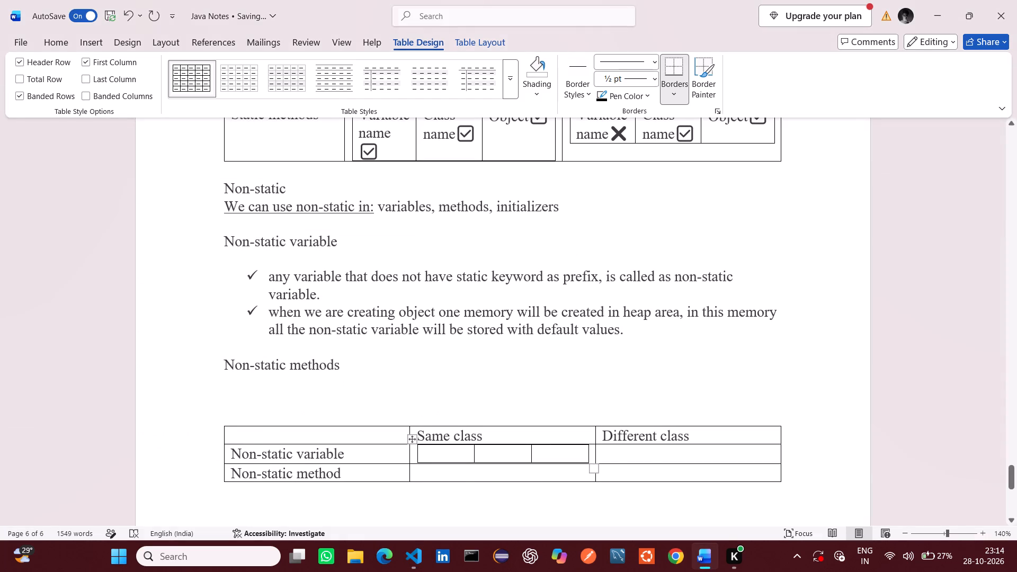
pyautogui.hotkey('alt', 'Tab')
pyautogui.write('diresct')
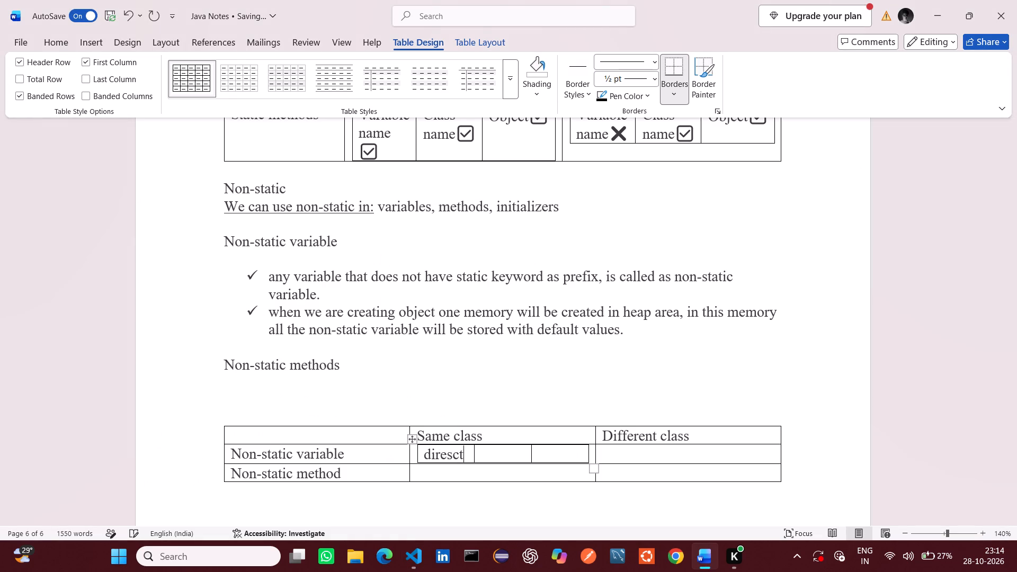
pyautogui.press('BackSpace')
pyautogui.press('BackSpace')
pyautogui.press('BackSpace')
pyautogui.write('ct access')
pyautogui.press('super+period')
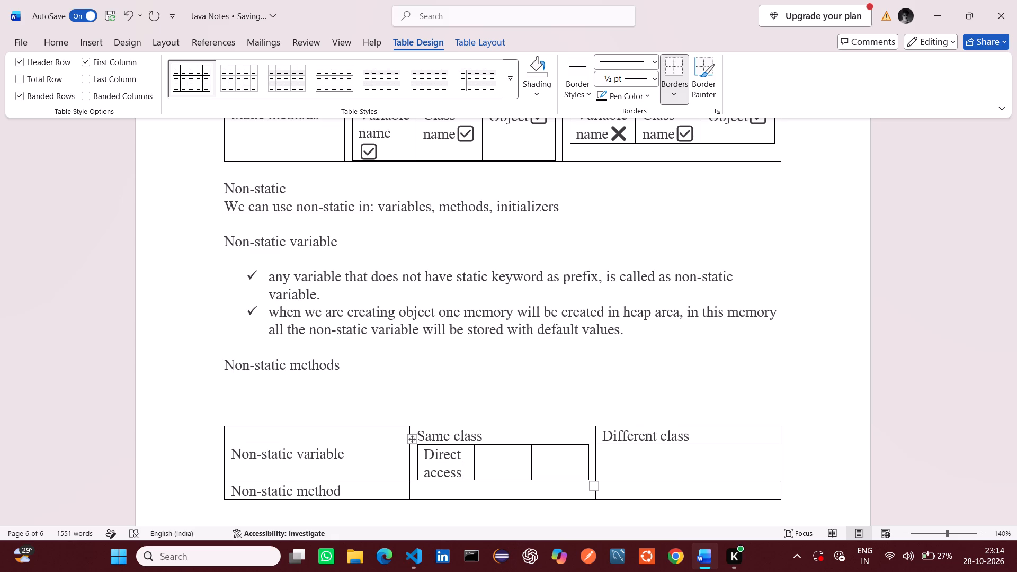
pyautogui.click(485, 339)
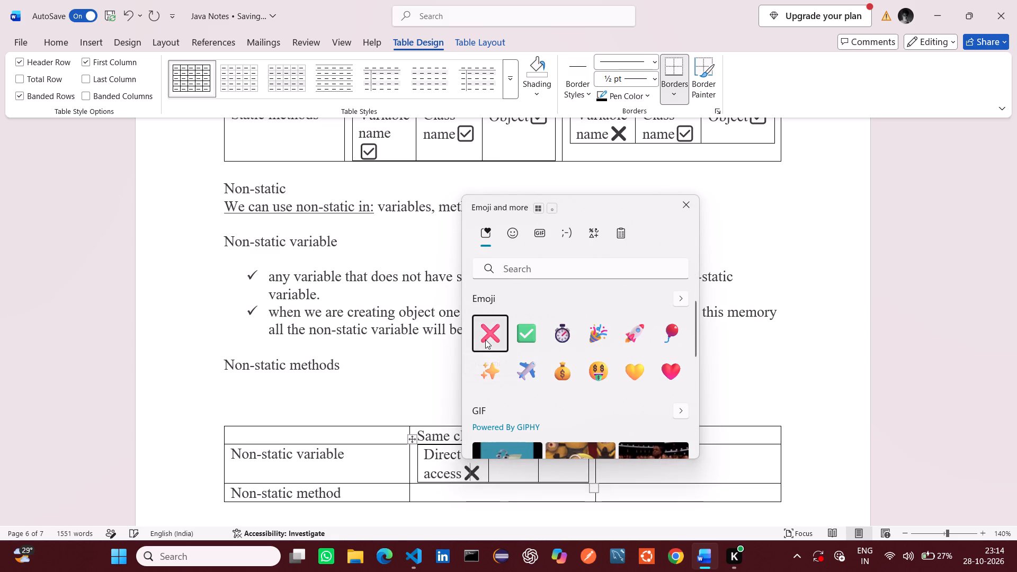
pyautogui.click(502, 471)
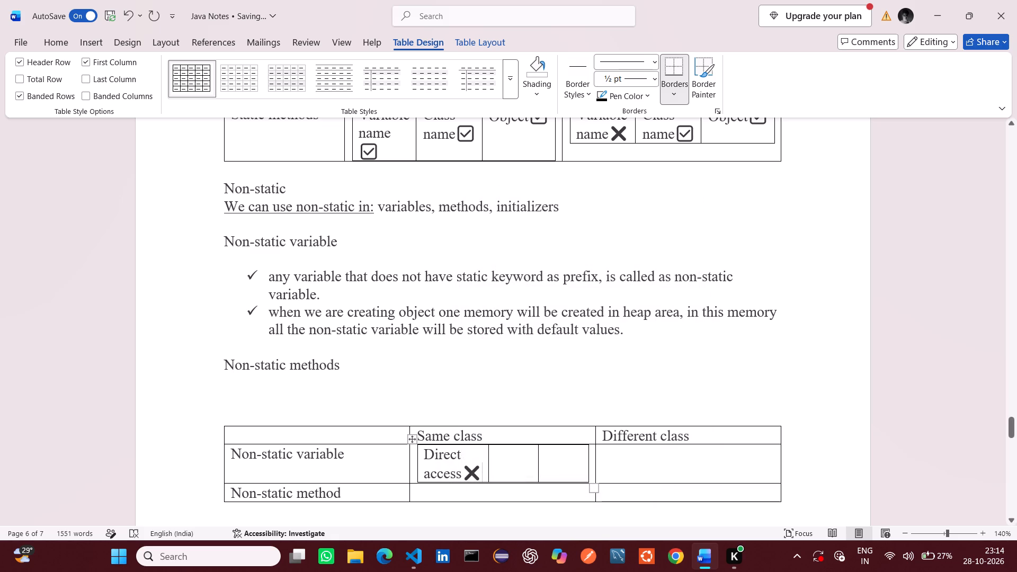
# Following the source notes, enter "Class name" with a cross-mark emoji in the second cell of the nested table.
pyautogui.click(504, 453)
pyautogui.hotkey('alt', 'Tab')
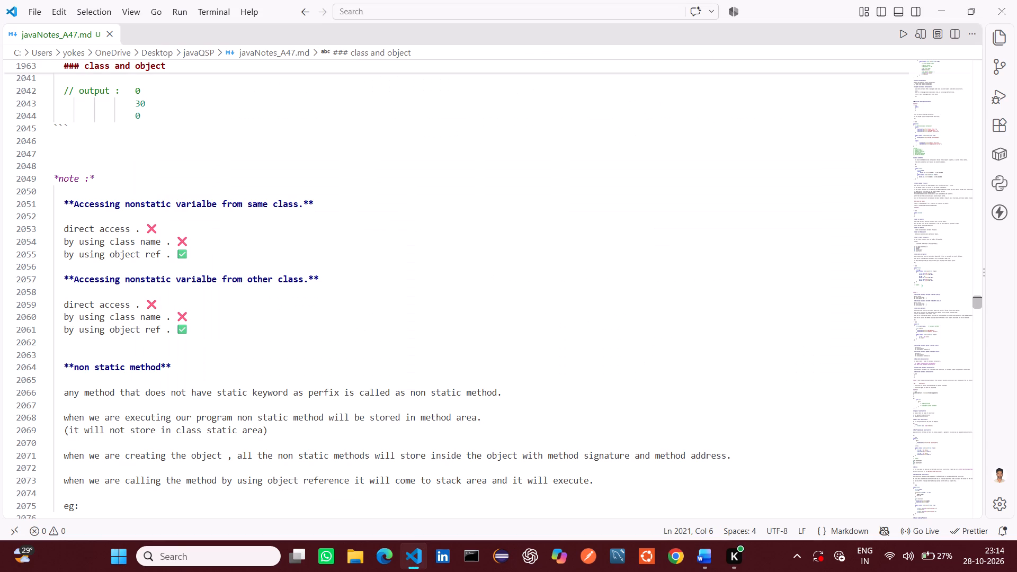
pyautogui.hotkey('alt', 'Tab')
pyautogui.write('class name')
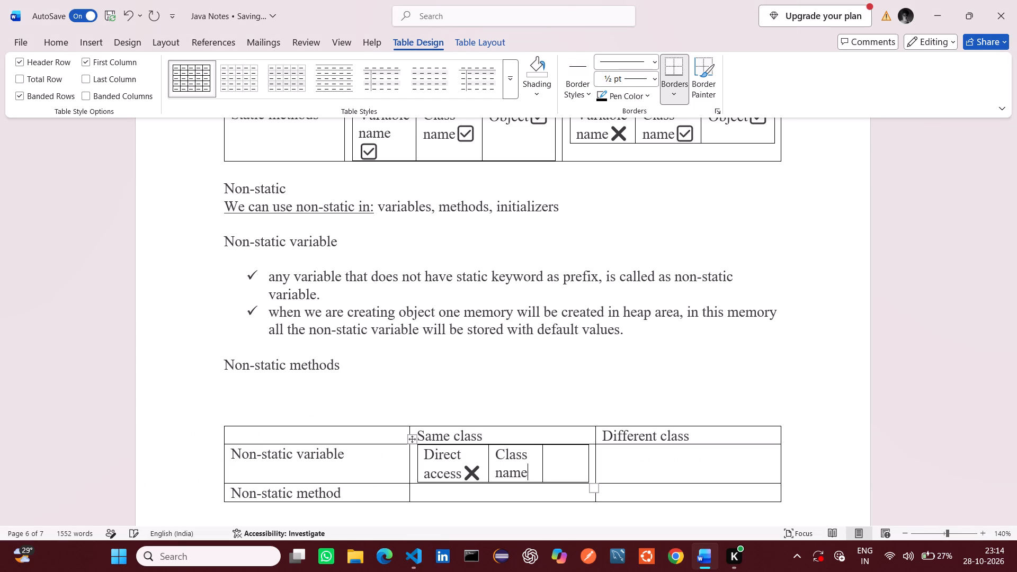
pyautogui.press('space')
pyautogui.press('super+period')
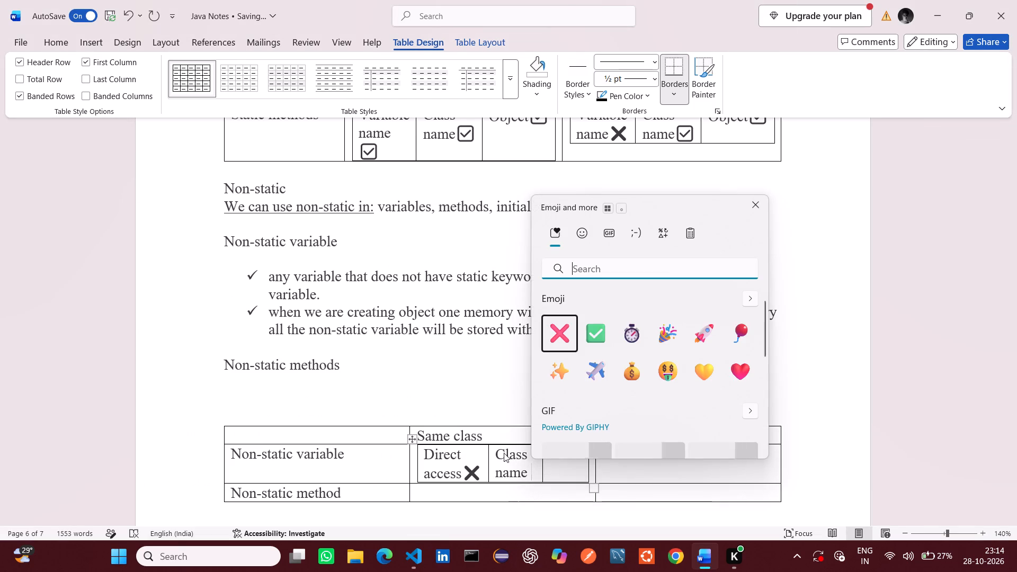
pyautogui.click(572, 327)
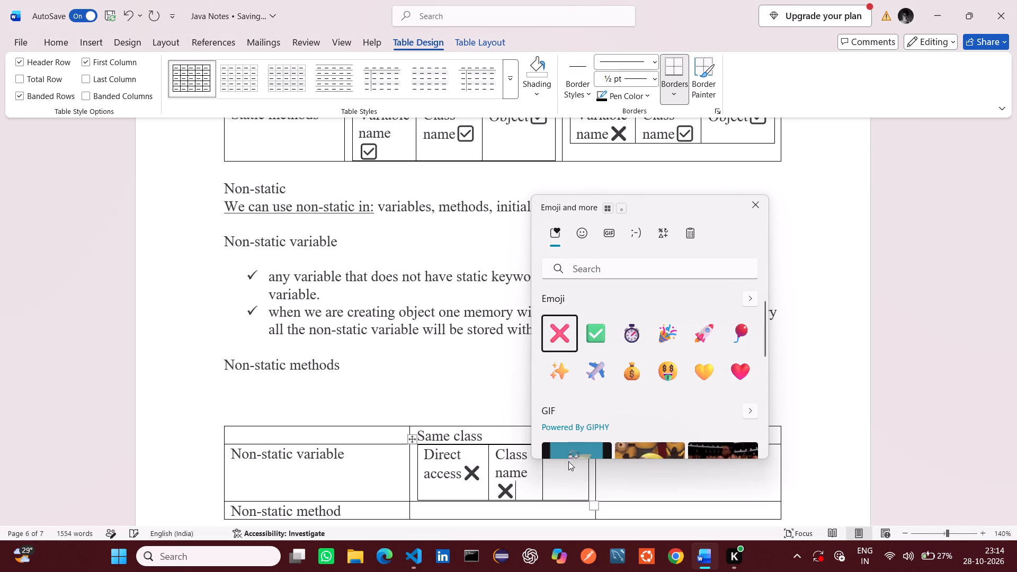
# Following the source notes, enter "Object ref" with a check-mark emoji in the third cell of the nested table.
pyautogui.click(565, 475)
pyautogui.click(565, 475)
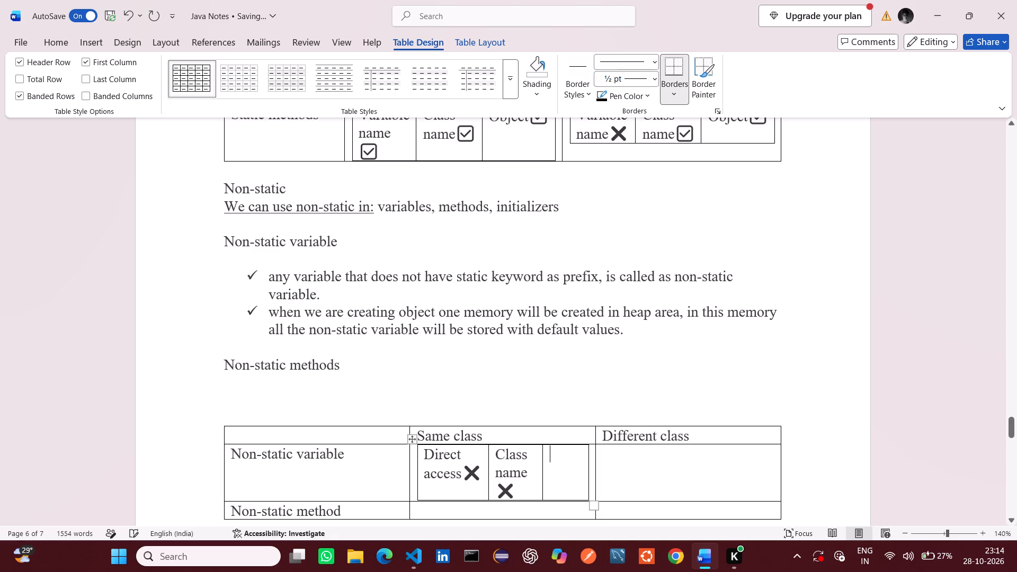
pyautogui.hotkey('alt', 'Tab')
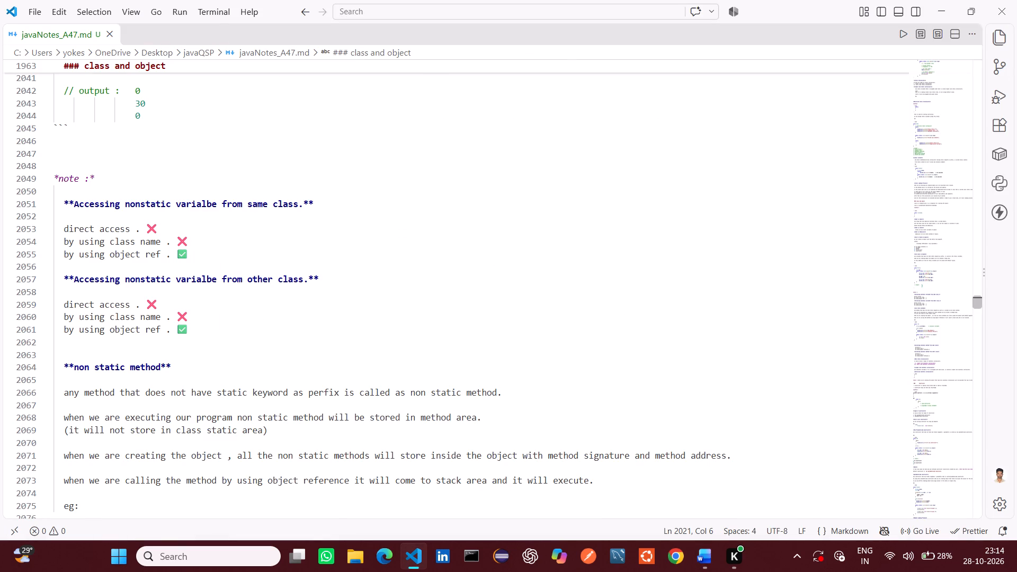
pyautogui.hotkey('alt', 'Tab')
pyautogui.write('object ref')
pyautogui.press('super+period')
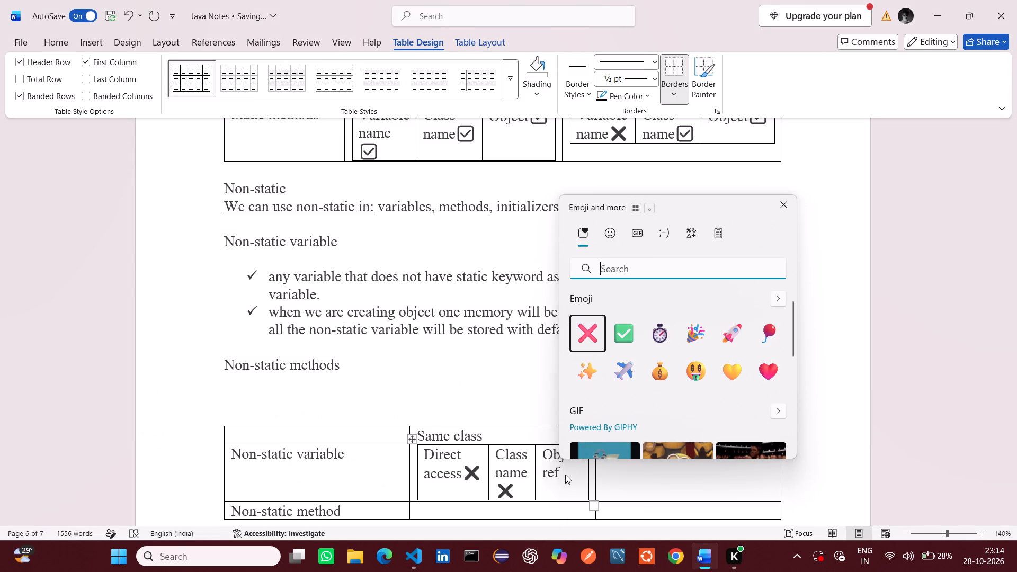
pyautogui.click(629, 342)
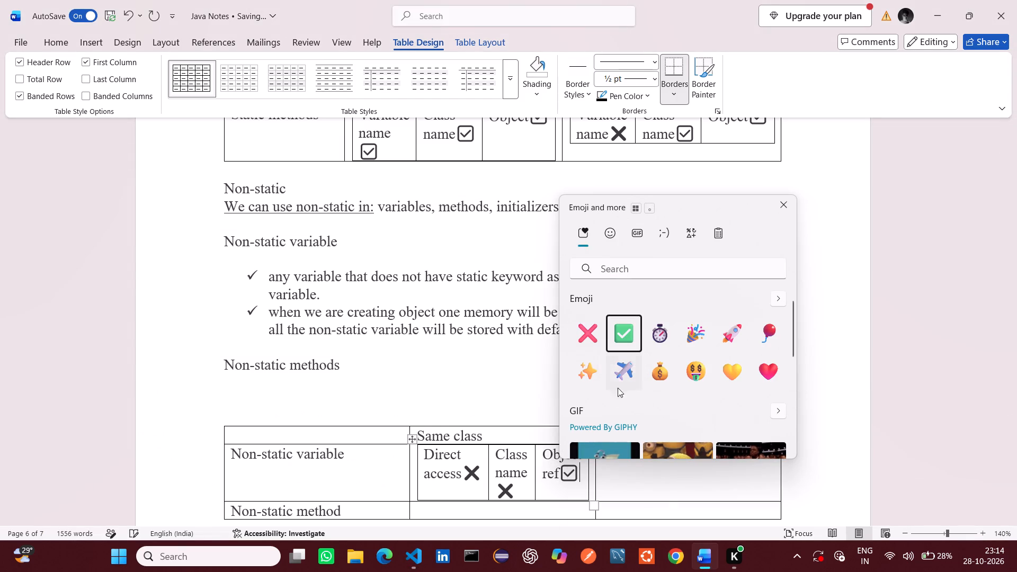
pyautogui.click(520, 482)
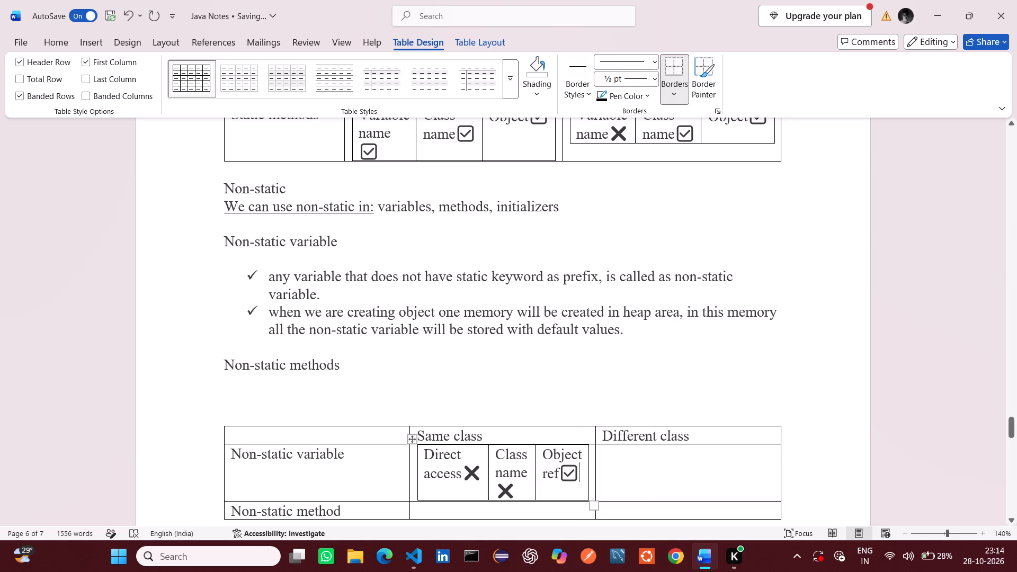
# Copy the completed nested table into the Different class cell of the Non-static variable row and both cells of the Non-static method row.
pyautogui.moveTo(416, 449); pyautogui.dragTo(473, 476)
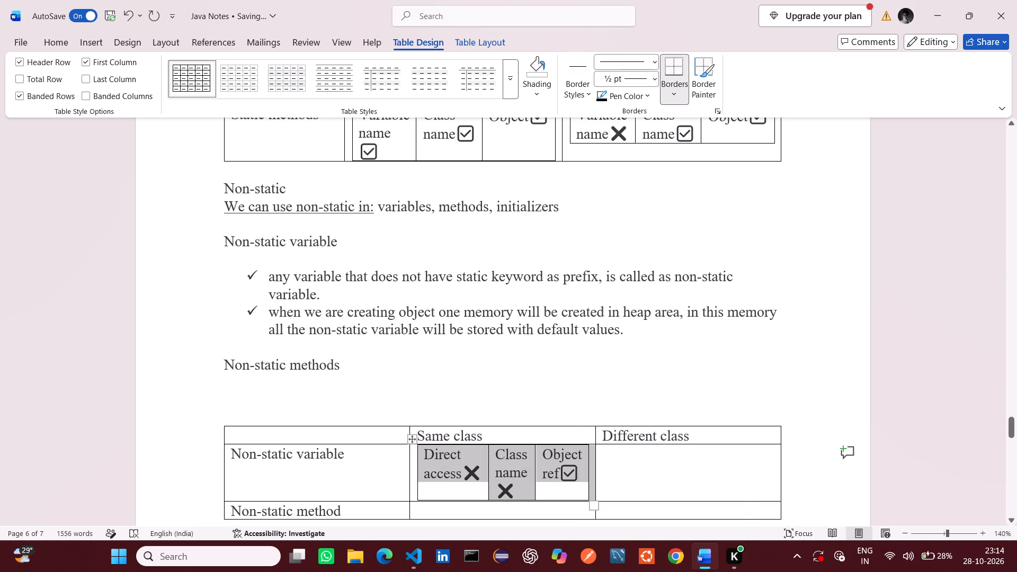
pyautogui.moveTo(473, 476); pyautogui.dragTo(486, 486)
pyautogui.hotkey('ctrl', 'c')
pyautogui.click(631, 463)
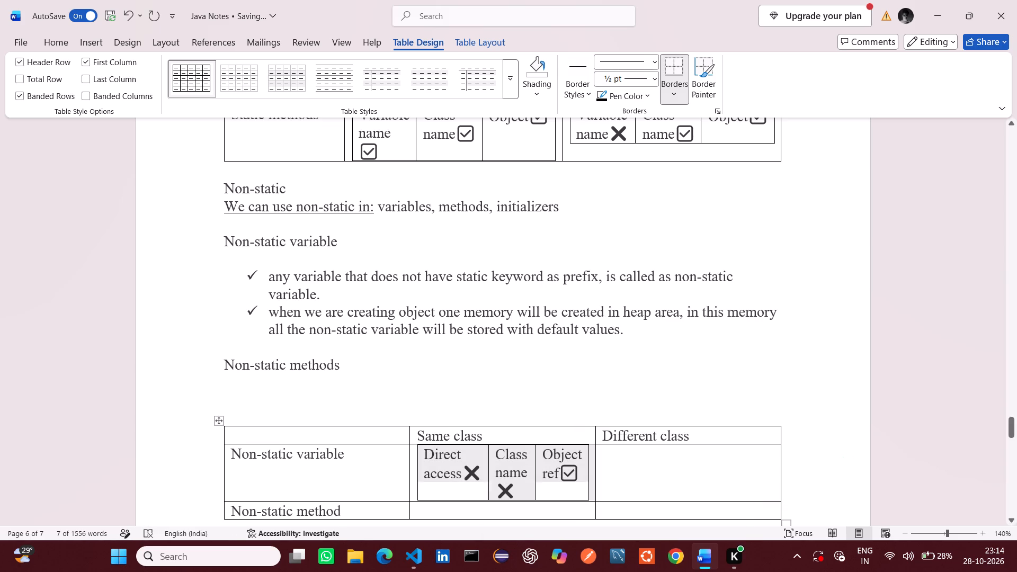
pyautogui.hotkey('ctrl', 'v')
pyautogui.scroll(-1, 558, 493)
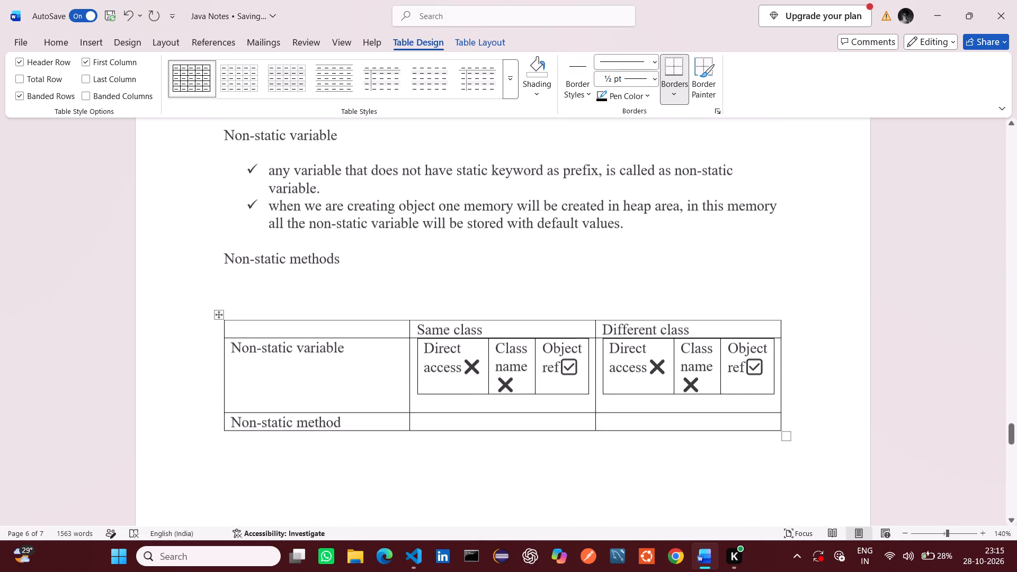
pyautogui.click(487, 398)
pyautogui.hotkey('ctrl', 'v')
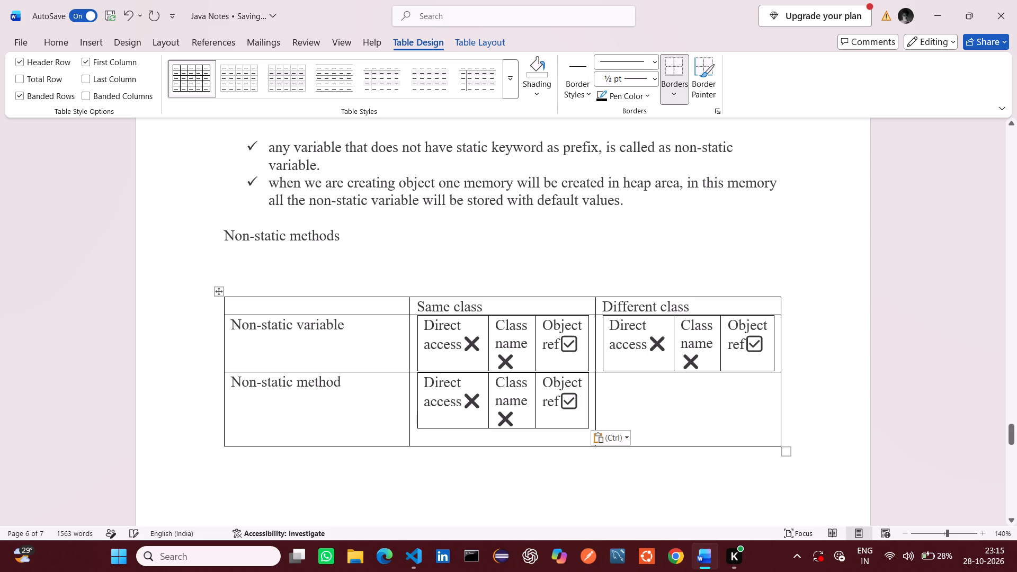
pyautogui.click(628, 397)
pyautogui.hotkey('ctrl', 'v')
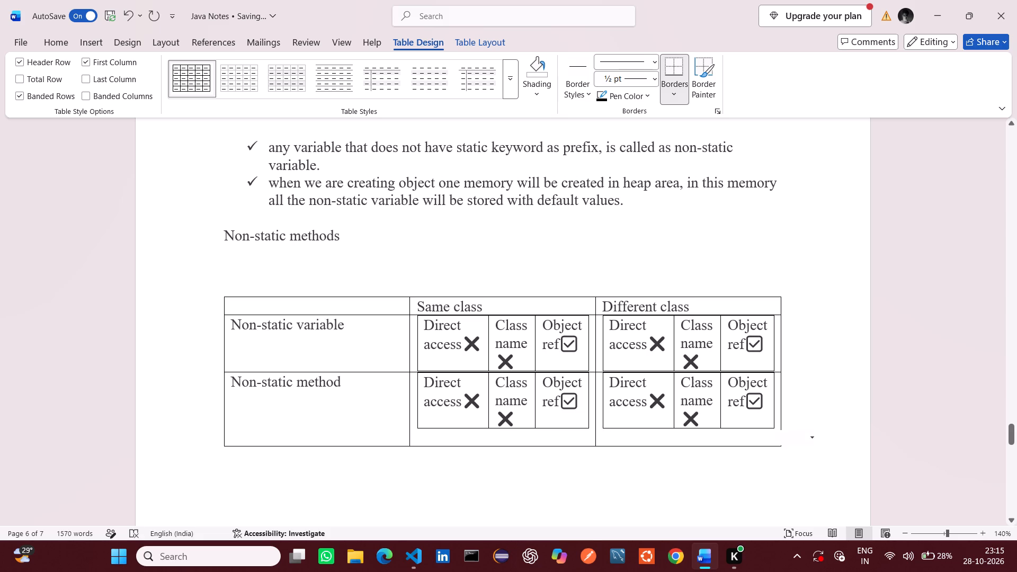
# In javaNotes_A47.md in Visual Studio Code, copy the non static method notes, from "any method that does not have" through "it will execute.".
pyautogui.hotkey('alt', 'Tab')
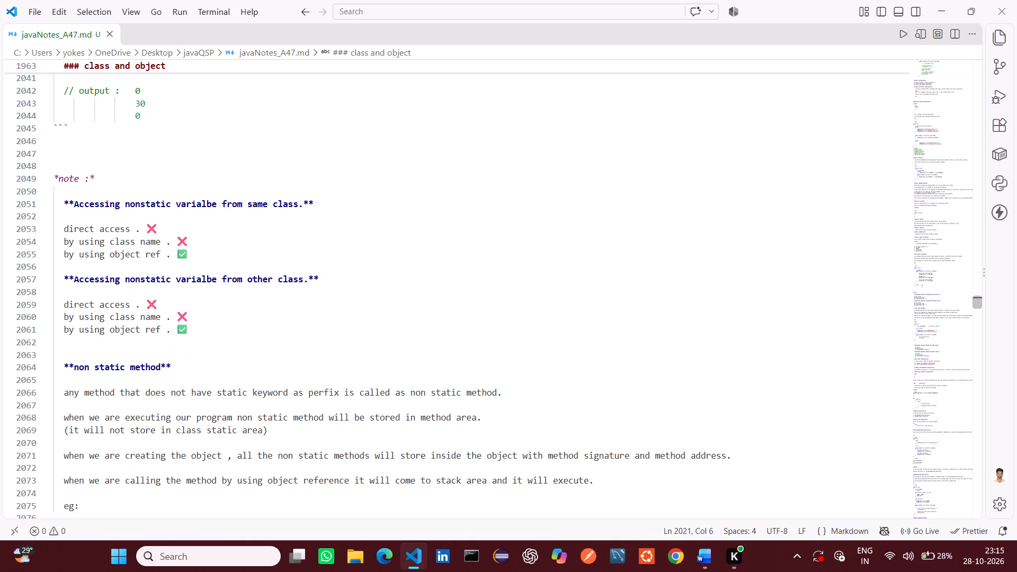
pyautogui.click(337, 316)
pyautogui.click(382, 343)
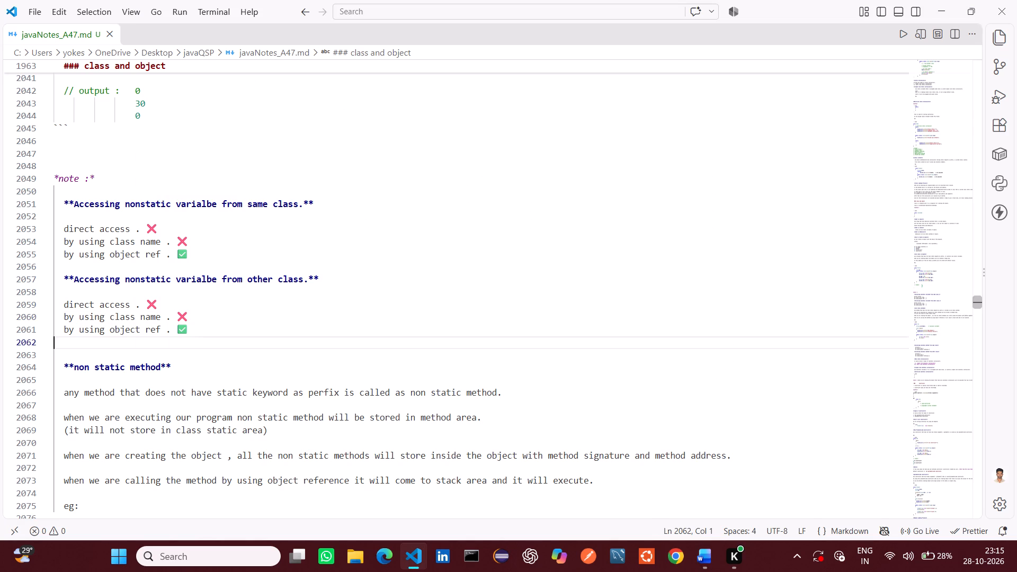
pyautogui.scroll(-6, 382, 343)
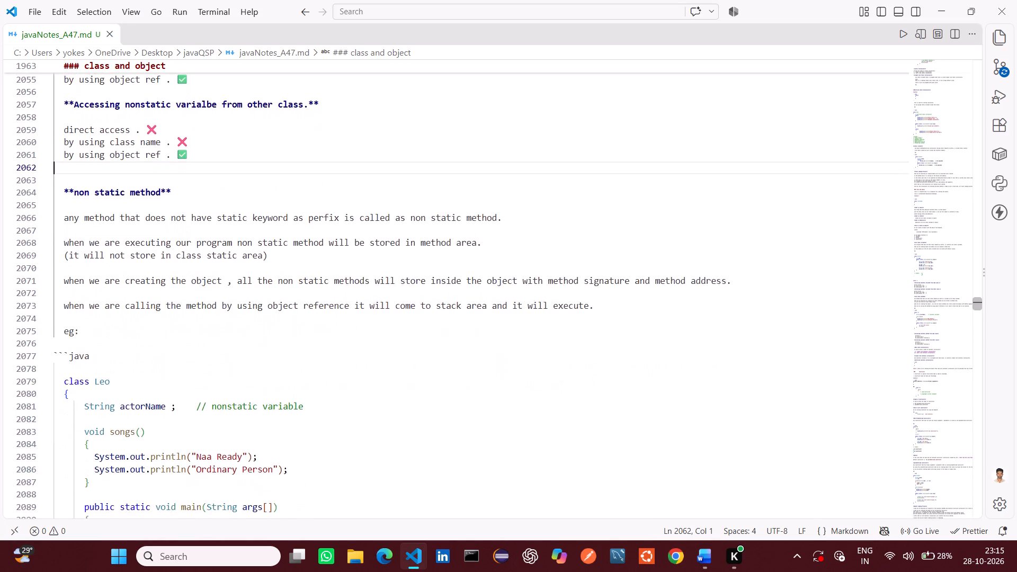
pyautogui.scroll(-1, 382, 343)
pyautogui.scroll(1, 382, 343)
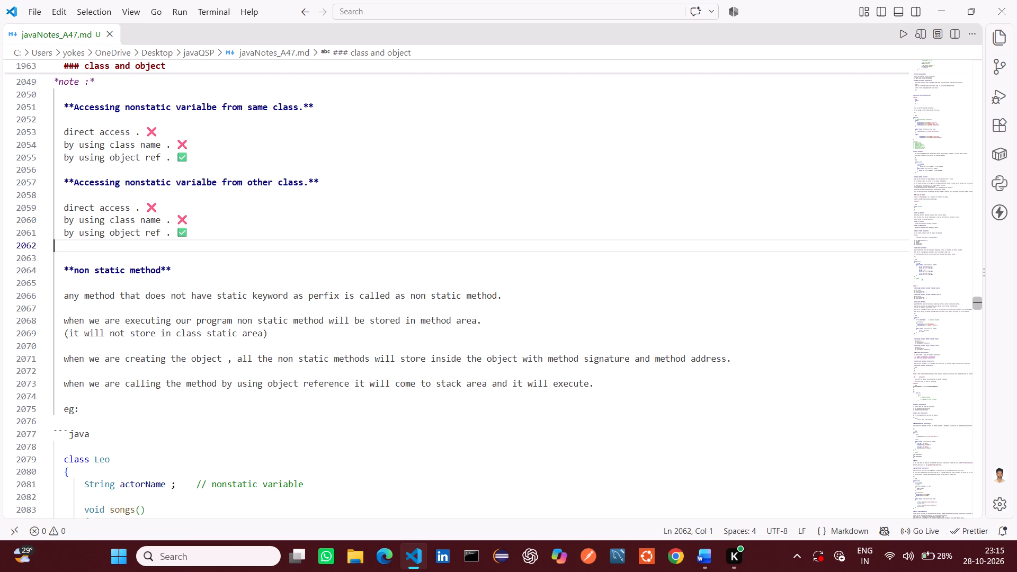
pyautogui.moveTo(64, 295); pyautogui.dragTo(402, 380)
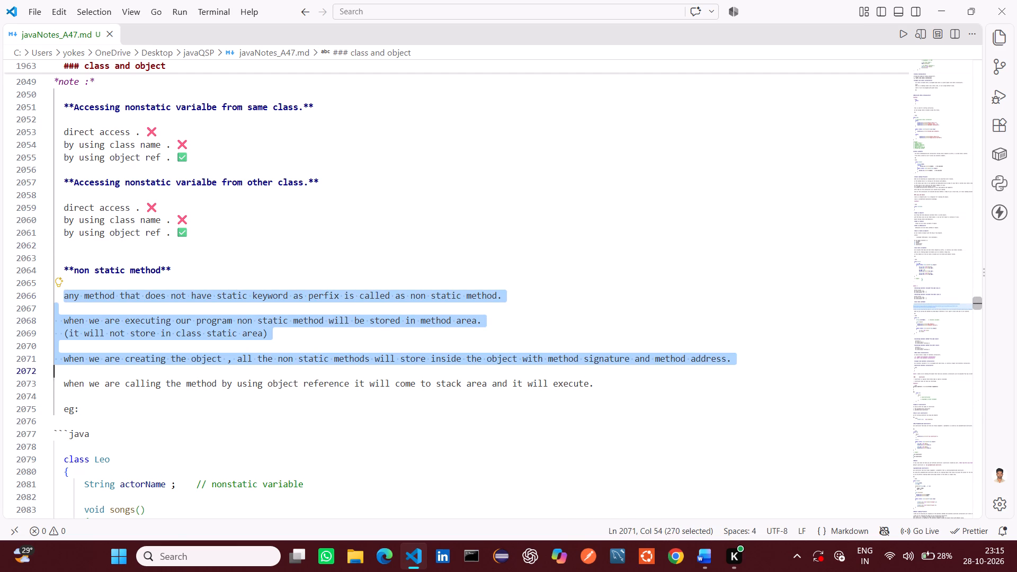
pyautogui.moveTo(402, 380); pyautogui.dragTo(581, 383)
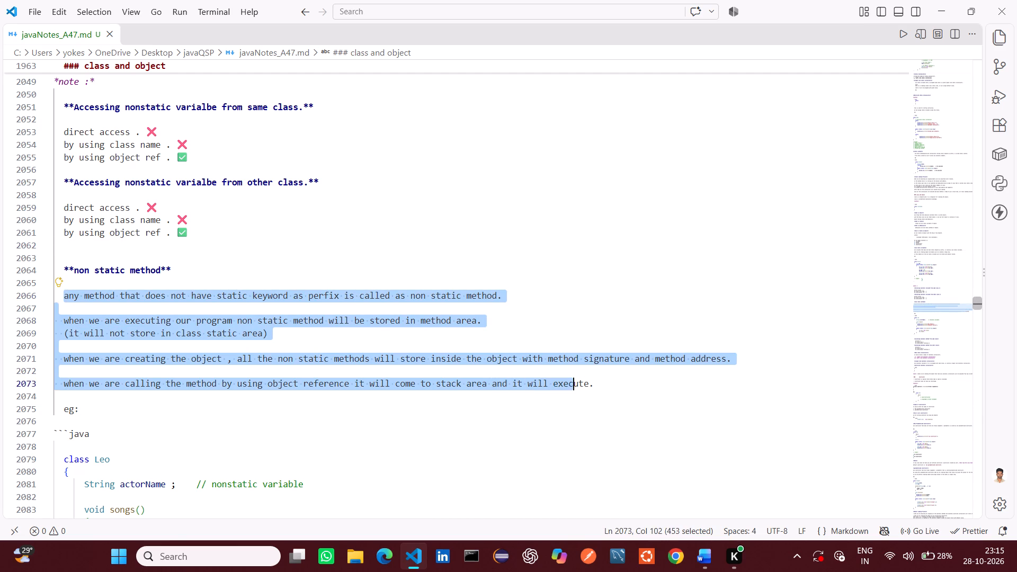
pyautogui.moveTo(581, 383); pyautogui.dragTo(621, 383)
pyautogui.hotkey('alt', 'Tab')
pyautogui.hotkey('alt', 'Tab')
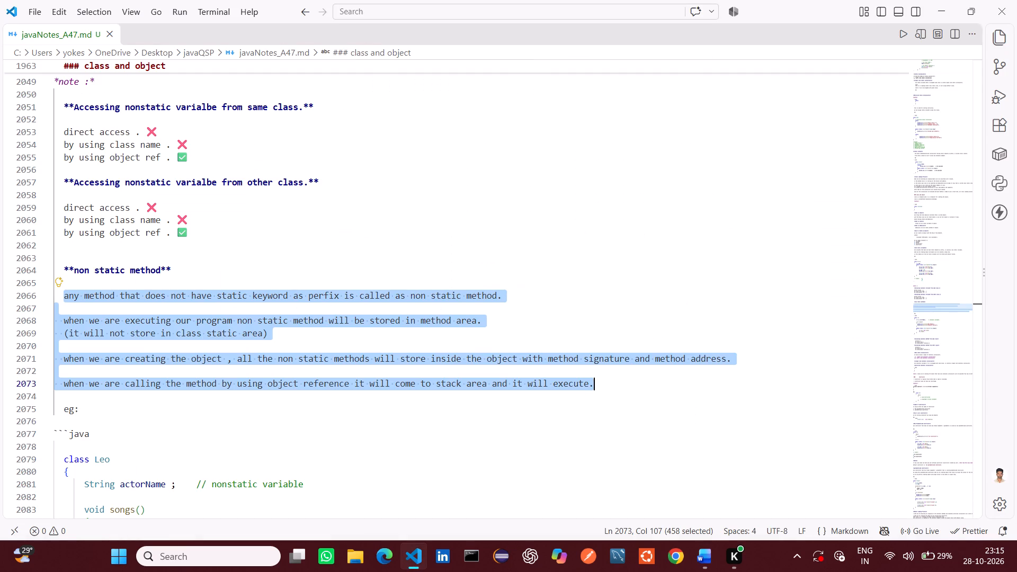
pyautogui.hotkey('ctrl', 'c')
pyautogui.hotkey('alt', 'Tab')
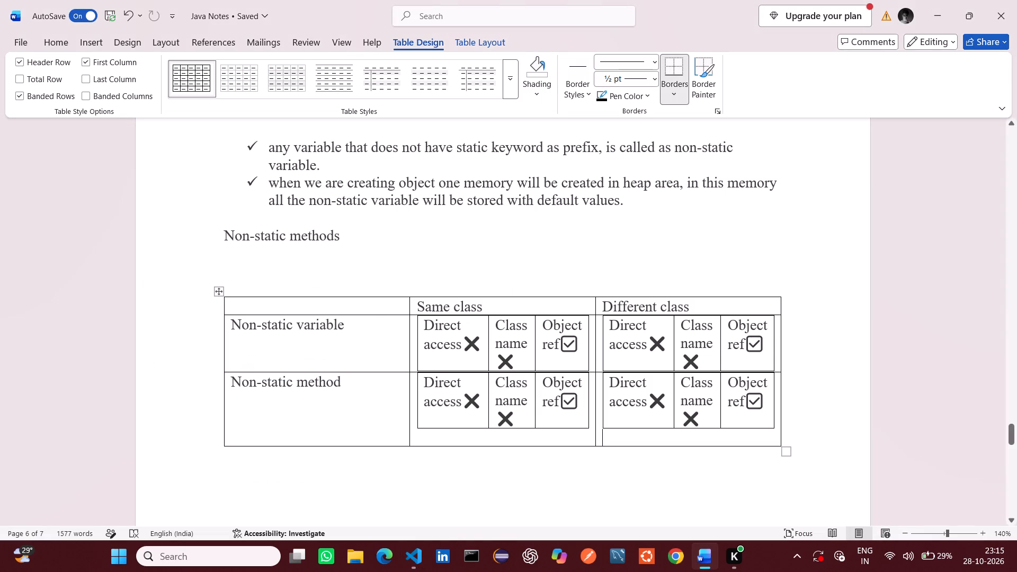
# Start a check-mark bulleted list one blank line below the Non-static methods heading and paste the copied notes into it.
pyautogui.click(356, 240)
pyautogui.press('Return')
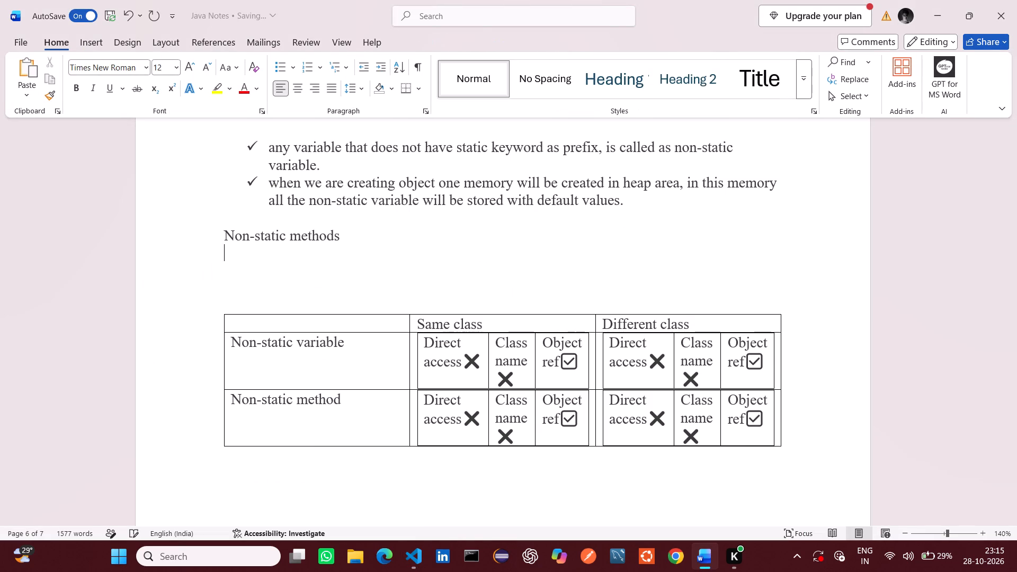
pyautogui.click(295, 69)
pyautogui.click(332, 205)
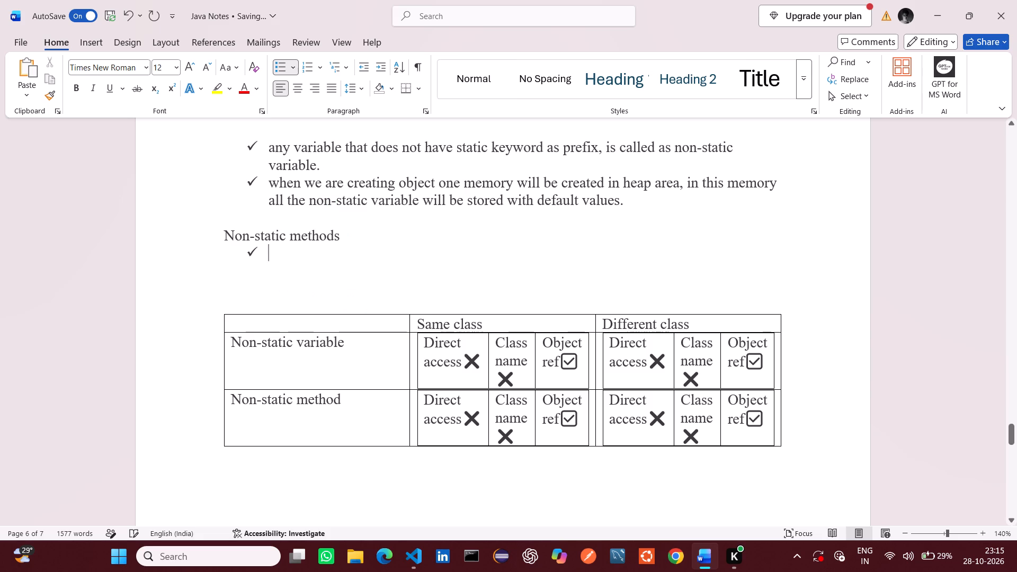
pyautogui.click(343, 236)
pyautogui.press('Return')
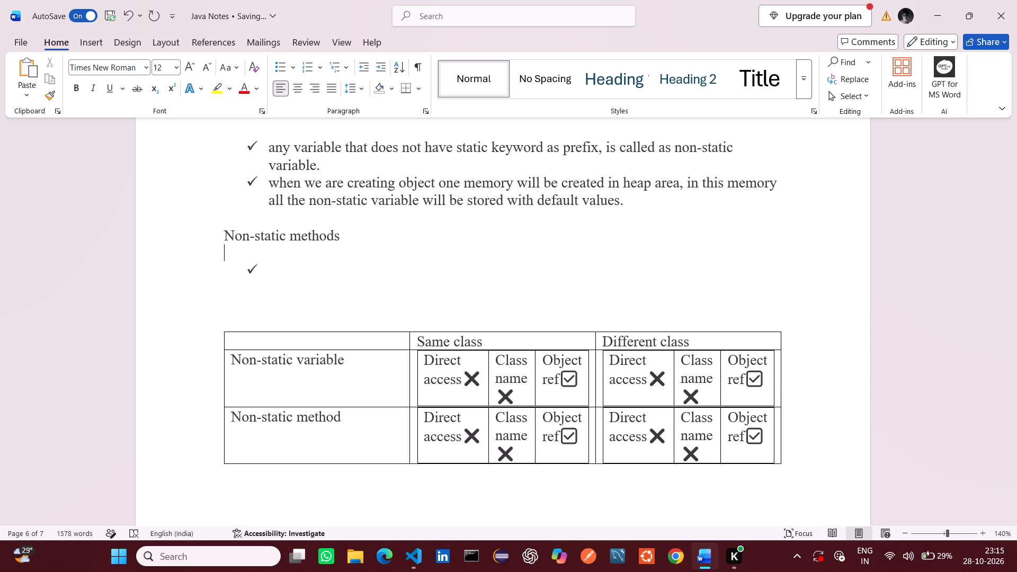
pyautogui.press('Left')
pyautogui.press('Up')
pyautogui.press('Down')
pyautogui.press('Down')
pyautogui.press('Down')
pyautogui.hotkey('ctrl', 'v')
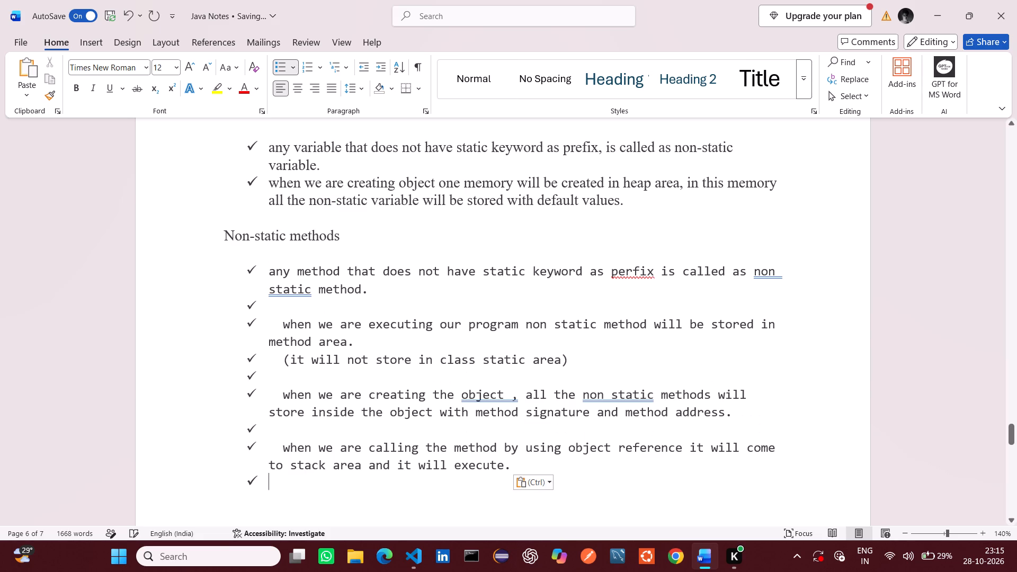
# Format the pasted non-static method notes as Times New Roman, size 12.
pyautogui.moveTo(264, 265); pyautogui.dragTo(507, 484)
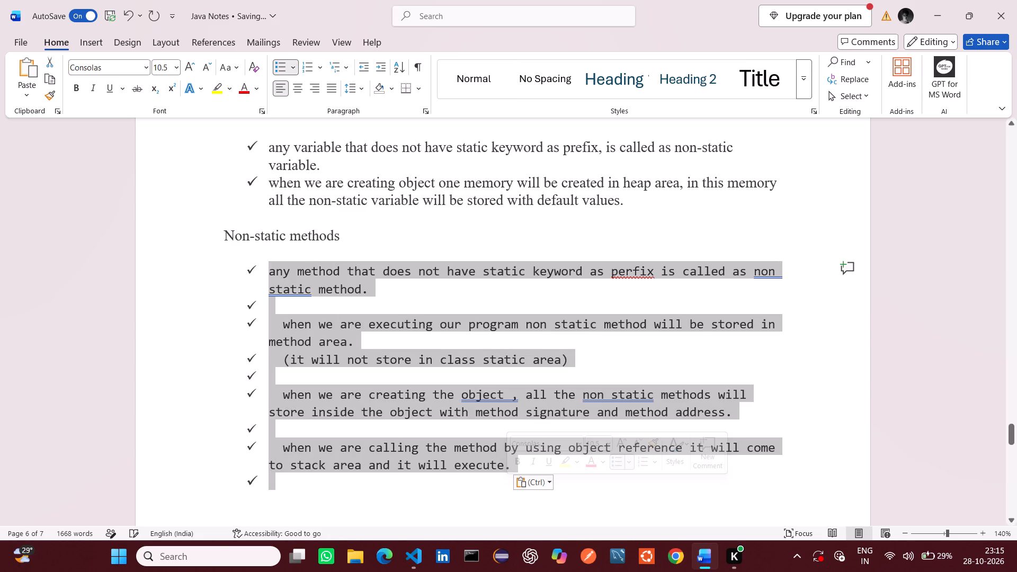
pyautogui.click(176, 65)
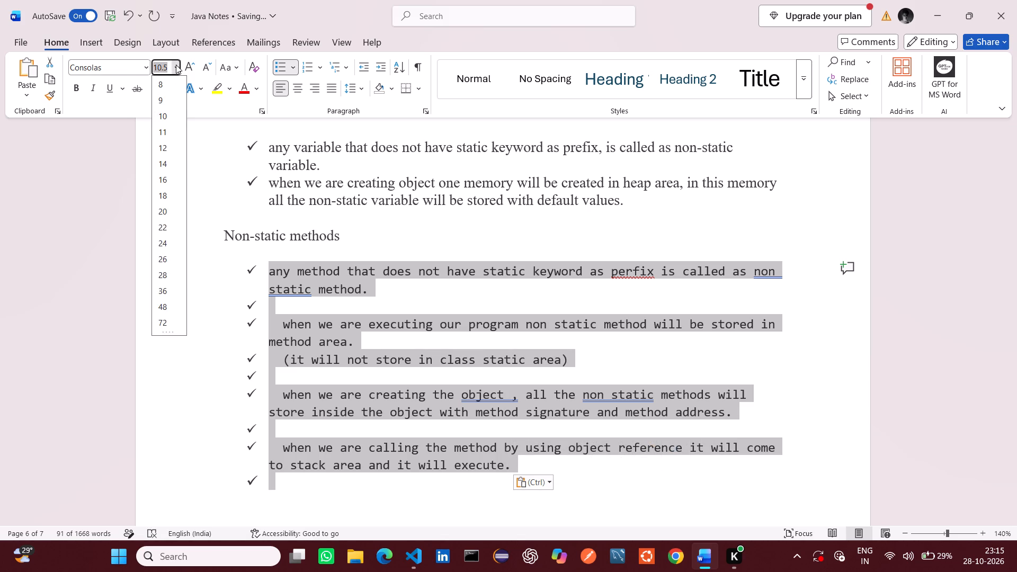
pyautogui.click(165, 149)
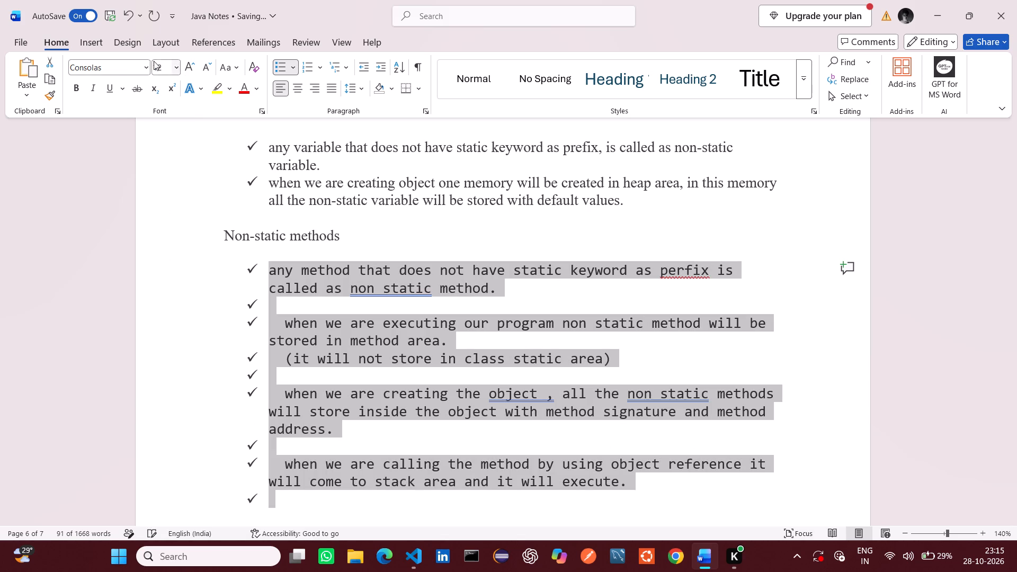
pyautogui.click(146, 64)
pyautogui.click(141, 158)
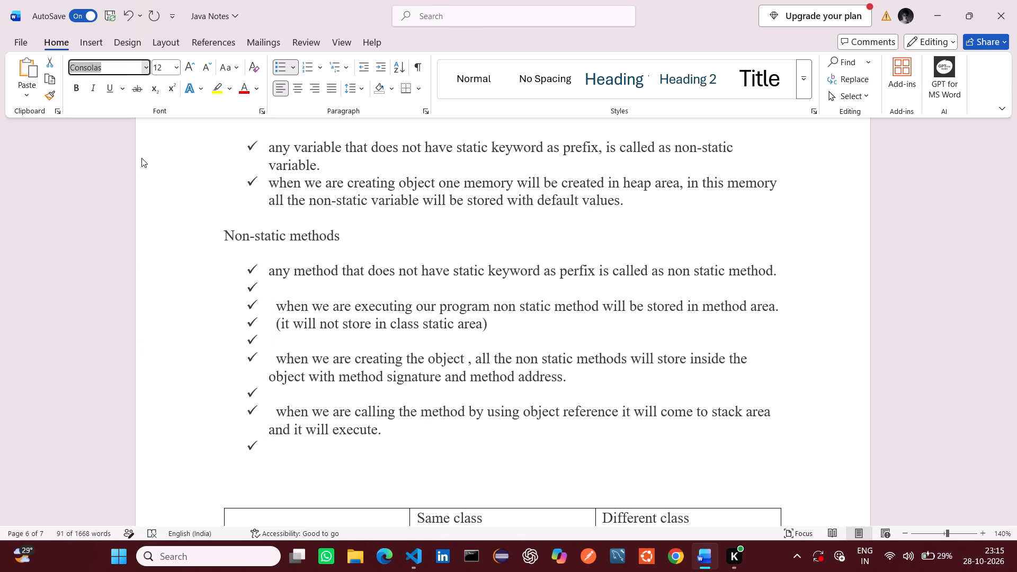
# Remove the empty bullet and the leading spaces before "when we are executing our program", keeping that note as the second bullet.
pyautogui.click(276, 303)
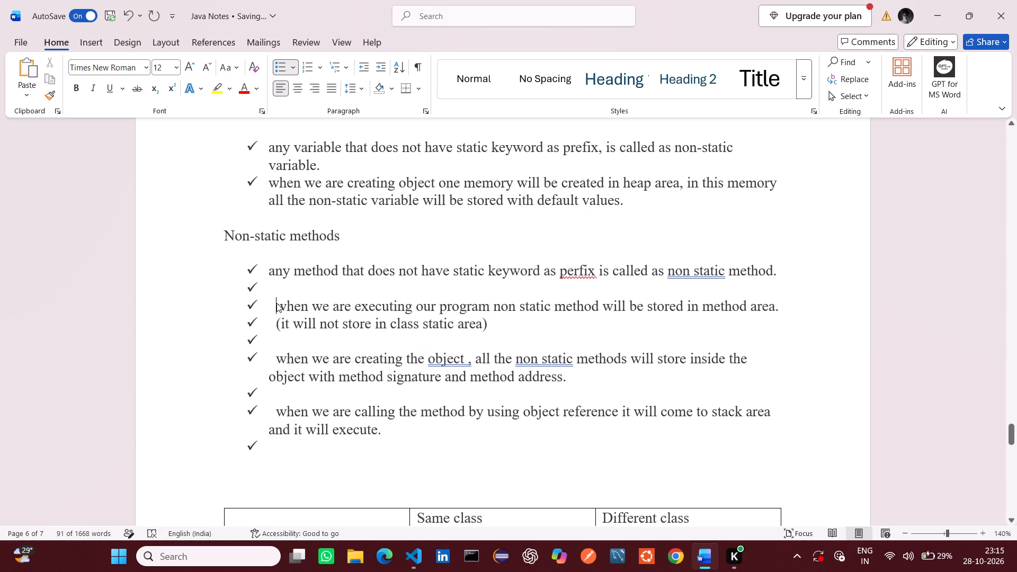
pyautogui.press('BackSpace')
pyautogui.press('BackSpace')
pyautogui.press('BackSpace')
pyautogui.press('BackSpace')
pyautogui.press('BackSpace')
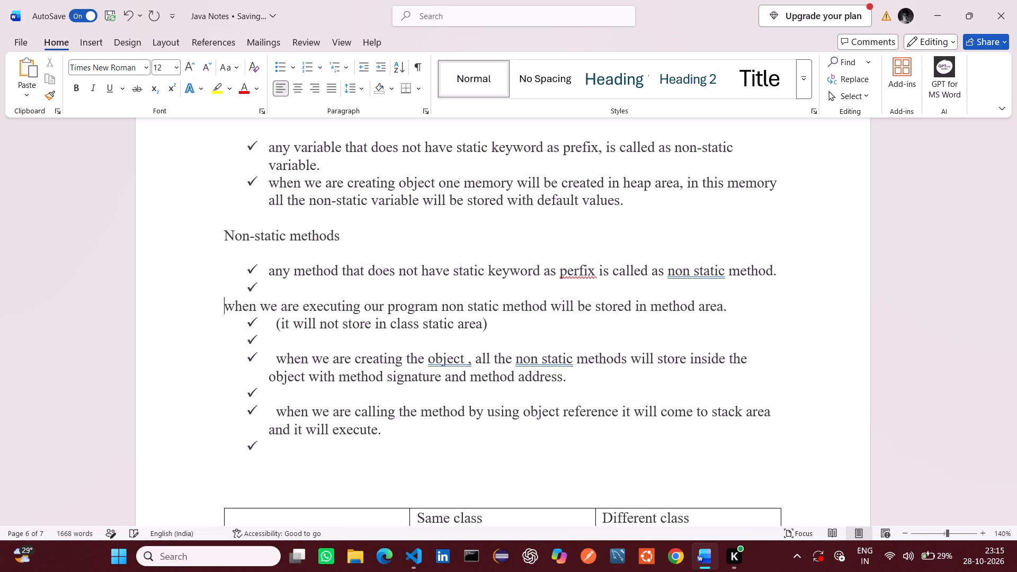
pyautogui.press('BackSpace')
# Remove the bullet and leading spaces from "(it will not store in class static area)" so it continues under the second bullet.
pyautogui.press('Down')
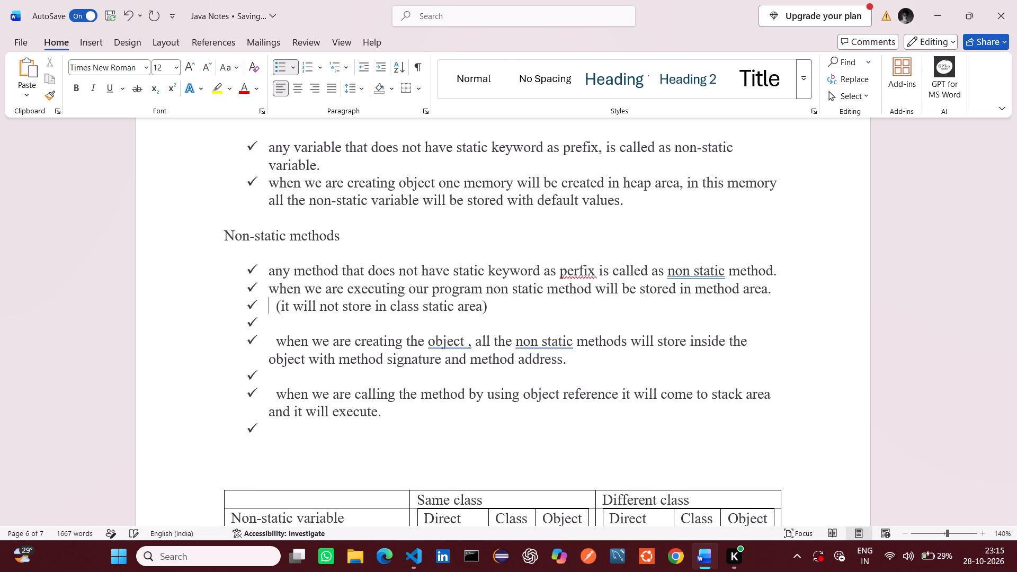
pyautogui.press('Right')
pyautogui.press('Right')
pyautogui.press('BackSpace')
pyautogui.press('BackSpace')
pyautogui.press('BackSpace')
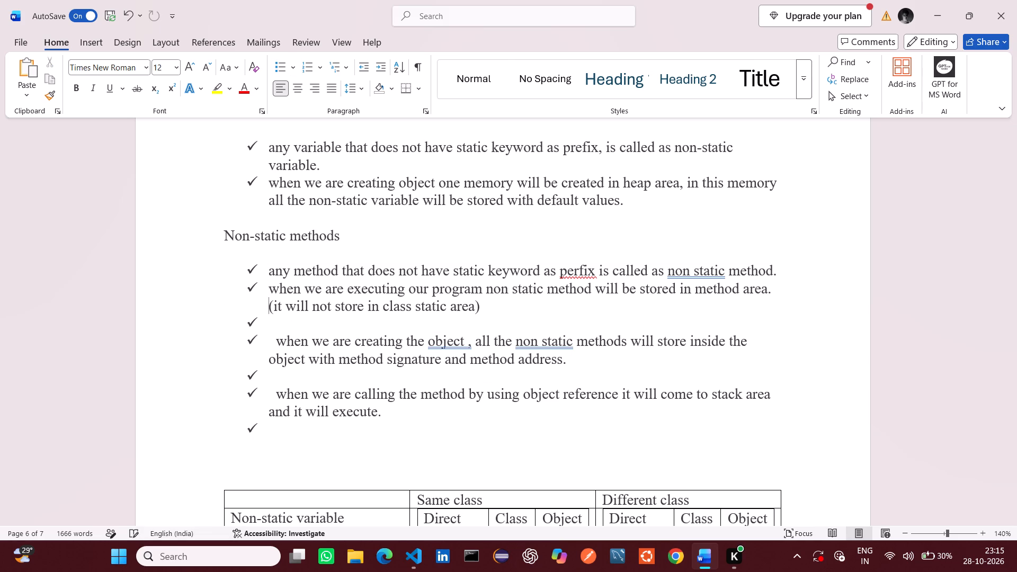
# Remove the empty bullet and the leading spaces before "when we are creating the object", making that note the third bullet under Non-static methods.
pyautogui.click(278, 342)
pyautogui.press('BackSpace')
pyautogui.press('BackSpace')
pyautogui.press('BackSpace')
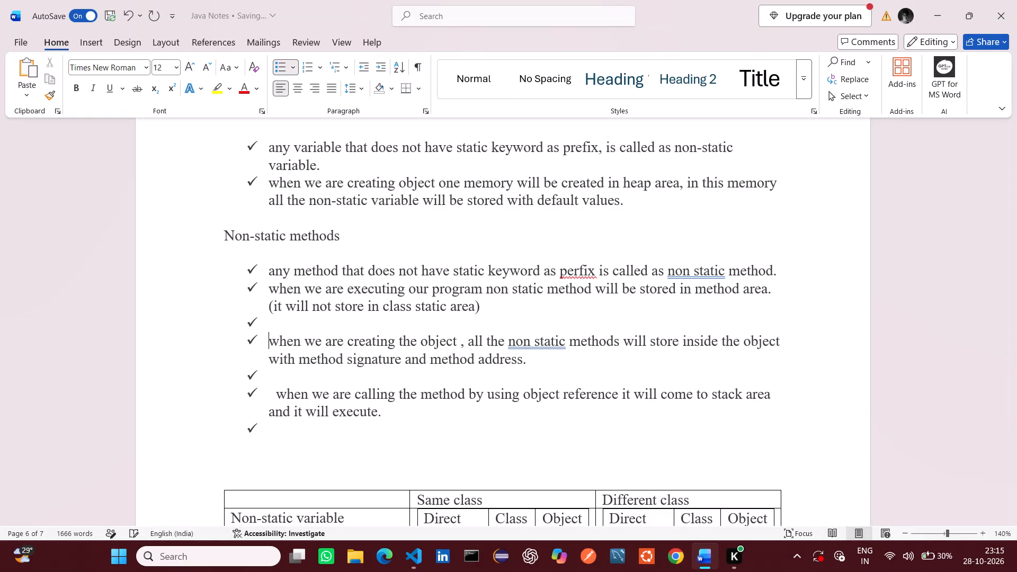
pyautogui.press('BackSpace')
pyautogui.press('BackSpace')
pyautogui.press('BackSpace')
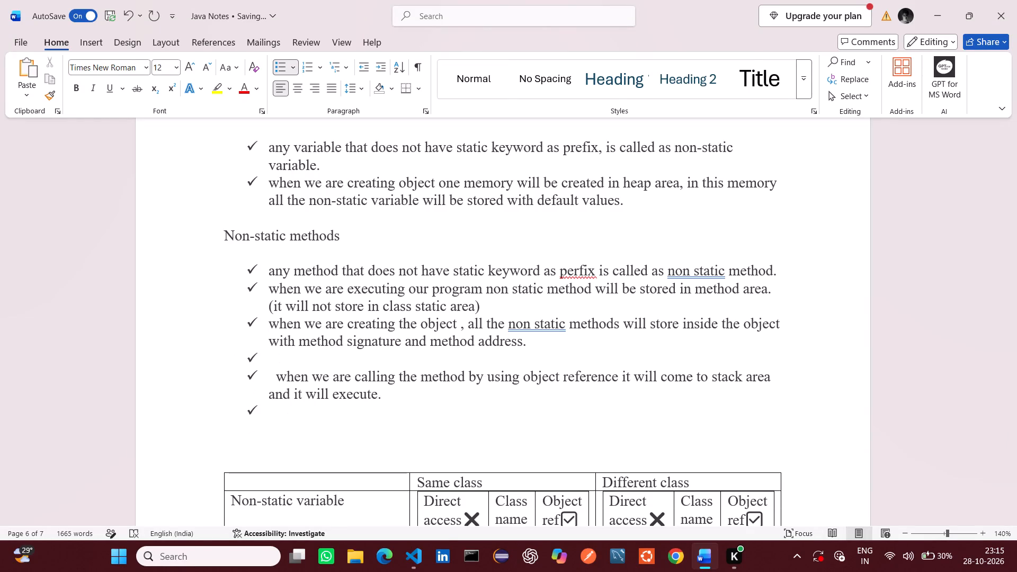
# Hyphenate "non static" as "non-static" in the first and third bullets under Non-static methods.
pyautogui.click(697, 272)
pyautogui.press('Left')
pyautogui.press('BackSpace')
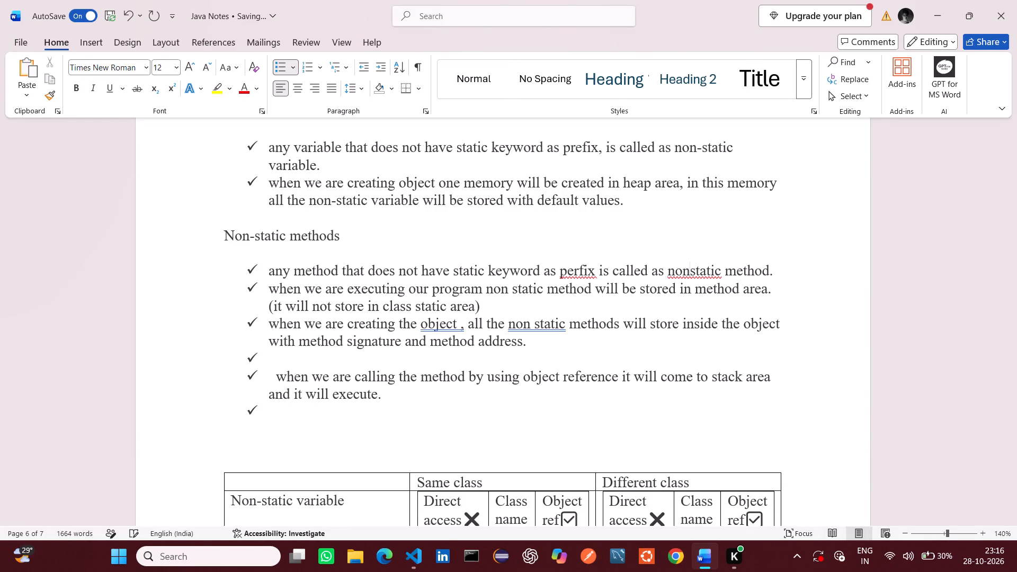
pyautogui.press('-')
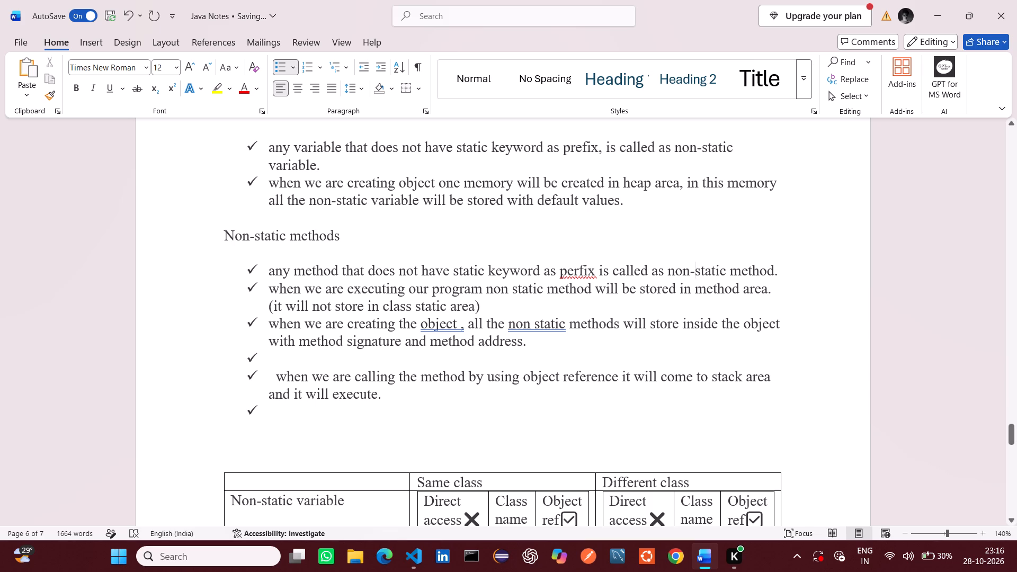
pyautogui.click(534, 325)
pyautogui.press('BackSpace')
pyautogui.press('-')
# Remove the space before the comma after "object" in the third non-static method bullet.
pyautogui.press('Left')
pyautogui.press('Left')
pyautogui.press('Left')
pyautogui.press('Left')
pyautogui.press('Left')
pyautogui.press('Left')
pyautogui.press('Left')
pyautogui.press('Left')
pyautogui.press('Left')
pyautogui.press('Left')
pyautogui.press('Left')
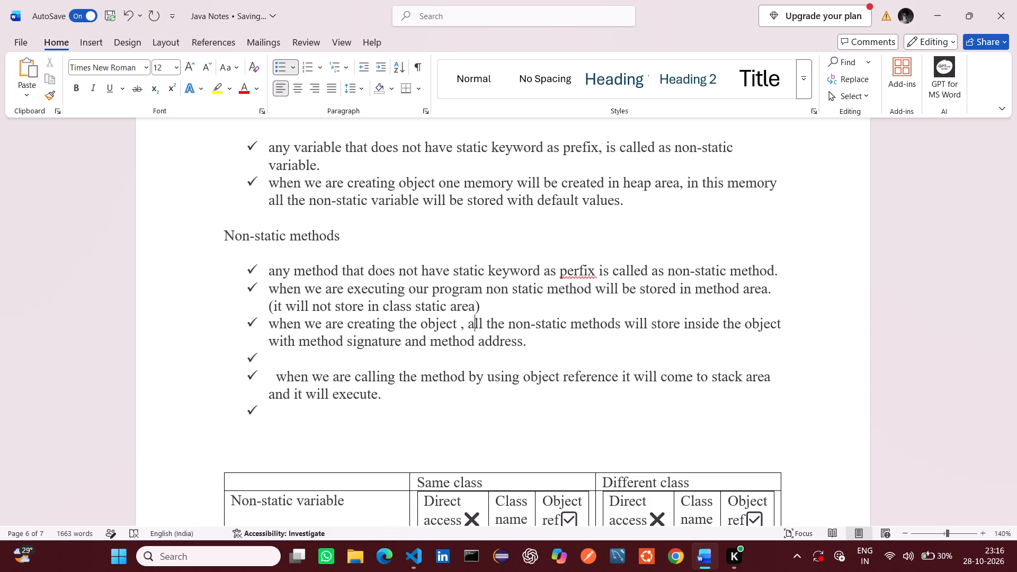
pyautogui.press('Left')
pyautogui.press('Left')
pyautogui.press('Left')
pyautogui.press('BackSpace')
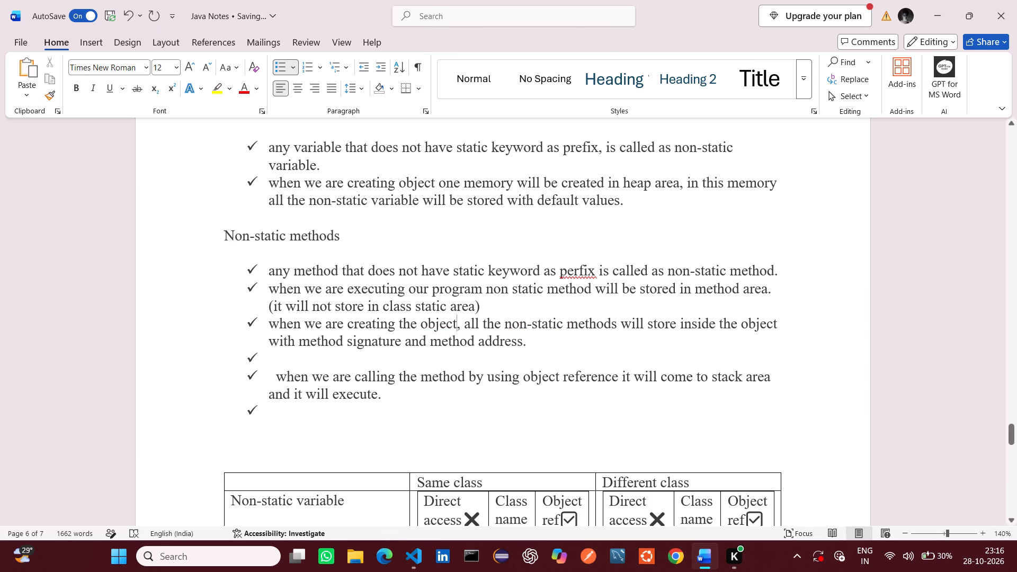
# Remove the empty bullet and the leading spaces before "when we are calling the method", making that note the fourth bullet.
pyautogui.click(272, 378)
pyautogui.press('Right')
pyautogui.press('BackSpace')
pyautogui.press('BackSpace')
pyautogui.press('BackSpace')
pyautogui.press('BackSpace')
pyautogui.press('BackSpace')
pyautogui.press('BackSpace')
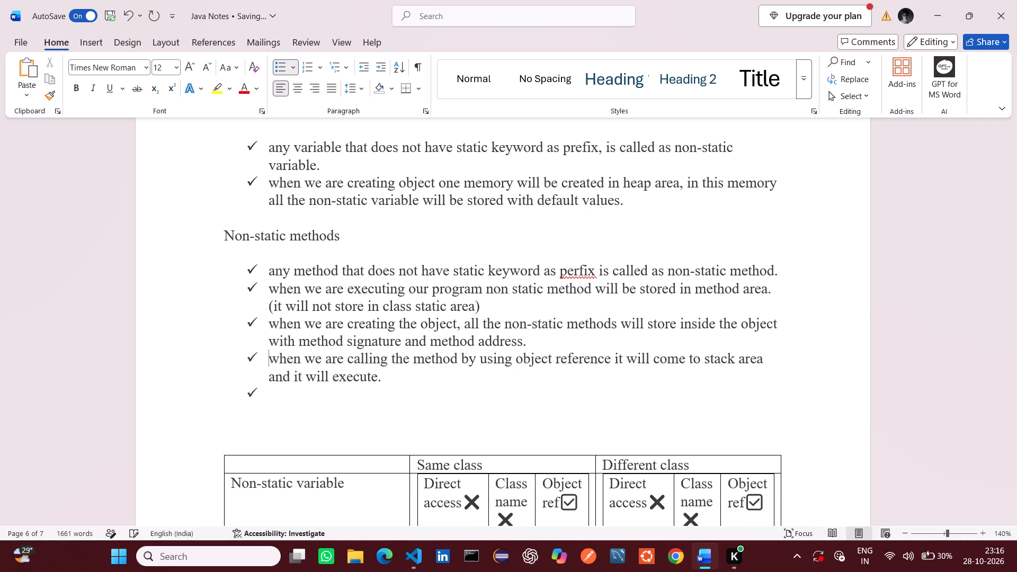
# Delete the empty bullet at the end of the non-static methods list.
pyautogui.click(298, 394)
pyautogui.press('BackSpace')
pyautogui.press('BackSpace')
pyautogui.press('BackSpace')
pyautogui.press('BackSpace')
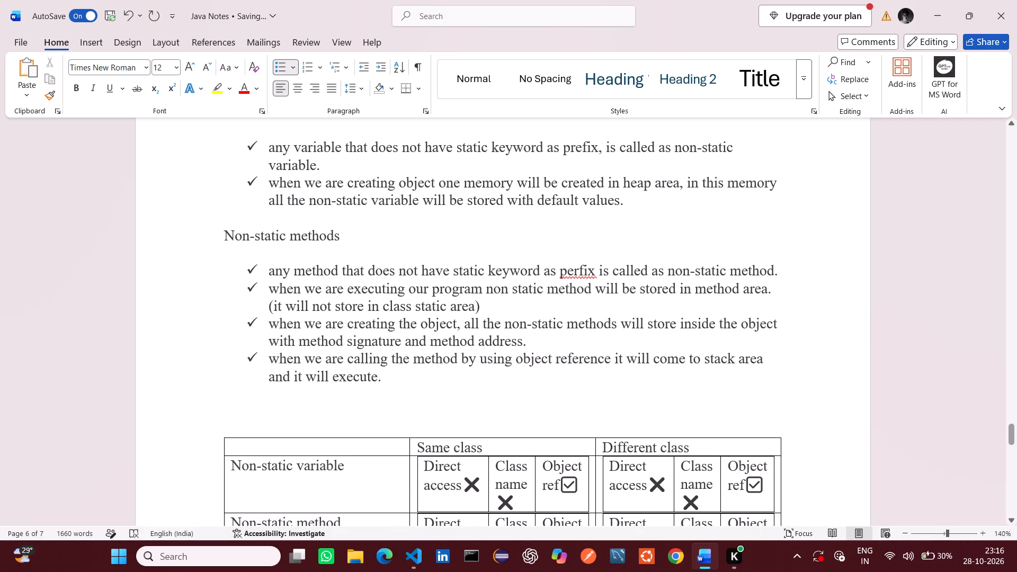
# Switch to javaNotes_A47.md in Visual Studio Code and read the notes after the non static method section, through the Non static Initializers.
pyautogui.scroll(1, 410, 327)
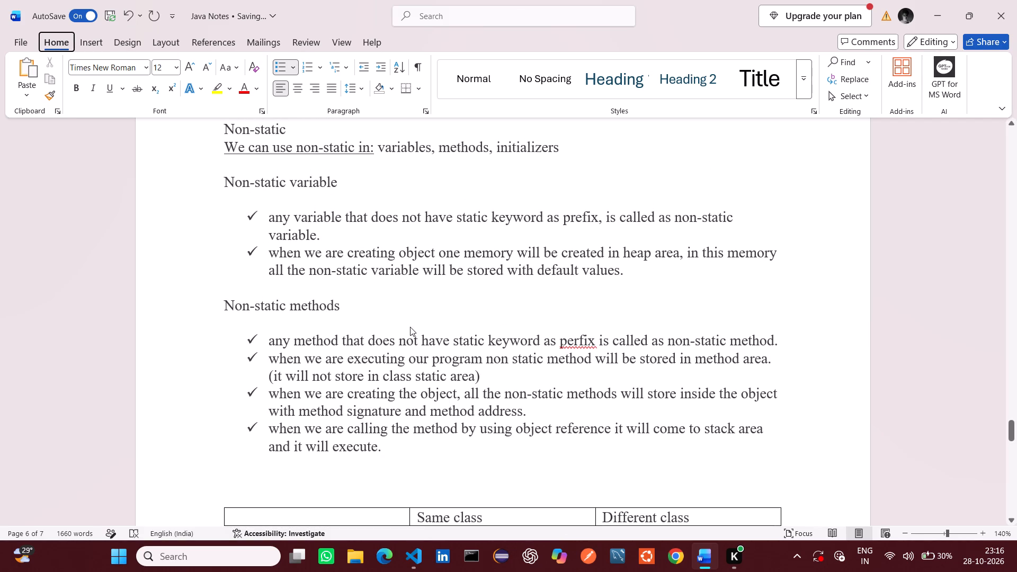
pyautogui.hotkey('alt', 'Tab')
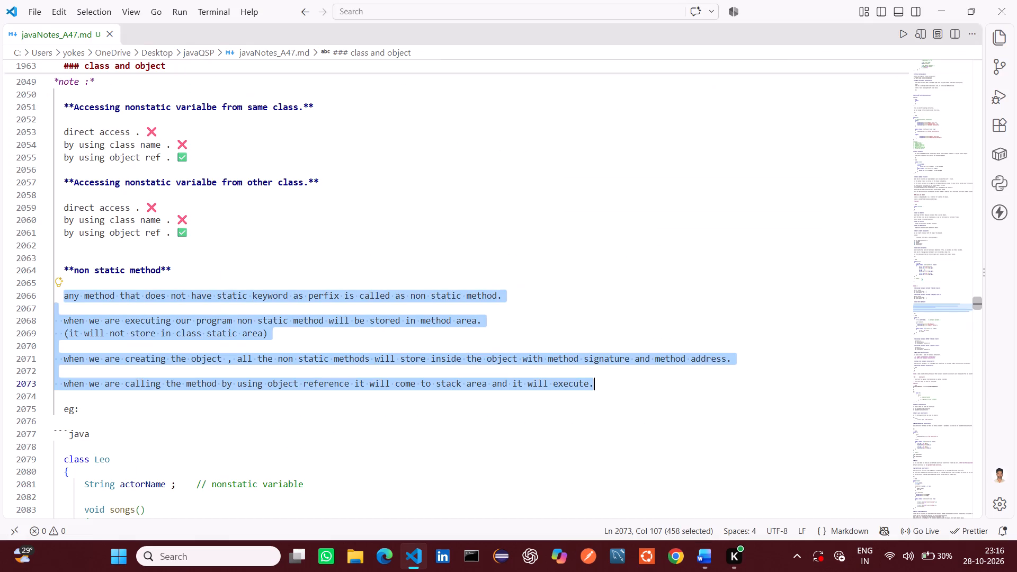
pyautogui.click(284, 430)
pyautogui.scroll(-4, 284, 430)
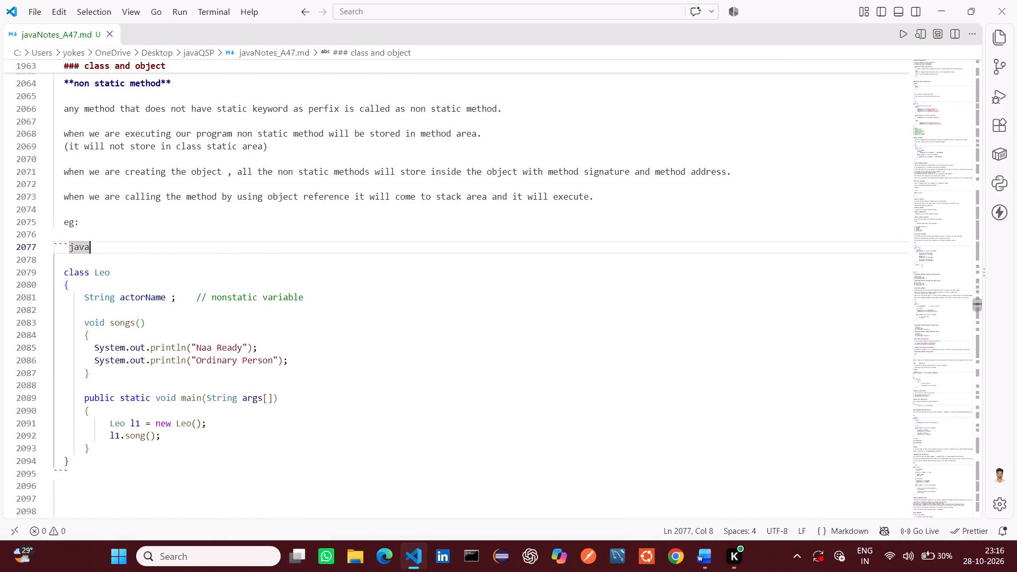
pyautogui.scroll(-6, 284, 430)
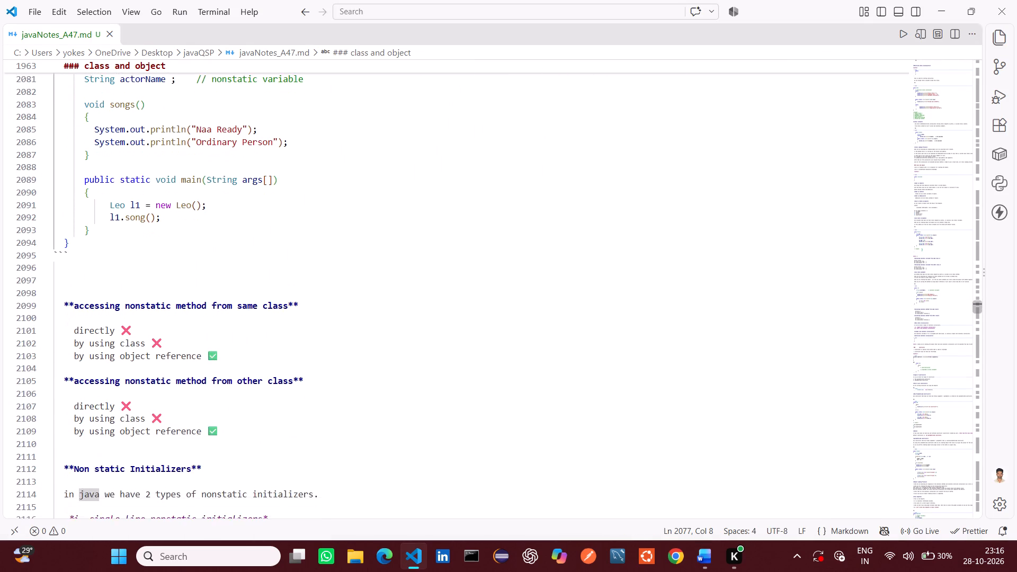
pyautogui.scroll(-4, 284, 430)
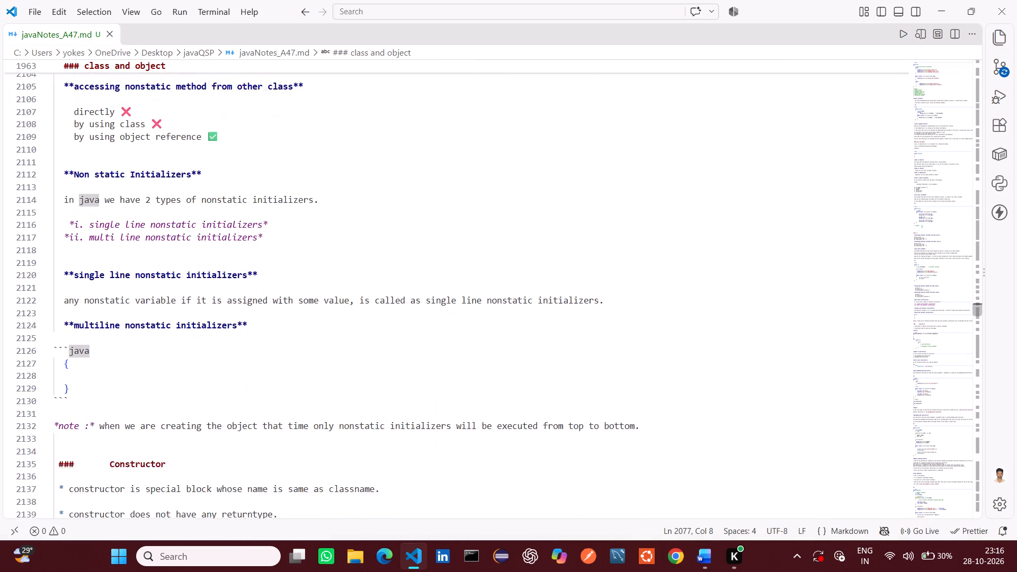
pyautogui.scroll(-1, 284, 430)
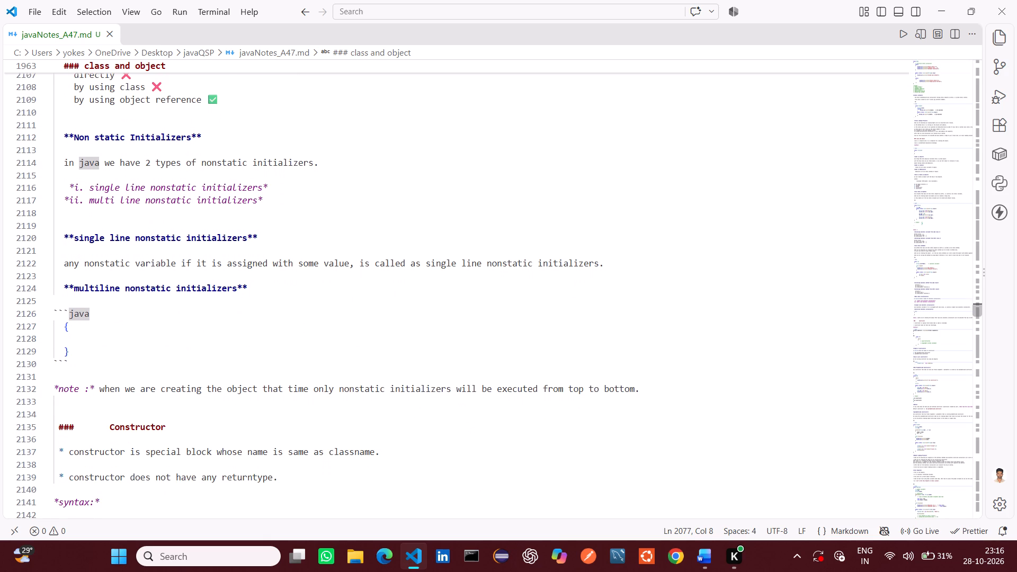
# Back in the Word document, add the unbulleted heading "Non-static initializers" directly below the last non-static method bullet.
pyautogui.hotkey('alt', 'Tab')
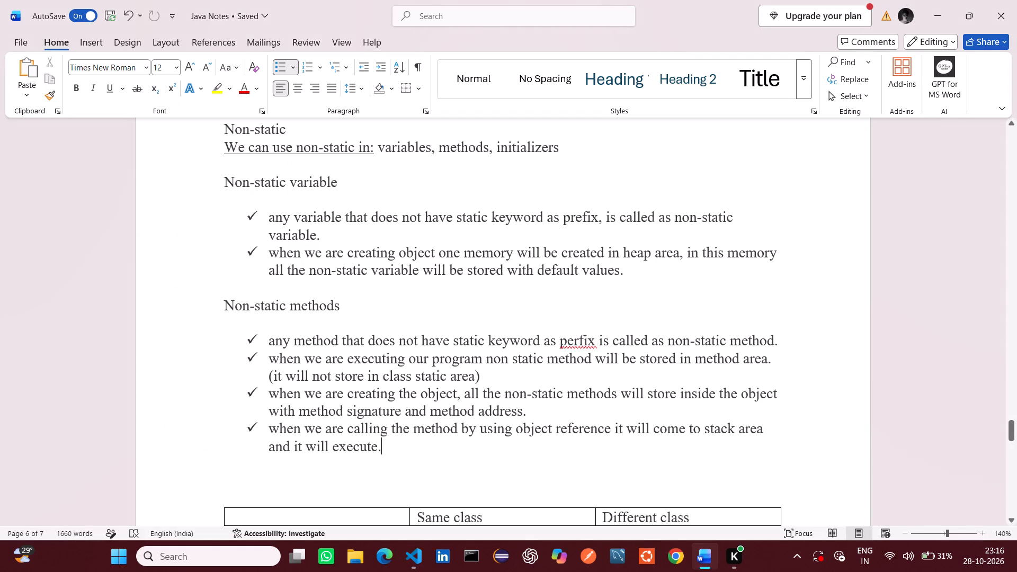
pyautogui.scroll(-1, 359, 412)
pyautogui.click(382, 249)
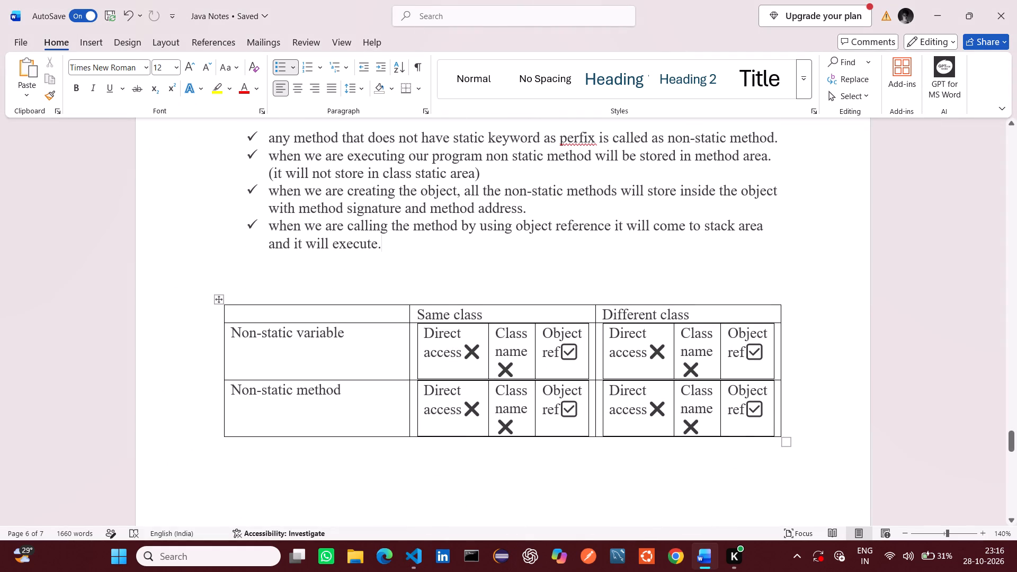
pyautogui.press('Return')
pyautogui.press('Return')
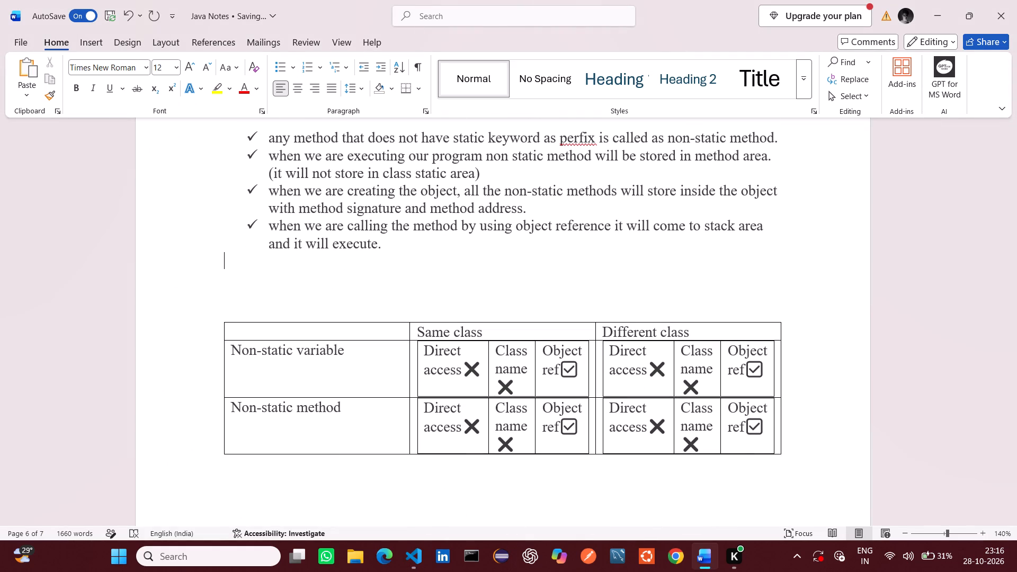
pyautogui.scroll(2, 382, 249)
pyautogui.write('Non')
pyautogui.write('-static initial')
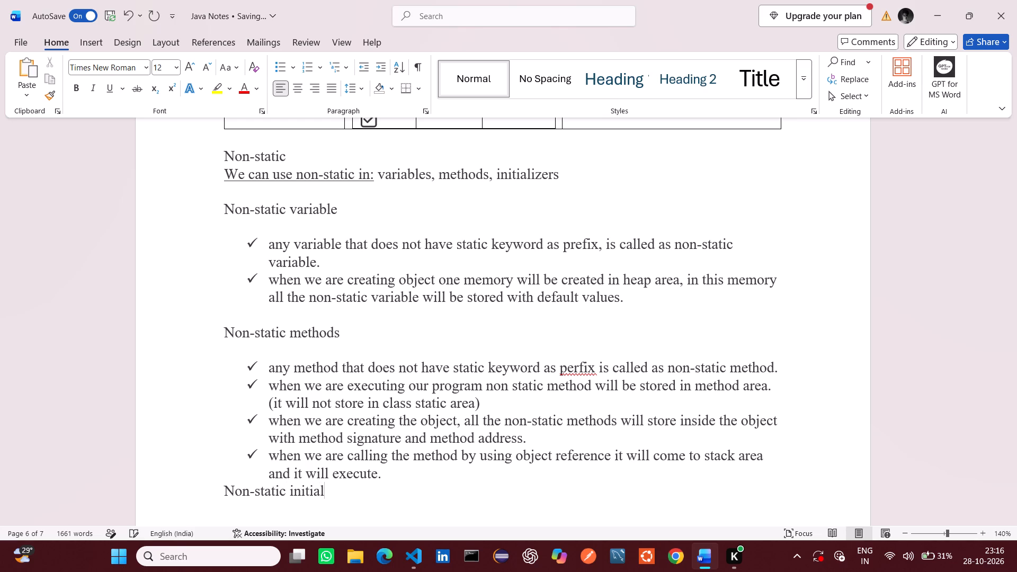
pyautogui.press('i')
pyautogui.write('zers')
pyautogui.press('Return')
# Add a check-mark bulleted list under Non-static initializers with the items "single-line initializers" and "multi-line initializers".
pyautogui.click(292, 64)
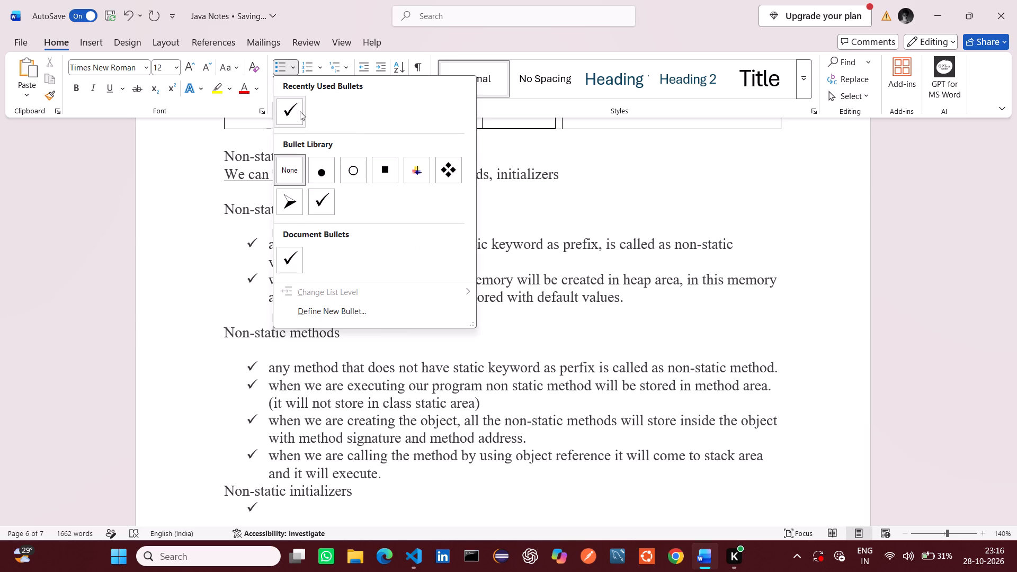
pyautogui.click(299, 112)
pyautogui.scroll(-1, 314, 200)
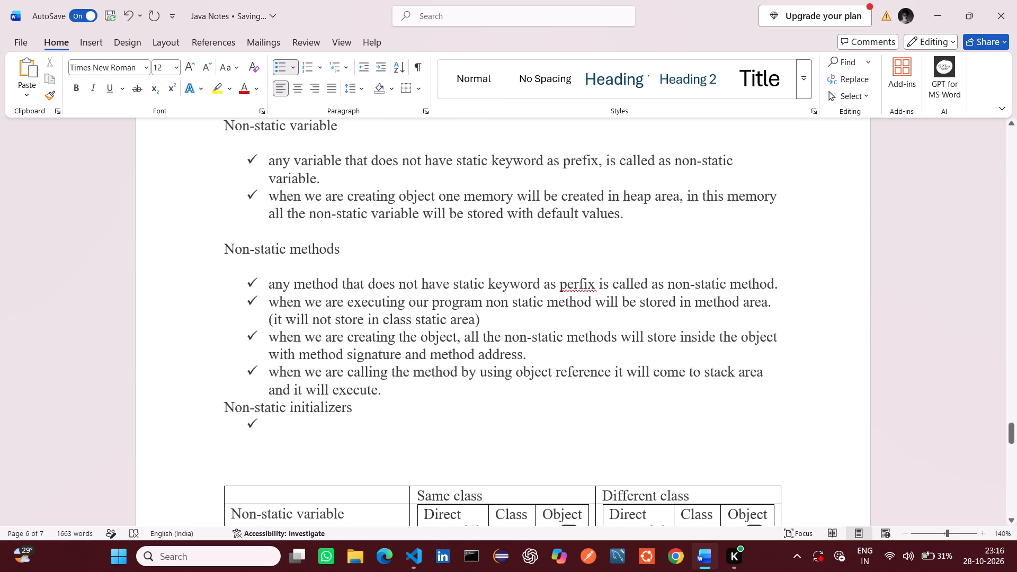
pyautogui.write('single')
pyautogui.press('space')
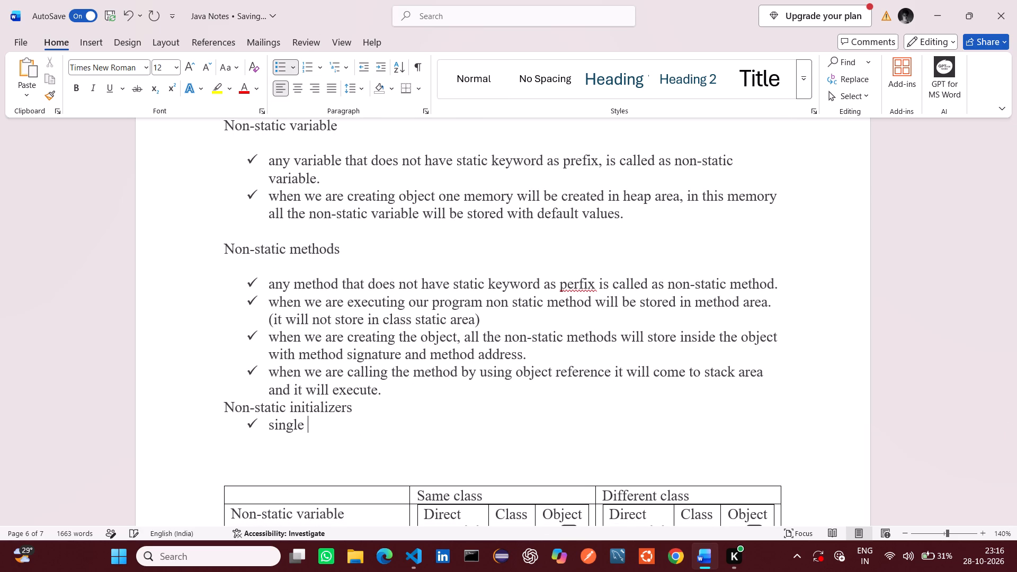
pyautogui.press('BackSpace')
pyautogui.write('-line')
pyautogui.press('space')
pyautogui.write('initializers')
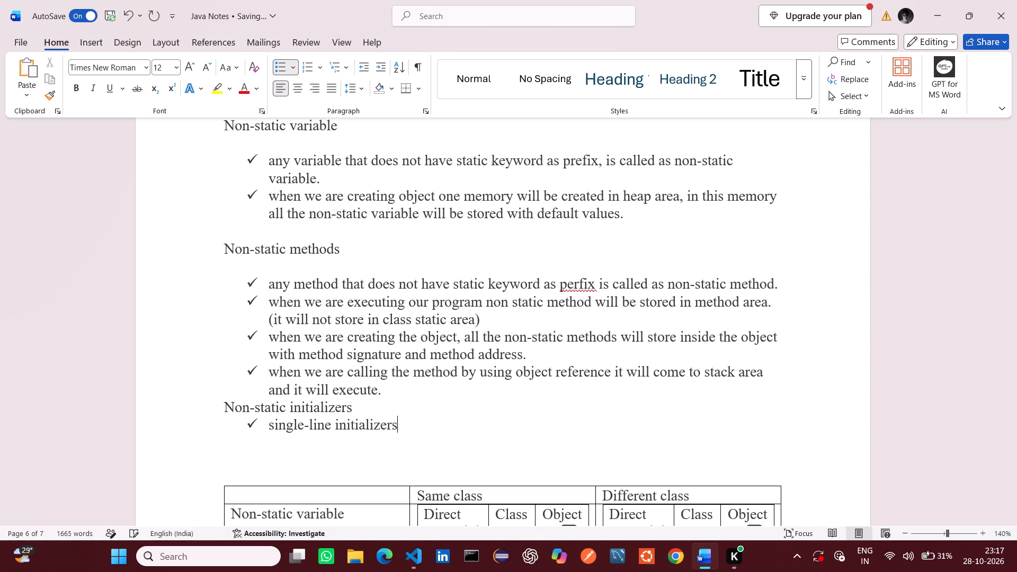
pyautogui.press('Return')
pyautogui.write('multi')
pyautogui.write('-line initi')
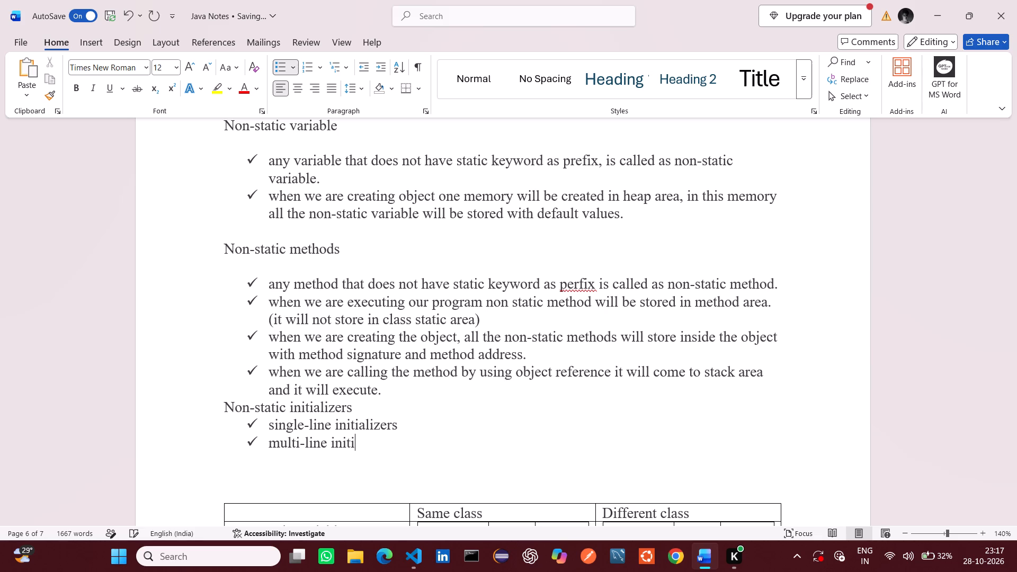
pyautogui.write('al')
pyautogui.write('izers')
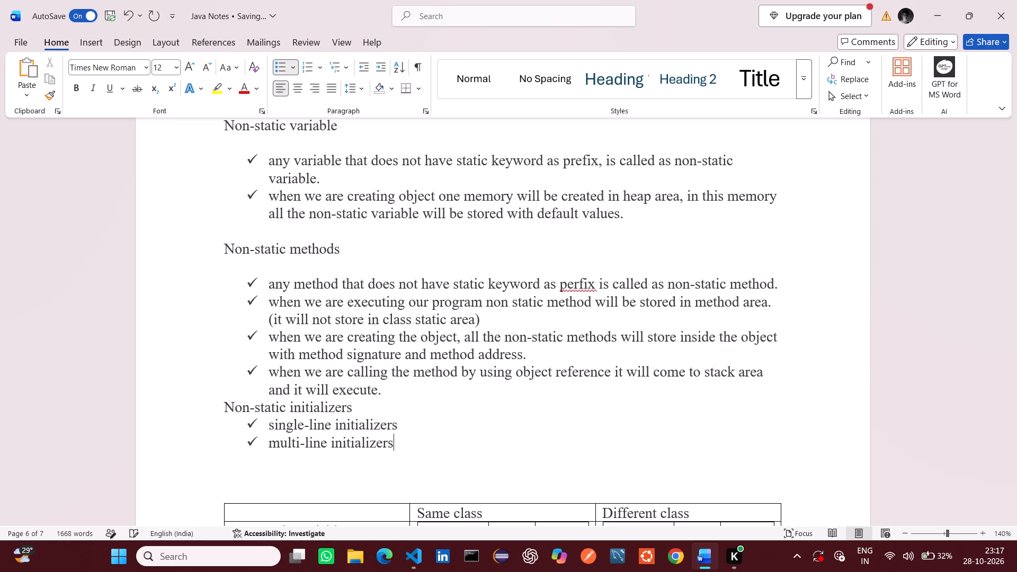
# Add a "Multi-line initializers" bullet at the end of the Static initializers list on page 5.
pyautogui.scroll(2, 314, 200)
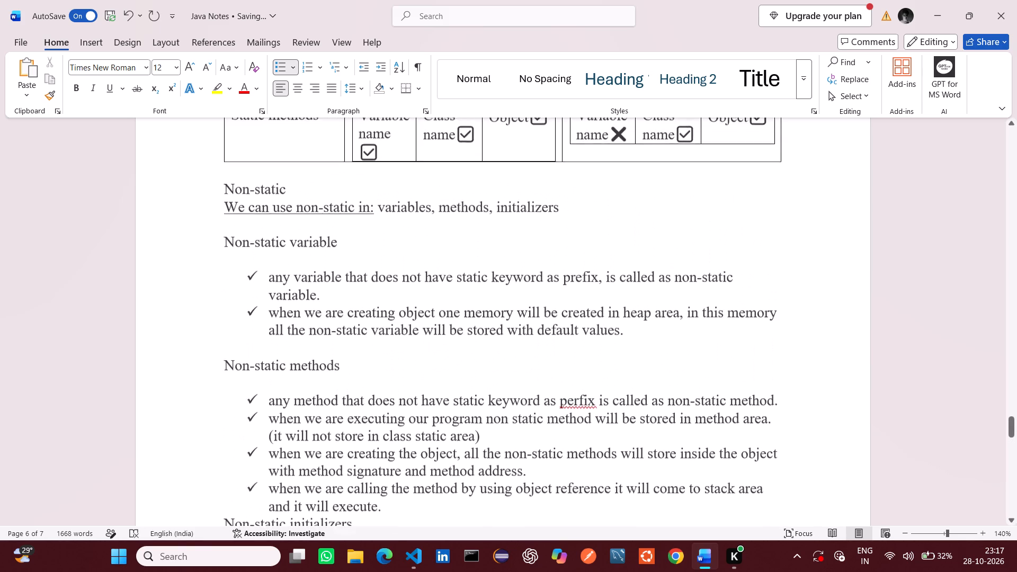
pyautogui.scroll(4, 314, 200)
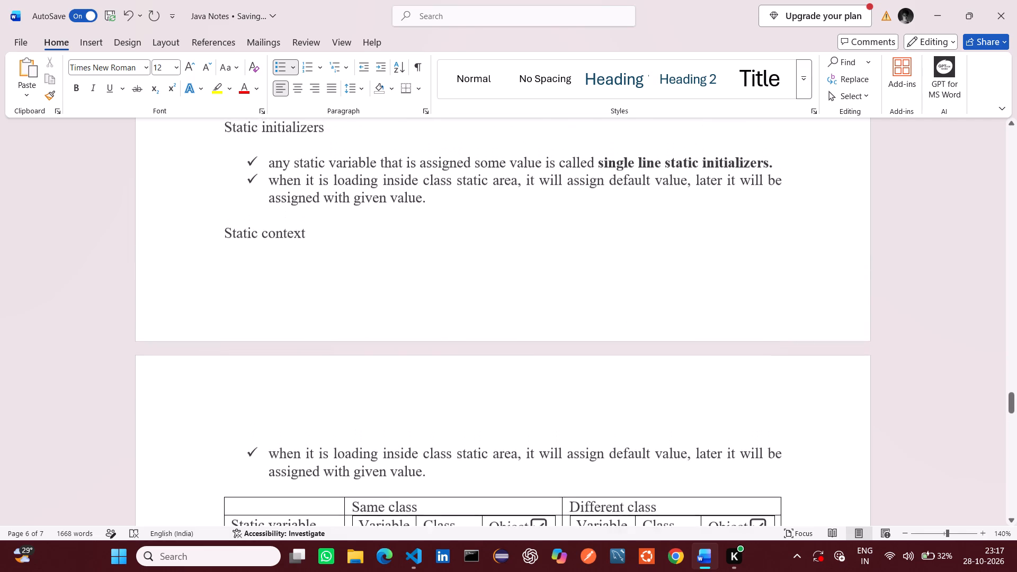
pyautogui.scroll(2, 314, 200)
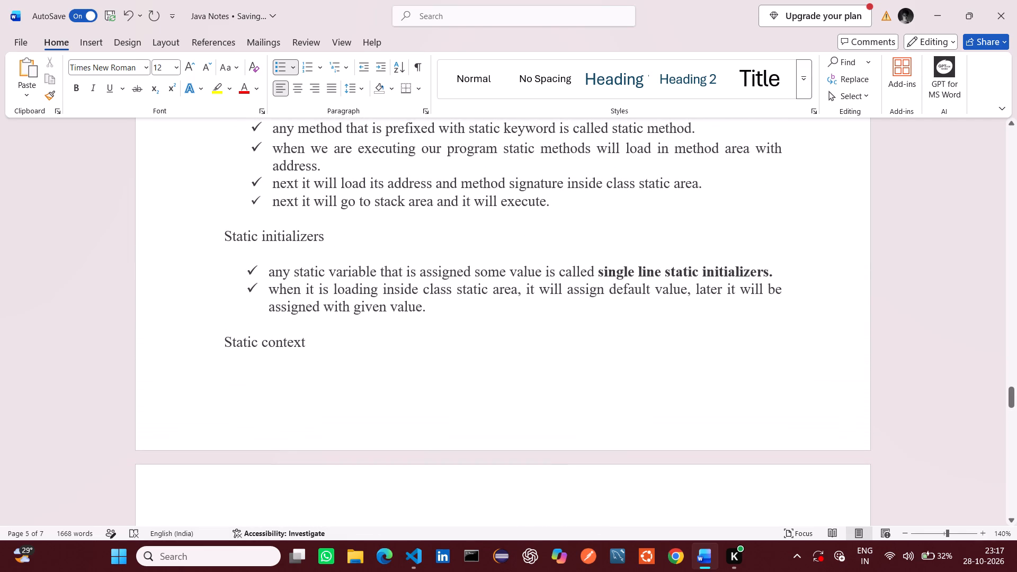
pyautogui.click(429, 307)
pyautogui.press('Return')
pyautogui.write('multi')
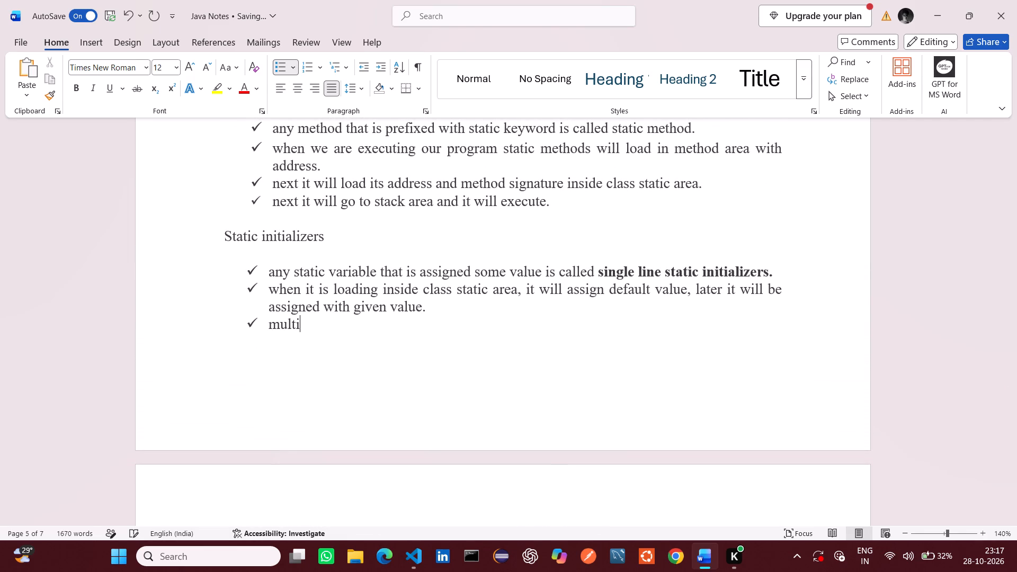
pyautogui.write('-i')
pyautogui.press('BackSpace')
pyautogui.write('line ini')
pyautogui.write('tial')
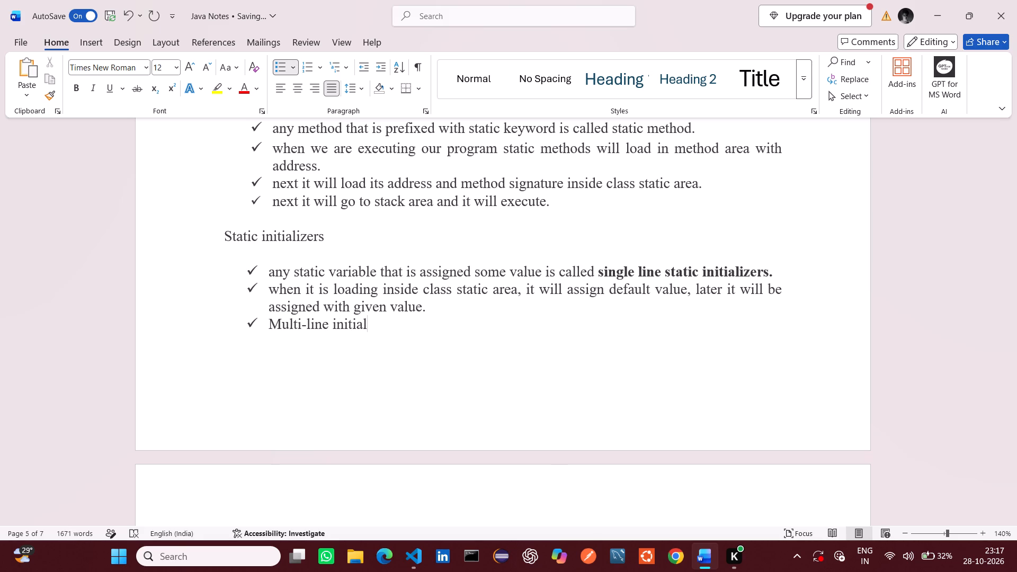
pyautogui.press('i')
pyautogui.write('zers')
# Review the notes from the Static initializers list down to the Non-static initializers list.
pyautogui.scroll(1, 429, 307)
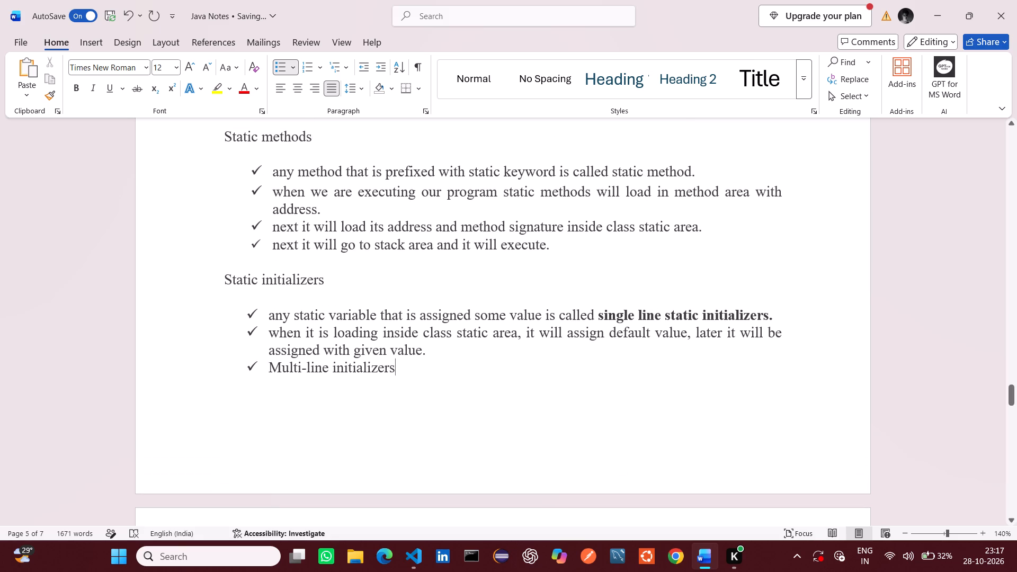
pyautogui.scroll(-1, 425, 392)
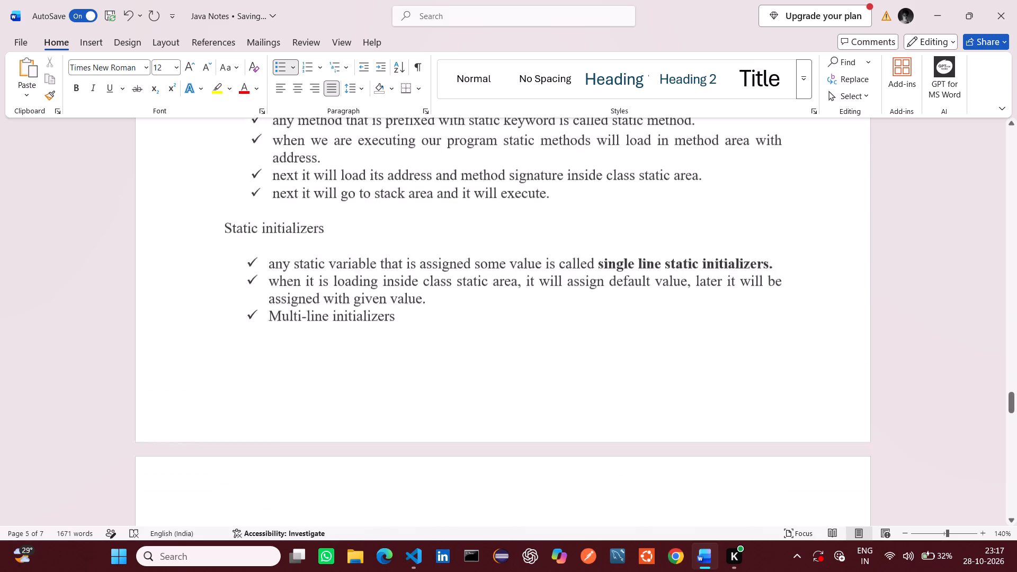
pyautogui.scroll(-3, 425, 392)
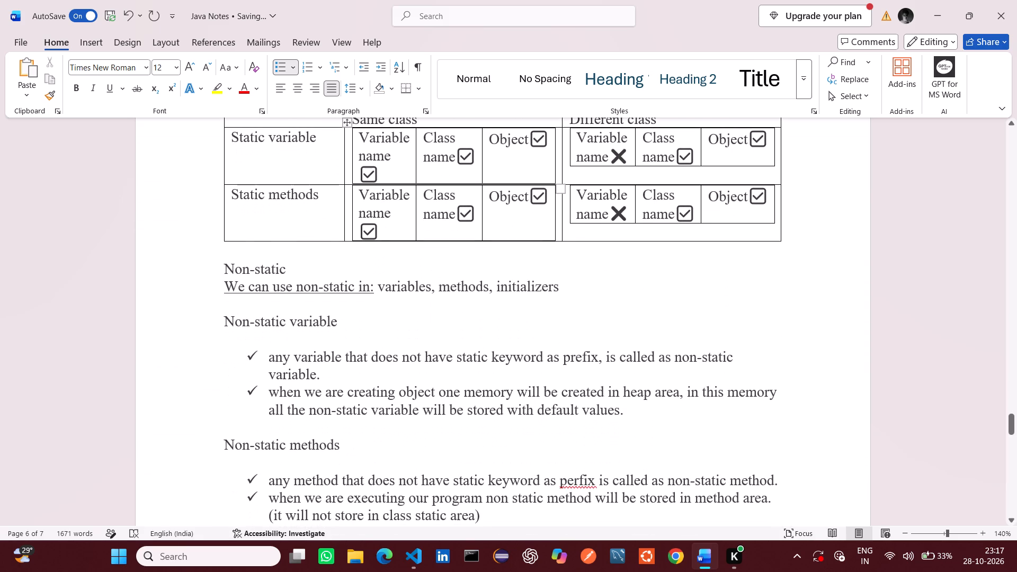
pyautogui.scroll(-2, 425, 392)
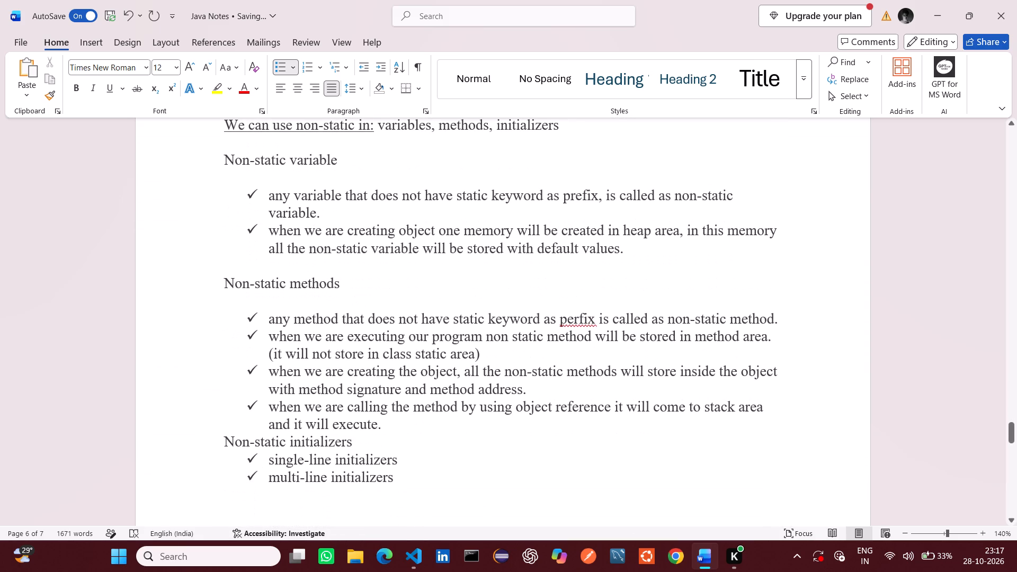
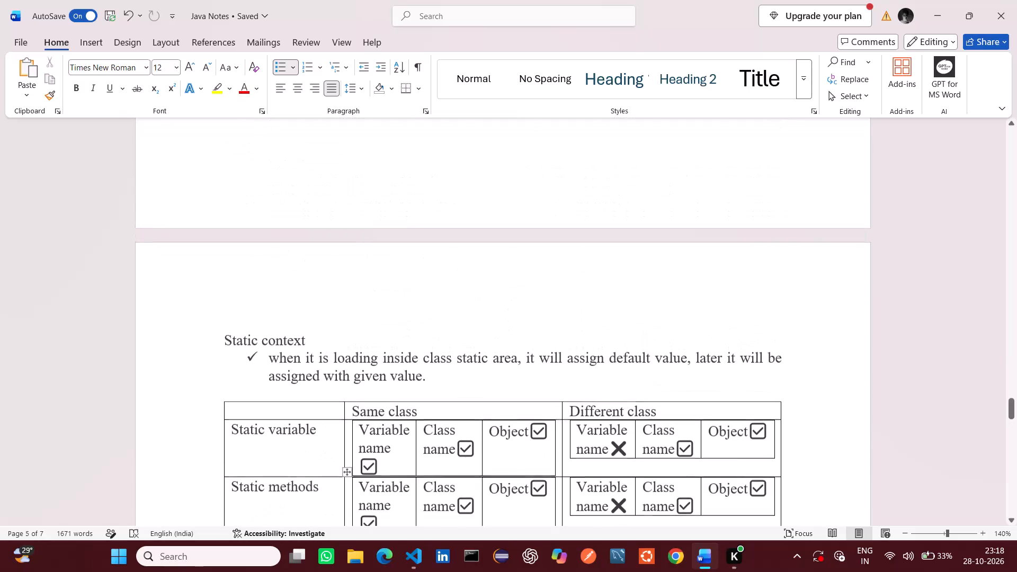
# Make the "Static" term in the definition line and the headings "Static variable" and "Static methods" bold on page 5.
pyautogui.keyDown('ctrl'); pyautogui.scroll(-6, 473, 462); pyautogui.keyUp('ctrl')
pyautogui.scroll(1, 473, 462)
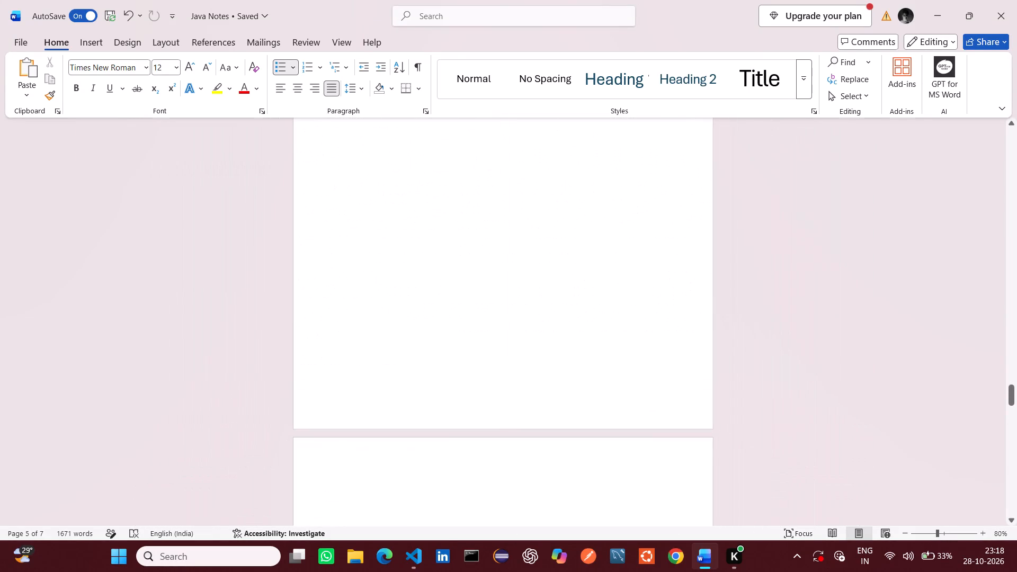
pyautogui.scroll(2, 473, 462)
pyautogui.keyDown('ctrl'); pyautogui.scroll(6, 473, 462); pyautogui.keyUp('ctrl')
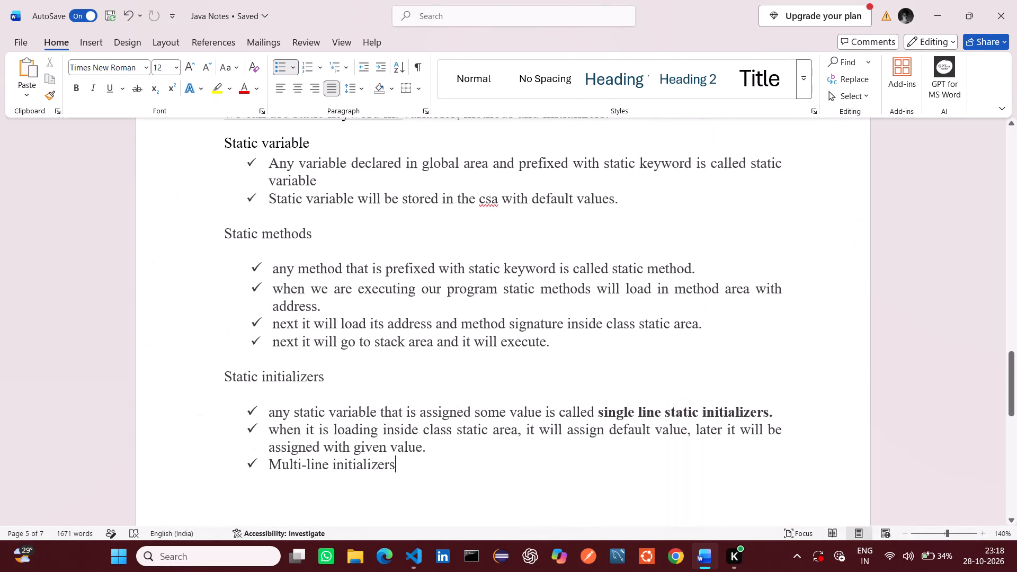
pyautogui.scroll(2, 473, 462)
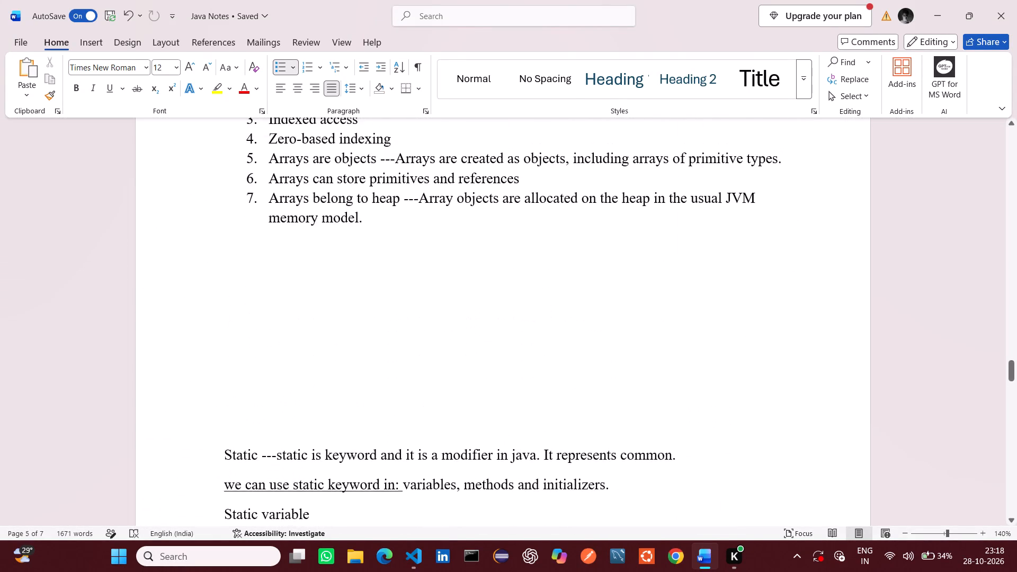
pyautogui.scroll(1, 473, 462)
pyautogui.scroll(-2, 473, 462)
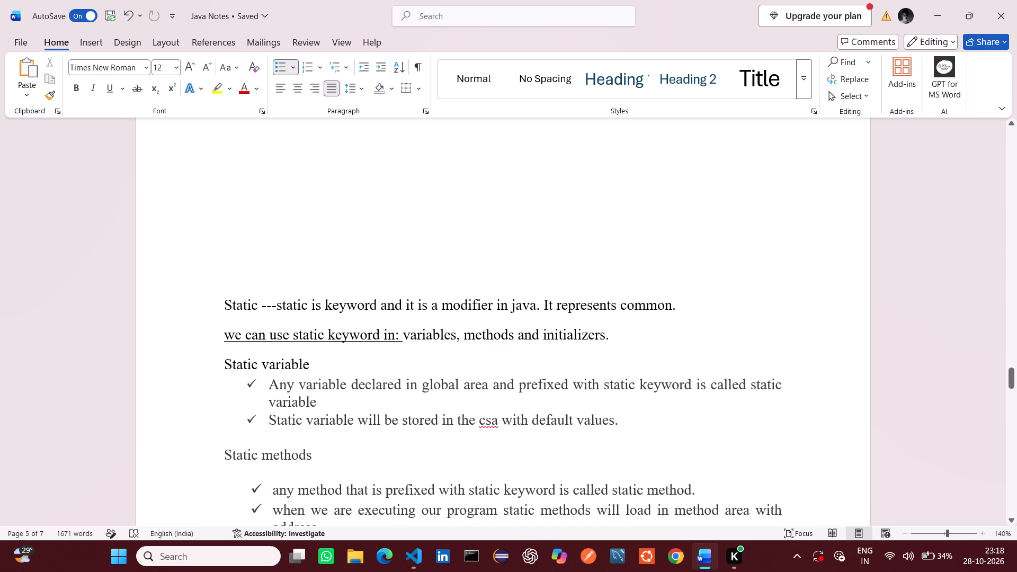
pyautogui.moveTo(260, 309); pyautogui.dragTo(227, 307)
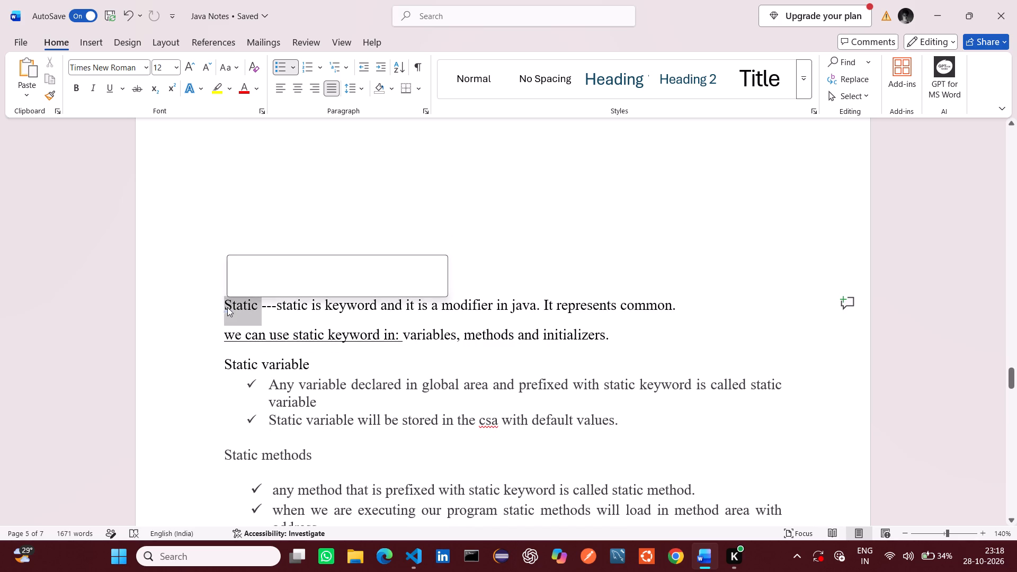
pyautogui.click(81, 91)
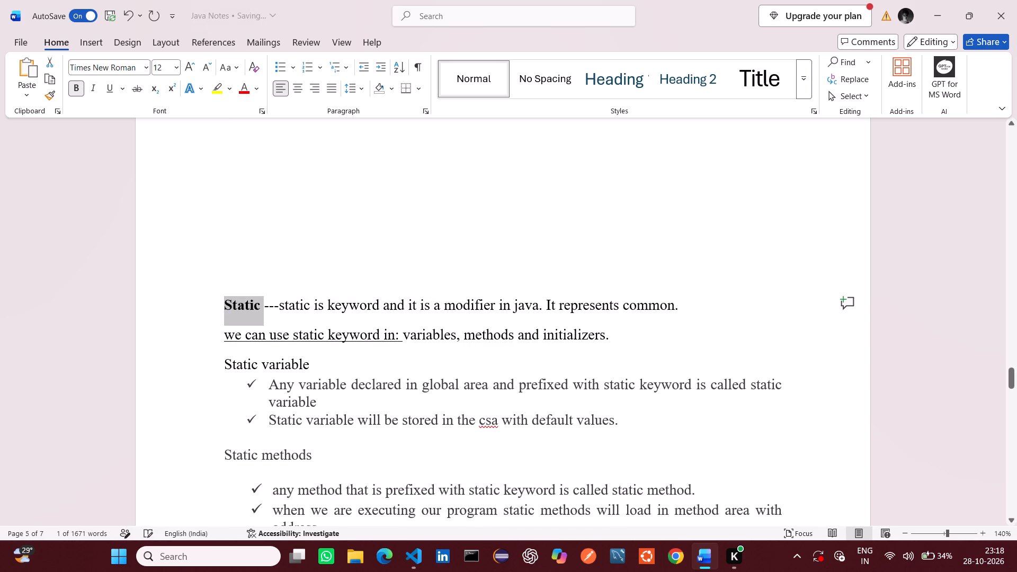
pyautogui.moveTo(310, 365); pyautogui.dragTo(229, 368)
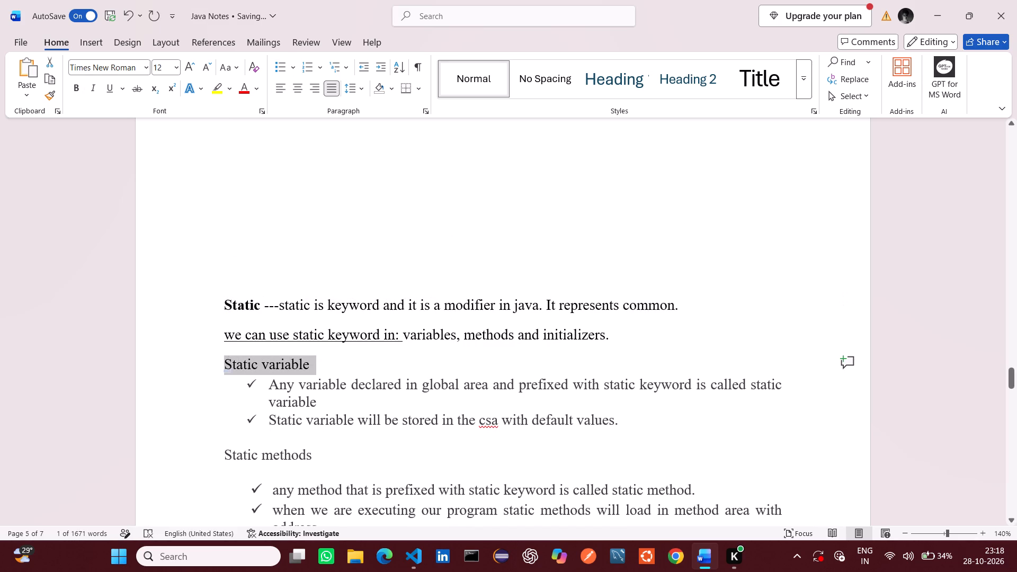
pyautogui.click(81, 92)
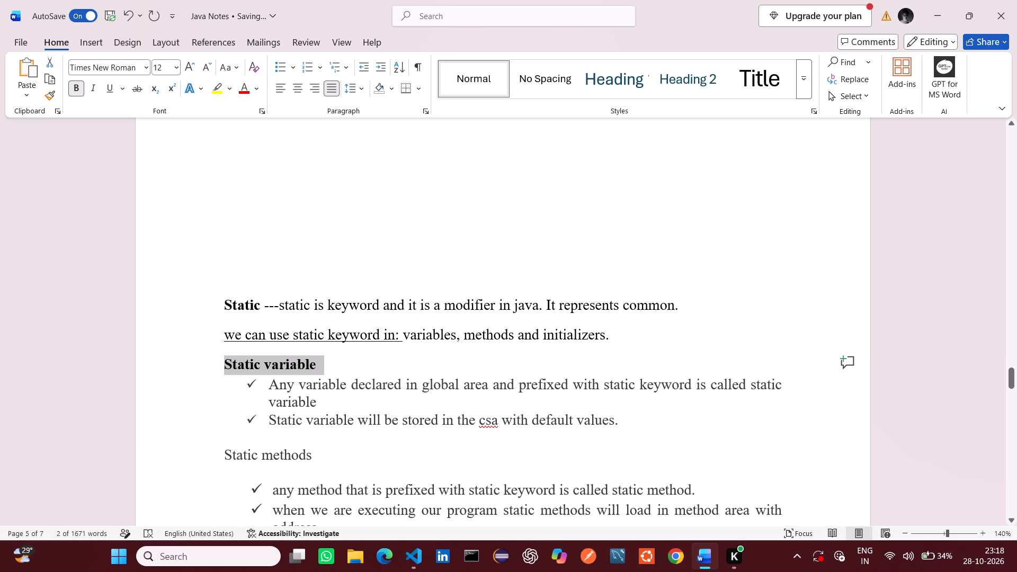
pyautogui.moveTo(318, 449); pyautogui.dragTo(229, 451)
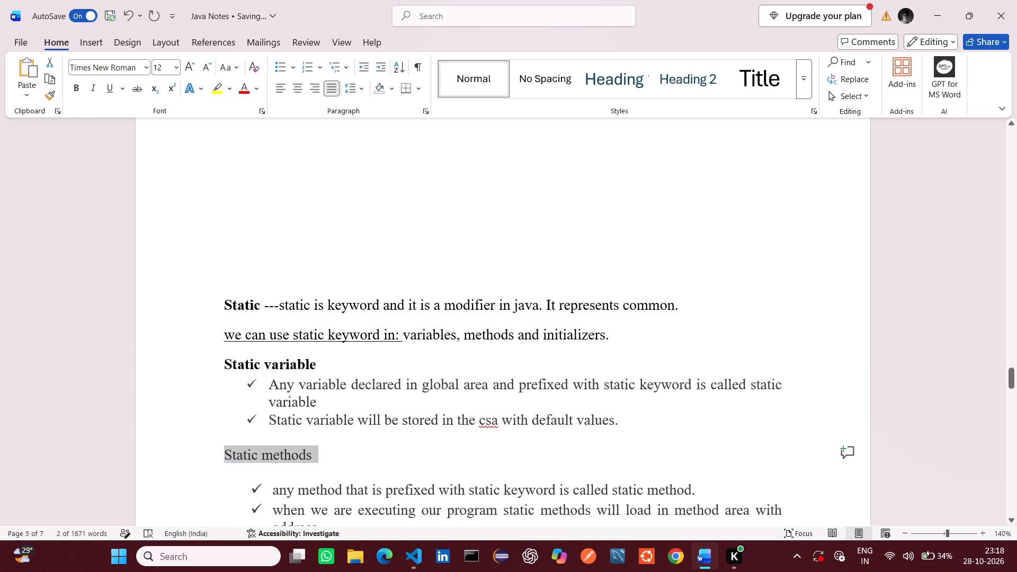
pyautogui.click(74, 94)
# Make the headings "Static initializers" and "Static context" bold.
pyautogui.scroll(-1, 331, 451)
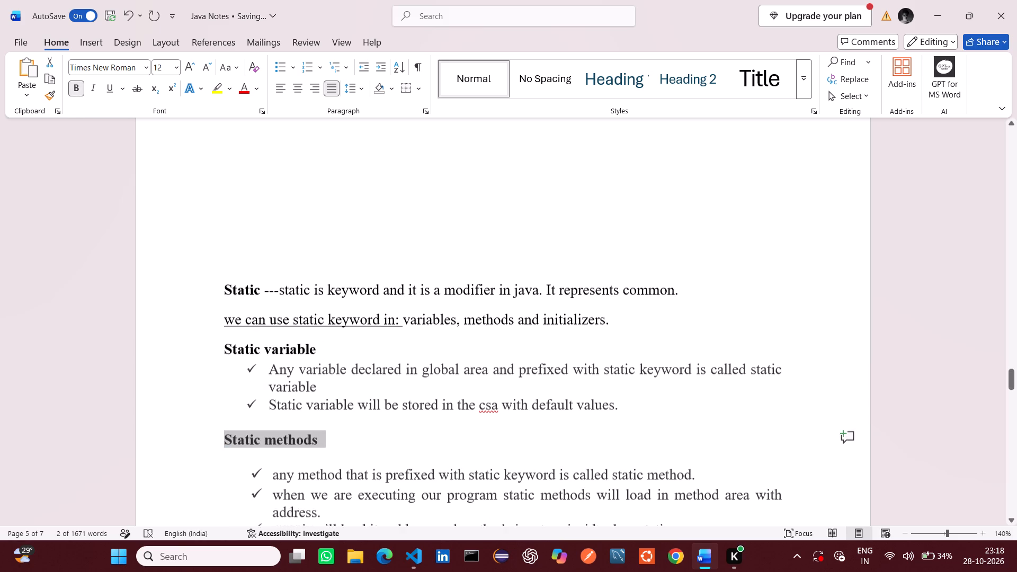
pyautogui.scroll(-3, 331, 451)
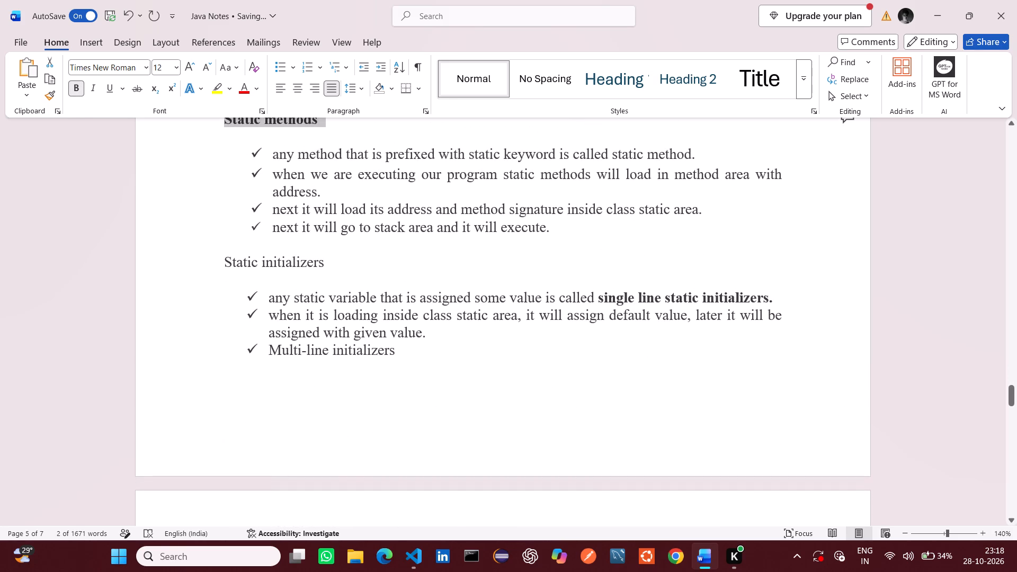
pyautogui.moveTo(325, 267); pyautogui.dragTo(233, 262)
pyautogui.click(75, 85)
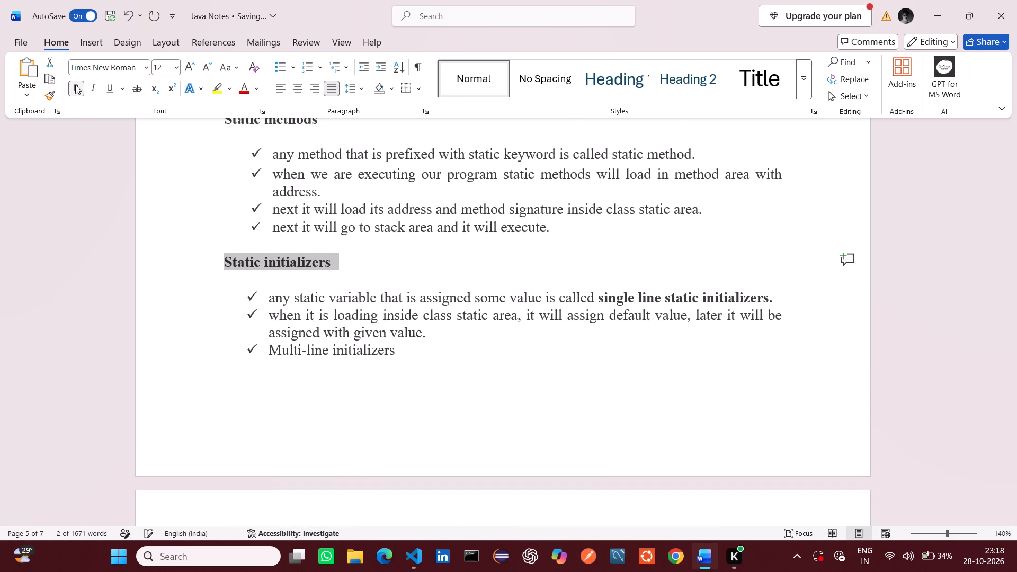
pyautogui.click(335, 237)
pyautogui.scroll(-1, 376, 282)
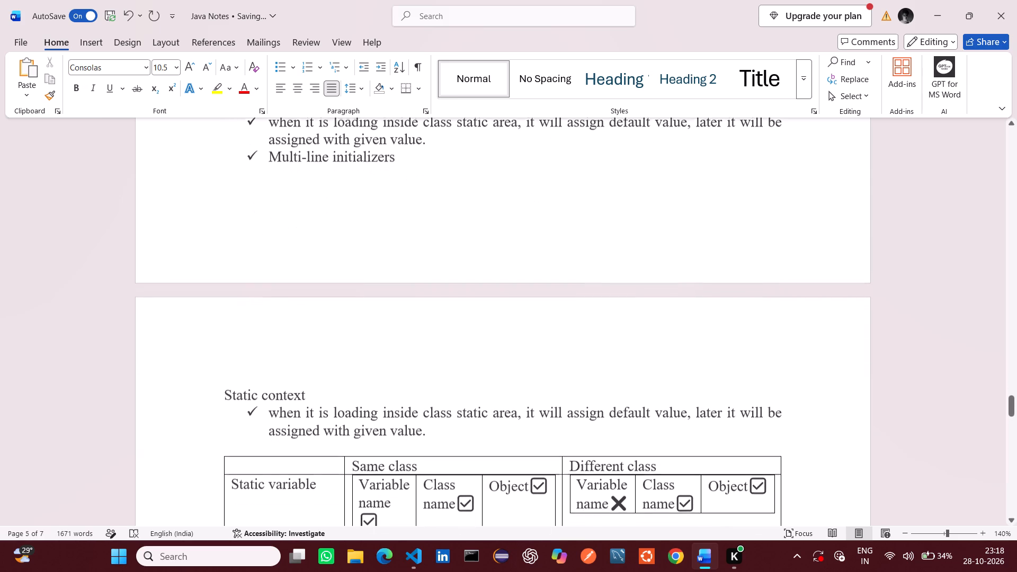
pyautogui.moveTo(314, 396); pyautogui.dragTo(220, 391)
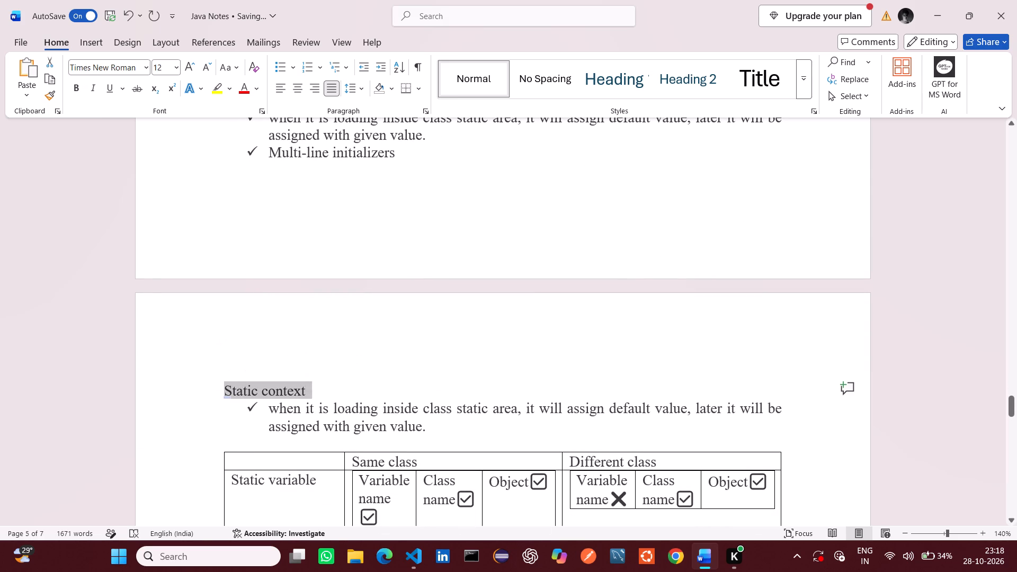
pyautogui.click(77, 91)
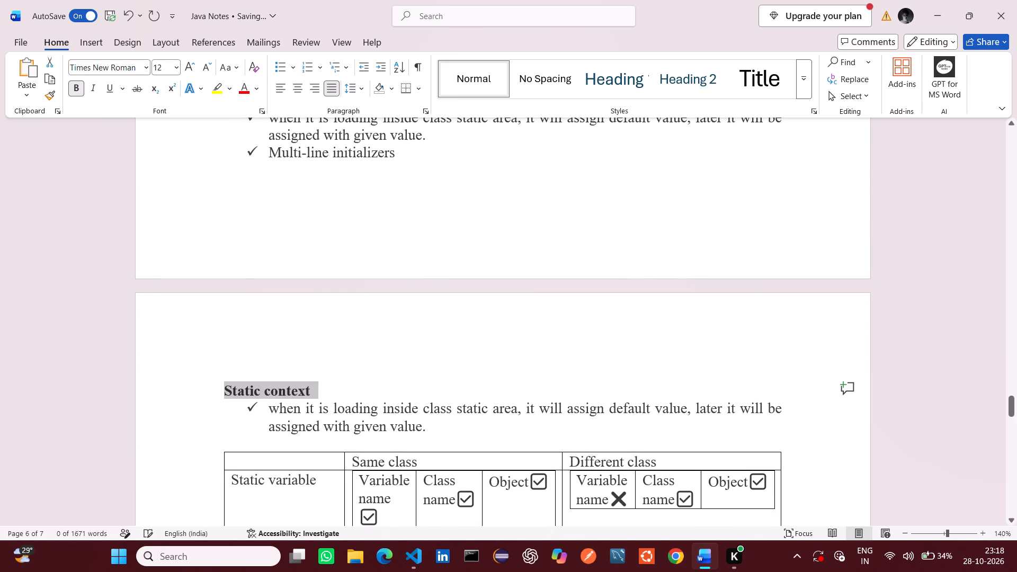
pyautogui.click(298, 275)
# Remove the blank lines directly below the "Static initializers" and "Static methods" headings.
pyautogui.scroll(2, 376, 295)
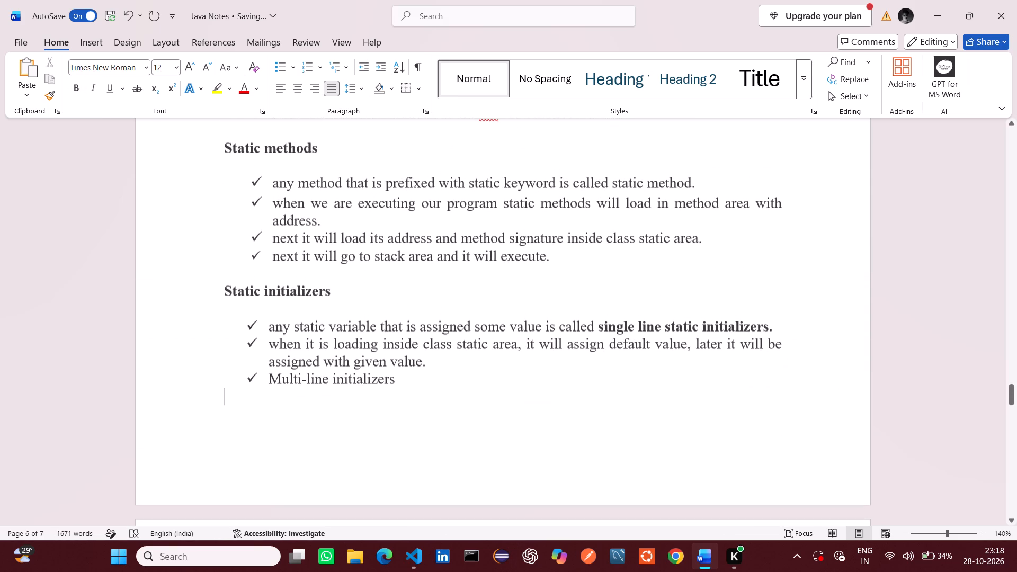
pyautogui.click(273, 312)
pyautogui.press('BackSpace')
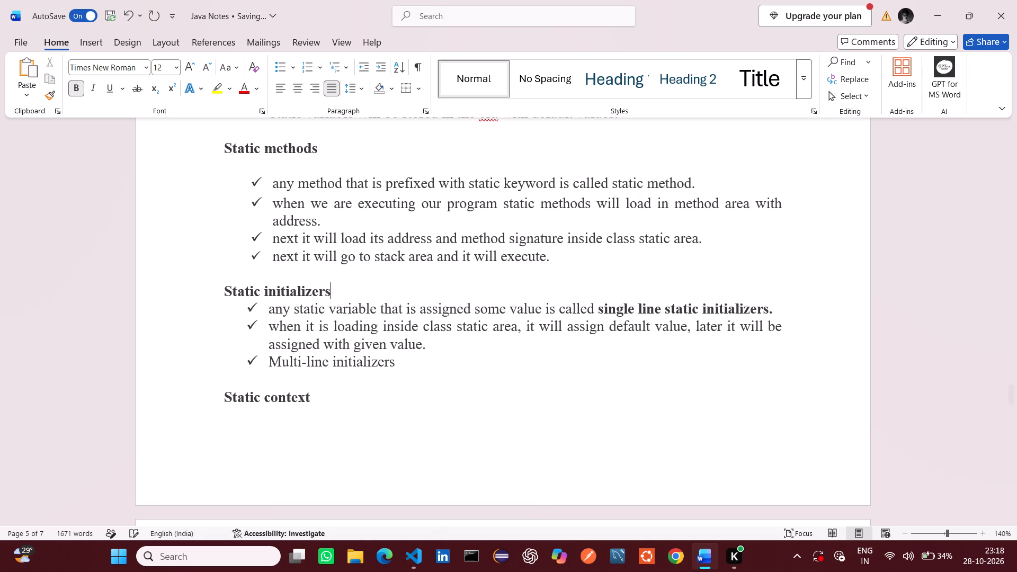
pyautogui.scroll(1, 273, 312)
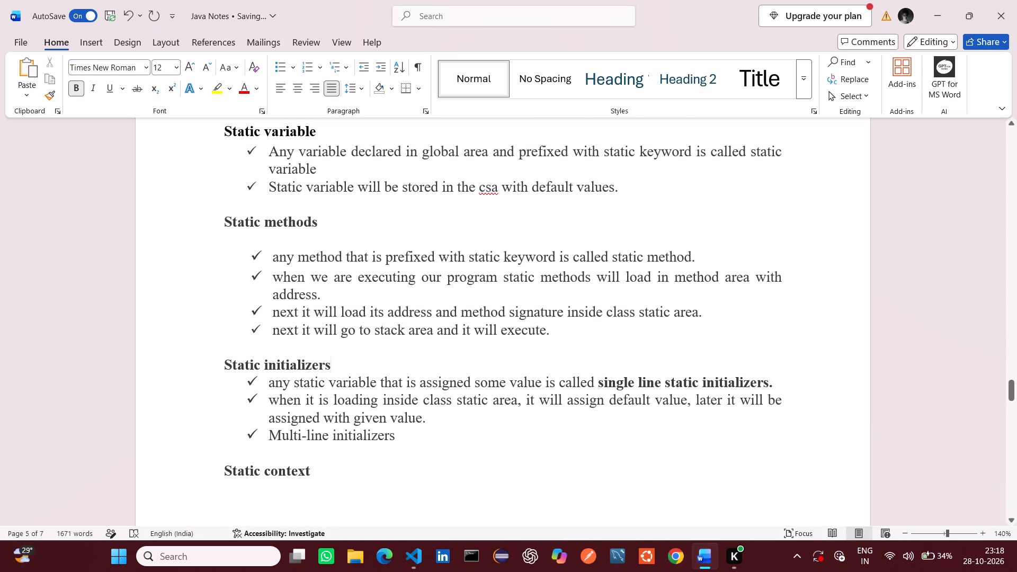
pyautogui.click(255, 241)
pyautogui.press('BackSpace')
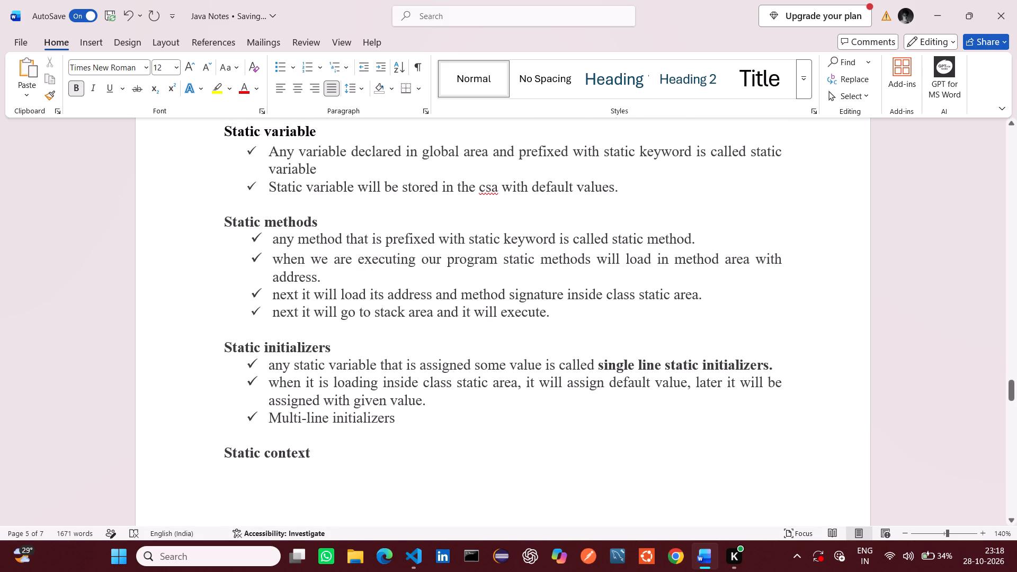
# Remove the blank lines directly above the "Static methods", "Static initializers" and "Static context" headings.
pyautogui.scroll(1, 311, 255)
pyautogui.click(276, 294)
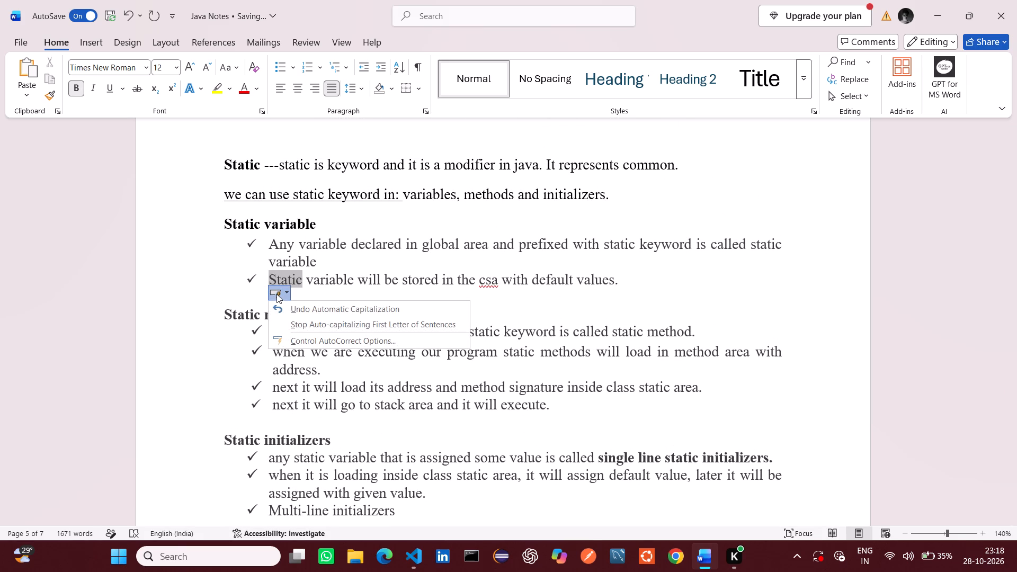
pyautogui.click(486, 291)
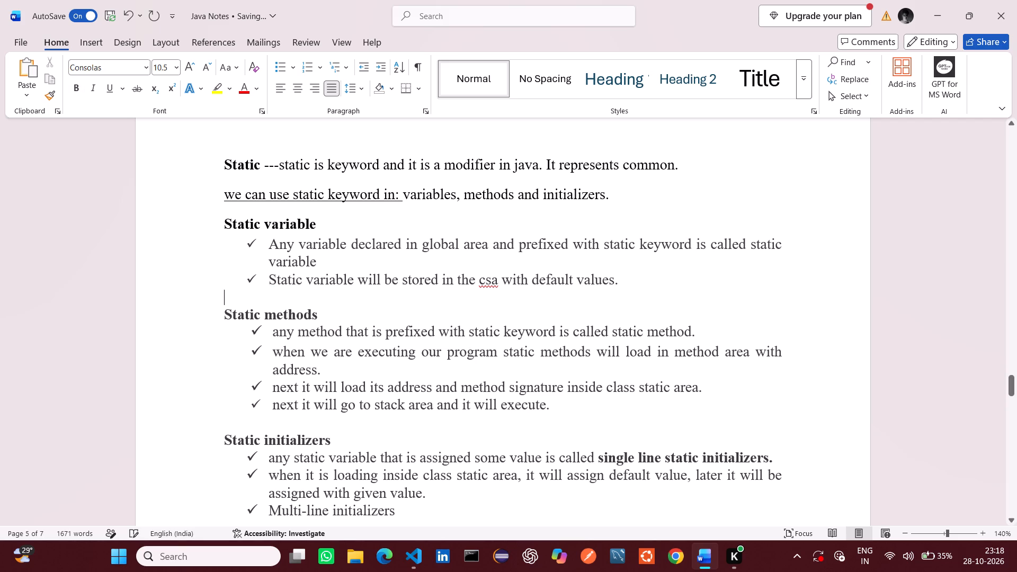
pyautogui.click(381, 296)
pyautogui.press('BackSpace')
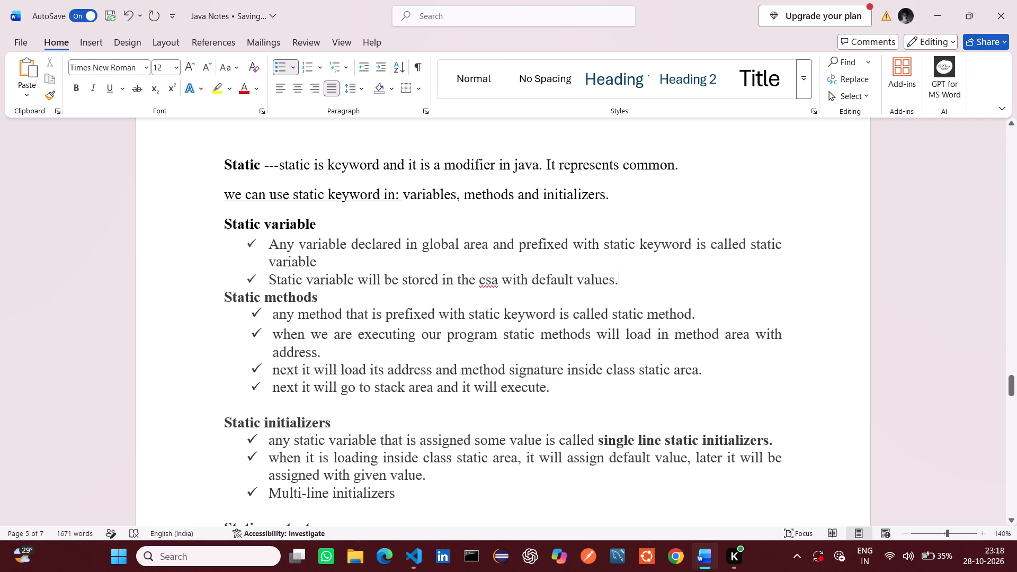
pyautogui.click(311, 403)
pyautogui.press('BackSpace')
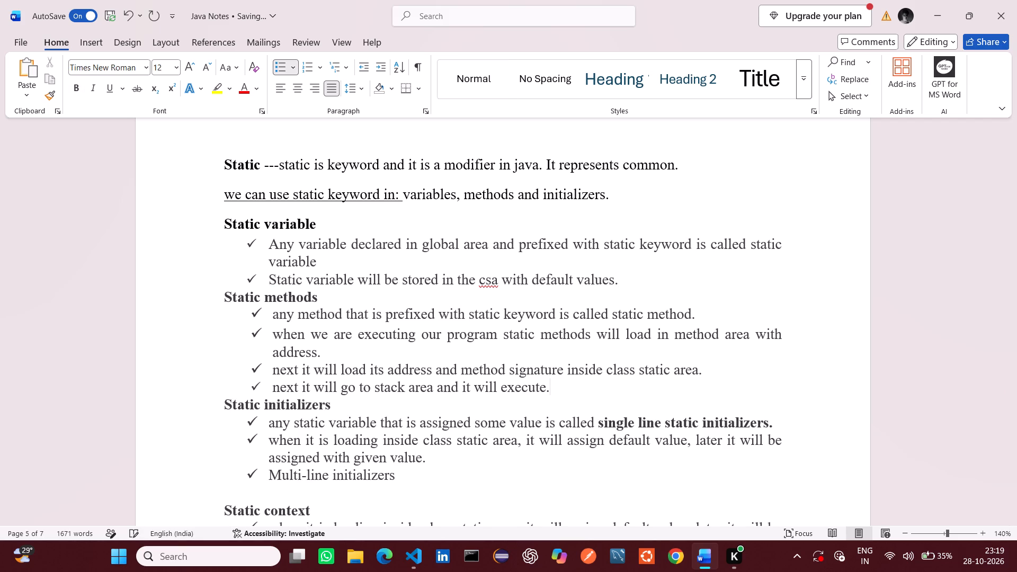
pyautogui.scroll(-1, 311, 403)
pyautogui.click(303, 455)
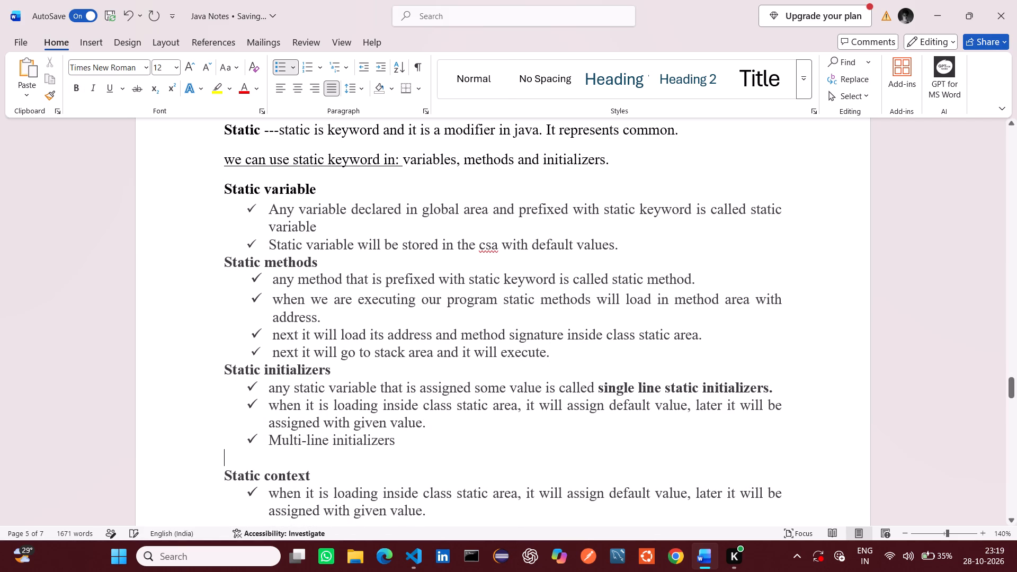
pyautogui.press('BackSpace')
# Copy the dashed separator line below the Note bullets on page 4 into the empty line above the Static definition.
pyautogui.hscroll(1, 381, 416)
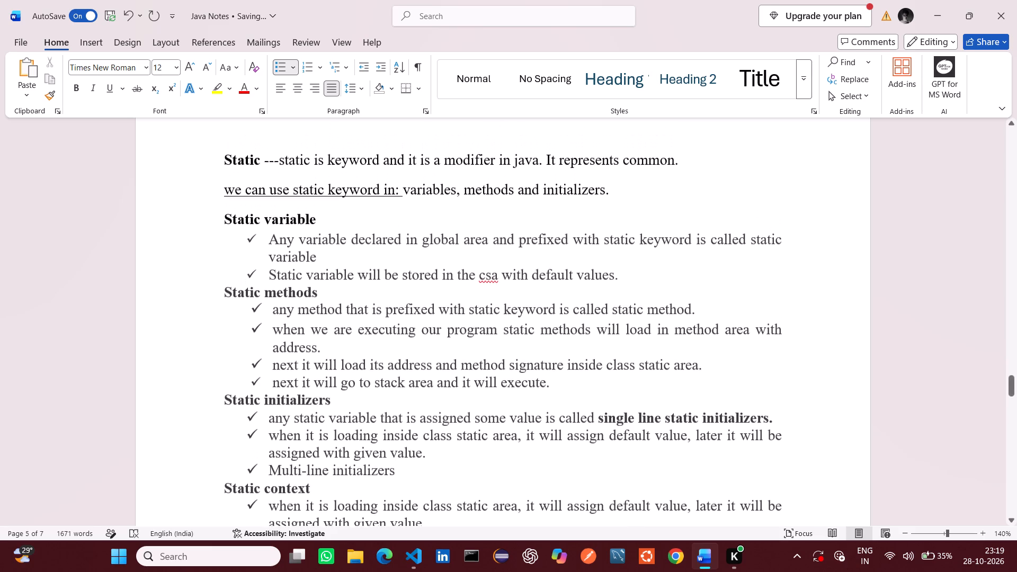
pyautogui.hscroll(1, 381, 416)
pyautogui.scroll(-1, 381, 416)
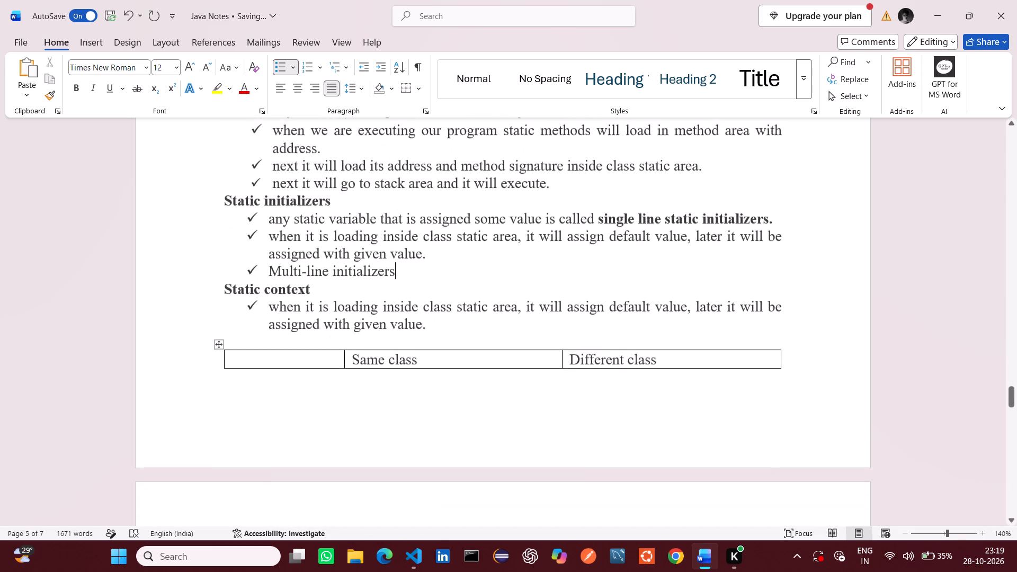
pyautogui.scroll(-2, 381, 416)
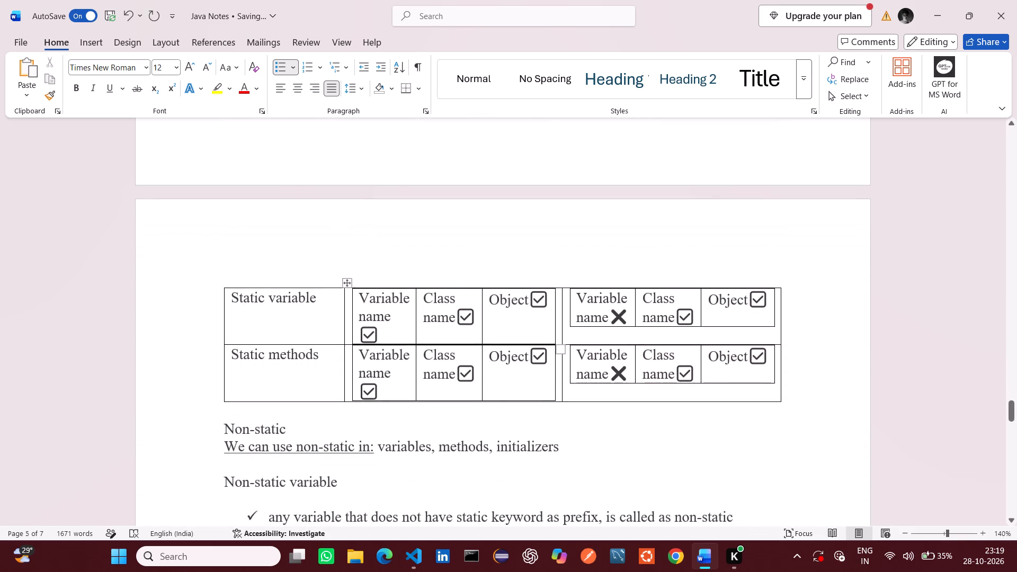
pyautogui.scroll(5, 414, 343)
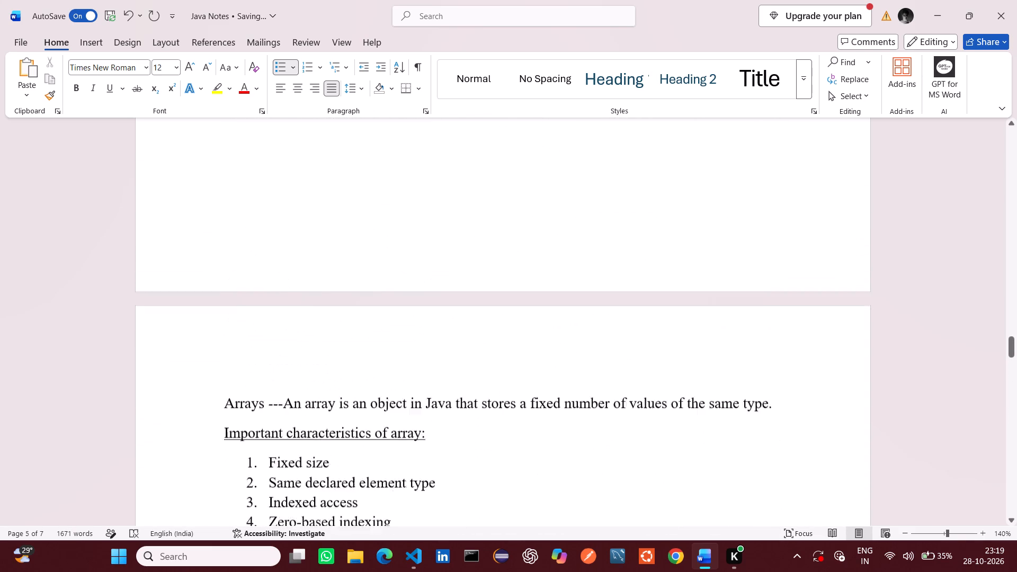
pyautogui.scroll(2, 414, 343)
pyautogui.doubleClick(391, 276)
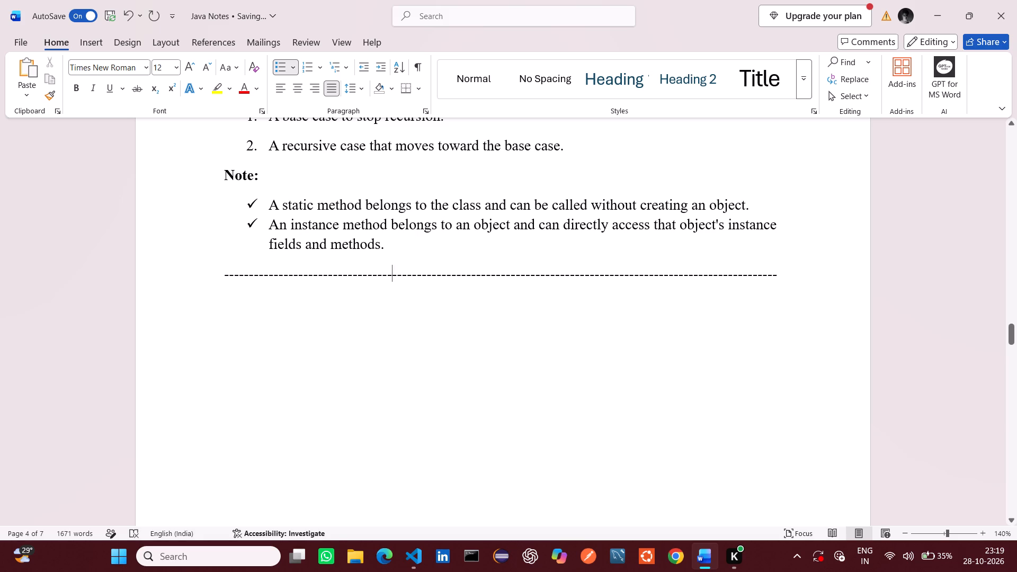
pyautogui.hotkey('ctrl', 'c')
pyautogui.scroll(-2, 391, 276)
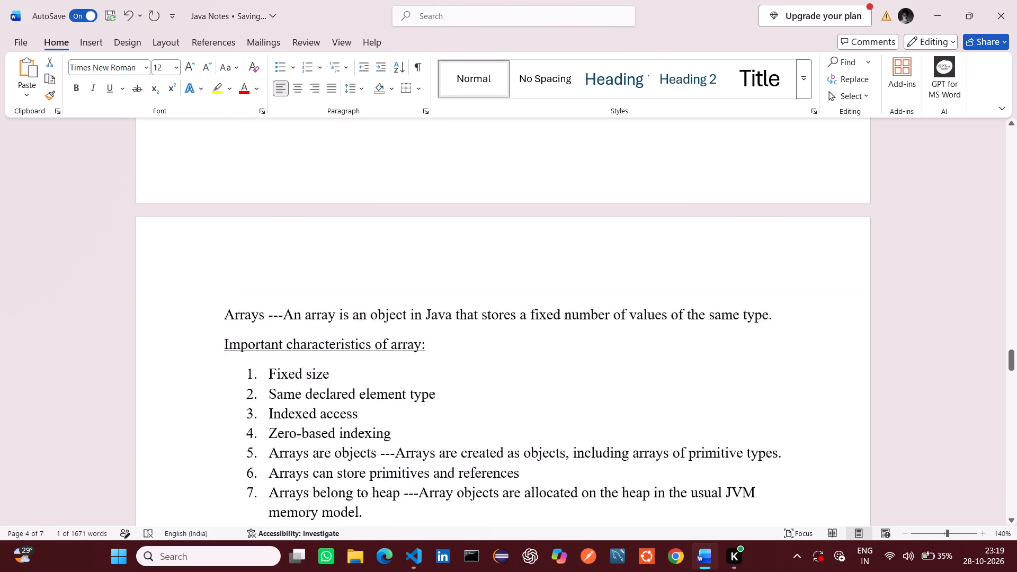
pyautogui.scroll(-1, 391, 276)
pyautogui.click(240, 474)
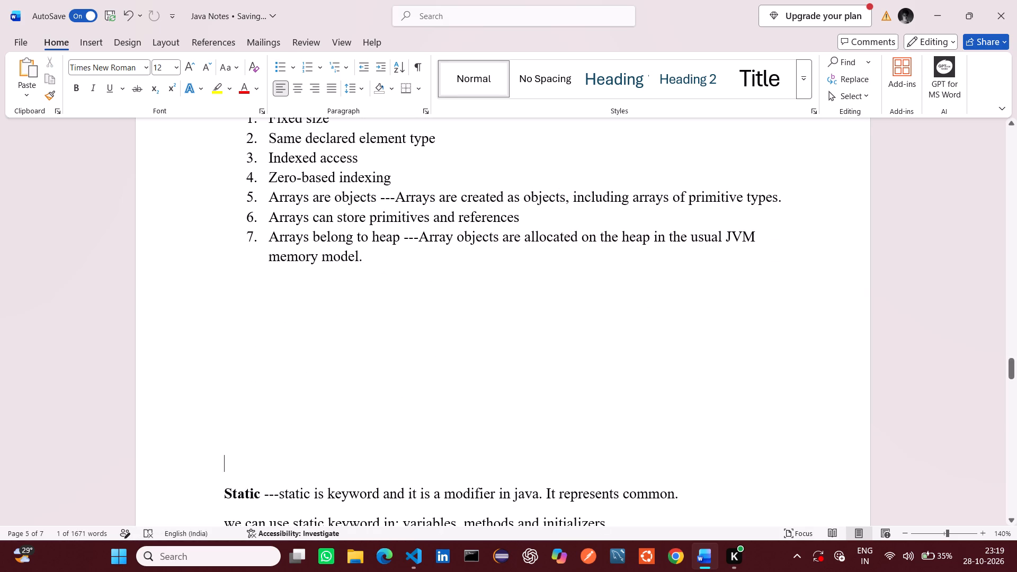
pyautogui.hotkey('ctrl', 'v')
pyautogui.press('BackSpace')
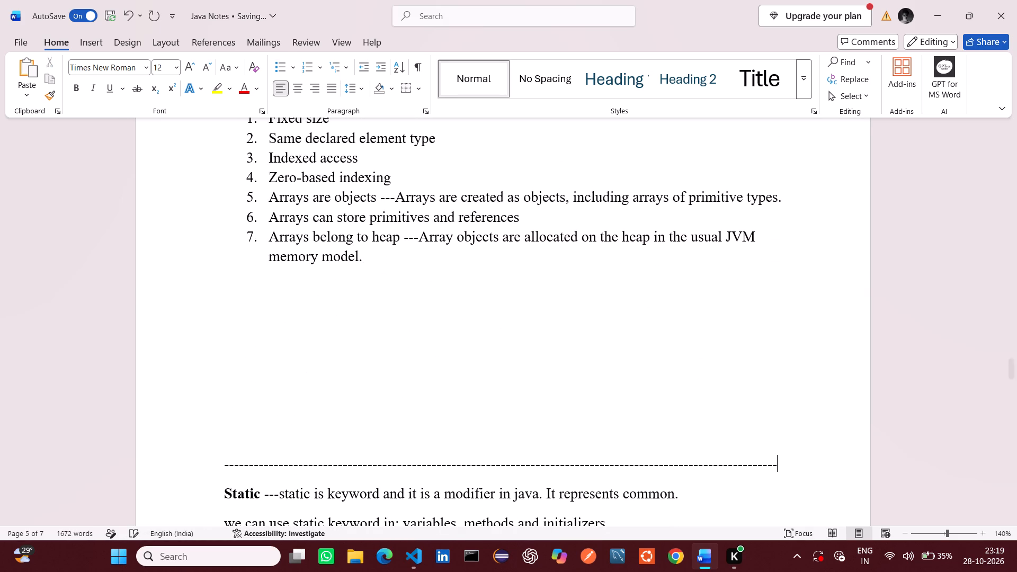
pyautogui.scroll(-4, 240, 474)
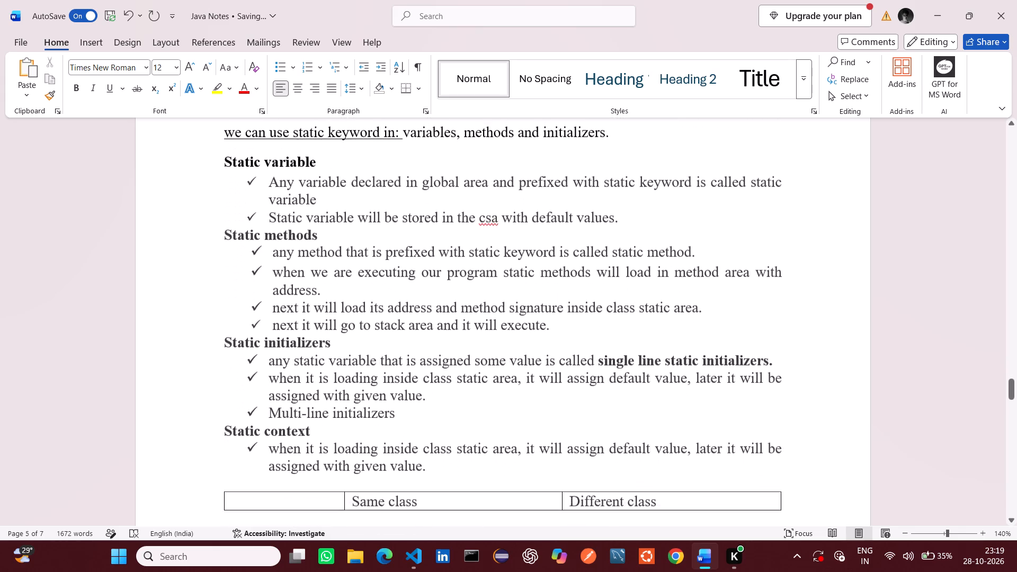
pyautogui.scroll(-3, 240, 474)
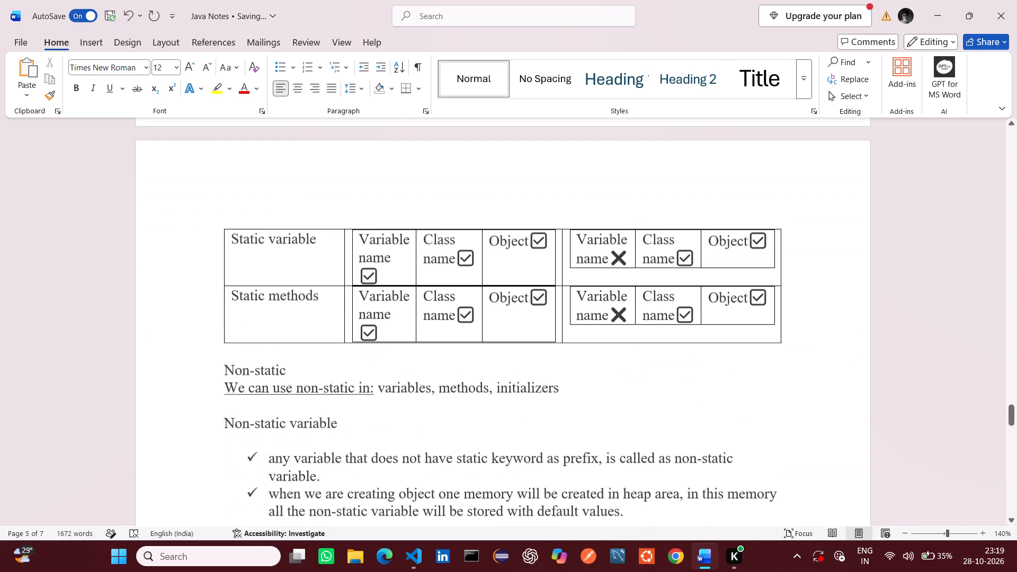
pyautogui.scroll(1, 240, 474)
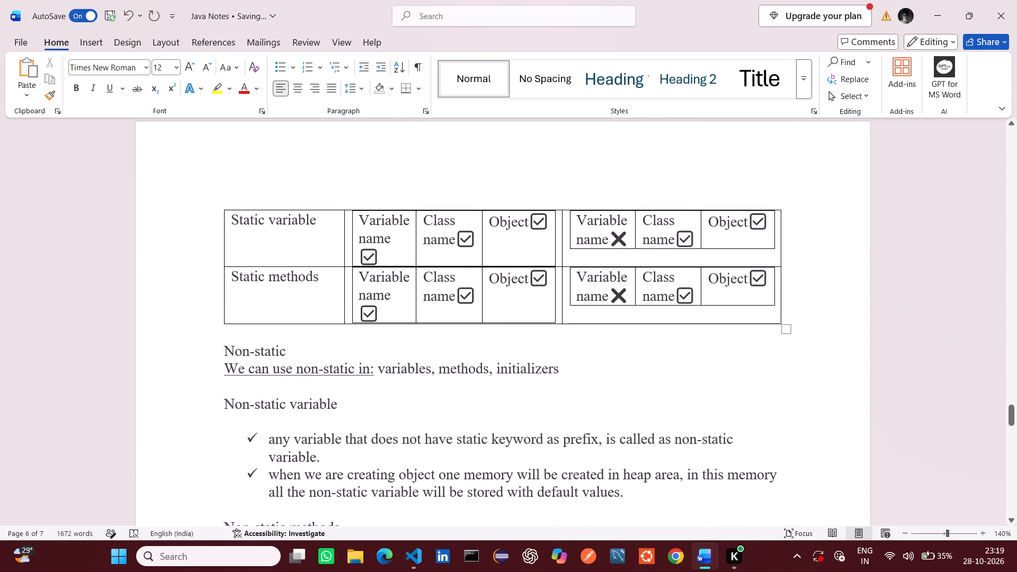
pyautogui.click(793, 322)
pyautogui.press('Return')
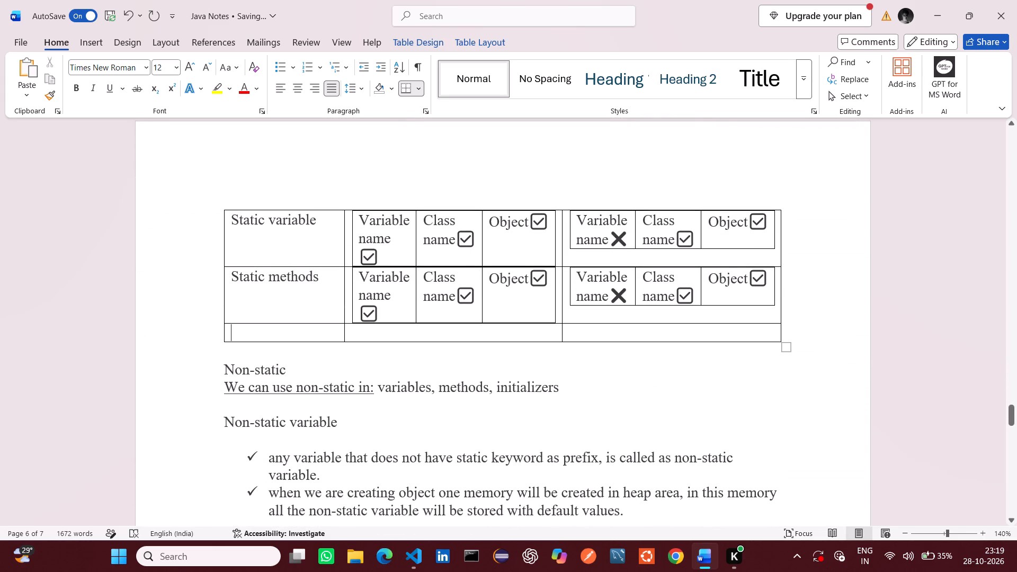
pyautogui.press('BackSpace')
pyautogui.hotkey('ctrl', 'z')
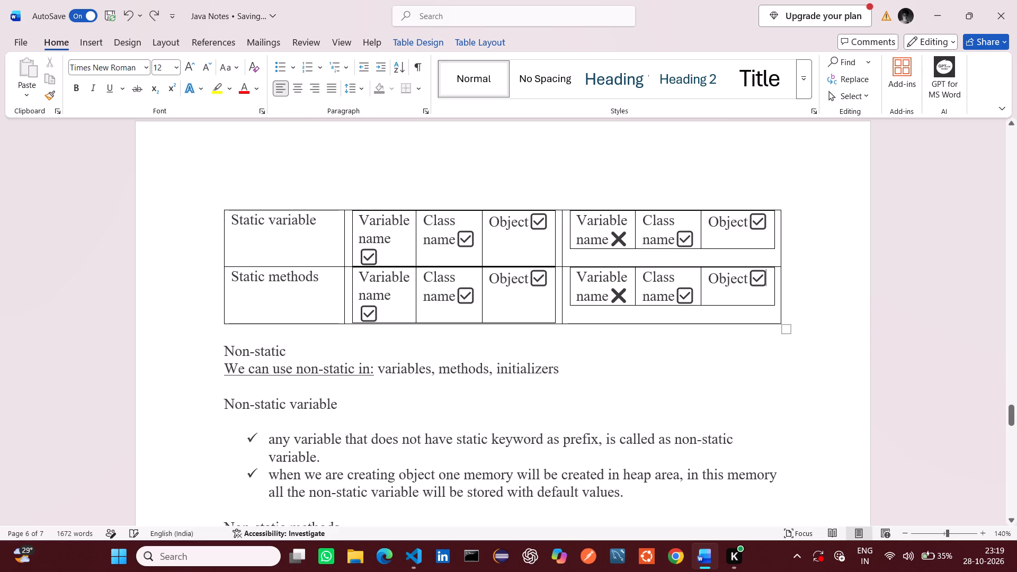
# Paste the dashed separator line directly below the static access table and remove the extra blank line after it.
pyautogui.press('Down')
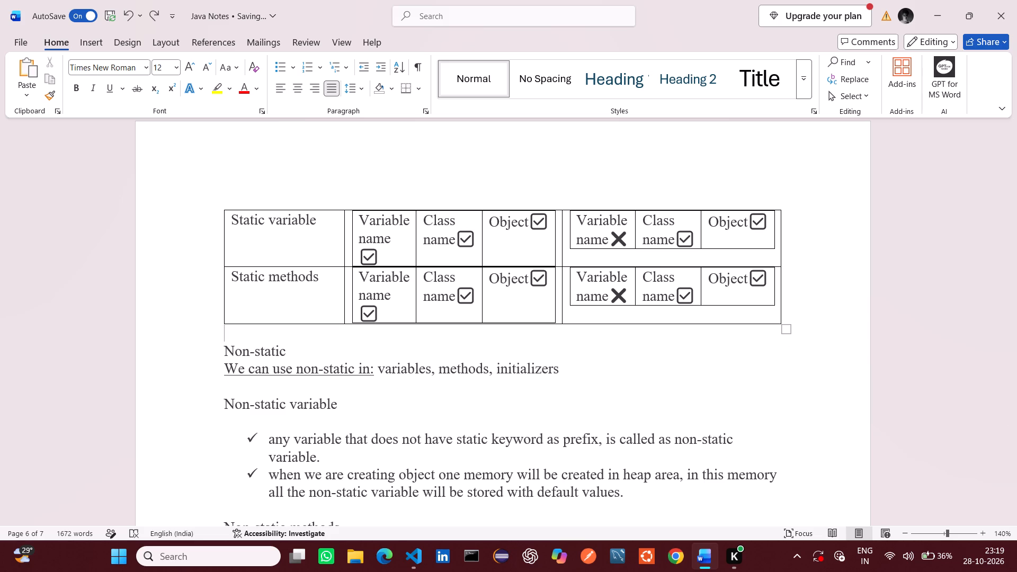
pyautogui.hotkey('ctrl', 'v')
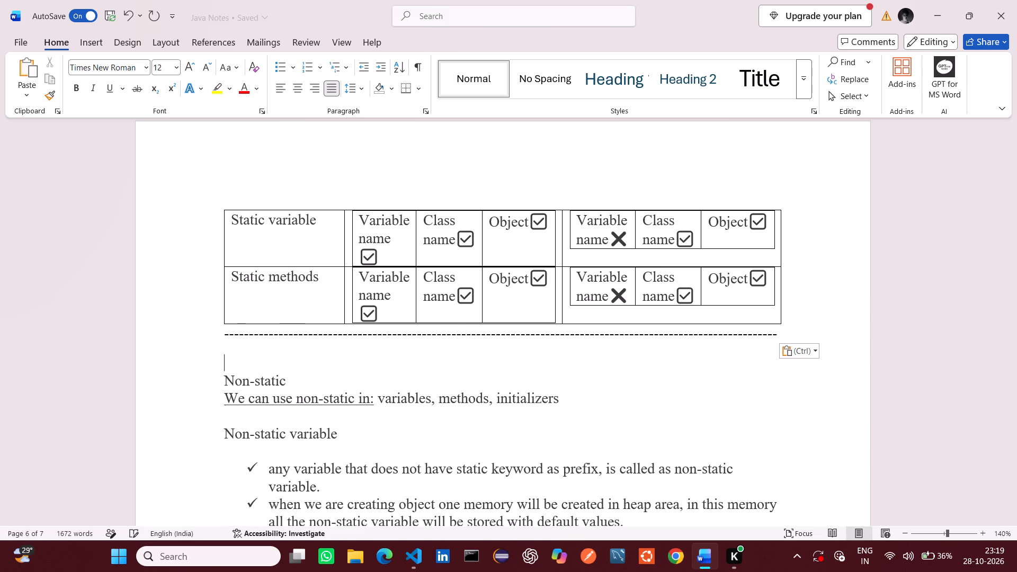
pyautogui.press('BackSpace')
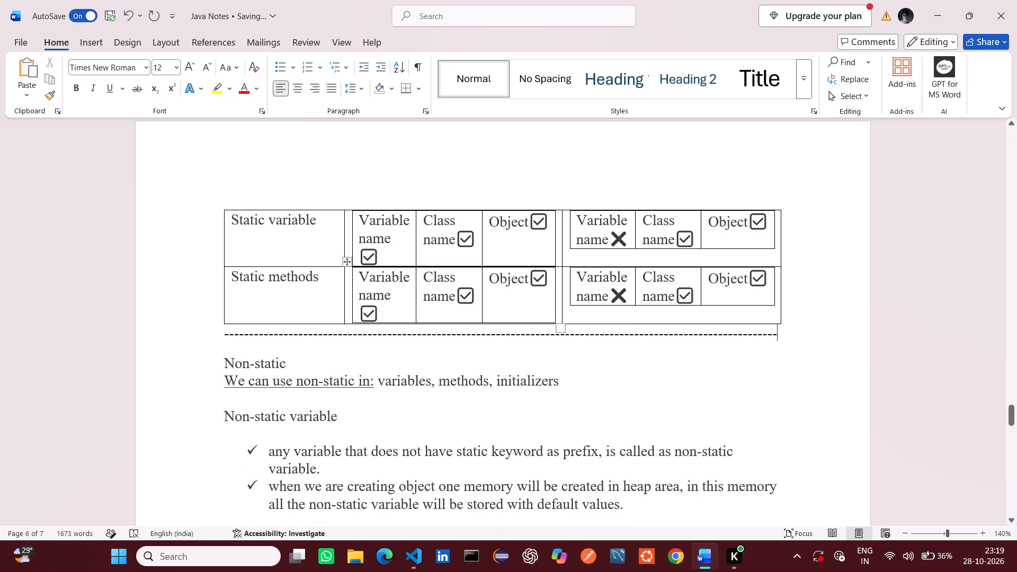
# Make the "Non-static" heading below the separator bold.
pyautogui.click(290, 364)
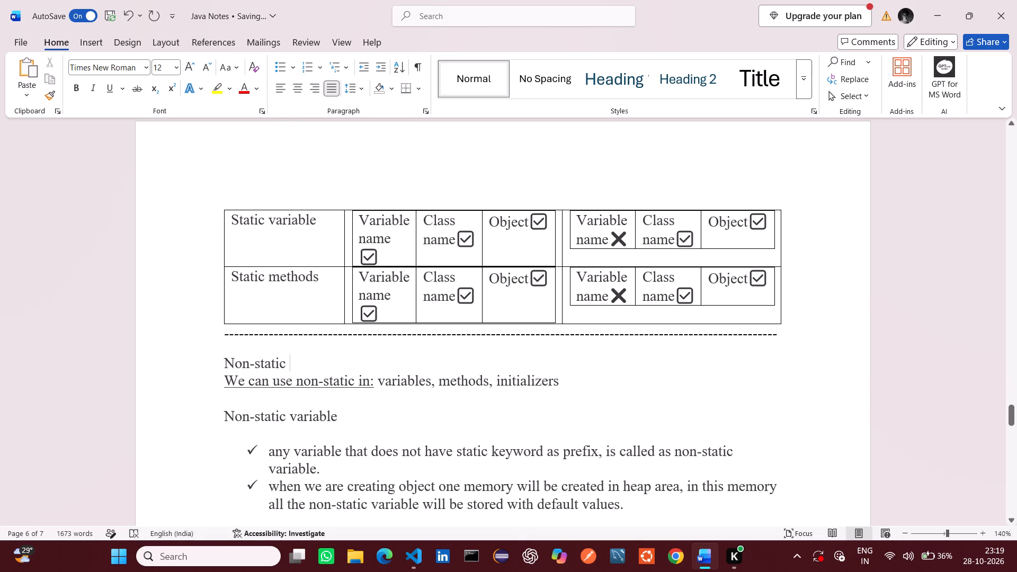
pyautogui.tripleClick(221, 362)
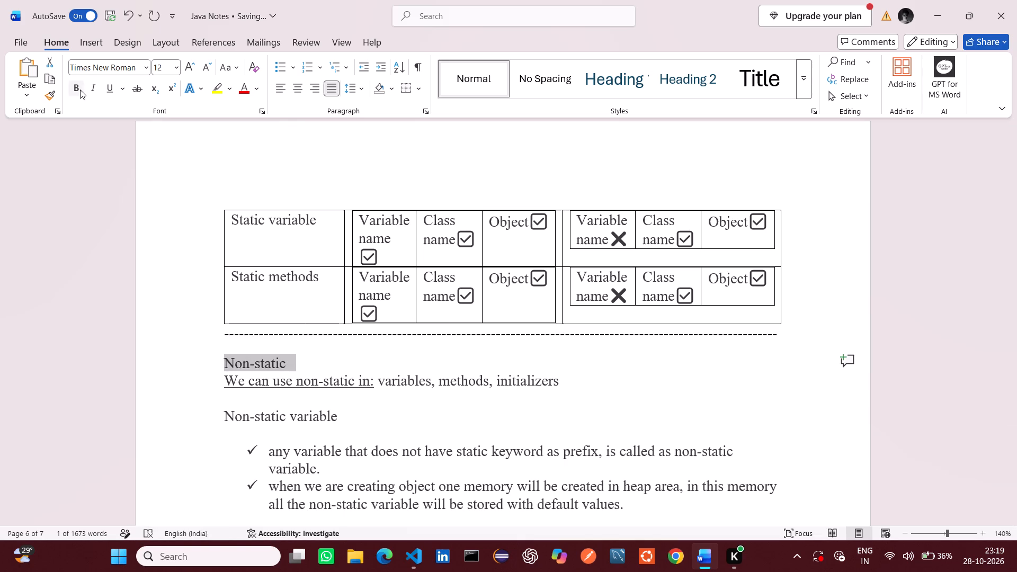
pyautogui.click(78, 88)
pyautogui.click(304, 369)
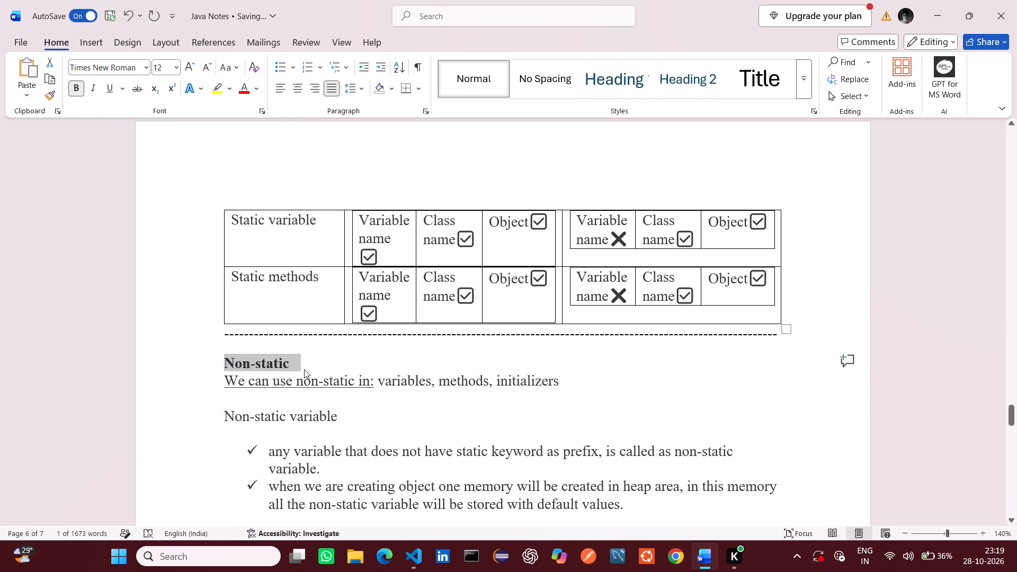
# Make the "Non-static variable" heading bold and remove the blank lines directly above and below it.
pyautogui.scroll(-1, 368, 385)
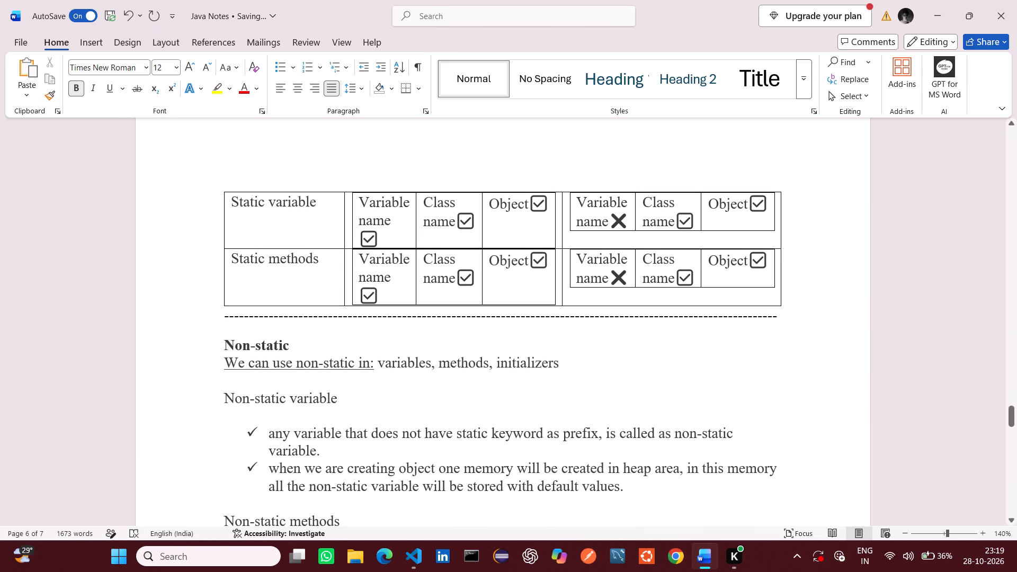
pyautogui.click(311, 386)
pyautogui.press('BackSpace')
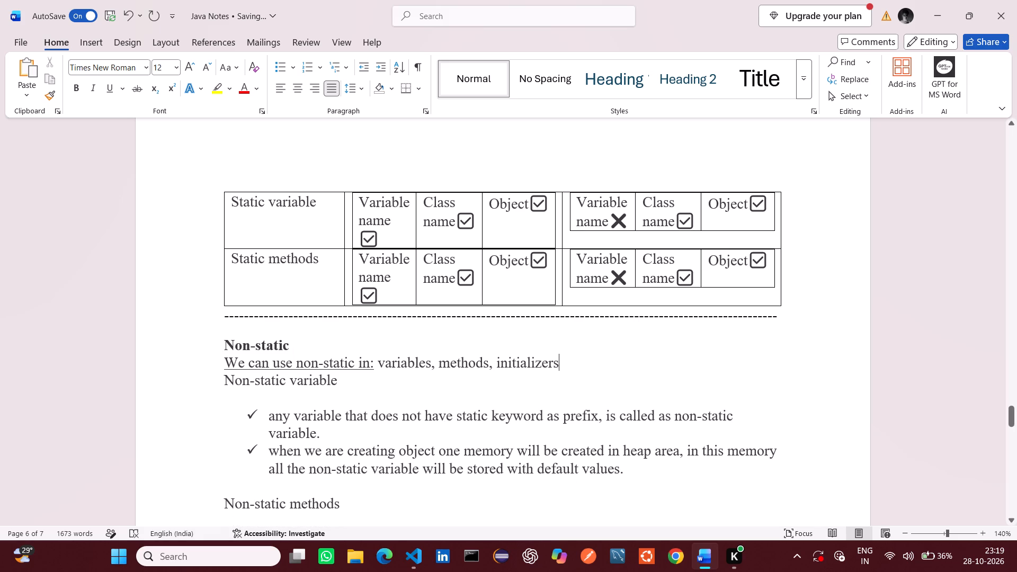
pyautogui.moveTo(346, 381); pyautogui.dragTo(229, 383)
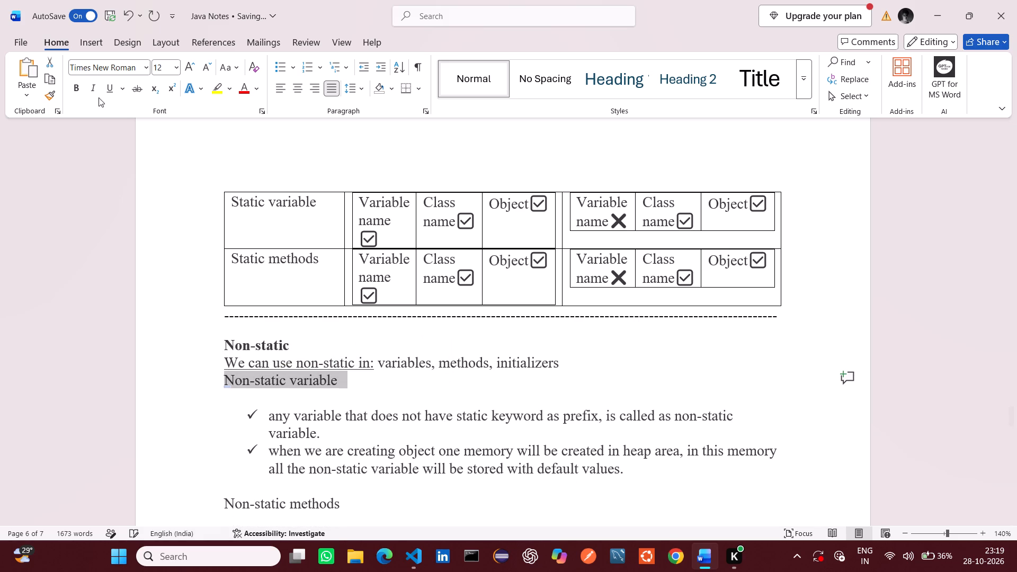
pyautogui.click(79, 92)
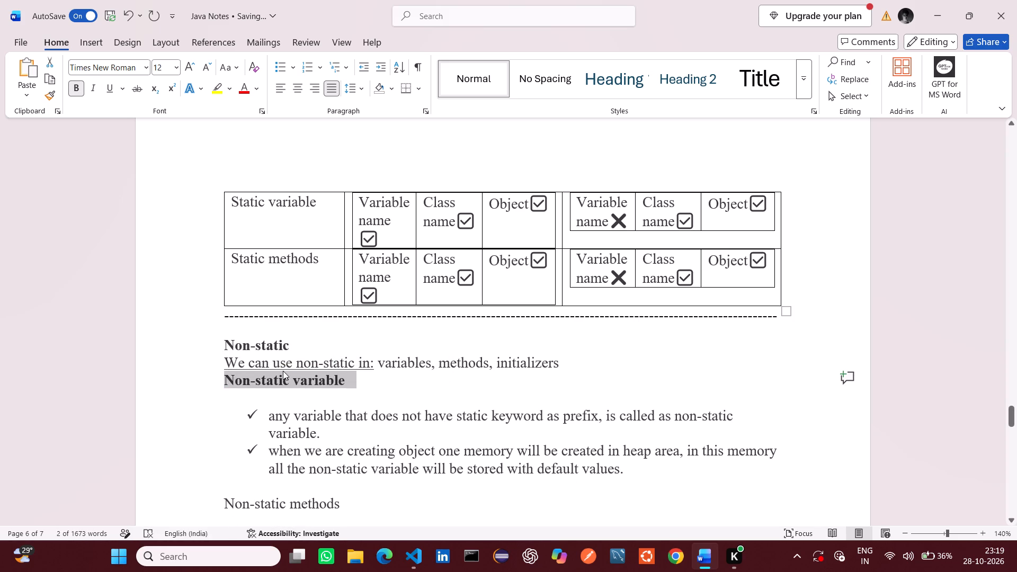
pyautogui.click(358, 402)
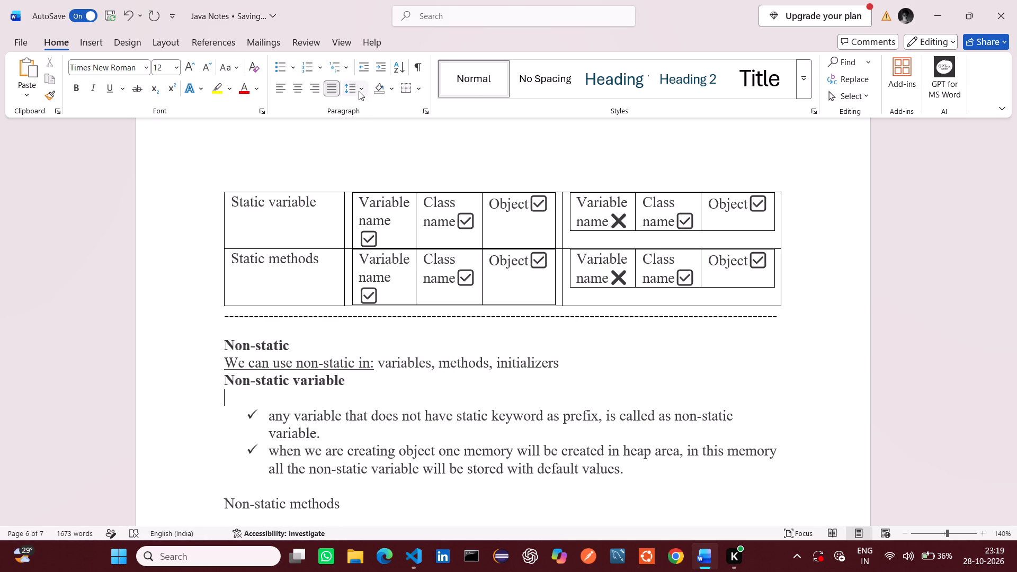
pyautogui.click(359, 91)
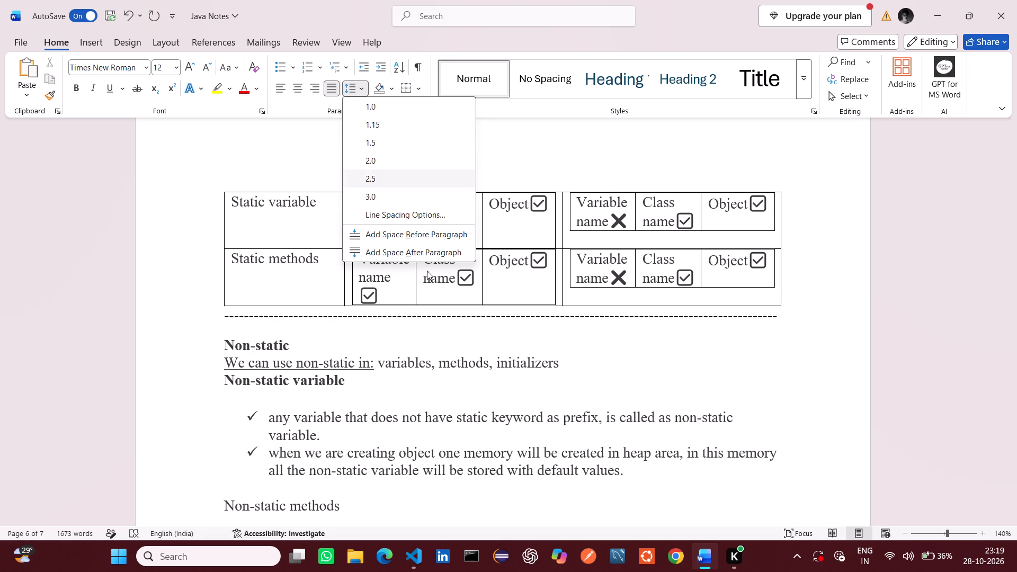
pyautogui.click(461, 374)
pyautogui.scroll(-1, 461, 374)
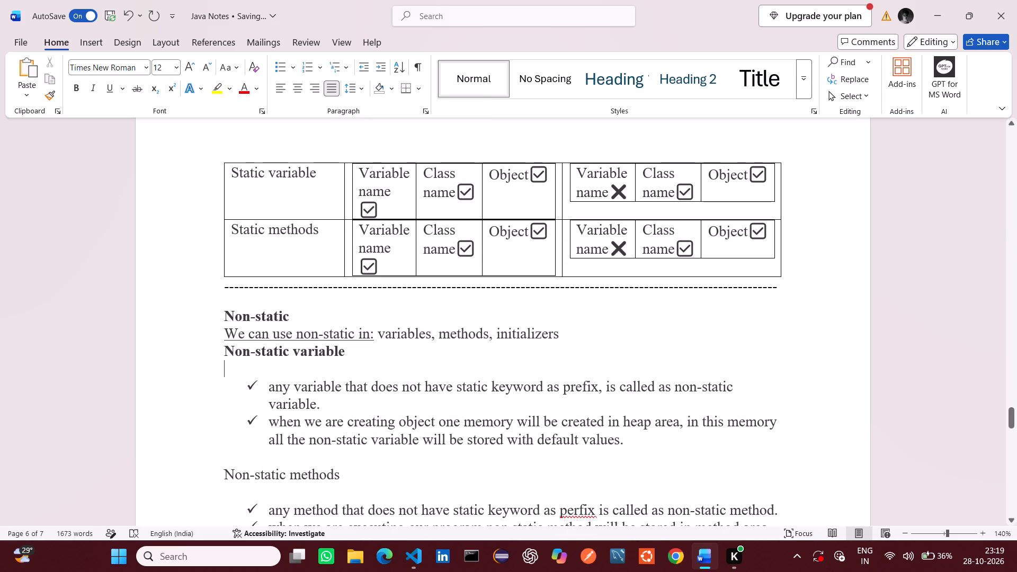
pyautogui.press('BackSpace')
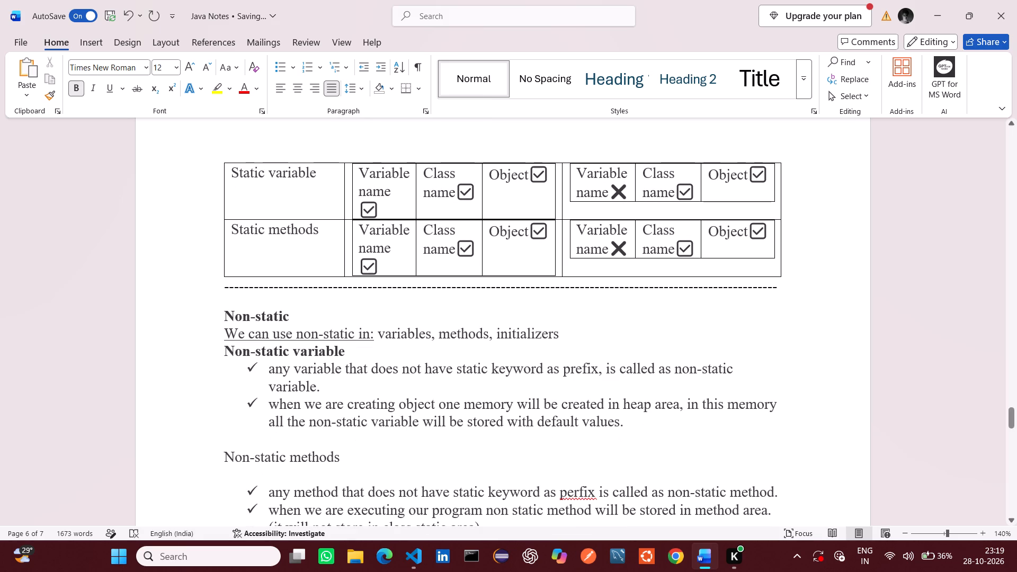
# Set the line spacing of the "Non-static variable" heading and its two bullets to 1.15.
pyautogui.moveTo(219, 350); pyautogui.dragTo(448, 422)
pyautogui.click(361, 84)
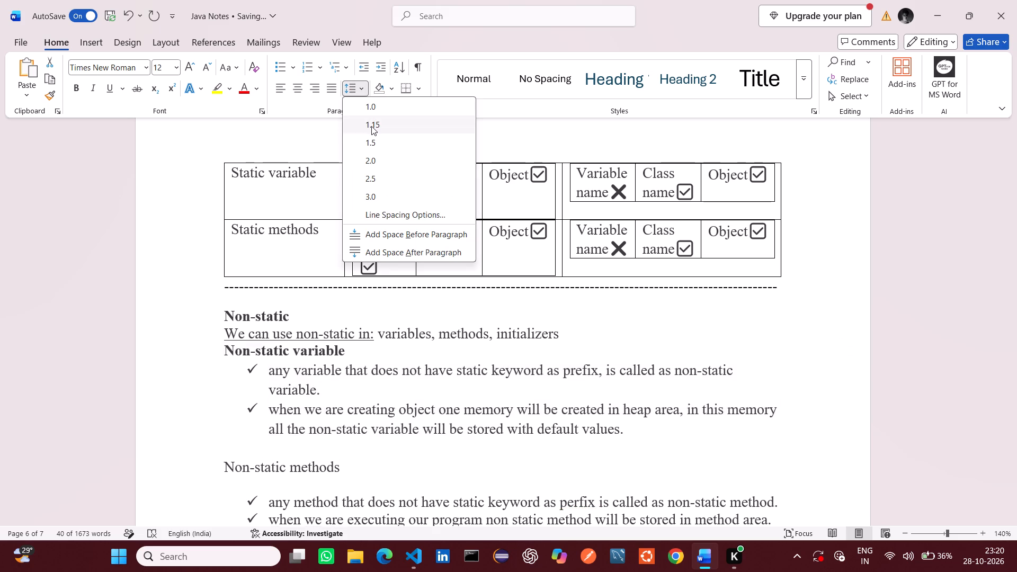
pyautogui.click(371, 126)
pyautogui.click(451, 307)
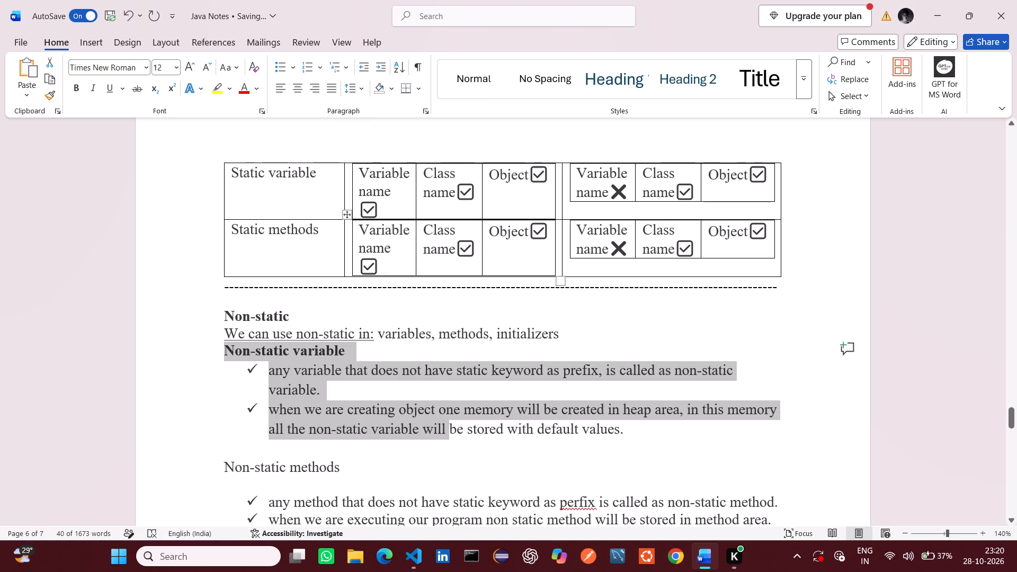
# Remove the blank lines directly above and below the "Non-static methods" heading.
pyautogui.scroll(-1, 494, 408)
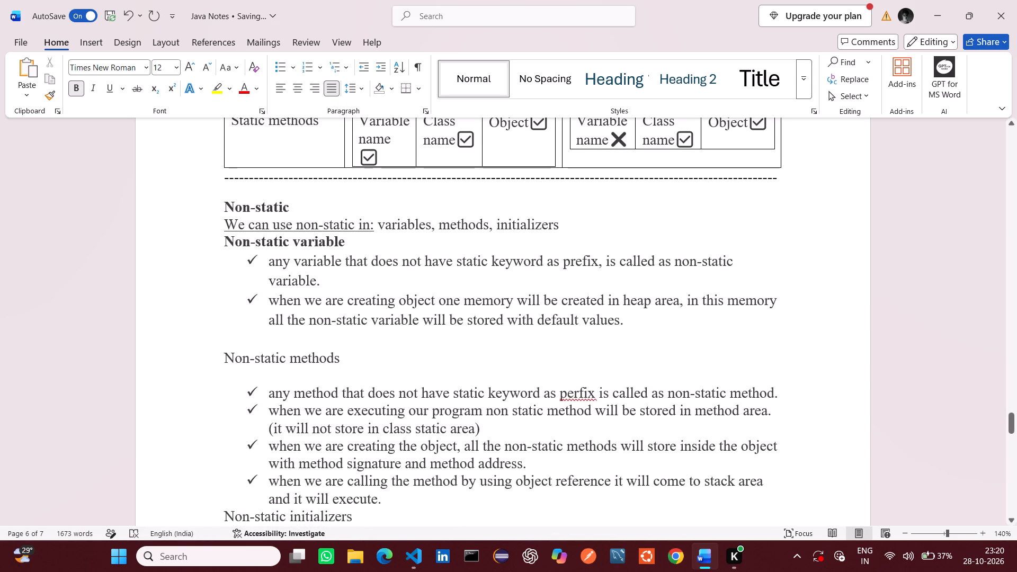
pyautogui.click(298, 346)
pyautogui.press('BackSpace')
pyautogui.press('BackSpace')
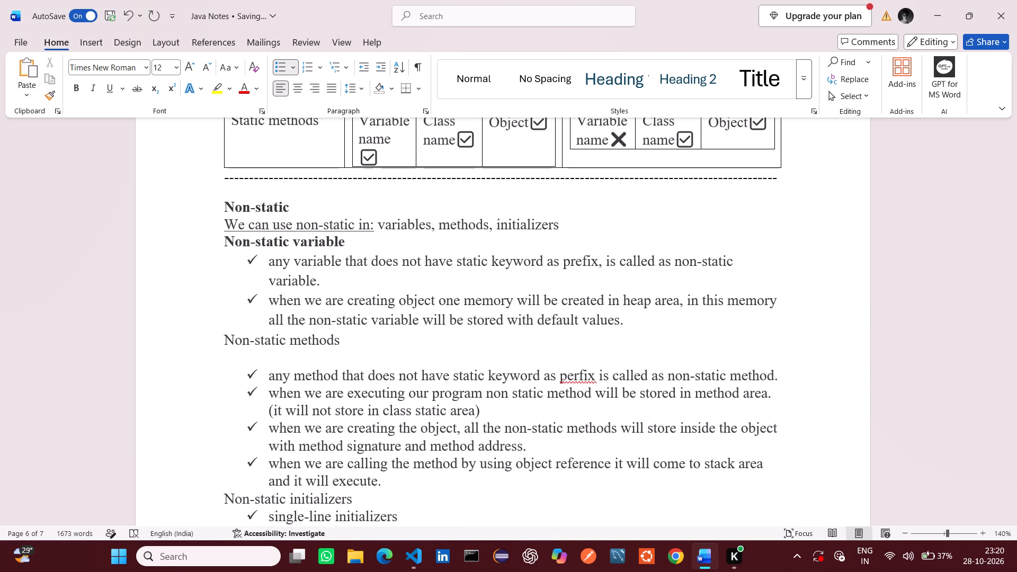
pyautogui.click(270, 358)
pyautogui.press('BackSpace')
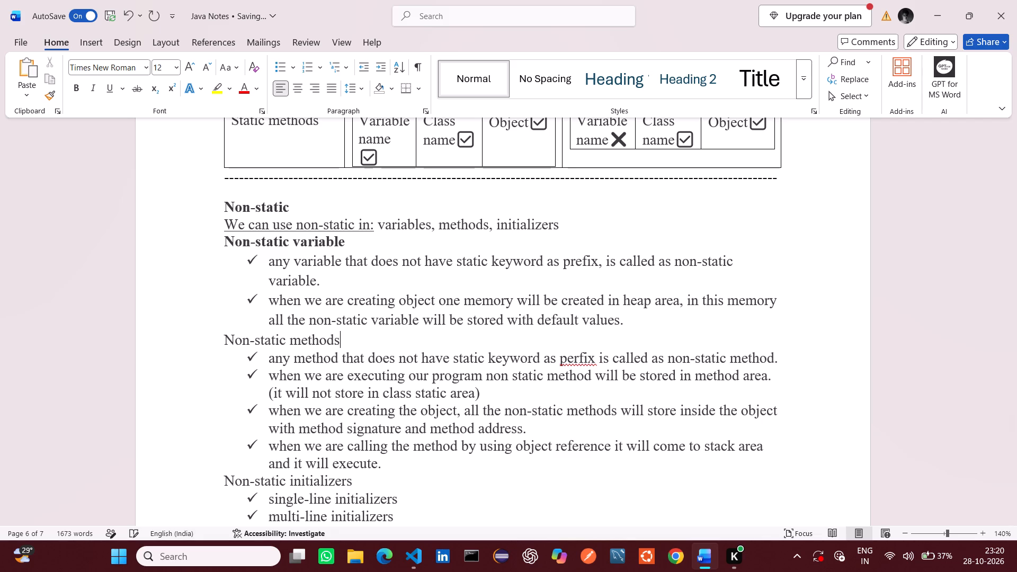
# Make the headings "Non-static methods" and "Non-static initializers" bold.
pyautogui.scroll(-1, 365, 441)
pyautogui.moveTo(341, 275); pyautogui.dragTo(230, 275)
pyautogui.click(78, 87)
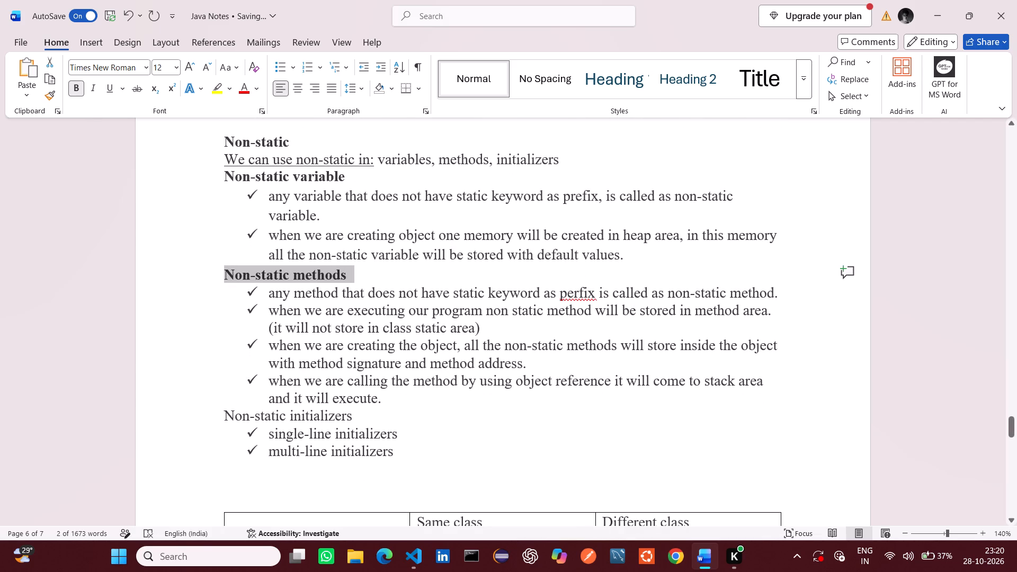
pyautogui.moveTo(356, 421); pyautogui.dragTo(216, 414)
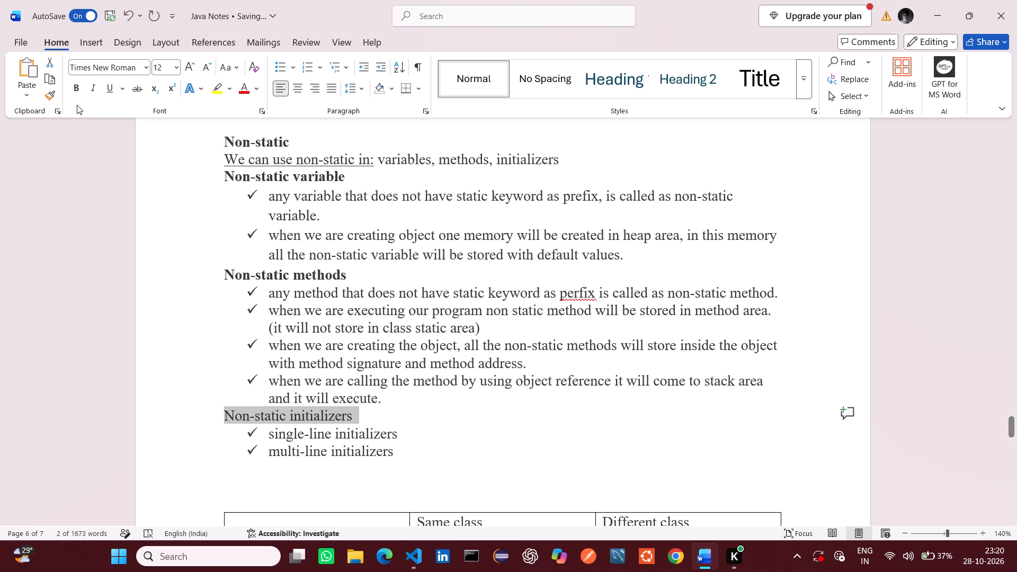
pyautogui.click(78, 91)
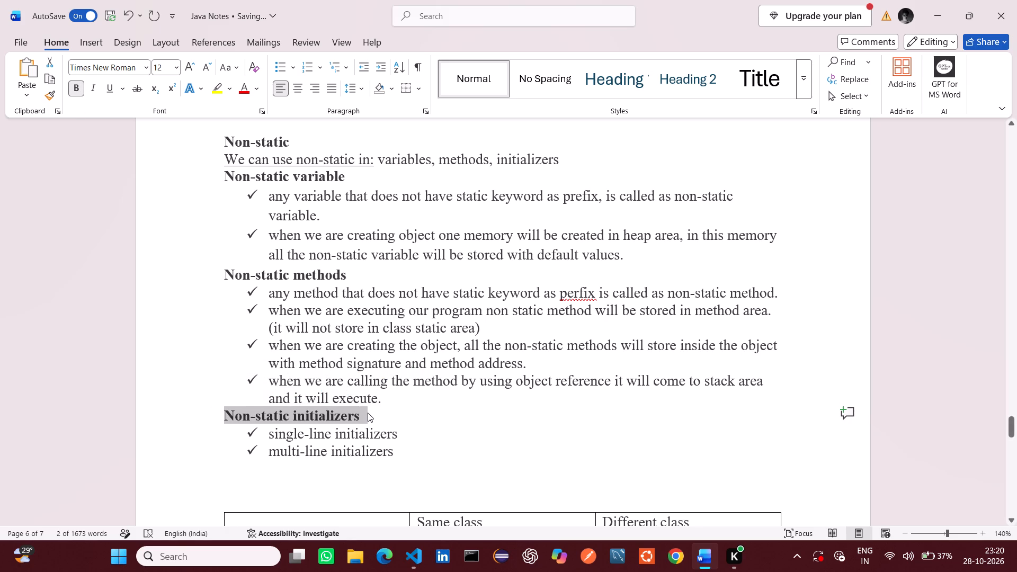
pyautogui.click(368, 413)
# Remove the blank lines between the "multi-line initializers" bullet and the non-static access table.
pyautogui.click(303, 474)
pyautogui.press('BackSpace')
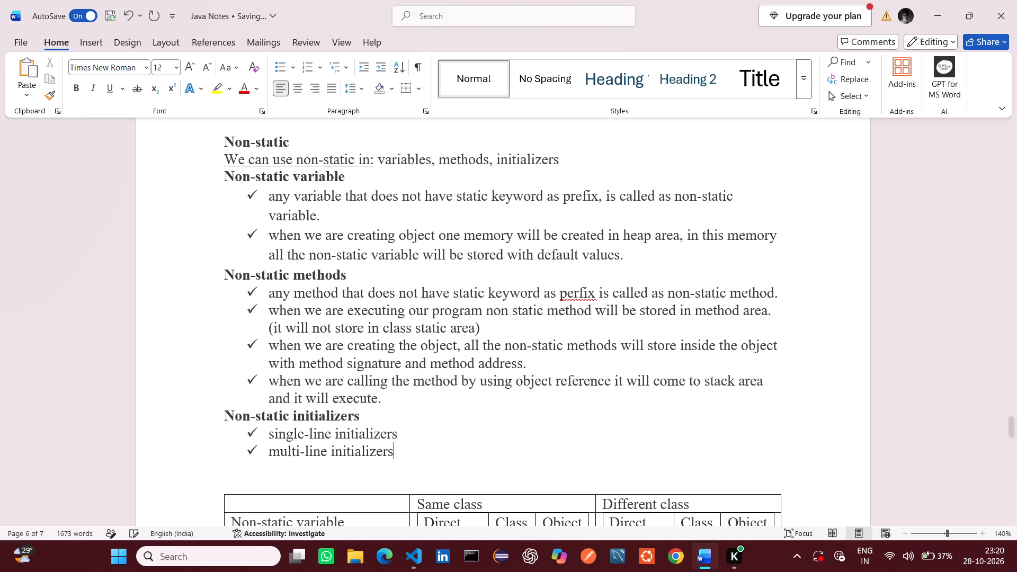
pyautogui.press('Up')
pyautogui.press('Down')
pyautogui.press('Down')
pyautogui.press('BackSpace')
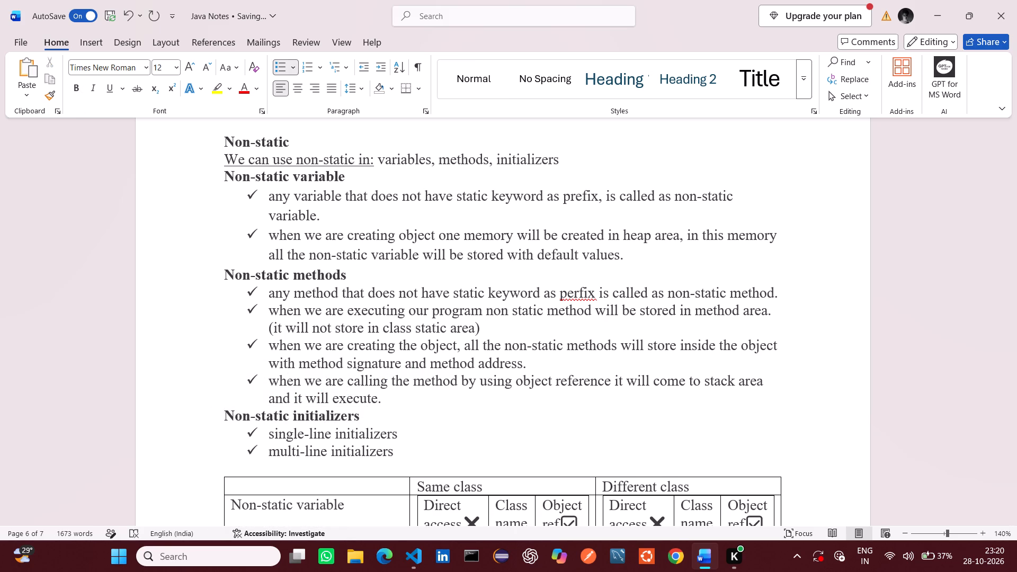
pyautogui.press('Down')
pyautogui.press('BackSpace')
pyautogui.press('Return')
pyautogui.press('BackSpace')
pyautogui.press('BackSpace')
pyautogui.press('BackSpace')
pyautogui.press('BackSpace')
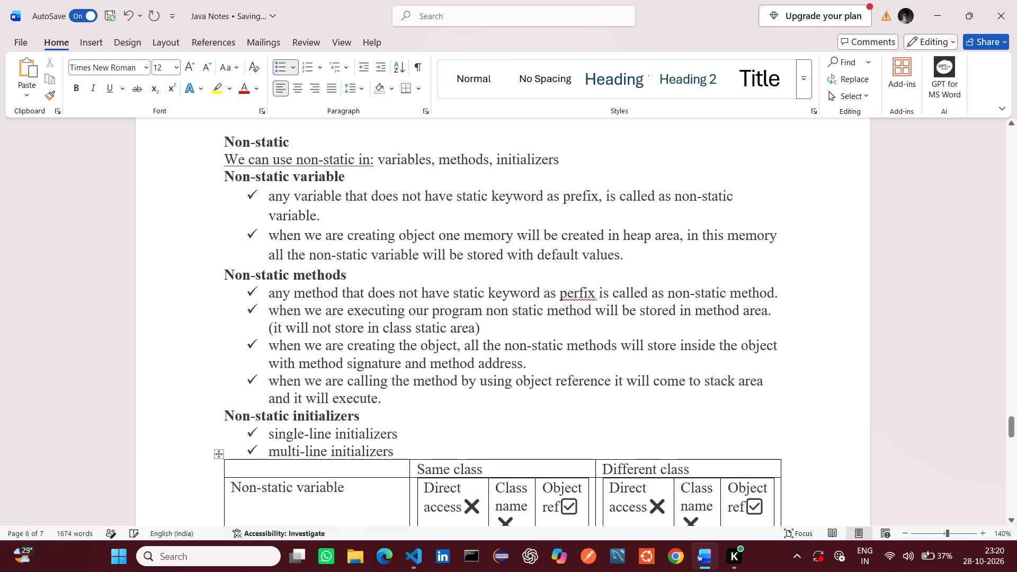
# Copy the dashed separator line above the "Non-static" heading into the empty line below the non-static access table.
pyautogui.scroll(-1, 380, 494)
pyautogui.scroll(1, 380, 494)
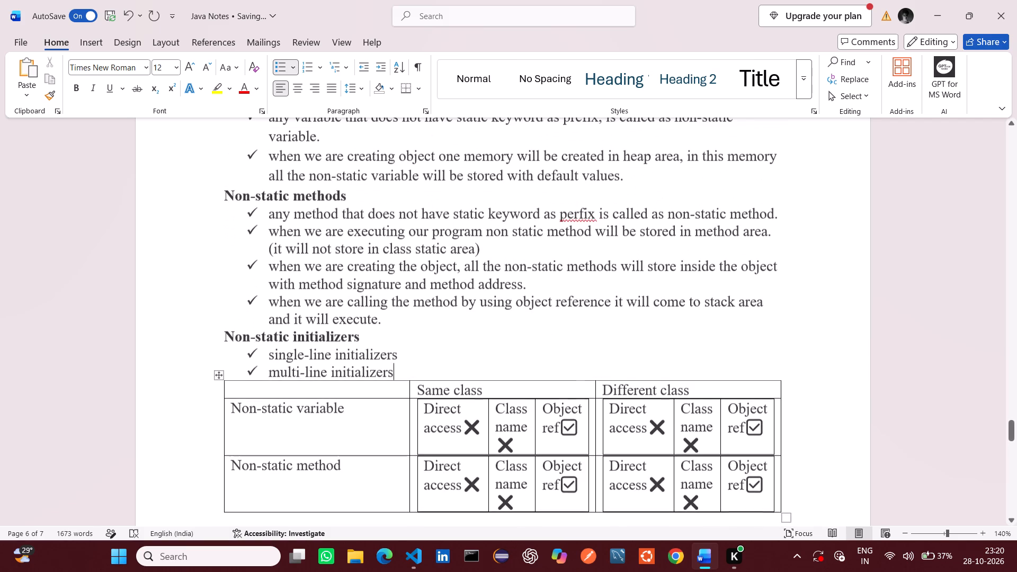
pyautogui.scroll(1, 423, 364)
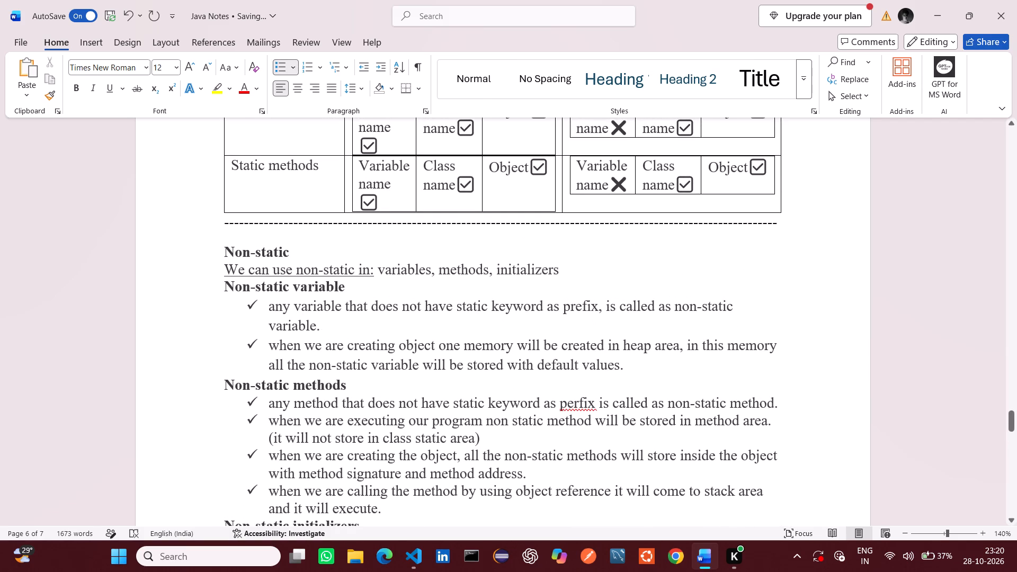
pyautogui.tripleClick(415, 227)
pyautogui.hotkey('ctrl', 'c')
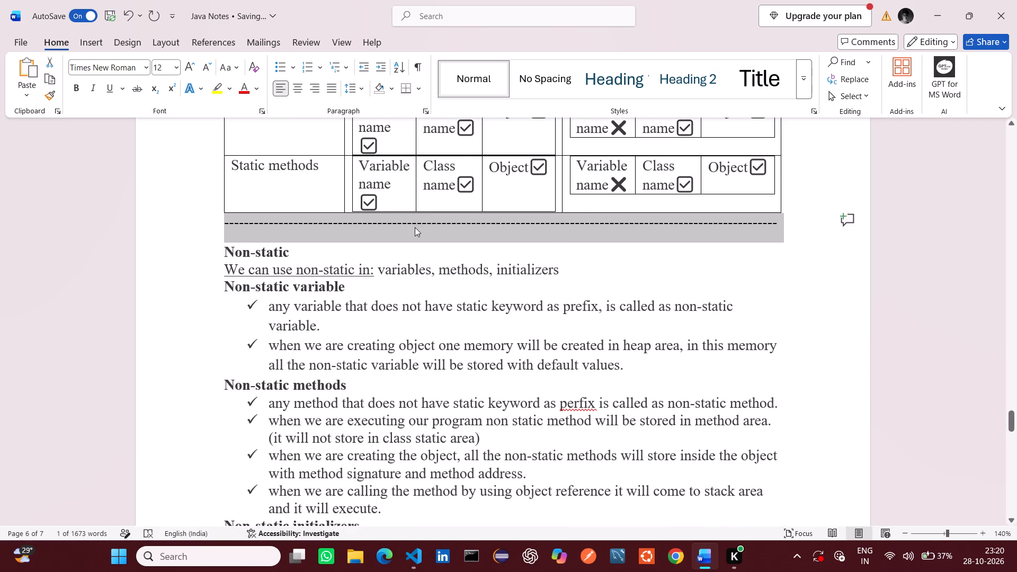
pyautogui.click(576, 321)
pyautogui.scroll(-1, 576, 321)
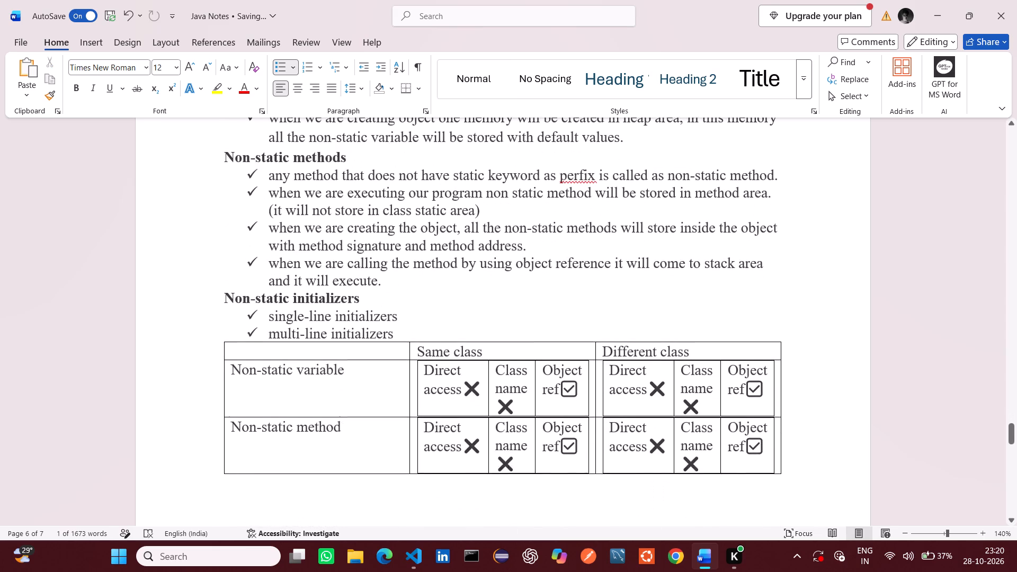
pyautogui.scroll(-1, 576, 321)
pyautogui.click(796, 423)
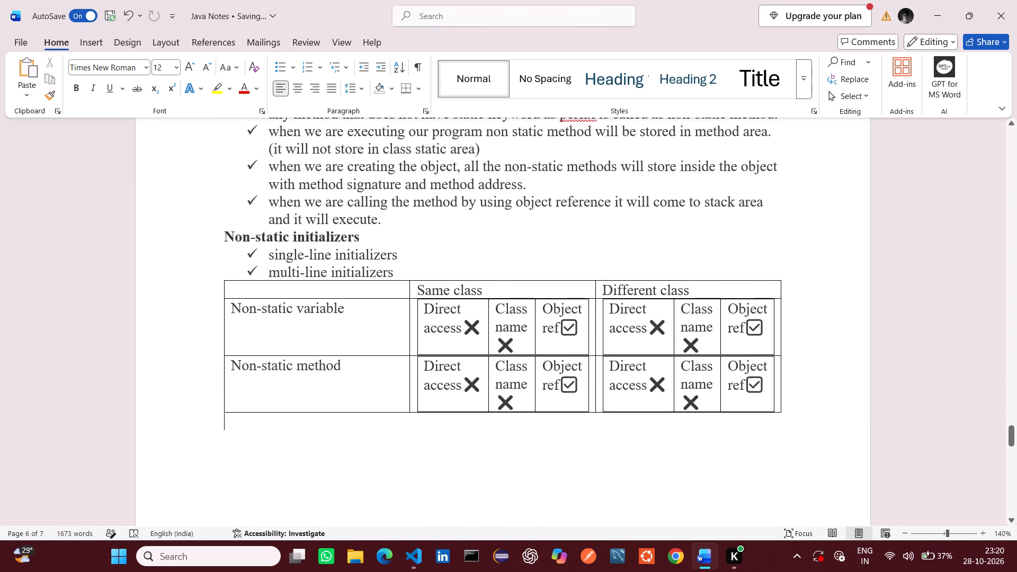
pyautogui.click(788, 410)
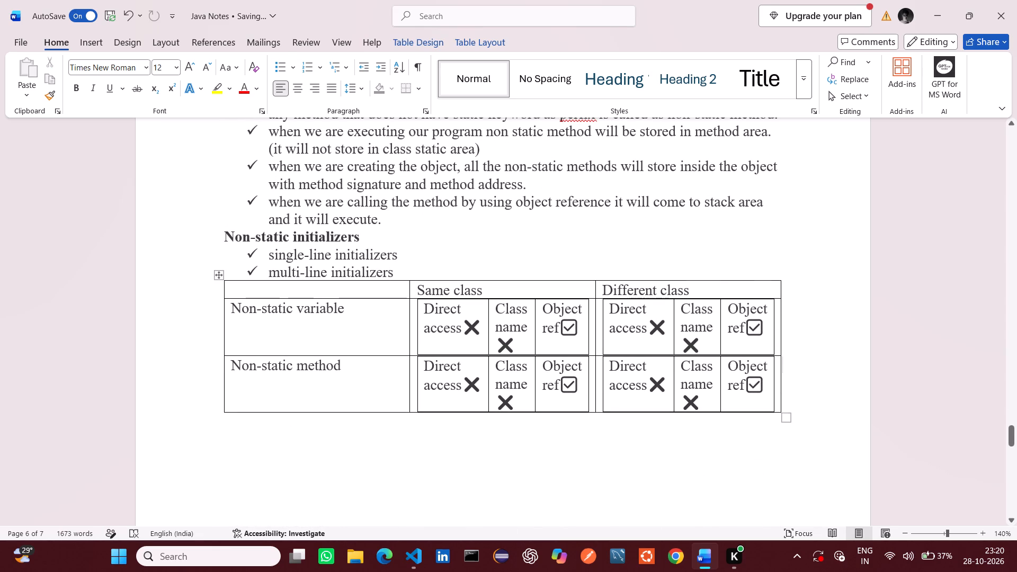
pyautogui.press('Down')
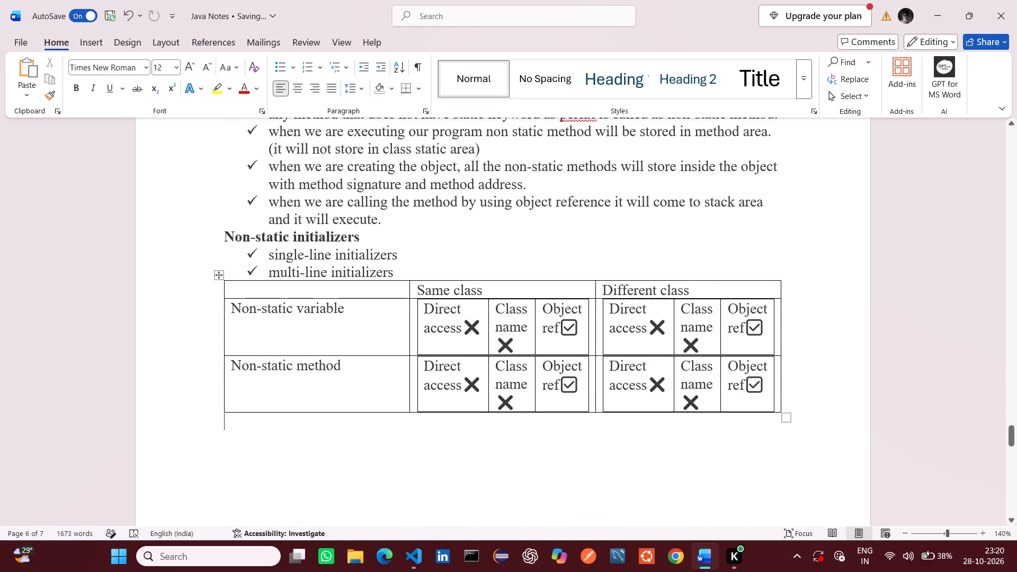
pyautogui.hotkey('ctrl', 'v')
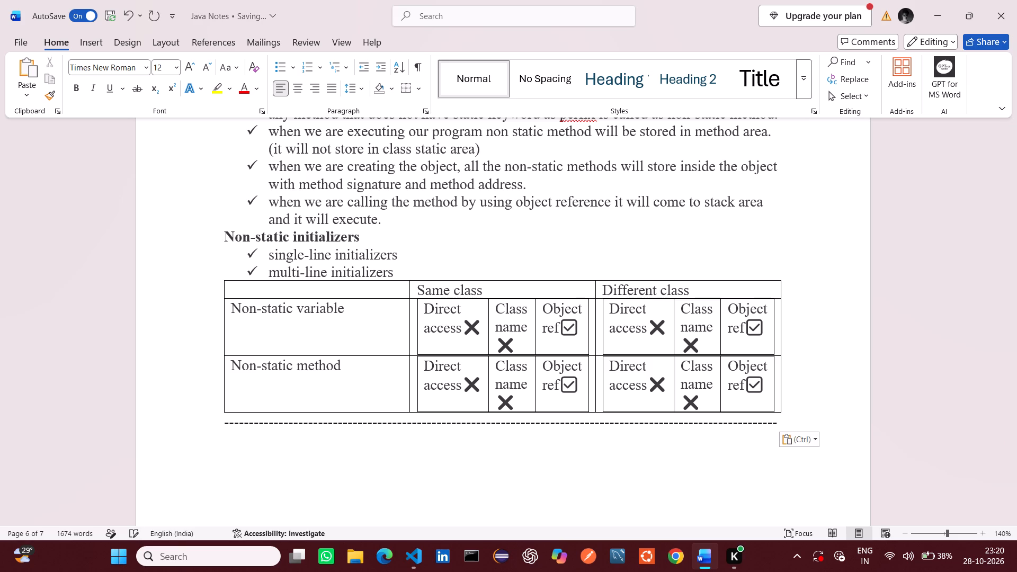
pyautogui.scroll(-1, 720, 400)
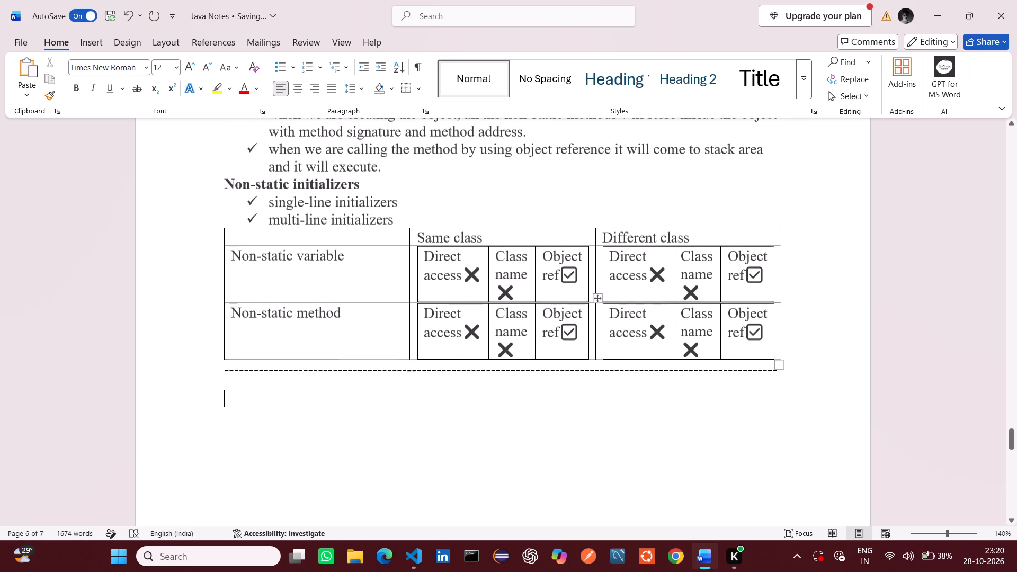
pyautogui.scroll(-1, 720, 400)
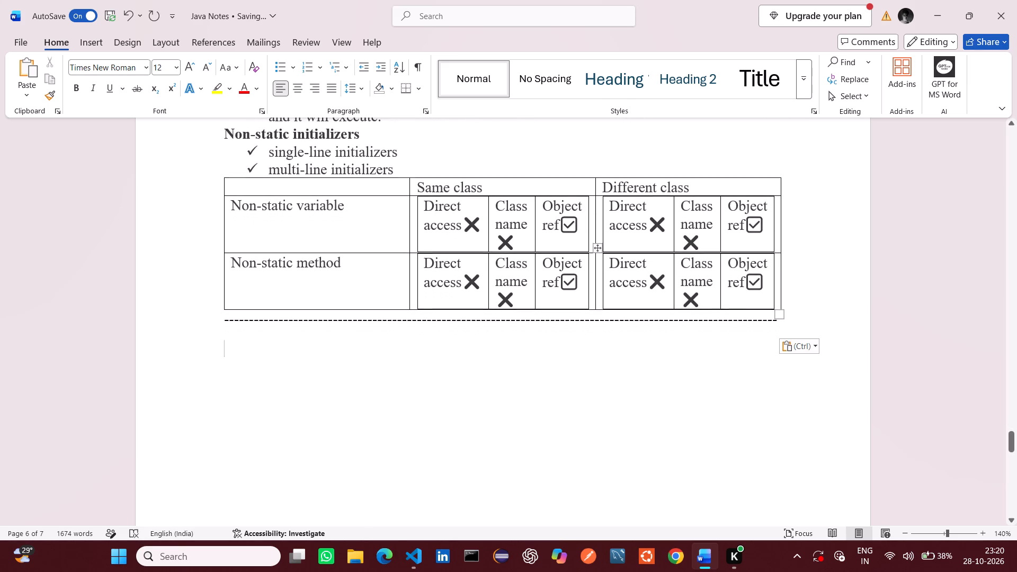
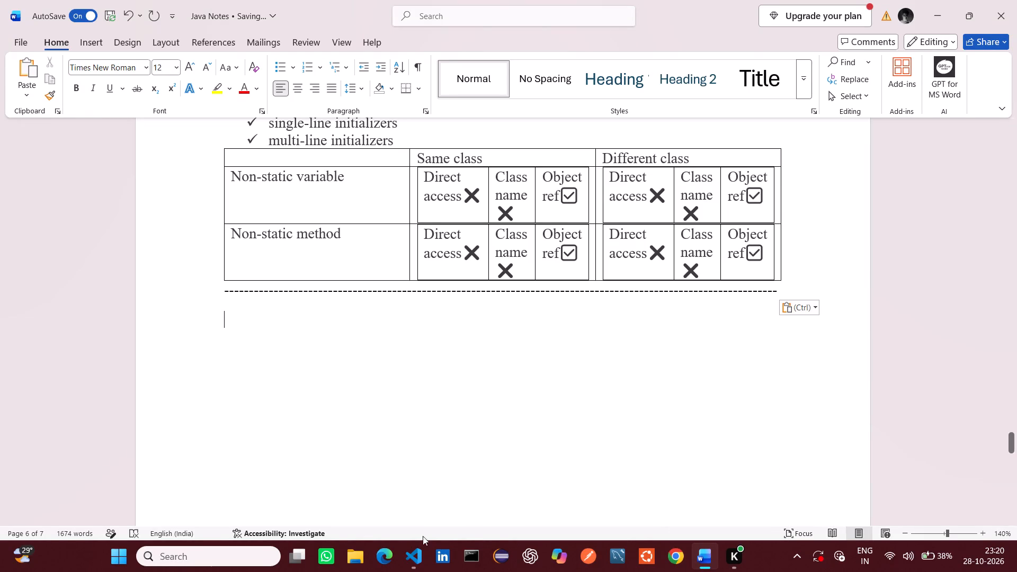
# Switch to Visual Studio Code and read javaNotes_A47.md from the nonstatic initializers through the Constructor section to "Object Loading Process".
pyautogui.click(421, 553)
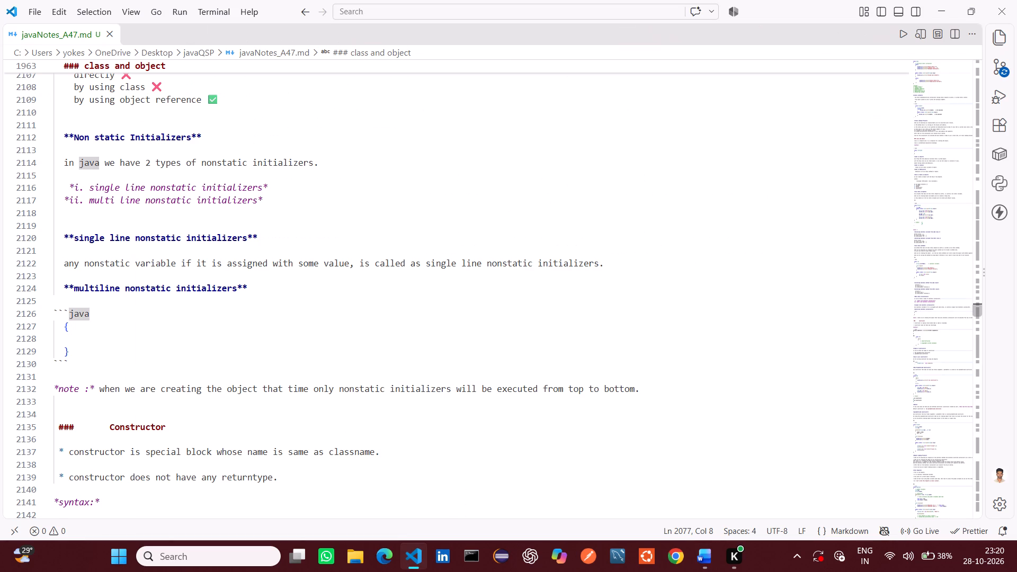
pyautogui.scroll(-6, 390, 439)
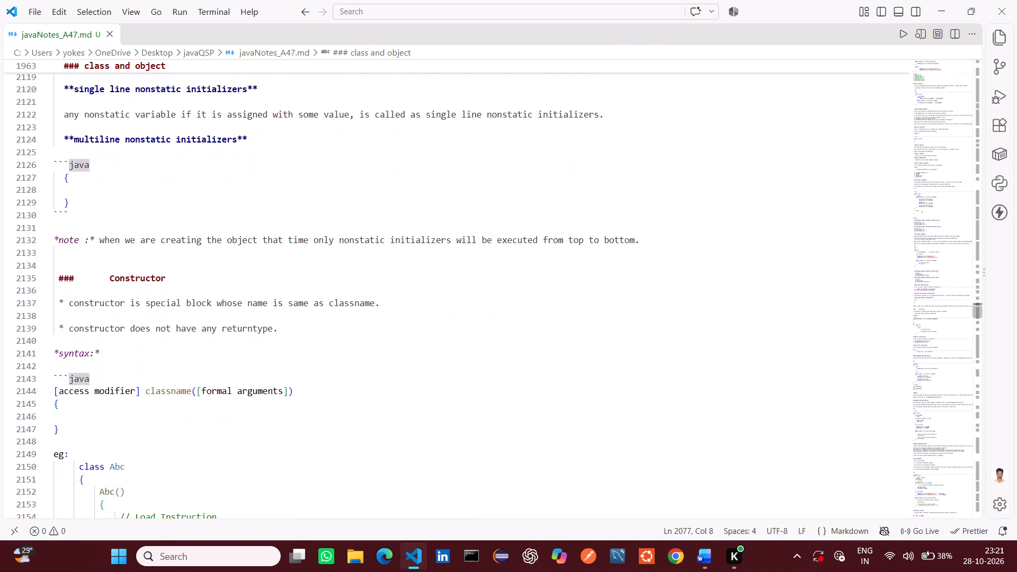
pyautogui.scroll(-4, 390, 439)
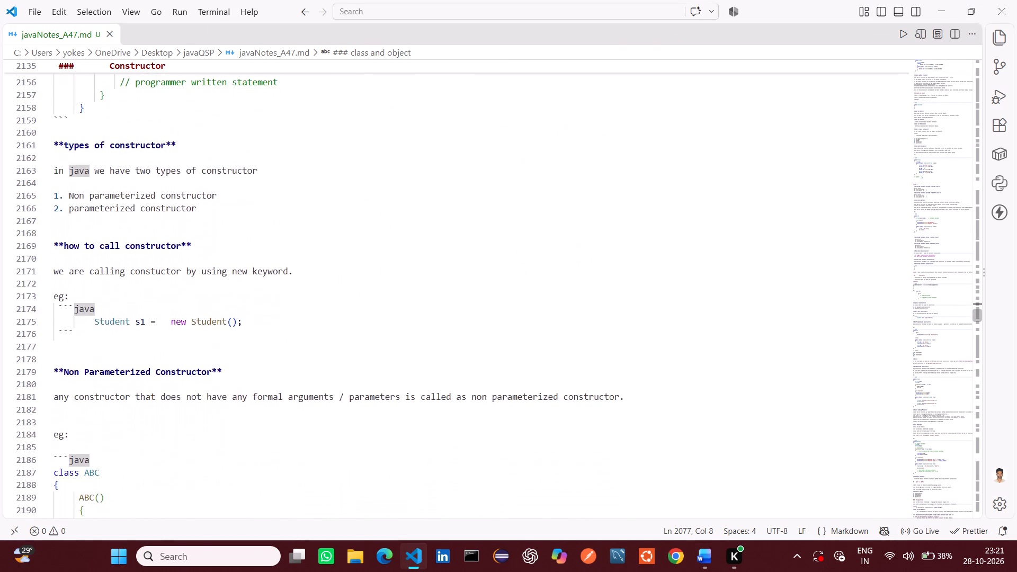
pyautogui.scroll(-4, 390, 439)
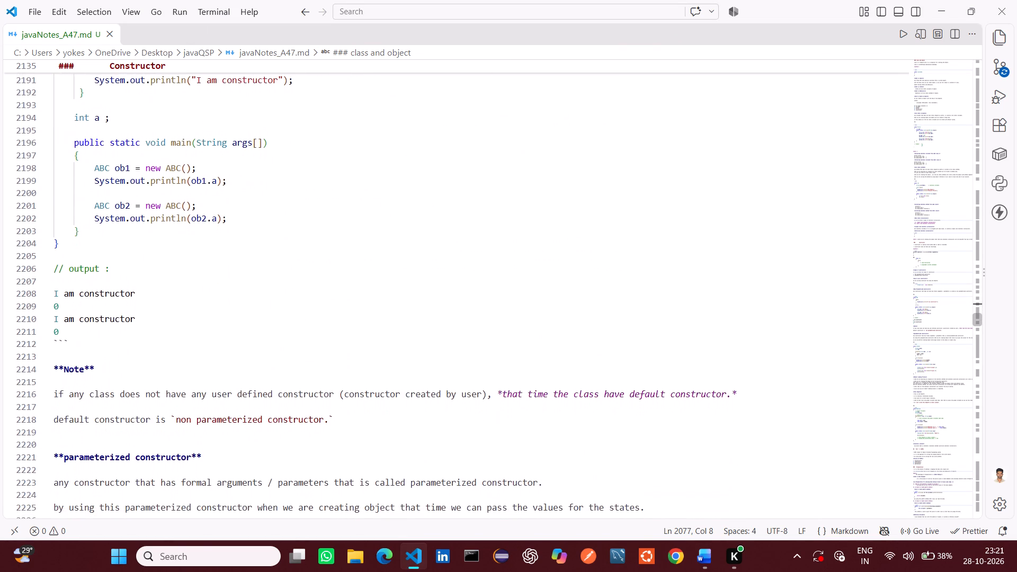
pyautogui.scroll(-4, 390, 439)
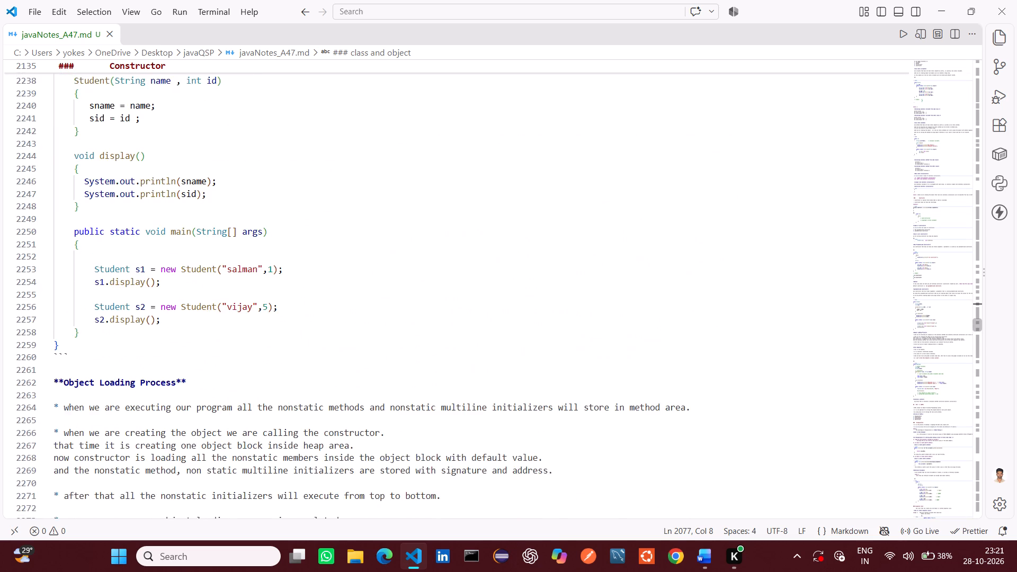
pyautogui.scroll(-1, 390, 439)
# Review the source notes backwards from the Constructor section through "class and object" to the start of the "static" section.
pyautogui.scroll(10, 390, 439)
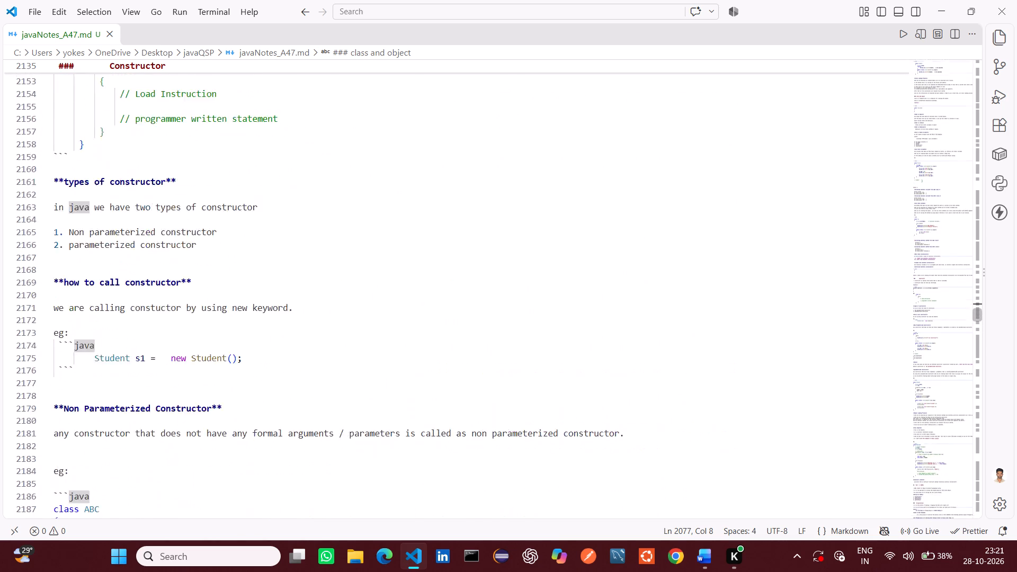
pyautogui.scroll(6, 390, 439)
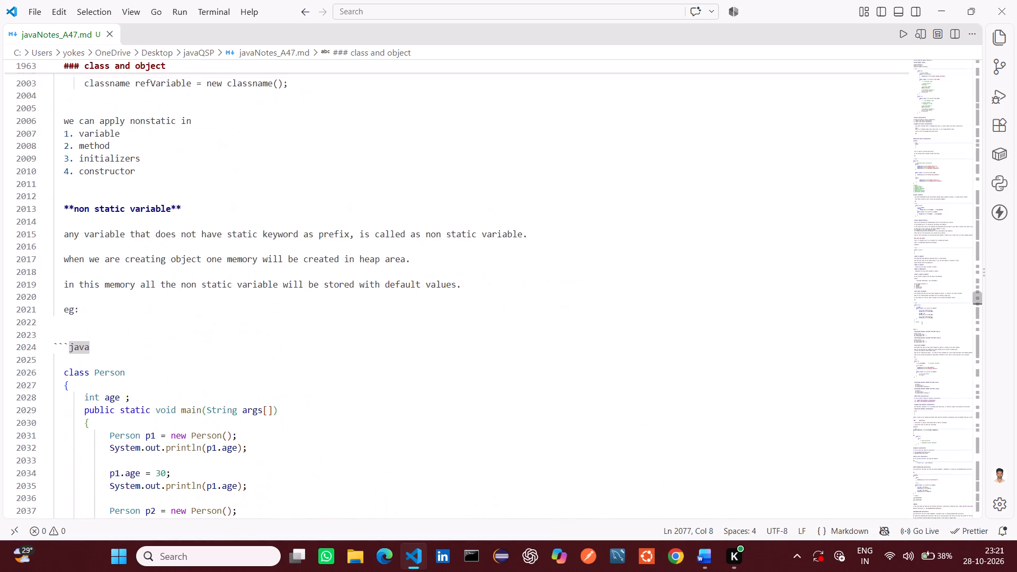
pyautogui.scroll(4, 390, 439)
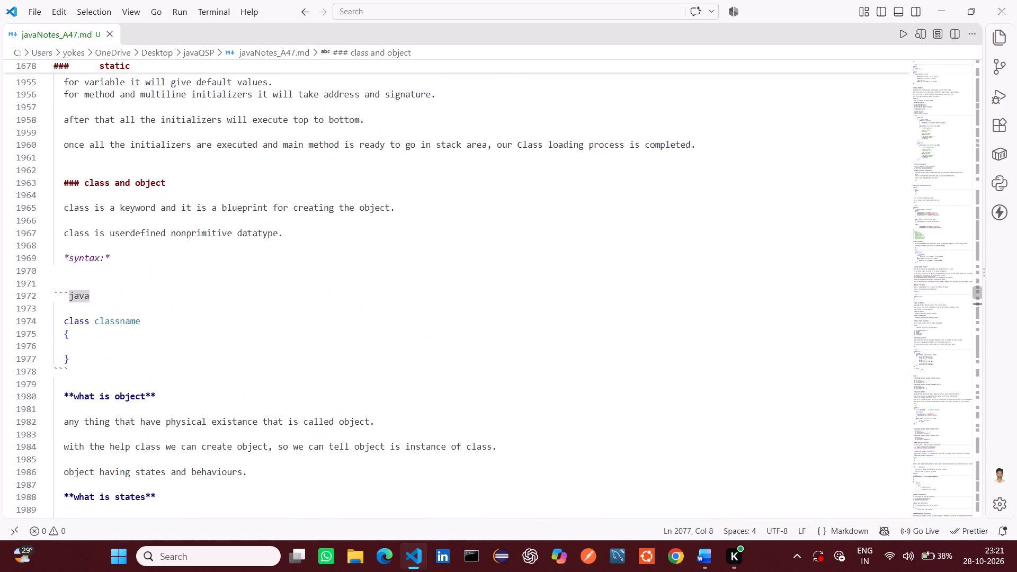
pyautogui.scroll(4, 390, 439)
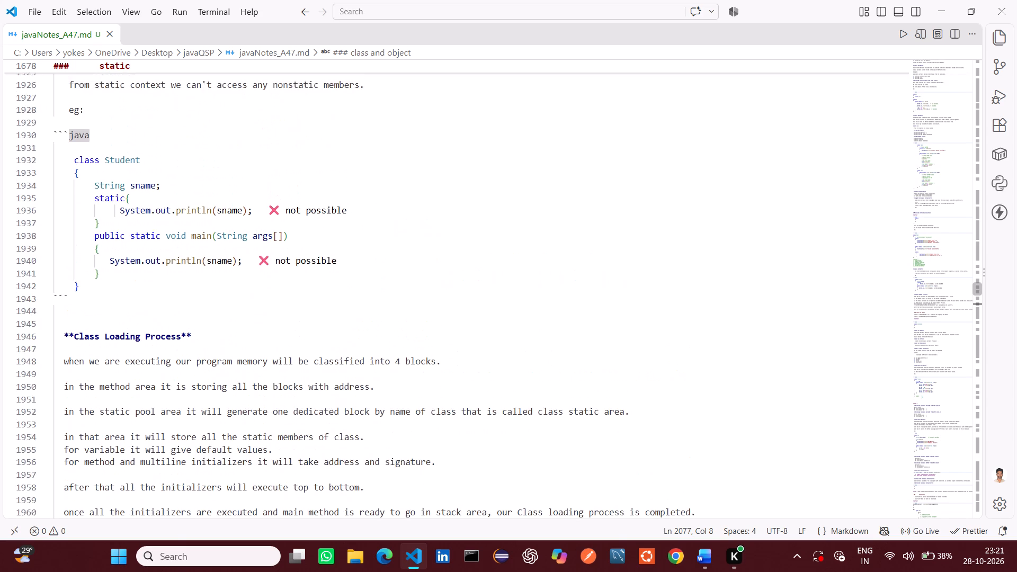
pyautogui.scroll(6, 390, 439)
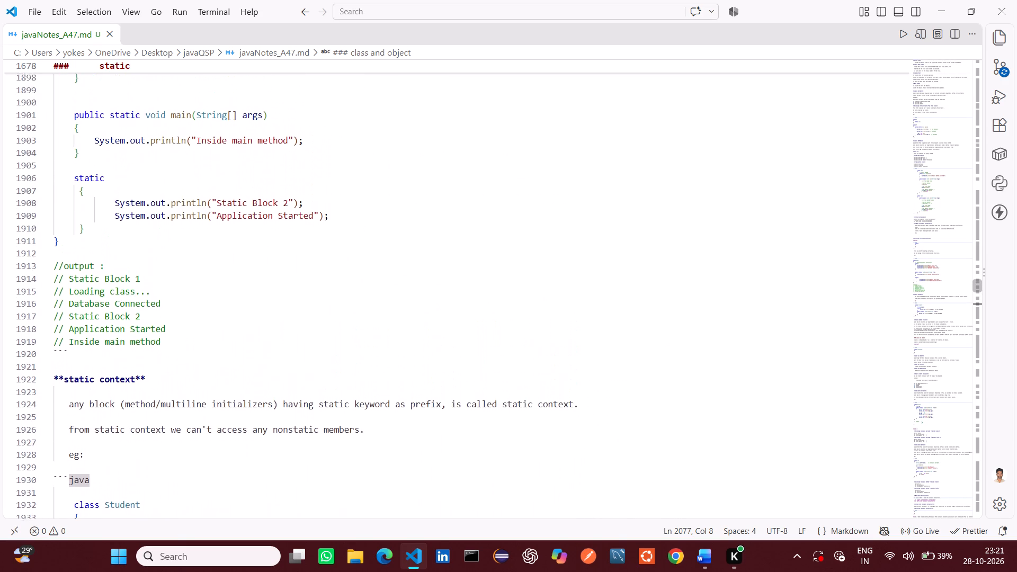
pyautogui.scroll(6, 390, 439)
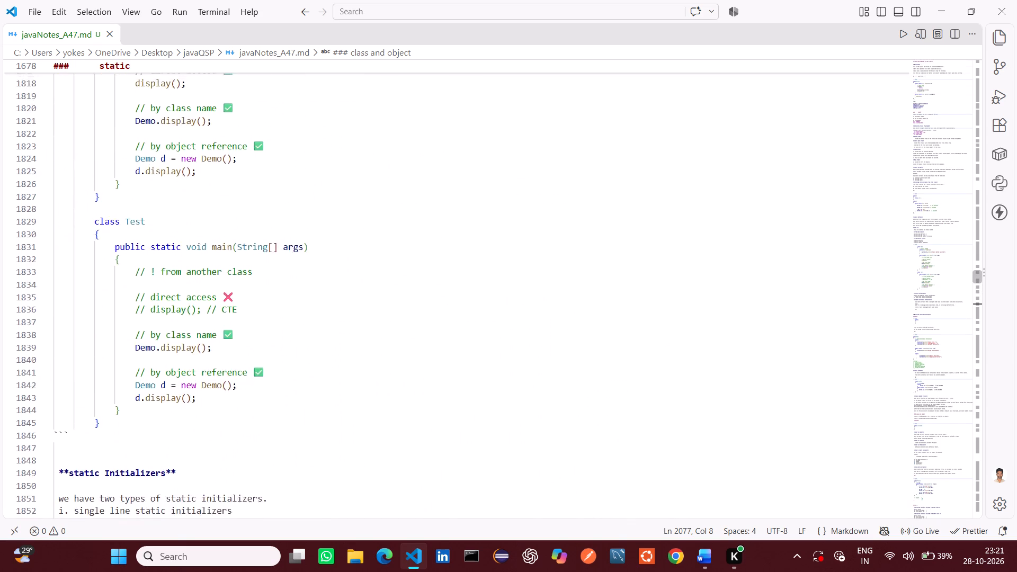
pyautogui.scroll(4, 390, 439)
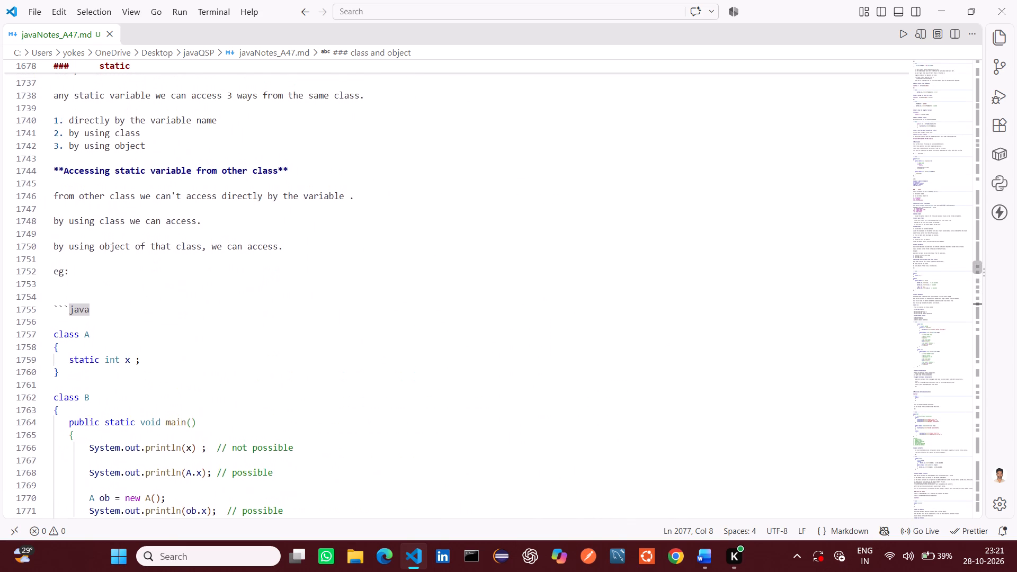
pyautogui.scroll(4, 390, 439)
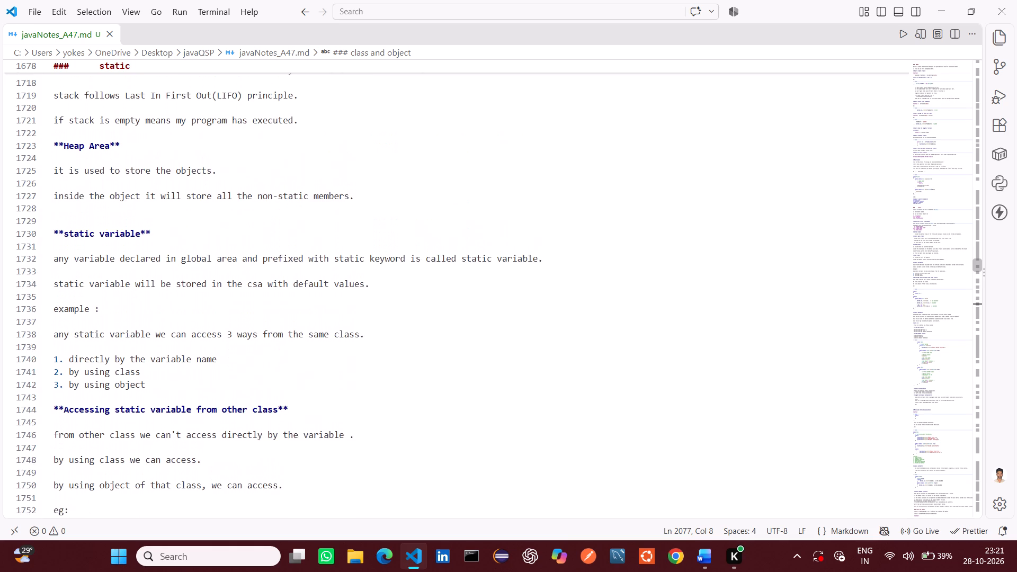
pyautogui.scroll(5, 390, 439)
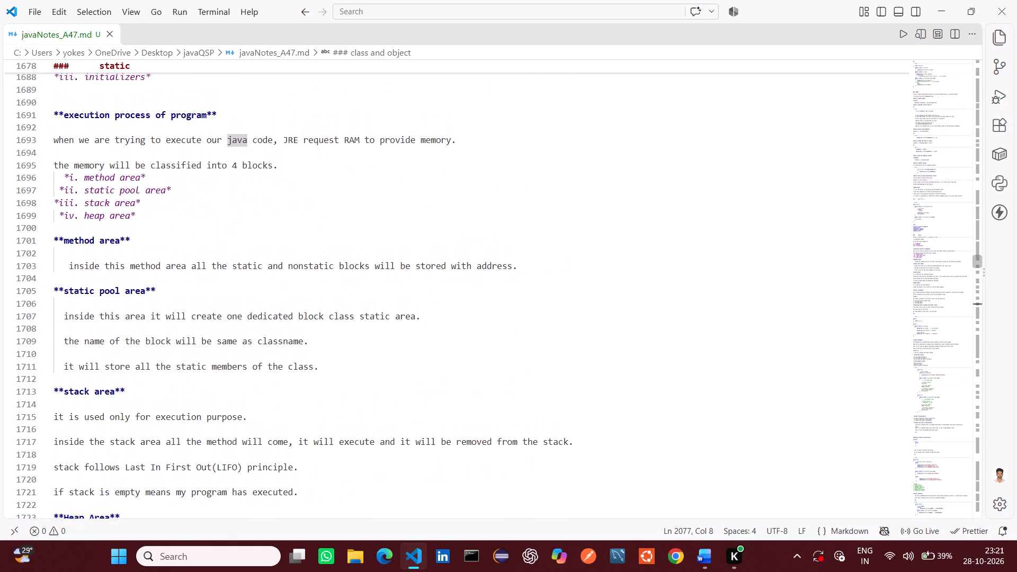
pyautogui.scroll(3, 390, 439)
# Back in the Word document, justify the introductory Java paragraph and the bullet under "Features of java" on the first page.
pyautogui.hotkey('alt', 'Tab')
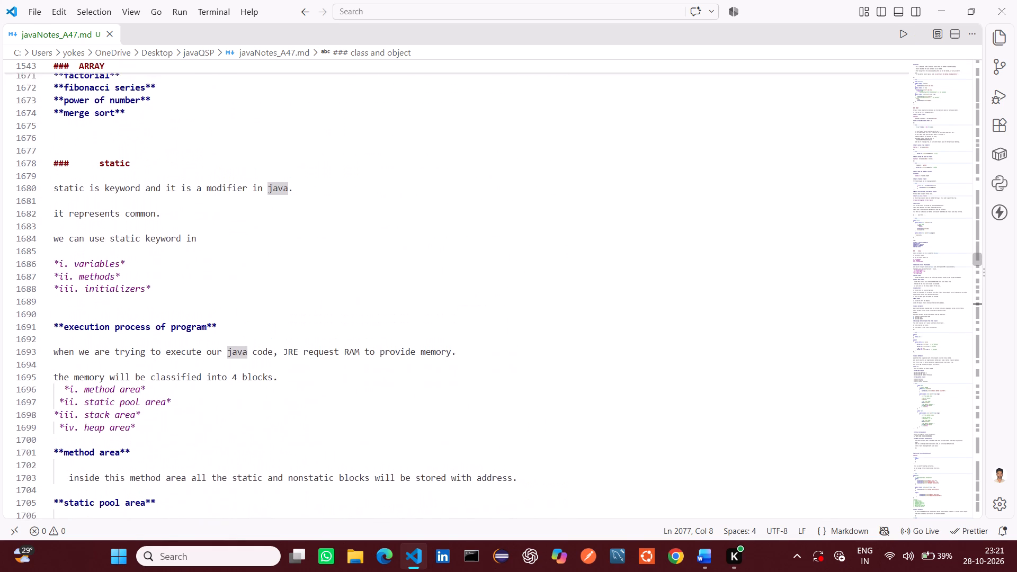
pyautogui.click(483, 330)
pyautogui.scroll(1, 483, 330)
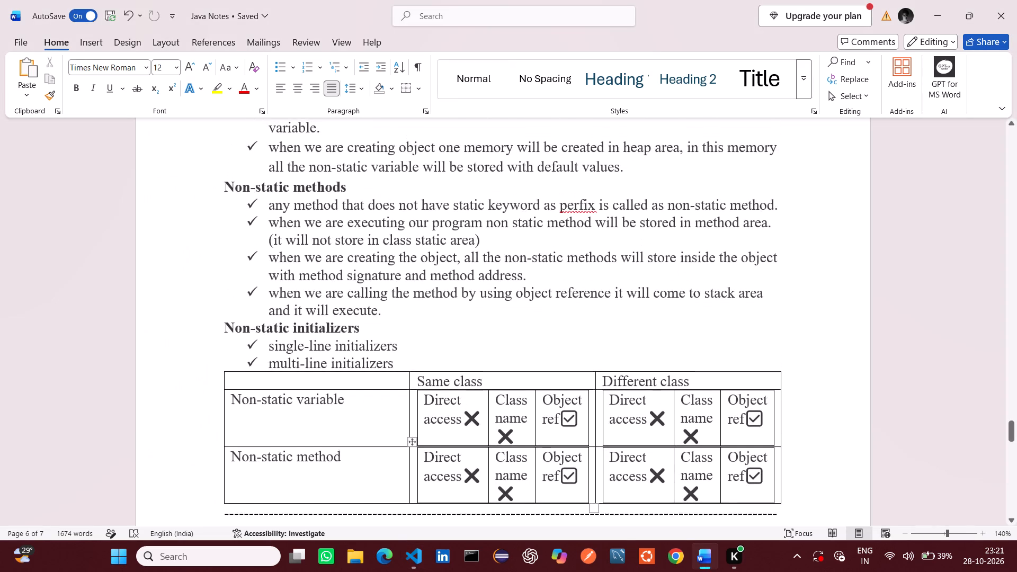
pyautogui.scroll(1, 483, 330)
pyautogui.keyDown('ctrl'); pyautogui.scroll(-4, 483, 330); pyautogui.keyUp('ctrl')
pyautogui.scroll(1, 483, 330)
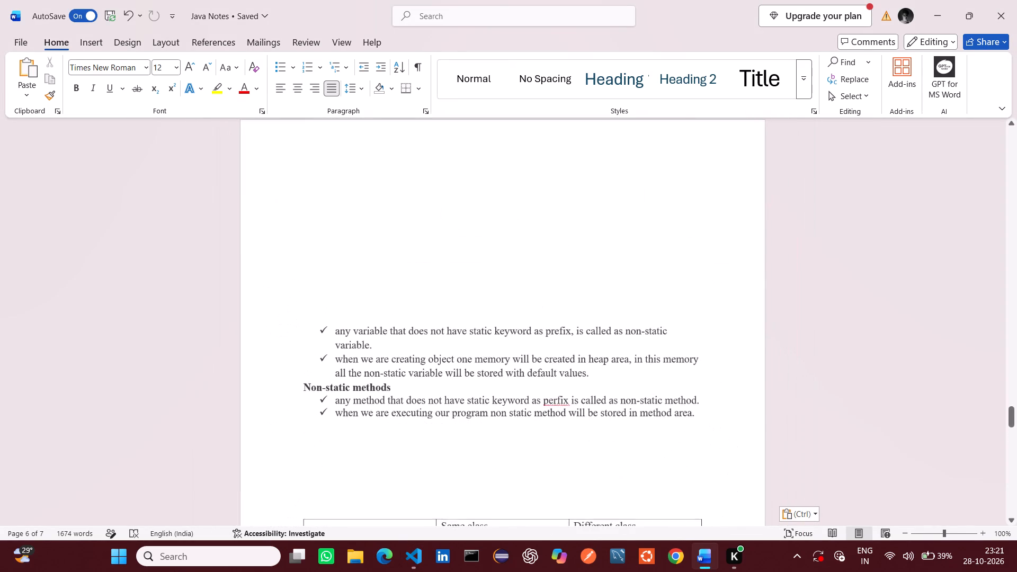
pyautogui.scroll(1, 483, 330)
pyautogui.scroll(20, 483, 330)
pyautogui.scroll(20, 483, 330)
pyautogui.scroll(20, 483, 330)
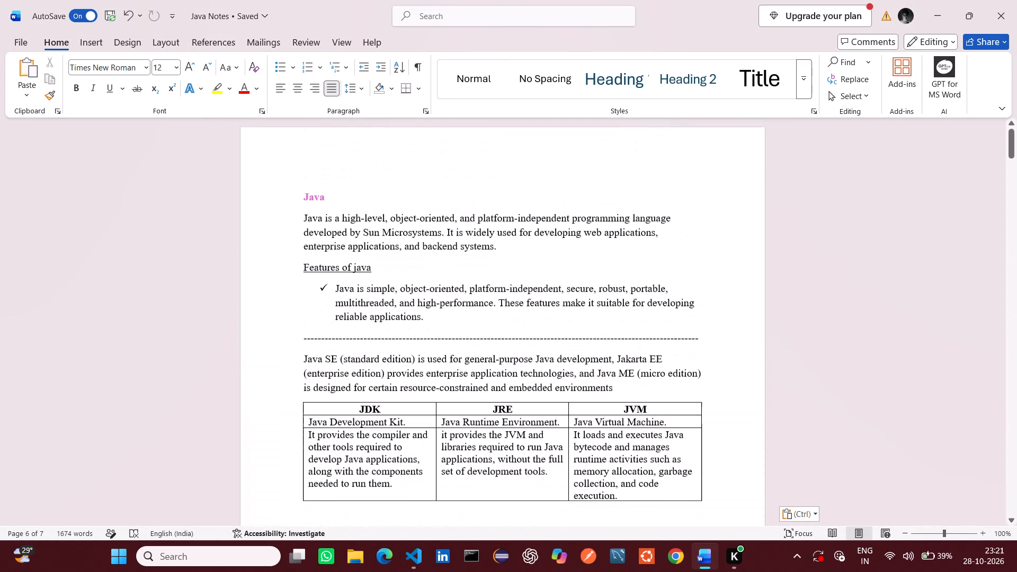
pyautogui.scroll(9, 483, 330)
pyautogui.moveTo(304, 216); pyautogui.dragTo(508, 260)
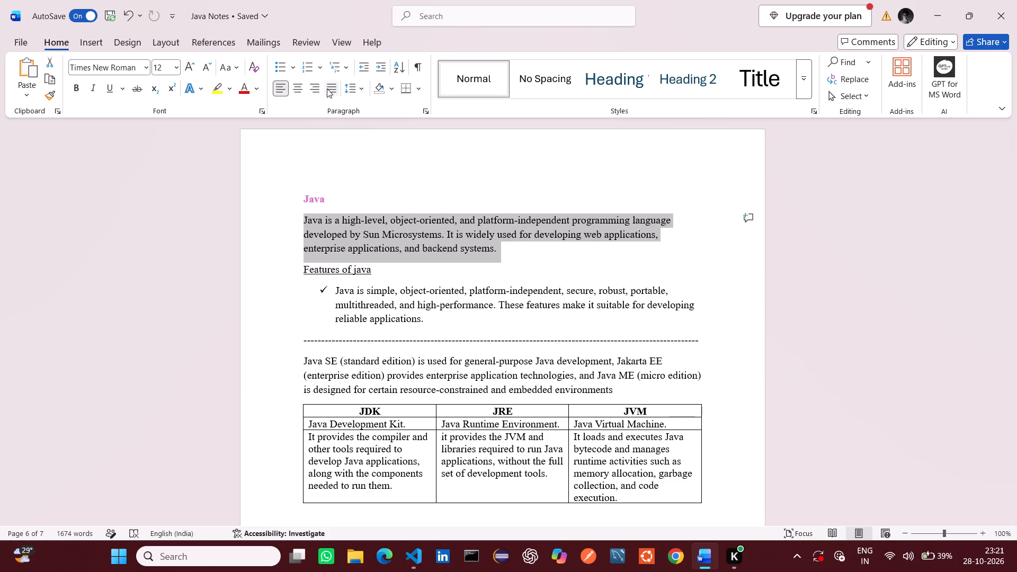
pyautogui.click(327, 88)
pyautogui.click(452, 172)
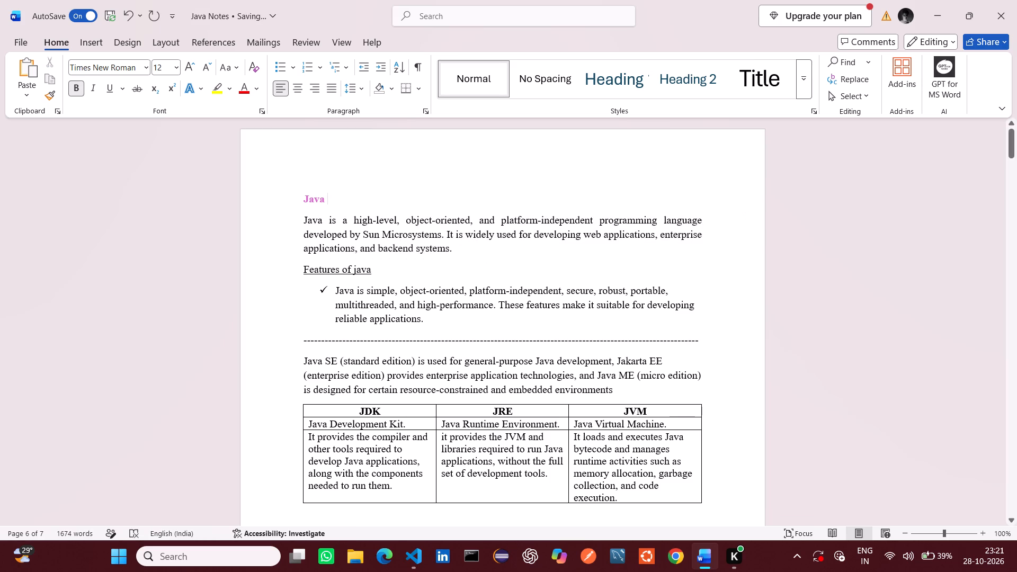
pyautogui.moveTo(336, 288); pyautogui.dragTo(448, 321)
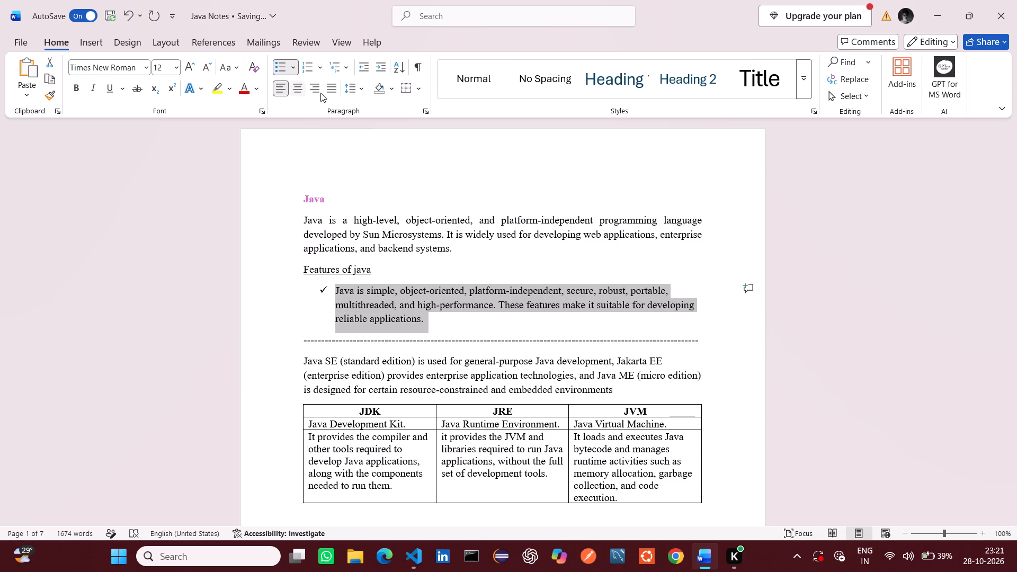
pyautogui.click(329, 92)
pyautogui.click(471, 235)
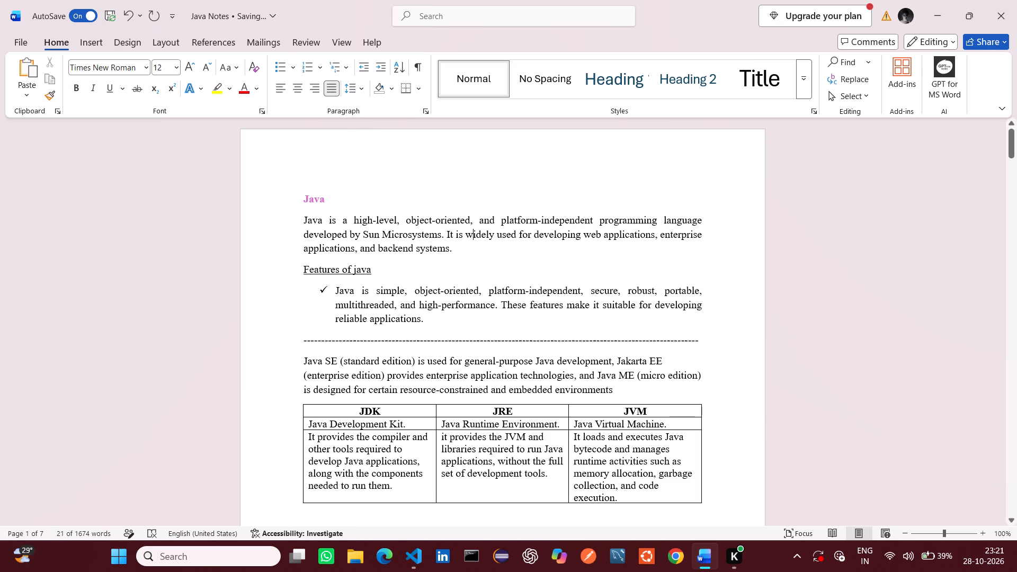
# Set line spacing to 1.15 from the "Java" heading through the "Features of java" bullet.
pyautogui.moveTo(301, 200); pyautogui.dragTo(443, 317)
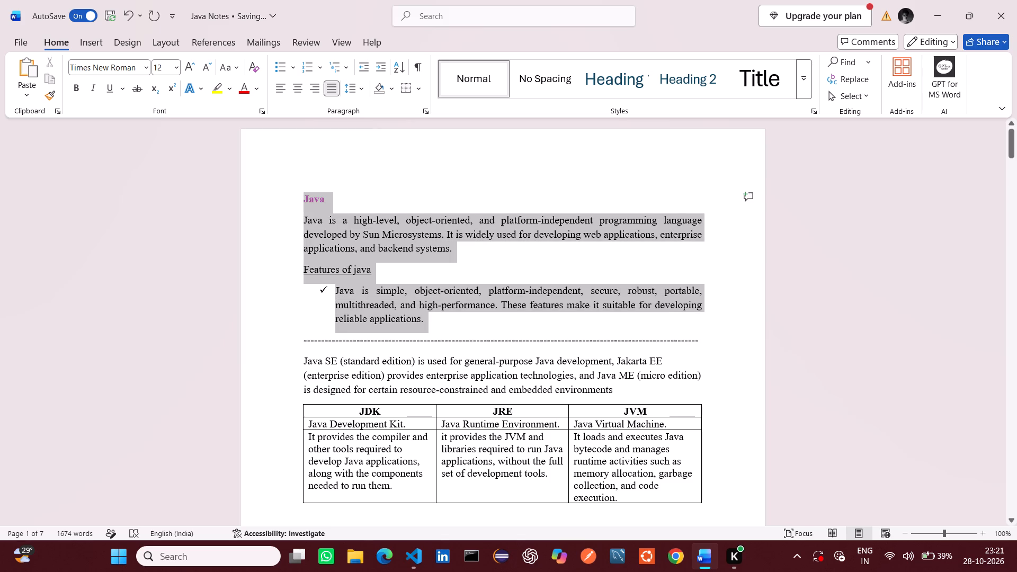
pyautogui.moveTo(443, 317); pyautogui.dragTo(443, 317)
pyautogui.click(361, 95)
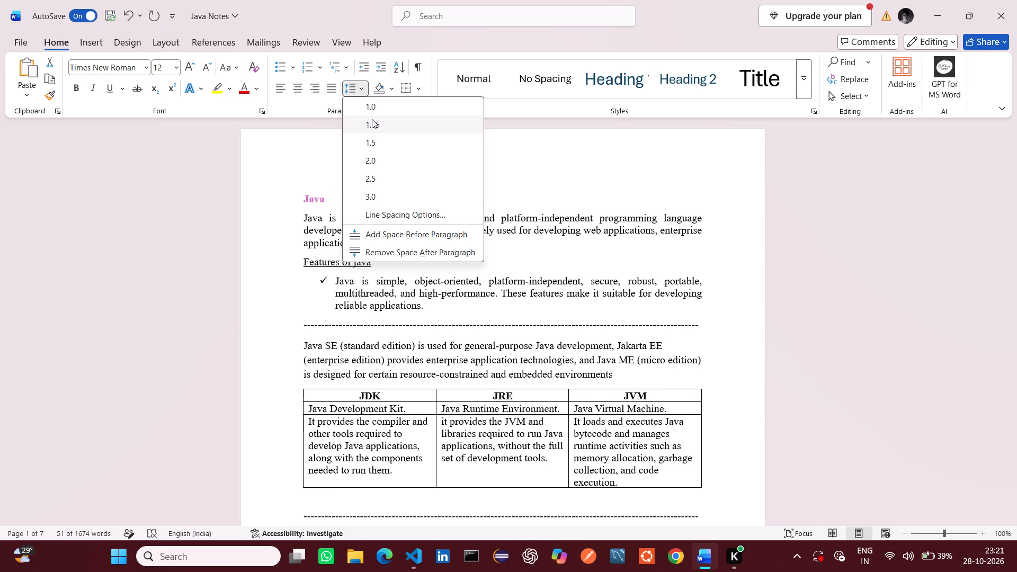
pyautogui.click(372, 119)
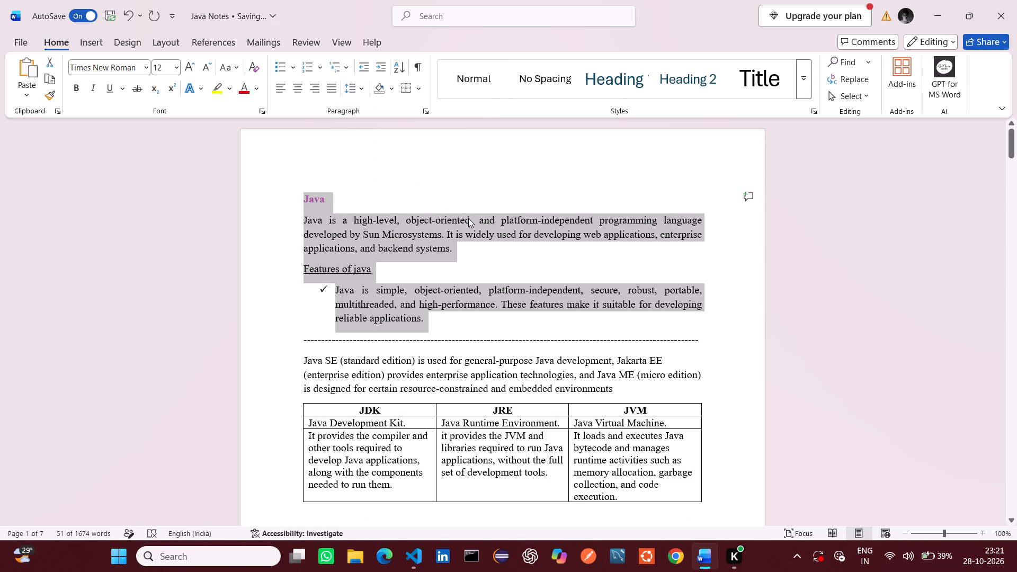
pyautogui.click(468, 218)
# Remove the space after the "Java" heading and the introductory paragraph below it.
pyautogui.scroll(-1, 477, 262)
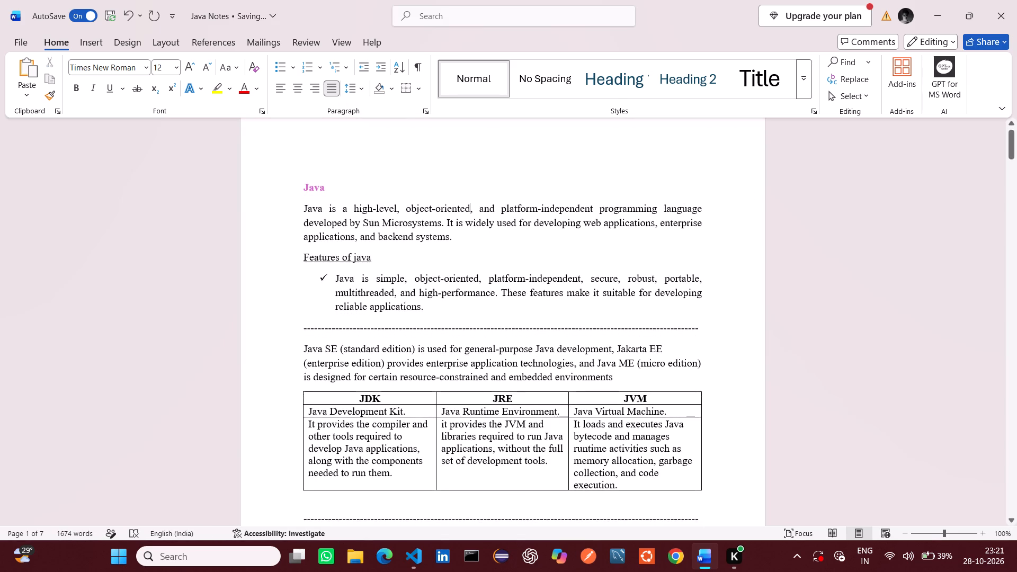
pyautogui.keyDown('ctrl'); pyautogui.scroll(4, 477, 262); pyautogui.keyUp('ctrl')
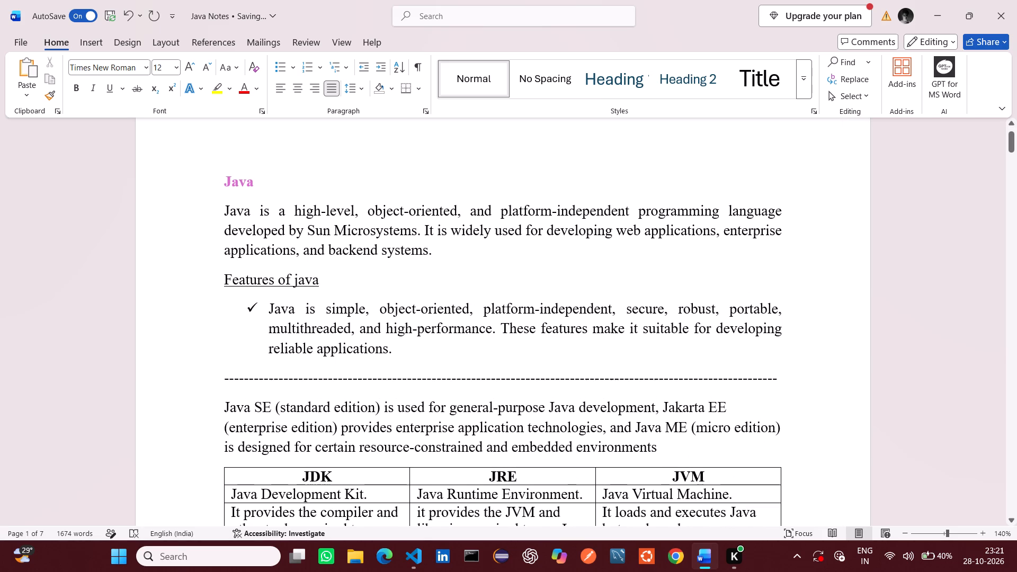
pyautogui.moveTo(216, 175); pyautogui.dragTo(263, 208)
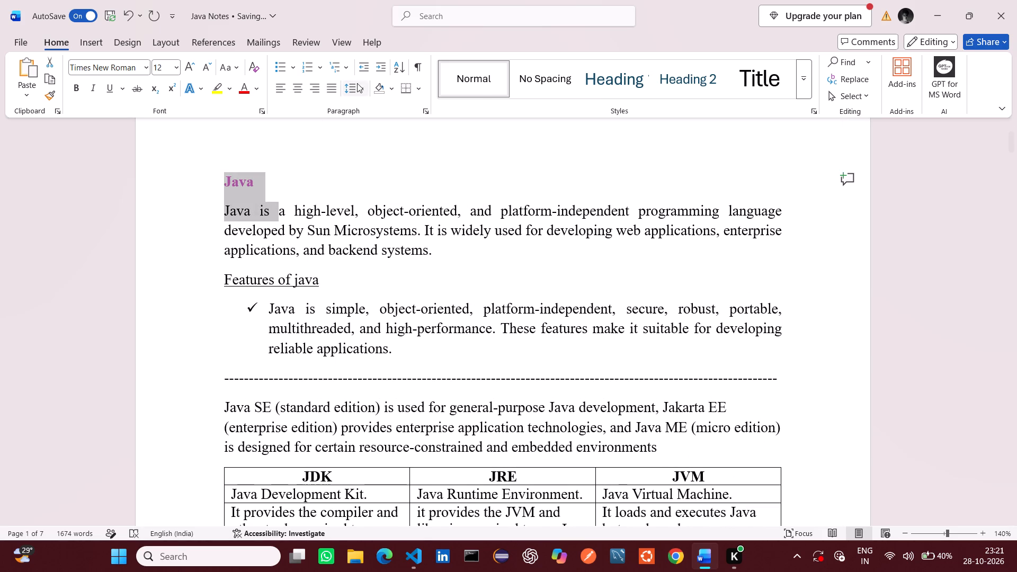
pyautogui.click(359, 83)
pyautogui.click(397, 249)
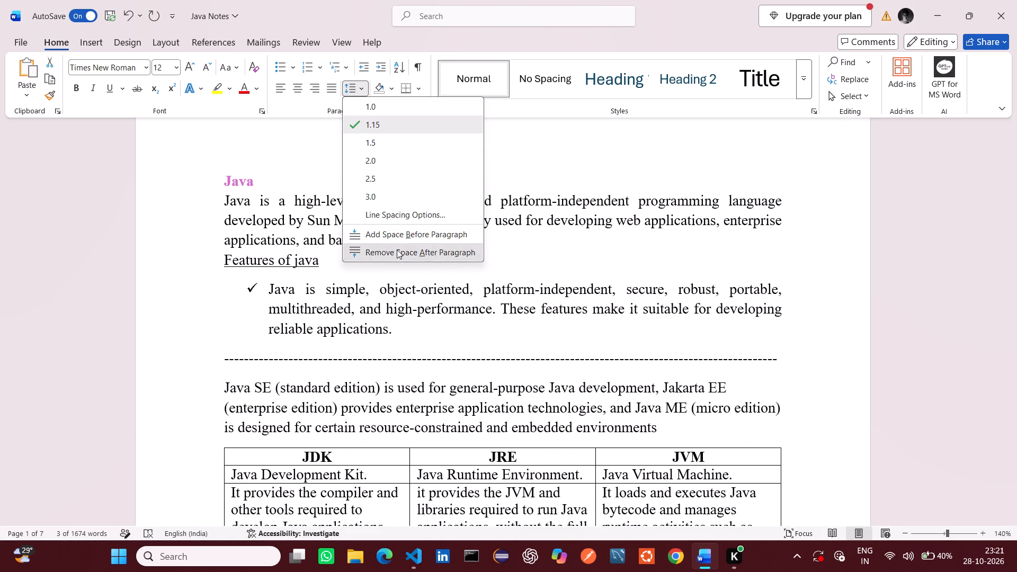
pyautogui.click(449, 246)
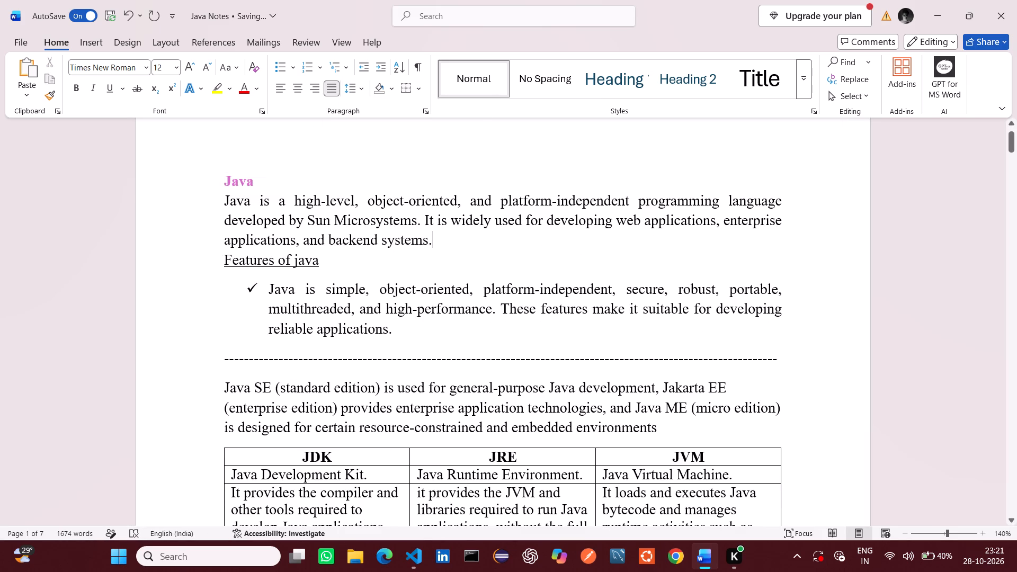
# Remove the space after the "Features of java" heading and its bullet.
pyautogui.moveTo(221, 256); pyautogui.dragTo(416, 332)
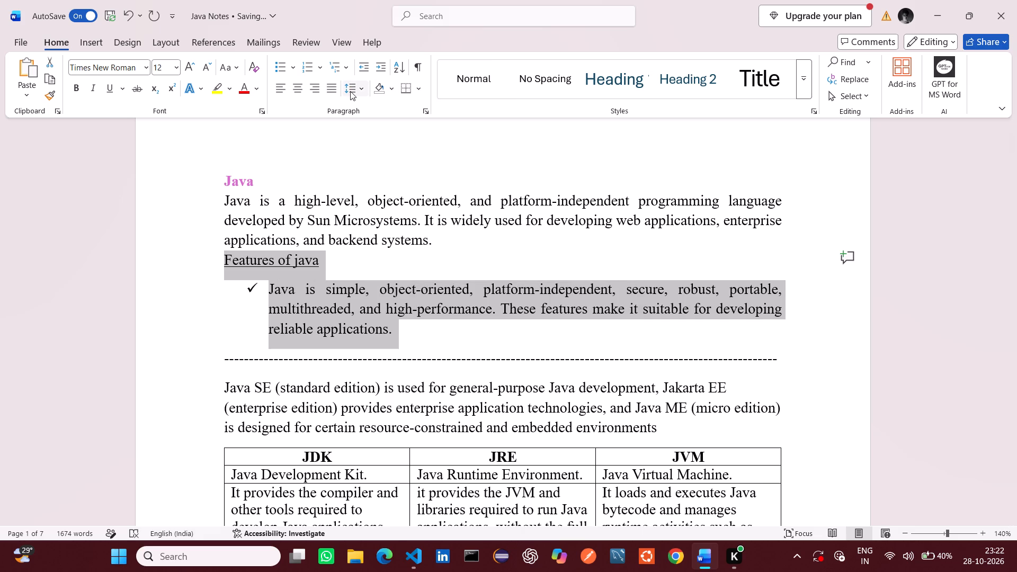
pyautogui.click(354, 90)
pyautogui.click(389, 247)
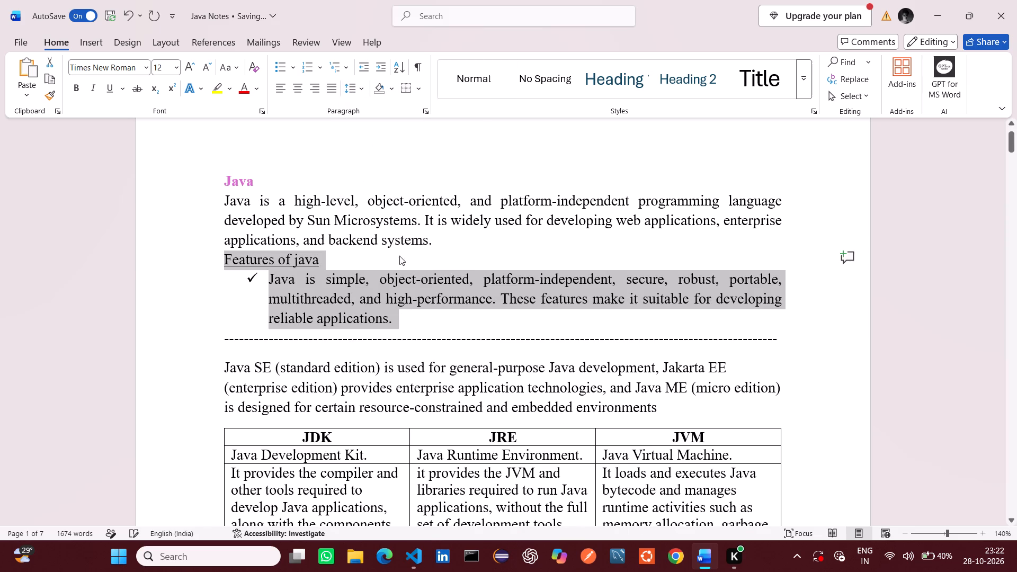
pyautogui.click(474, 263)
# Remove the space after the Java SE, Jakarta EE and Java ME paragraph and justify its text.
pyautogui.scroll(-1, 469, 234)
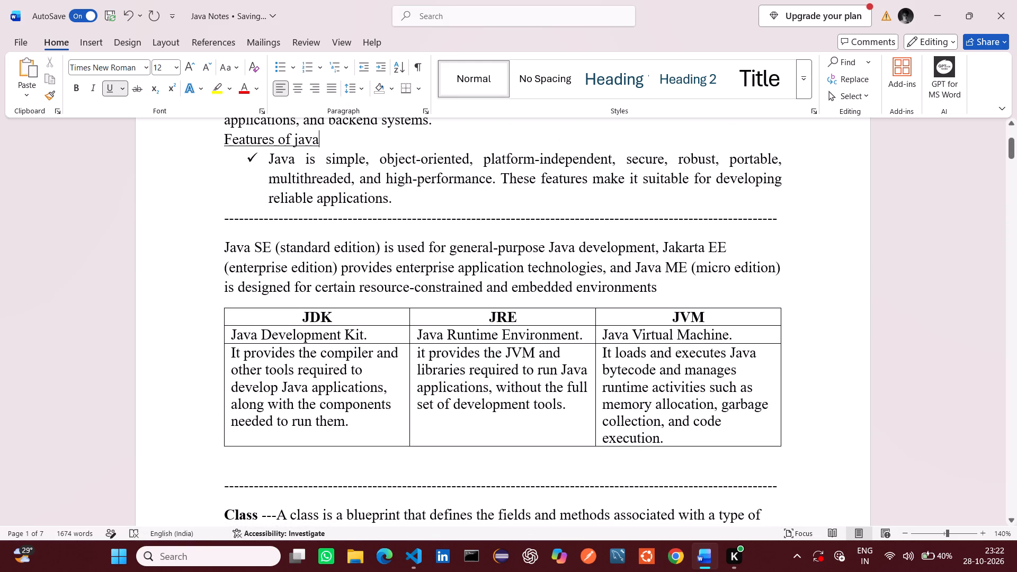
pyautogui.moveTo(223, 243); pyautogui.dragTo(631, 288)
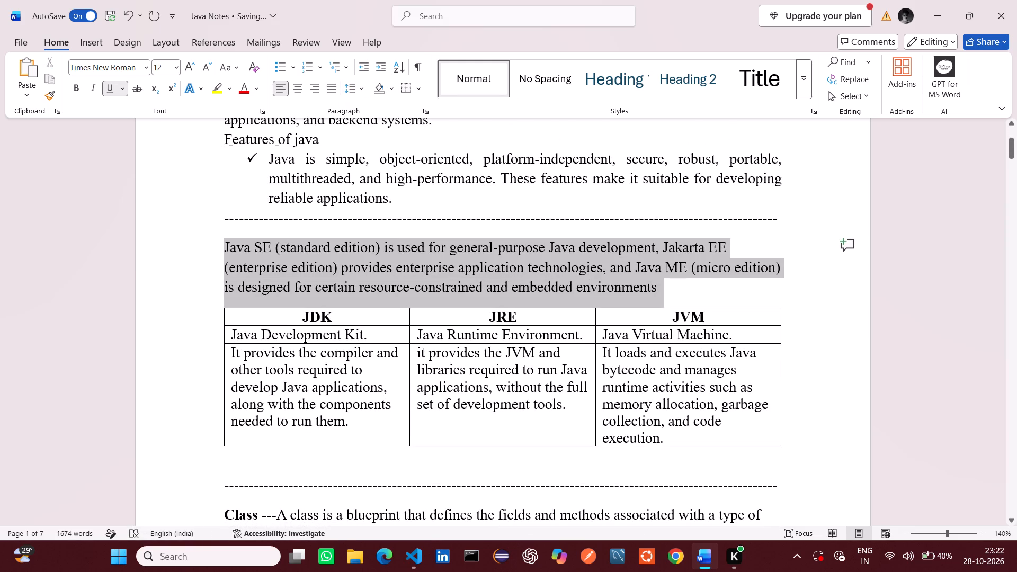
pyautogui.moveTo(631, 288); pyautogui.dragTo(632, 289)
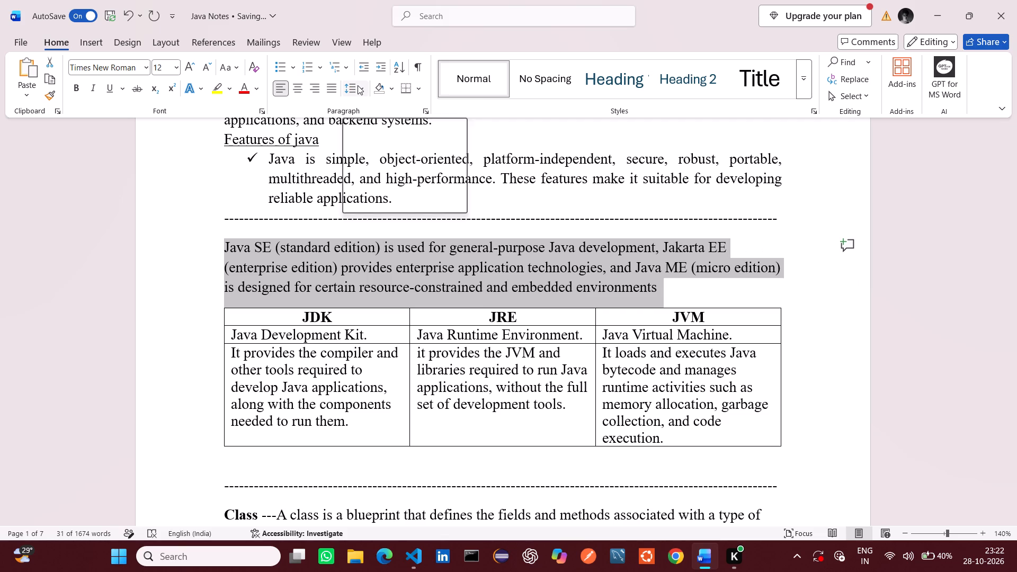
pyautogui.click(358, 85)
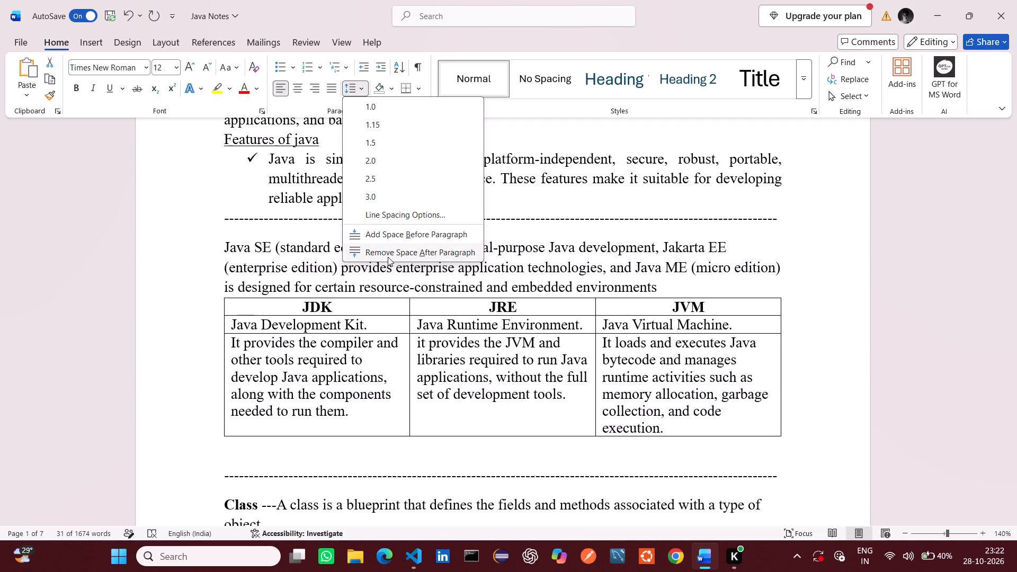
pyautogui.click(388, 257)
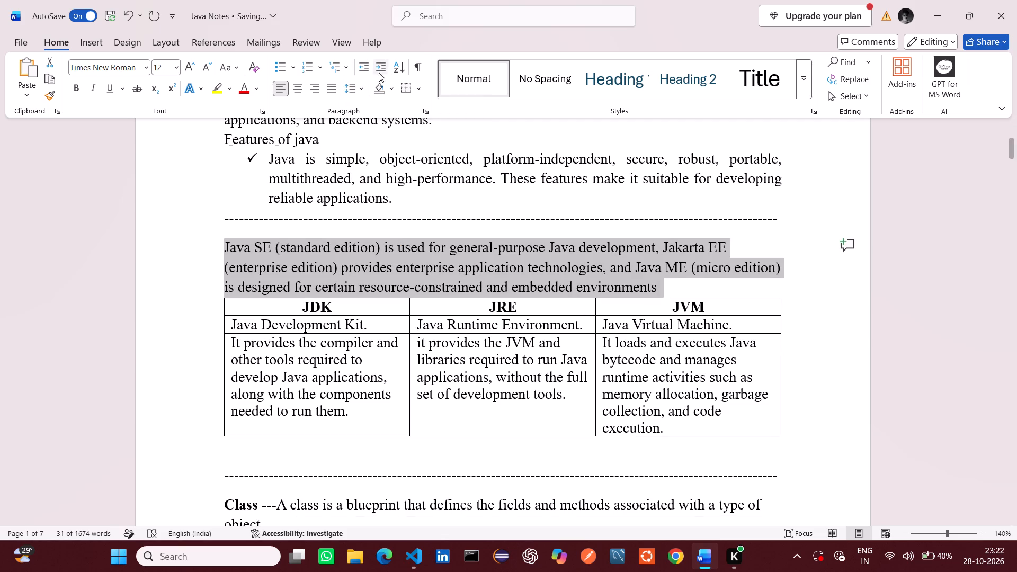
pyautogui.click(331, 88)
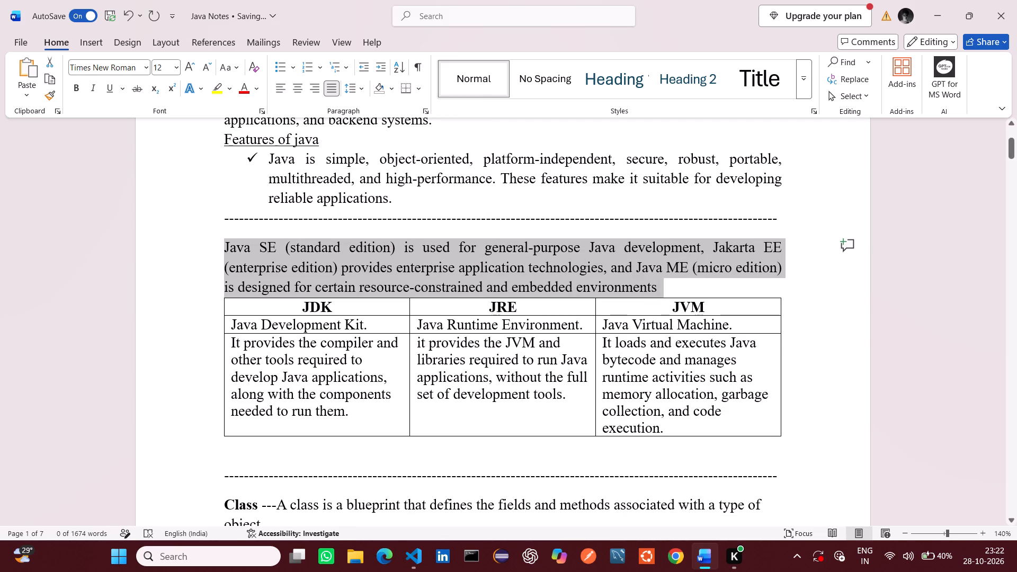
pyautogui.click(490, 234)
# Insert a blank line between the Java SE paragraph and the JDK/JRE/JVM table.
pyautogui.scroll(-1, 490, 234)
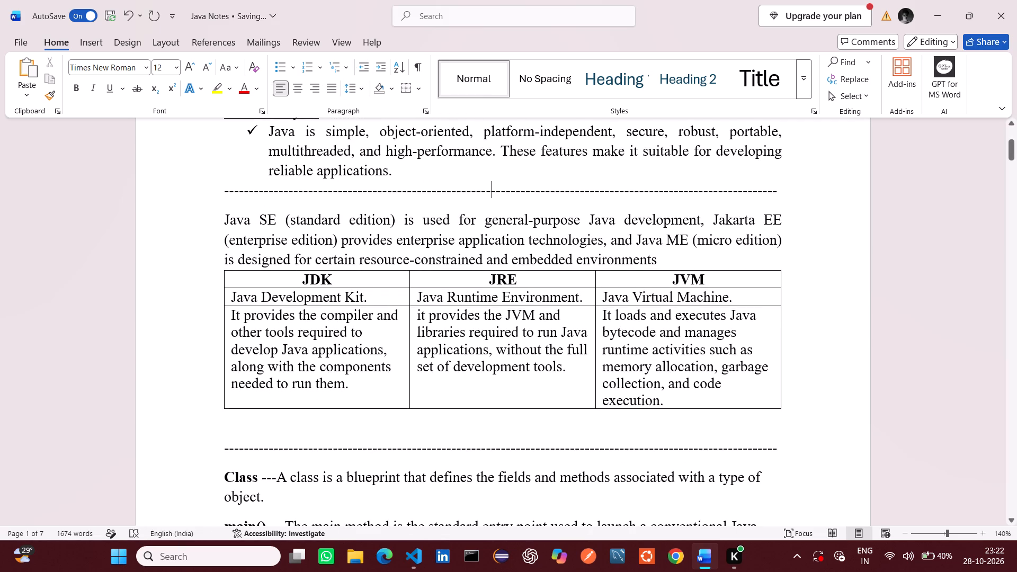
pyautogui.click(671, 256)
pyautogui.press('Return')
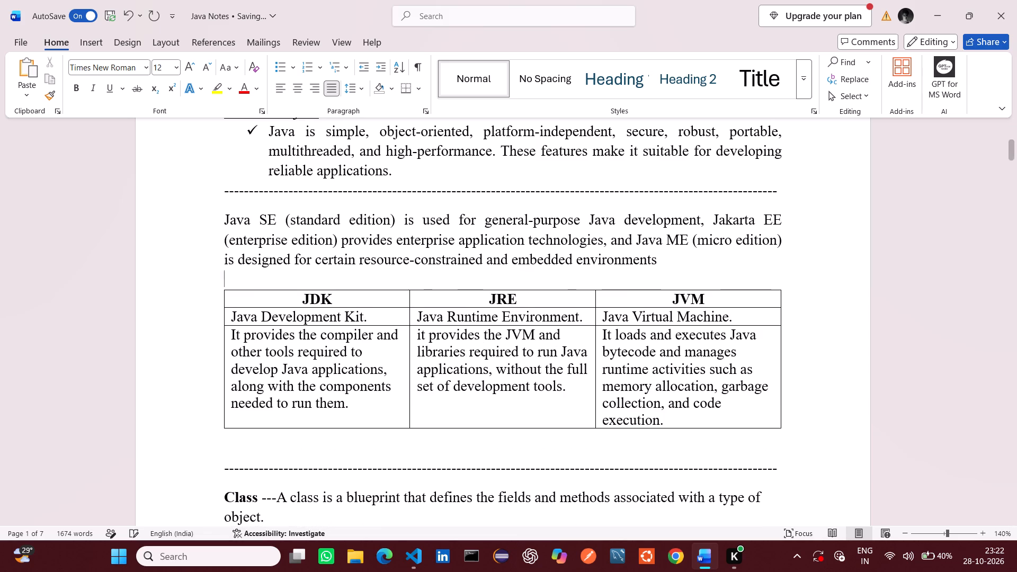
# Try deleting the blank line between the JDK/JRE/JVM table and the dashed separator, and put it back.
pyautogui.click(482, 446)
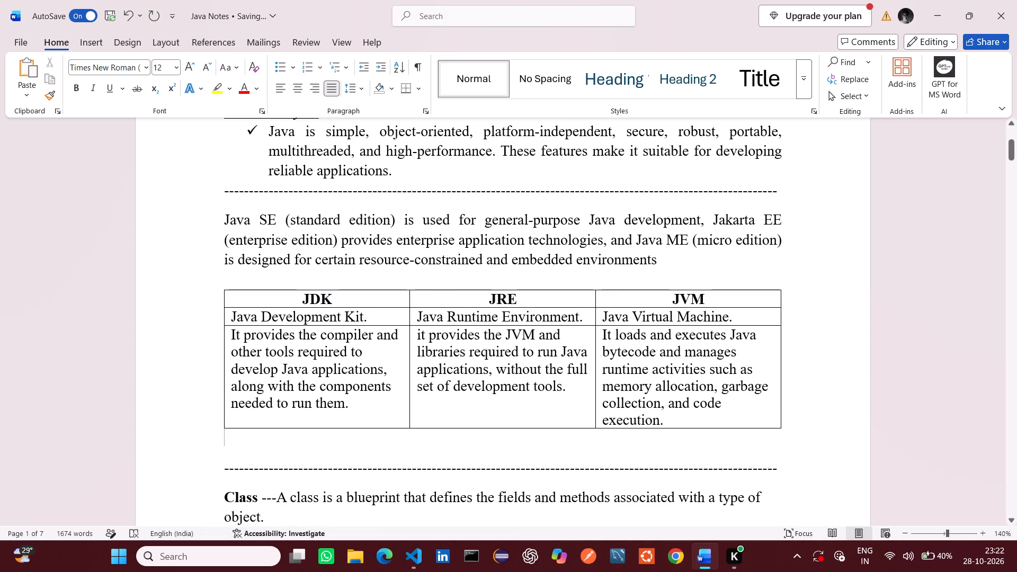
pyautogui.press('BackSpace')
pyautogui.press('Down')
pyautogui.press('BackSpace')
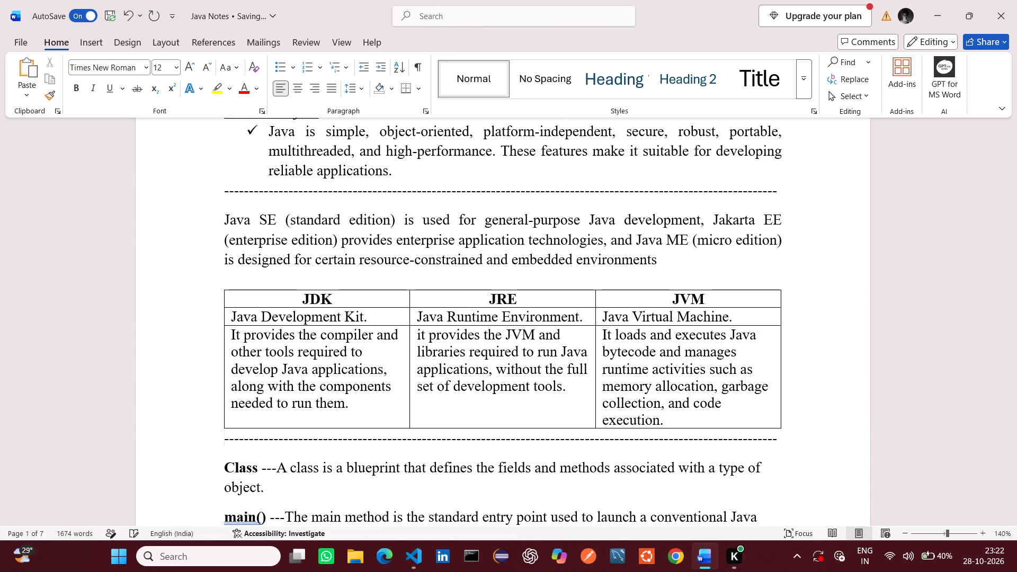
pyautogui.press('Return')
# Justify the definitions from "Class" through "Void" and remove the space after these paragraphs.
pyautogui.scroll(-1, 482, 446)
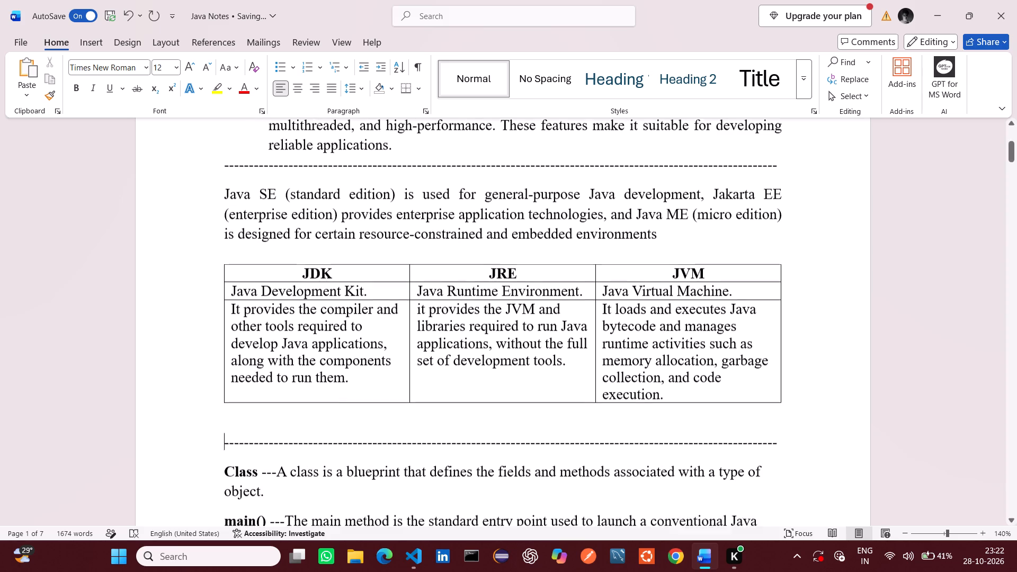
pyautogui.scroll(-1, 482, 446)
pyautogui.scroll(-2, 406, 427)
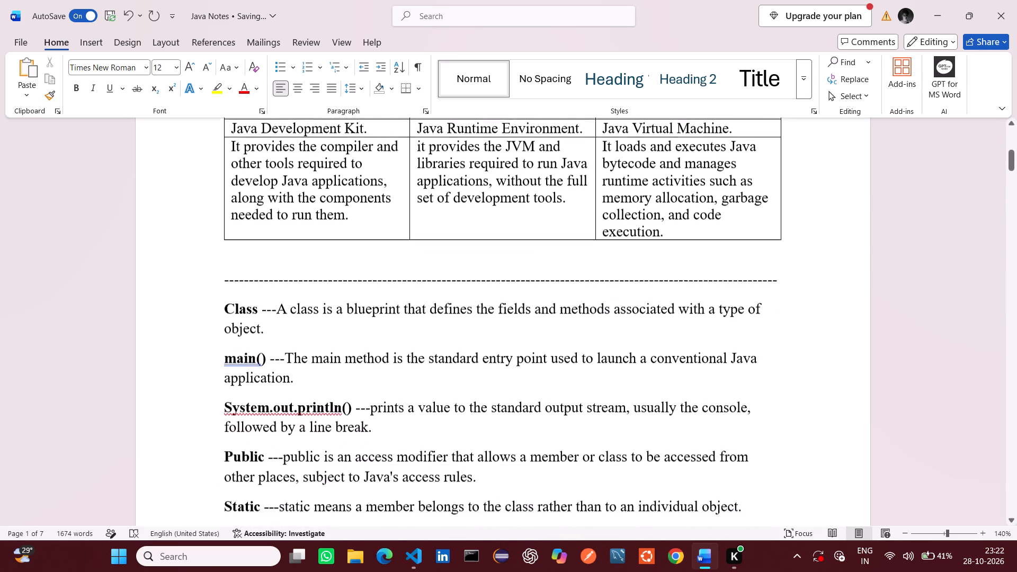
pyautogui.scroll(-1, 406, 427)
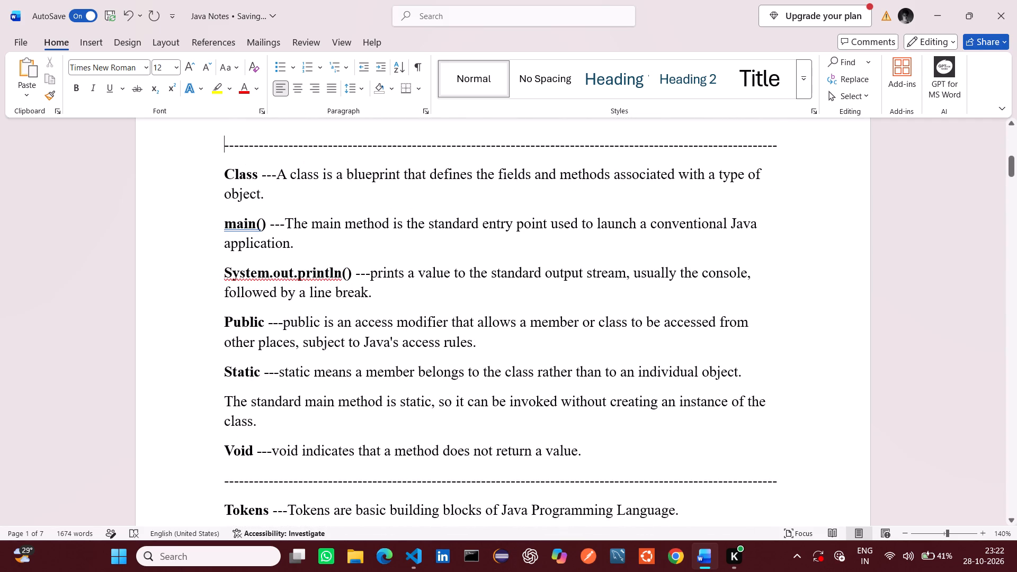
pyautogui.moveTo(222, 175); pyautogui.dragTo(584, 447)
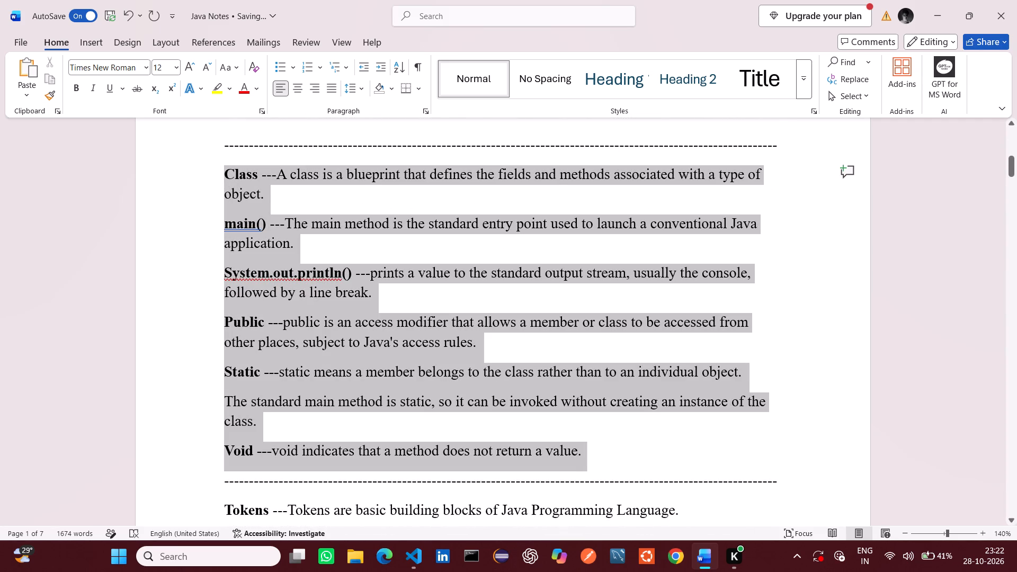
pyautogui.moveTo(584, 447); pyautogui.dragTo(586, 452)
pyautogui.click(333, 89)
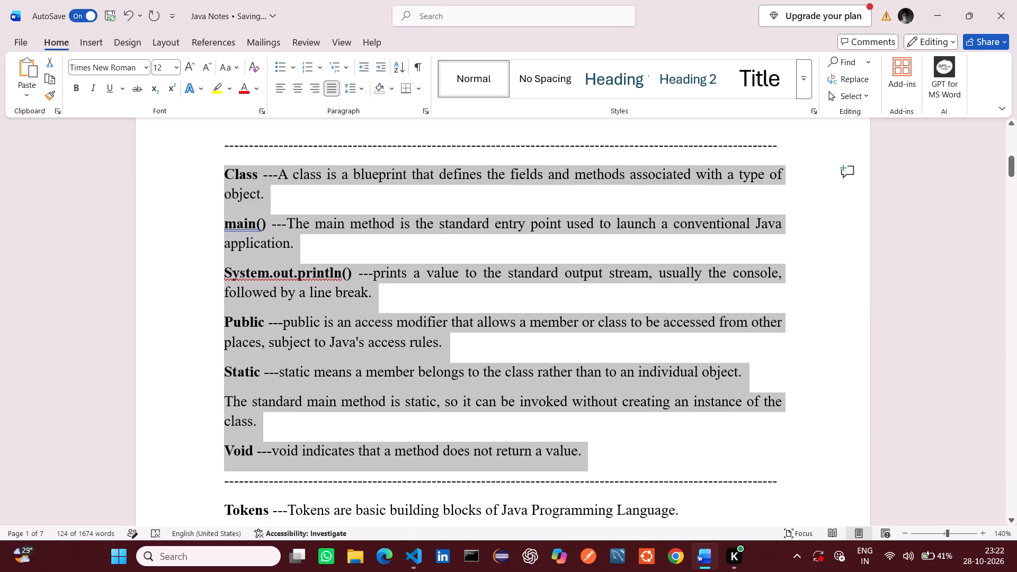
pyautogui.click(358, 87)
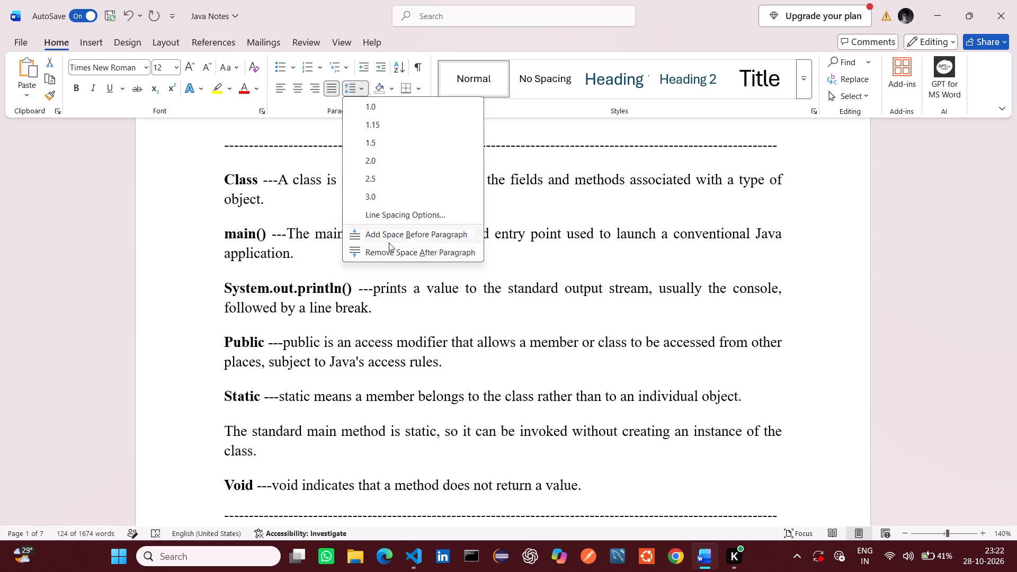
pyautogui.click(388, 247)
pyautogui.click(169, 232)
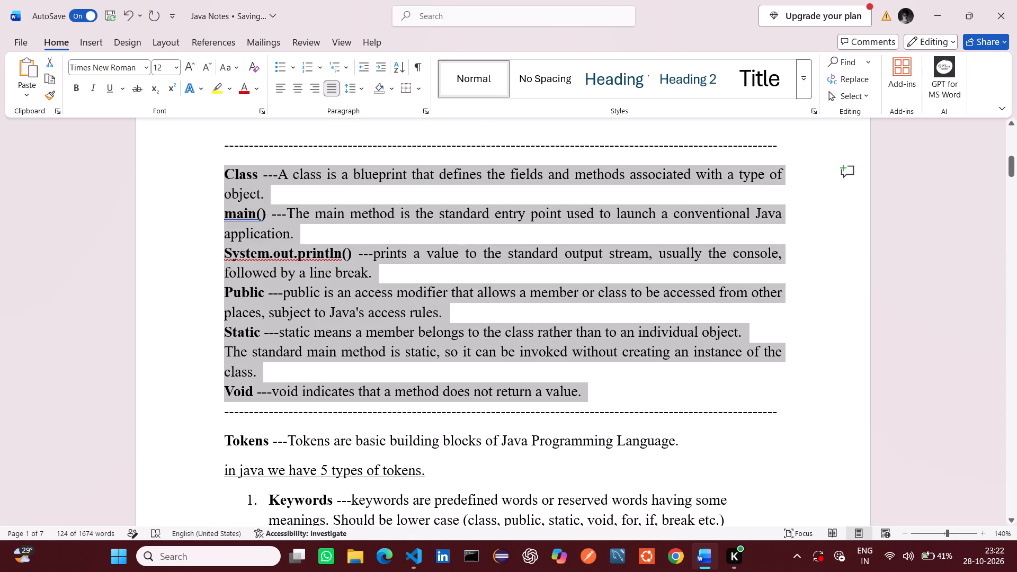
# Justify the Tokens section from its definition through list item 5, "operators", and remove the space after its paragraphs.
pyautogui.scroll(-2, 415, 377)
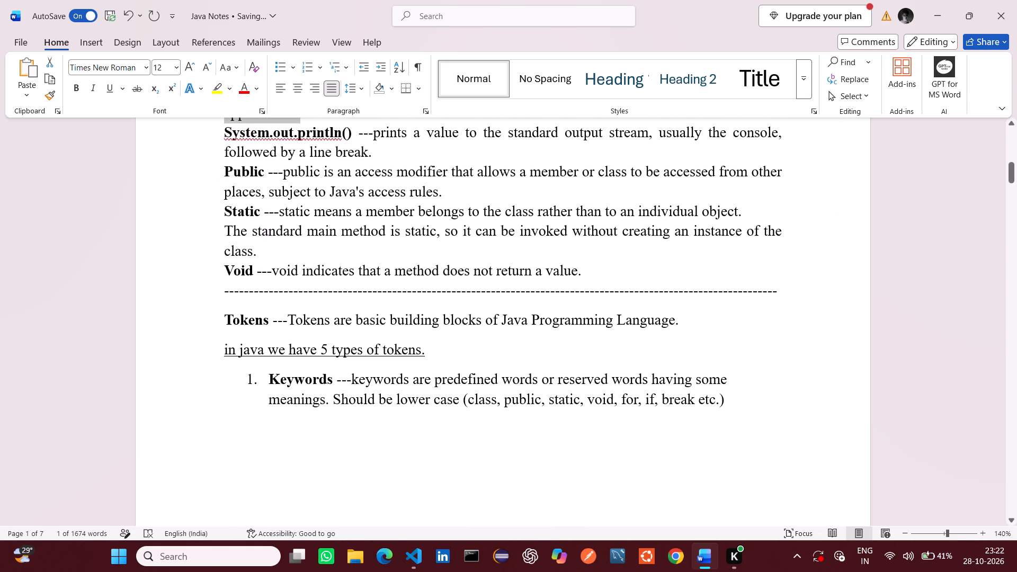
pyautogui.moveTo(221, 317); pyautogui.dragTo(462, 376)
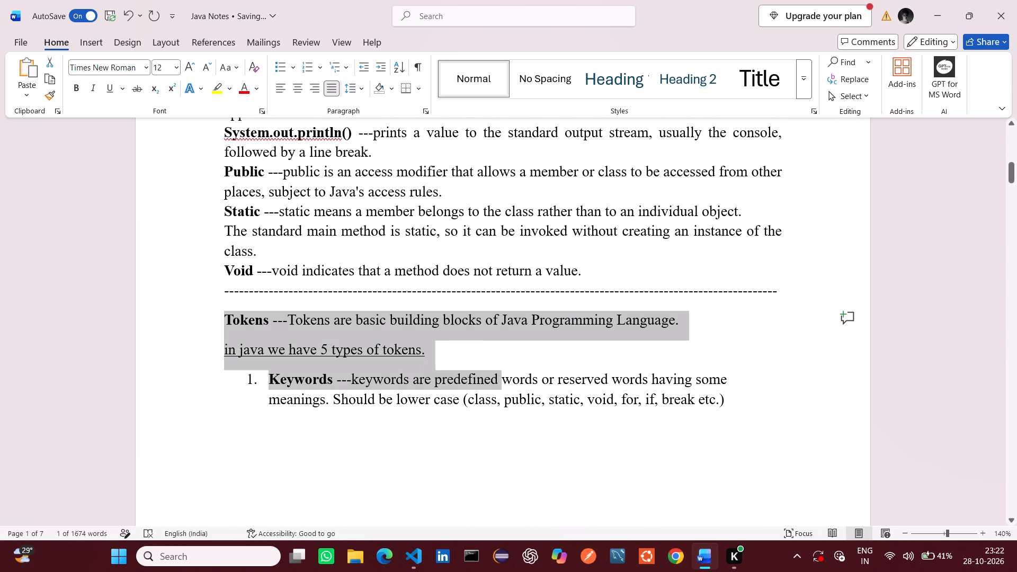
pyautogui.moveTo(462, 376); pyautogui.dragTo(553, 547)
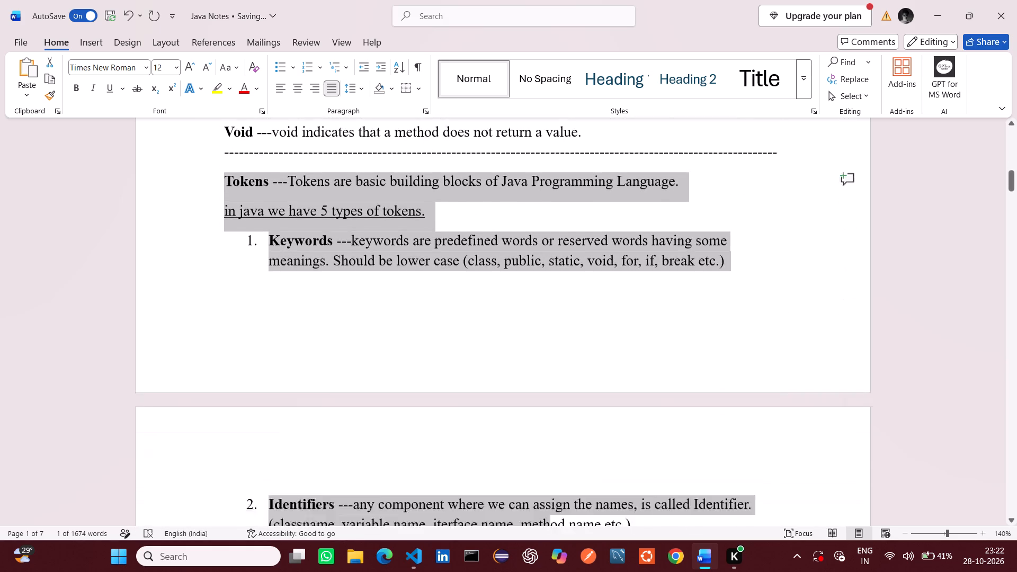
pyautogui.moveTo(553, 547); pyautogui.dragTo(539, 513)
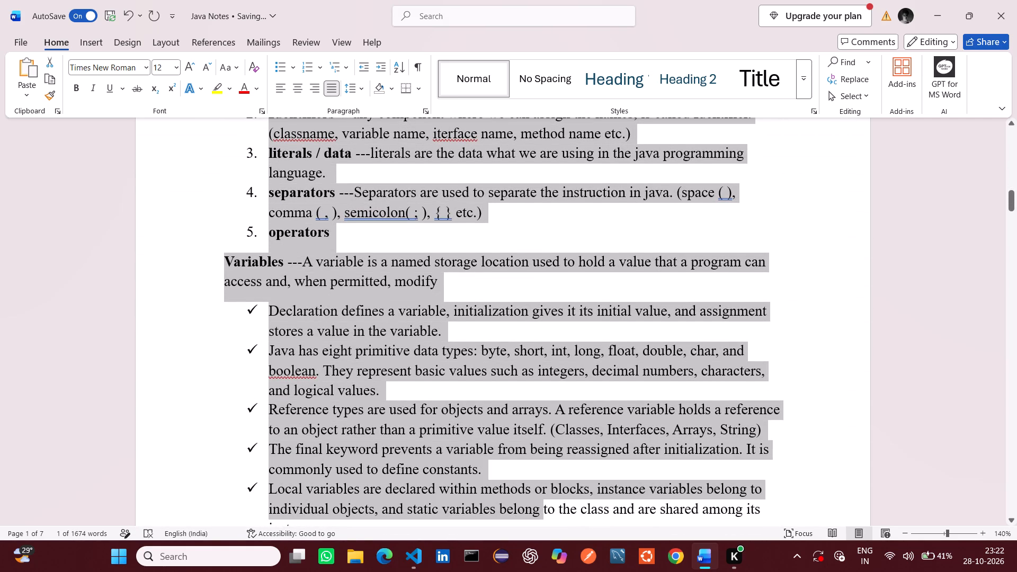
pyautogui.moveTo(539, 513); pyautogui.dragTo(358, 229)
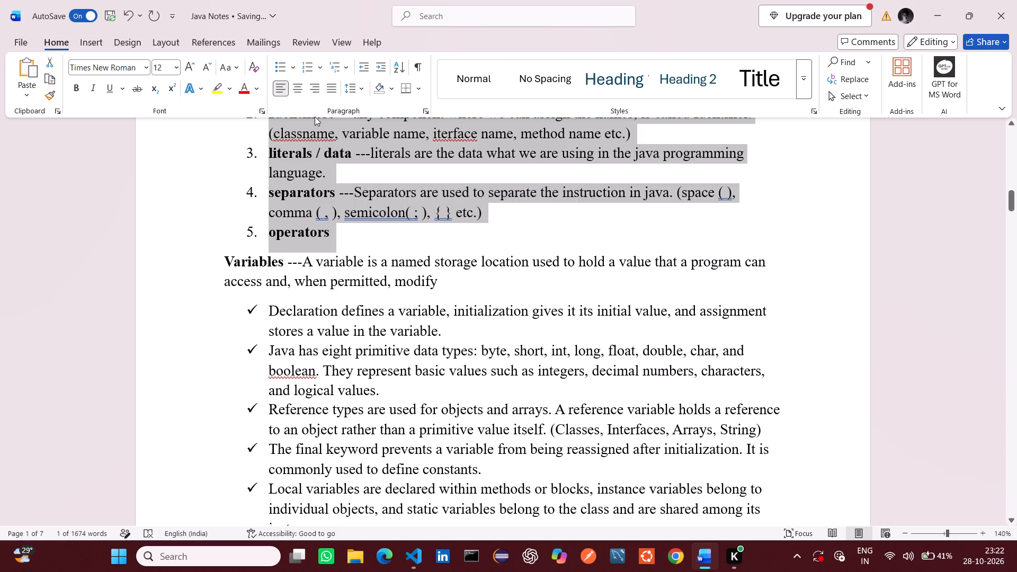
pyautogui.click(332, 87)
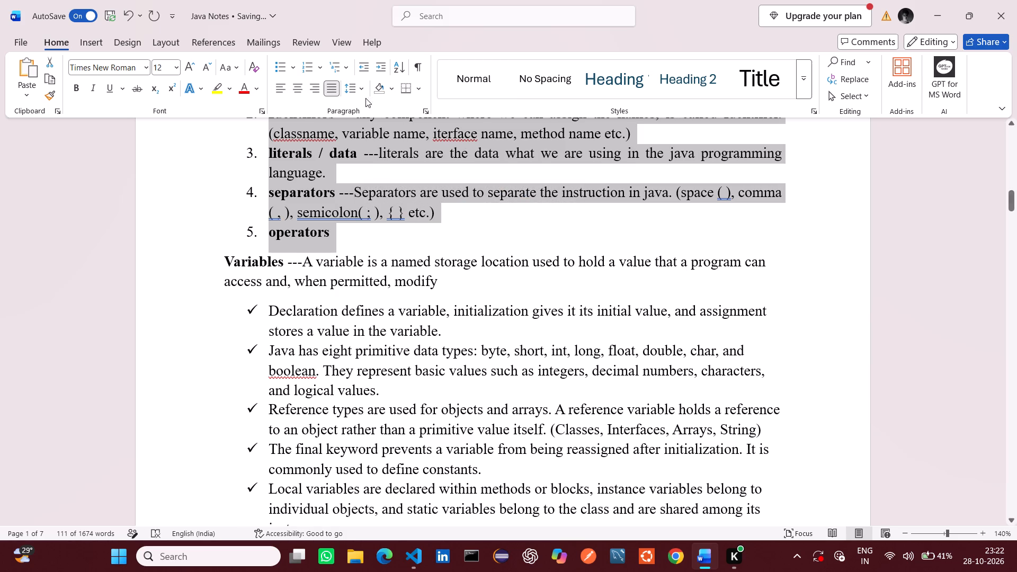
pyautogui.click(359, 90)
pyautogui.click(403, 249)
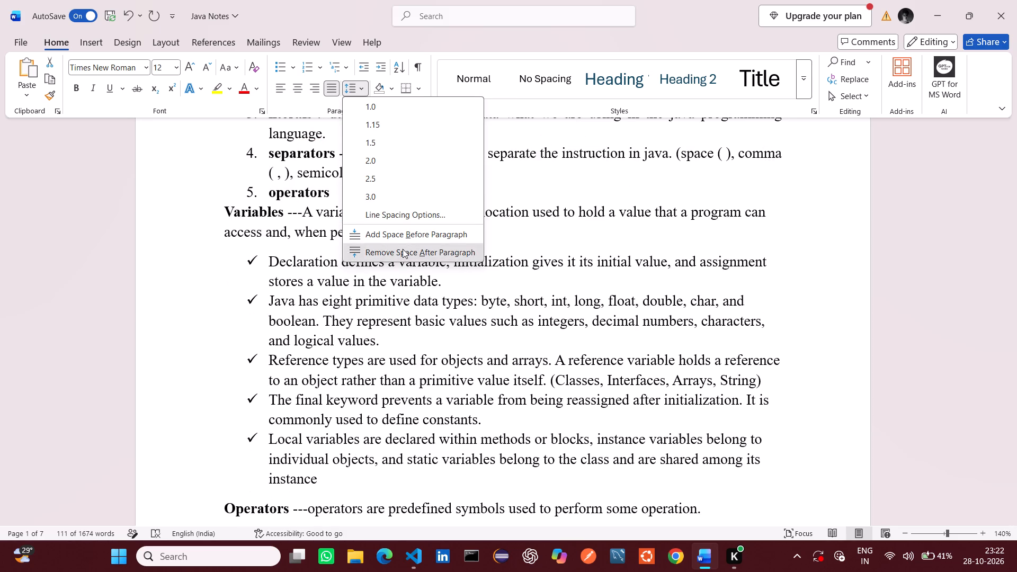
# Set line spacing to 1.15 for the Tokens section, from its definition through the "operators" item.
pyautogui.scroll(3, 392, 182)
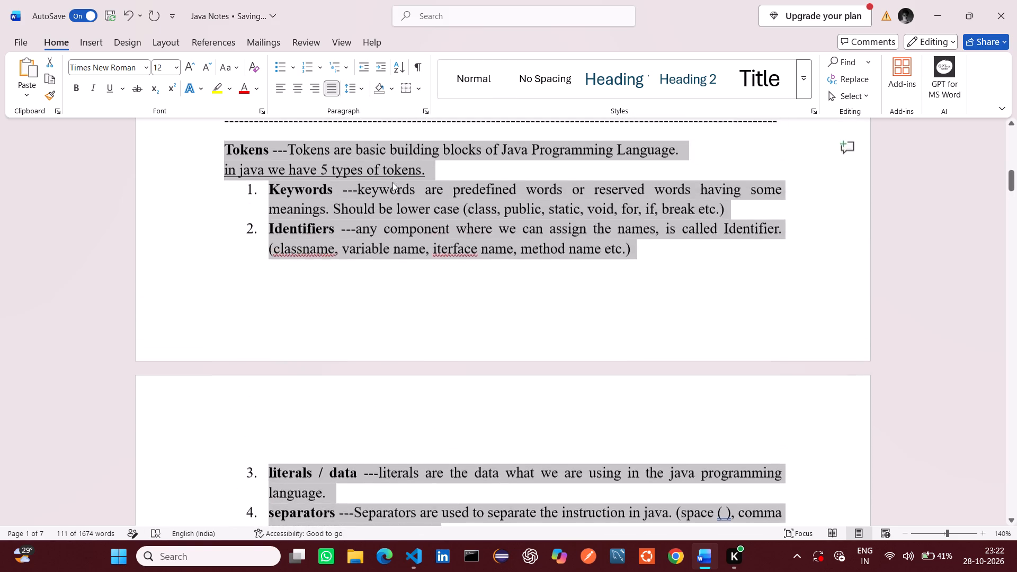
pyautogui.scroll(1, 392, 182)
pyautogui.click(363, 86)
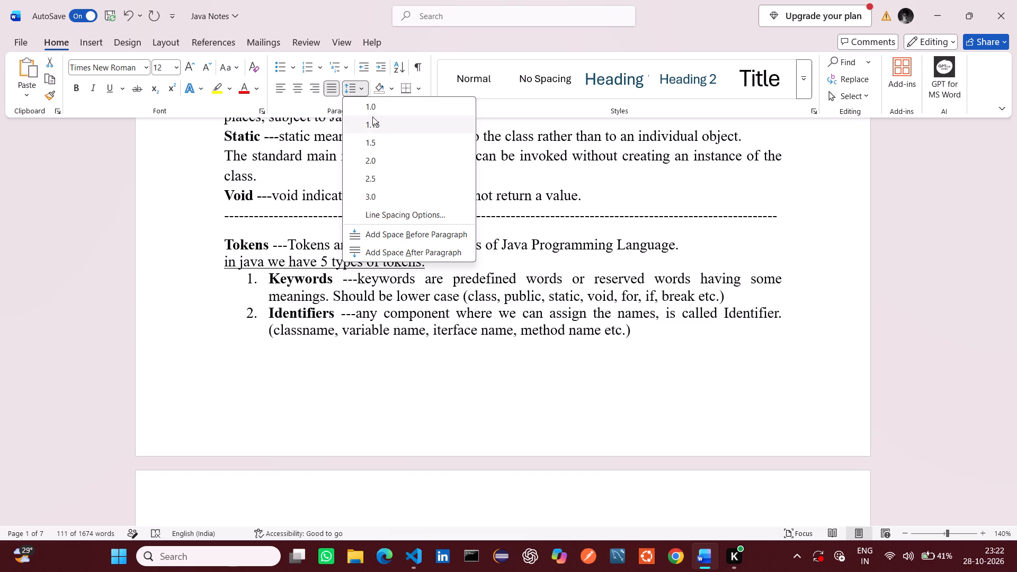
pyautogui.click(373, 119)
pyautogui.click(399, 236)
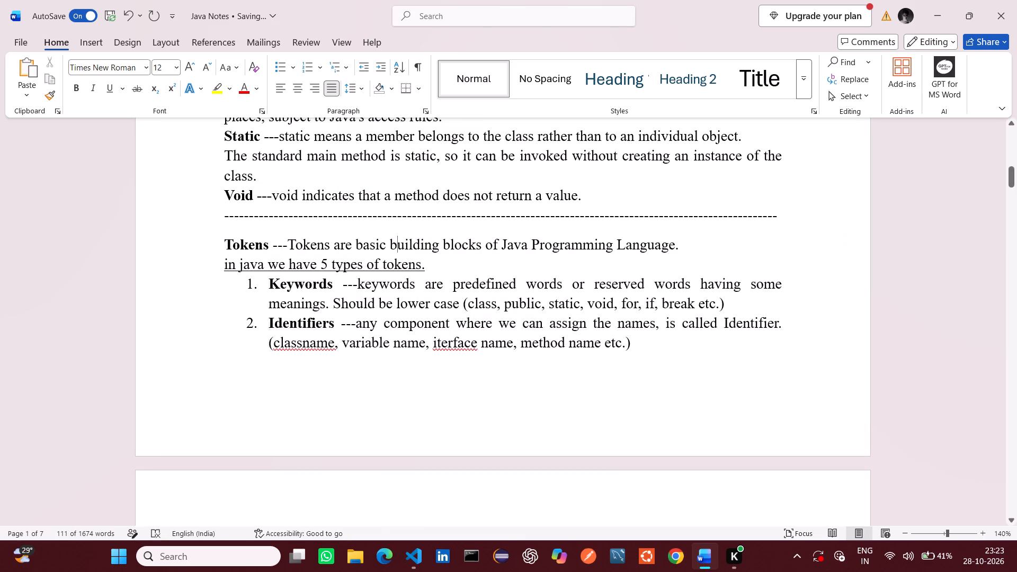
# Set line spacing to 1.15 for the definitions from "Class" through "Void".
pyautogui.scroll(3, 539, 229)
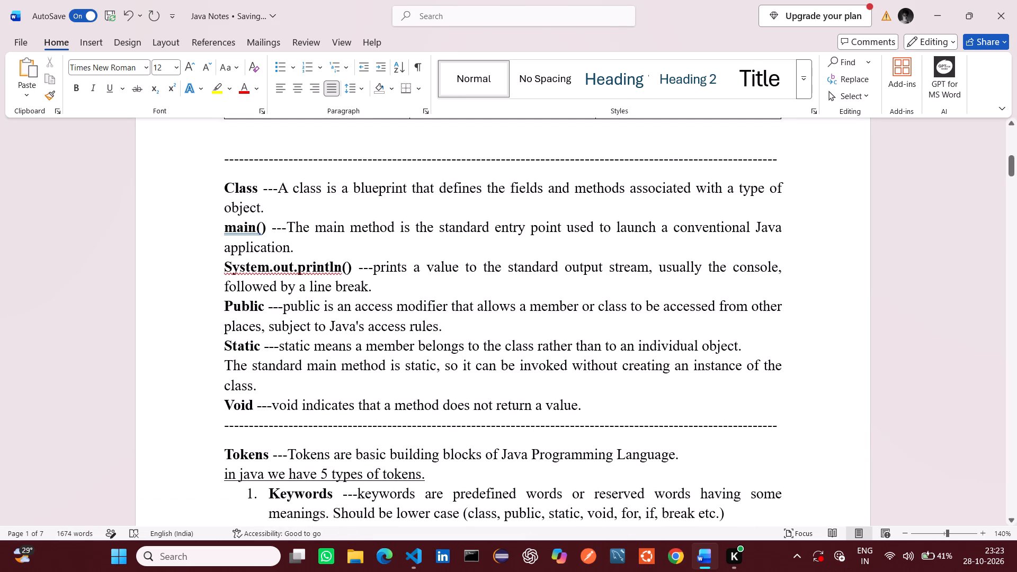
pyautogui.moveTo(222, 183); pyautogui.dragTo(572, 401)
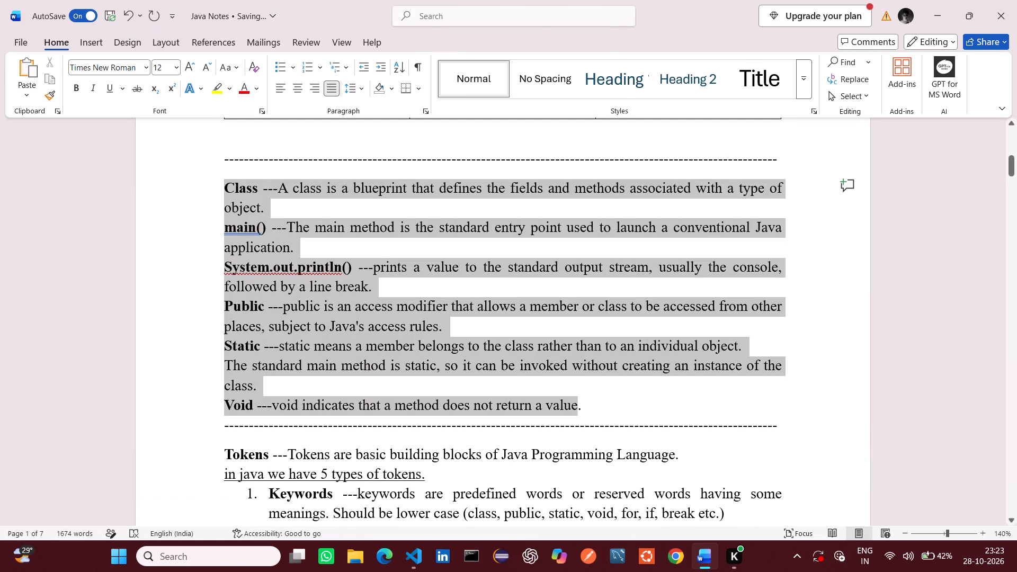
pyautogui.moveTo(572, 401); pyautogui.dragTo(580, 404)
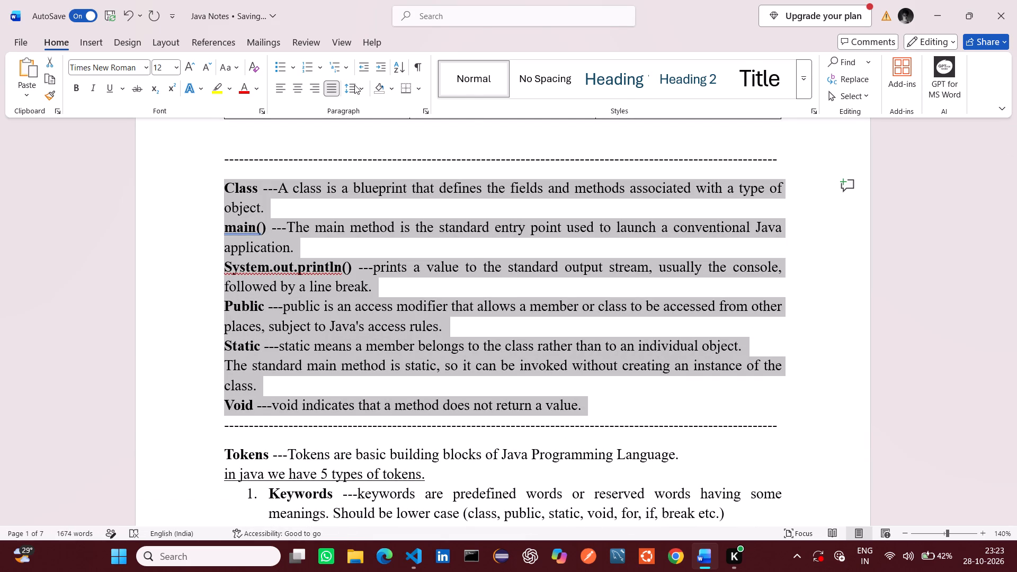
pyautogui.click(354, 85)
pyautogui.click(363, 119)
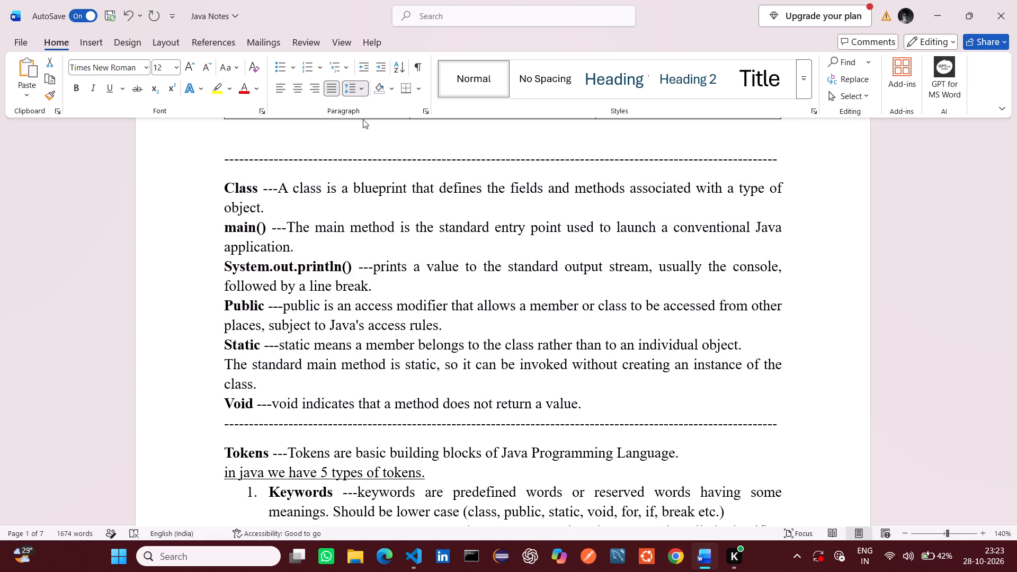
pyautogui.click(404, 184)
# Justify the text in the JDK, JRE and JVM table cells below the header row.
pyautogui.scroll(3, 404, 184)
pyautogui.scroll(-1, 404, 184)
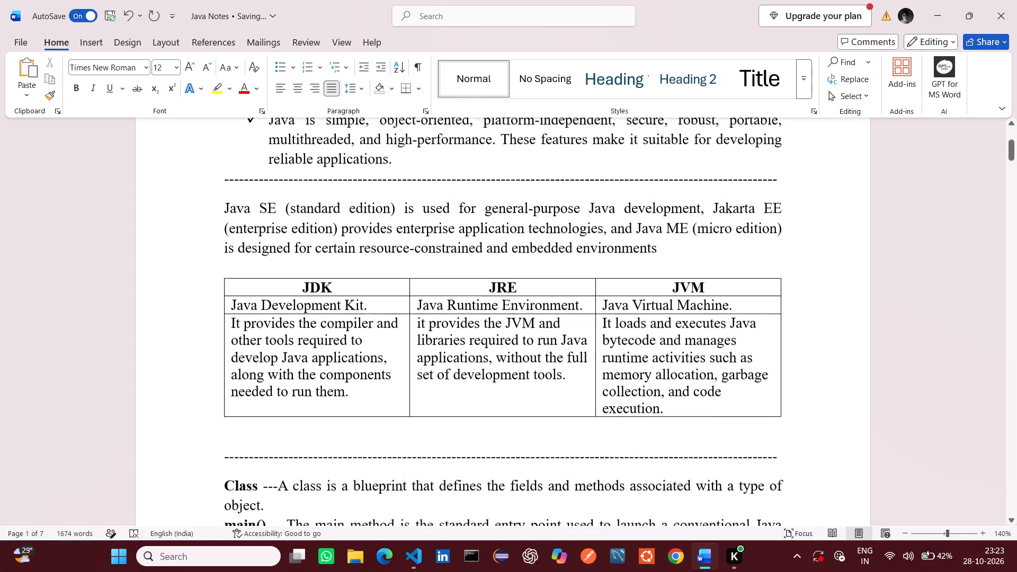
pyautogui.scroll(-1, 404, 184)
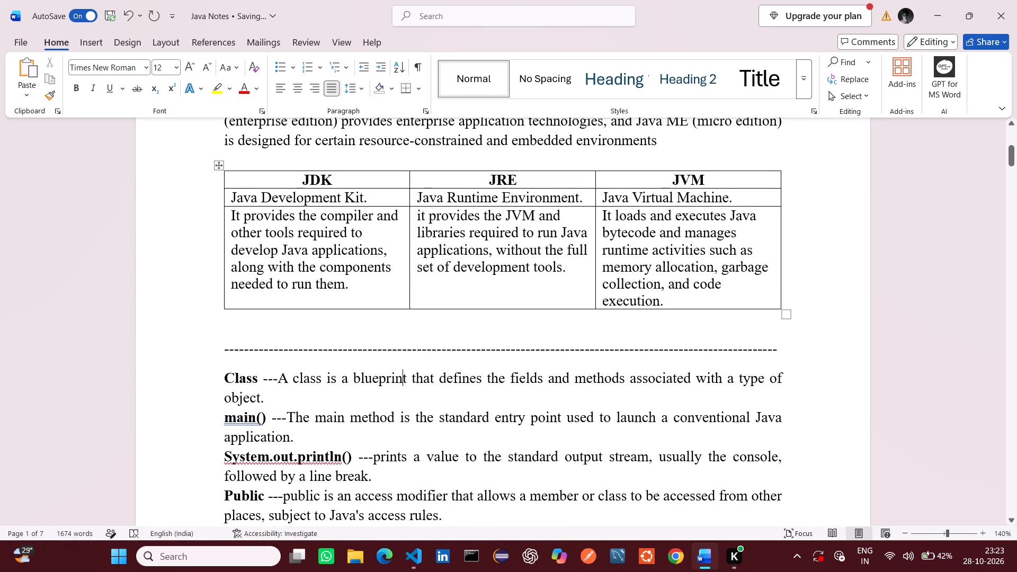
pyautogui.moveTo(229, 196); pyautogui.dragTo(667, 284)
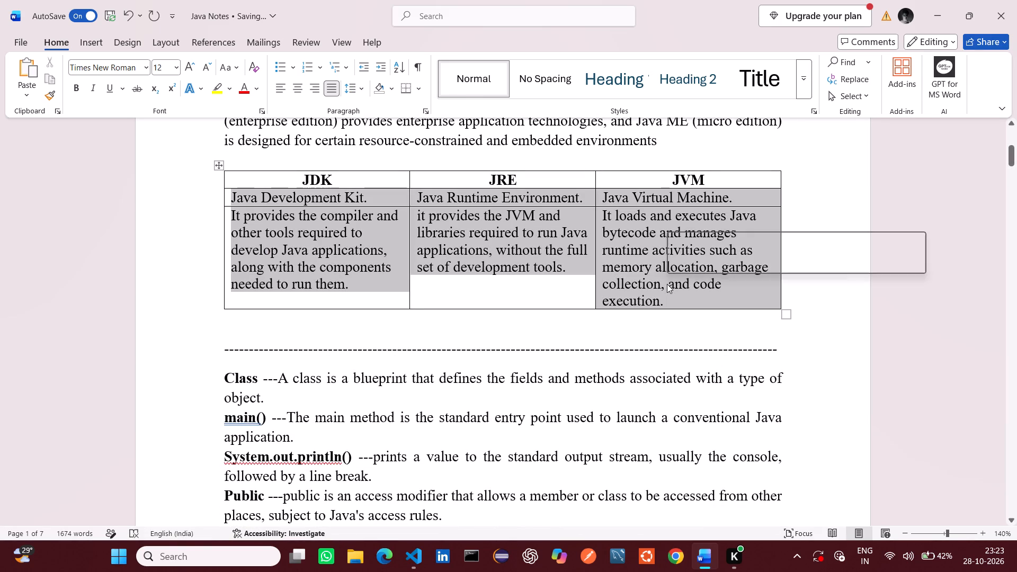
pyautogui.click(335, 85)
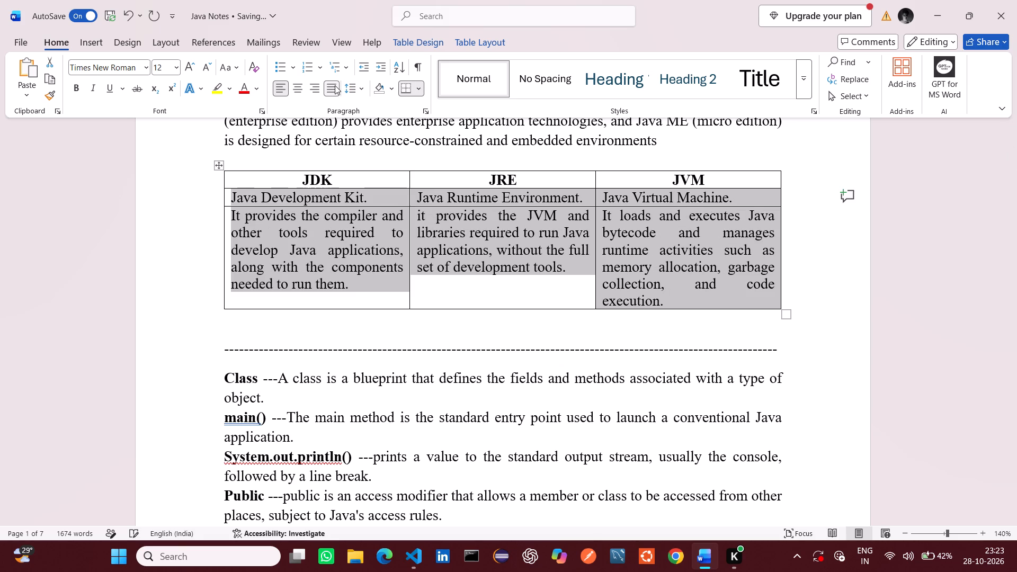
pyautogui.click(423, 315)
# Justify the Variables section, from its definition through the "Local variables" bullet, and remove the space after its paragraphs.
pyautogui.scroll(1, 481, 299)
pyautogui.scroll(-1, 481, 299)
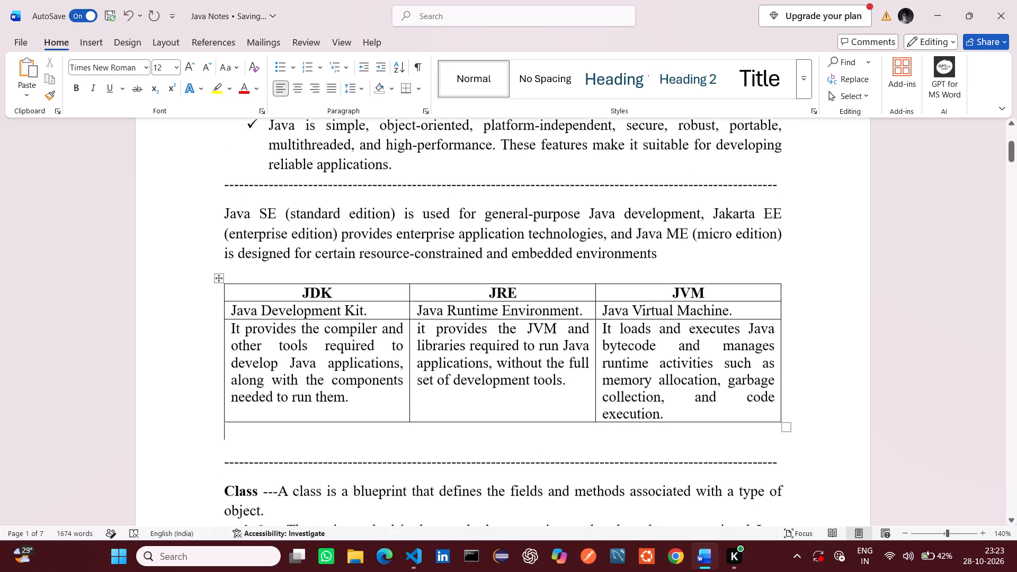
pyautogui.scroll(-3, 481, 299)
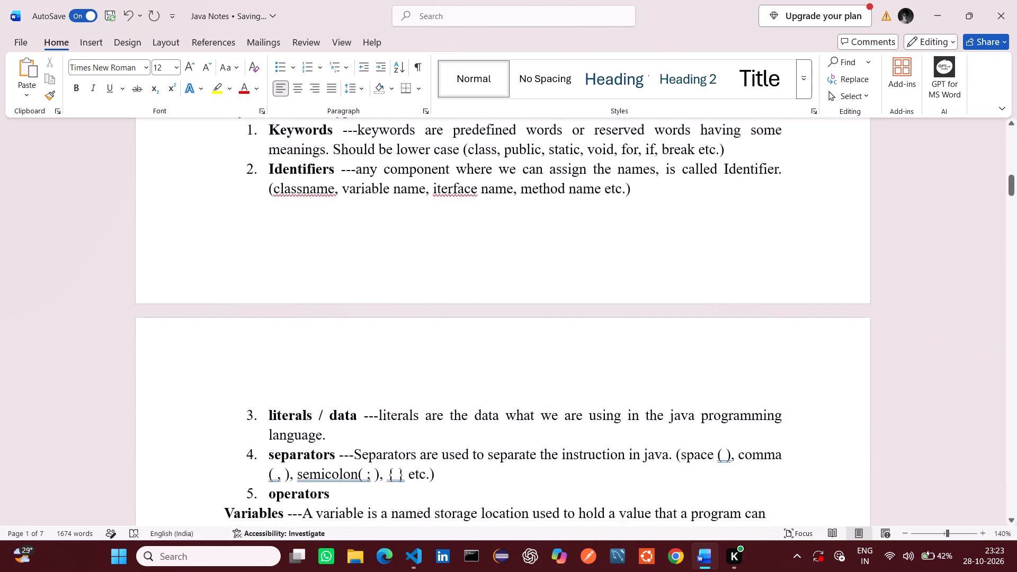
pyautogui.scroll(-1, 481, 299)
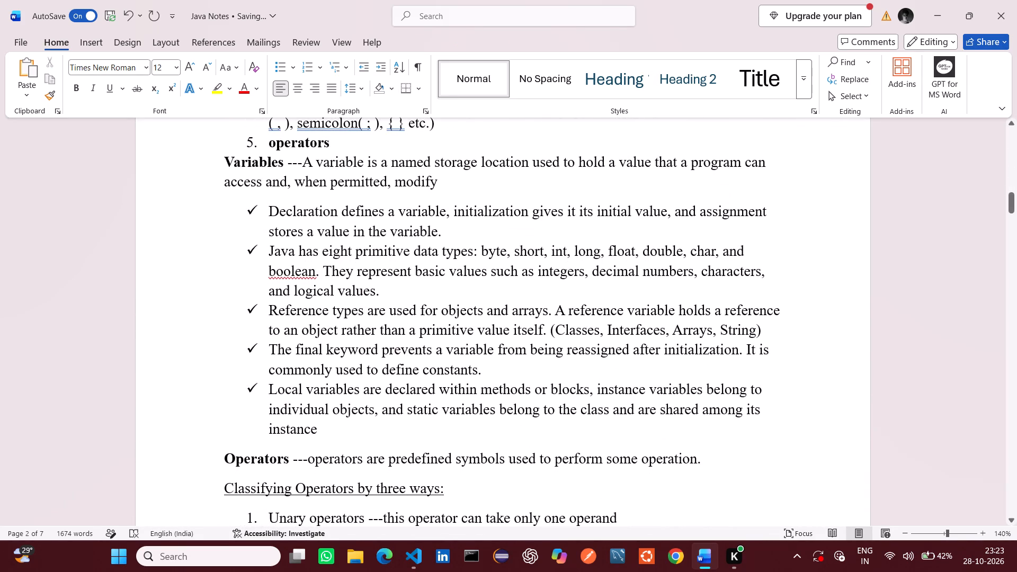
pyautogui.moveTo(225, 156); pyautogui.dragTo(430, 430)
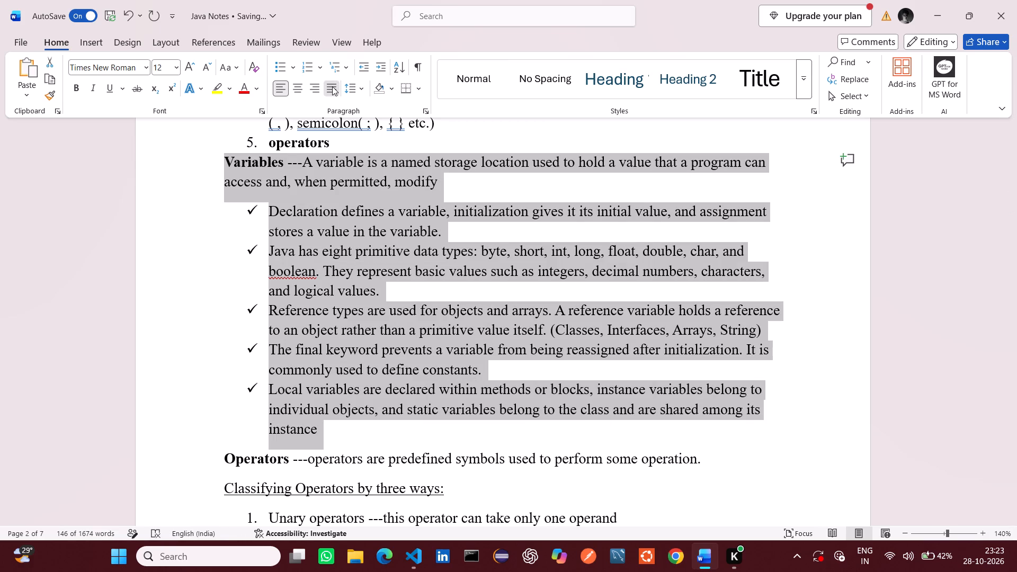
pyautogui.click(332, 86)
pyautogui.click(365, 86)
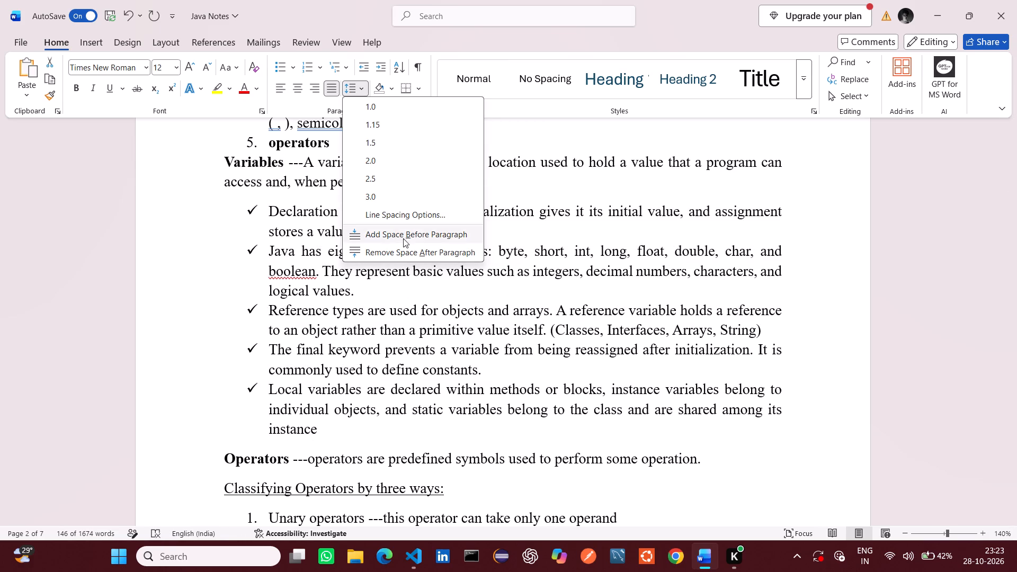
pyautogui.click(405, 247)
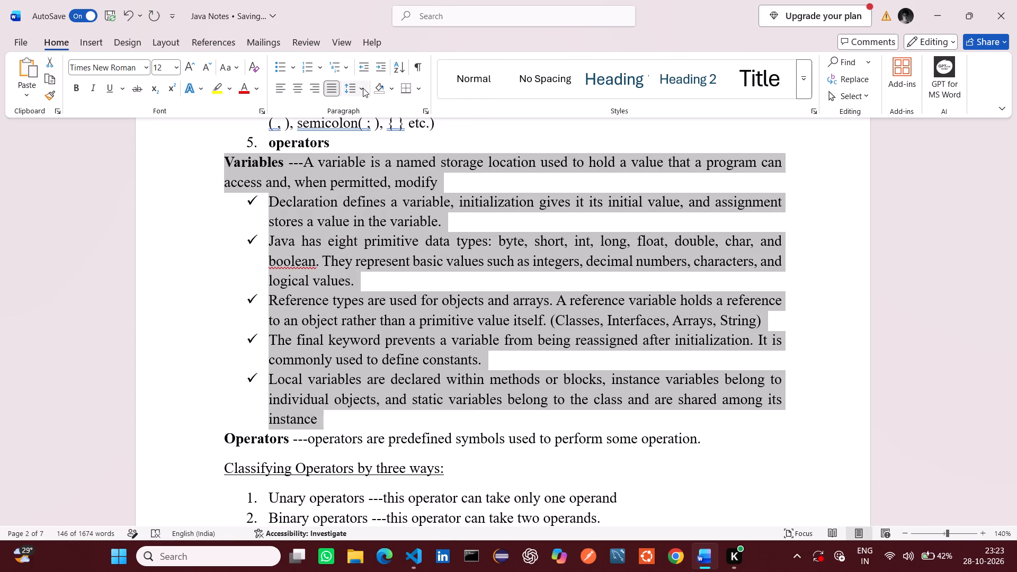
# Set line spacing to 1.15 for the Variables section, from its definition through the "Local variables" bullet.
pyautogui.click(363, 88)
pyautogui.click(373, 120)
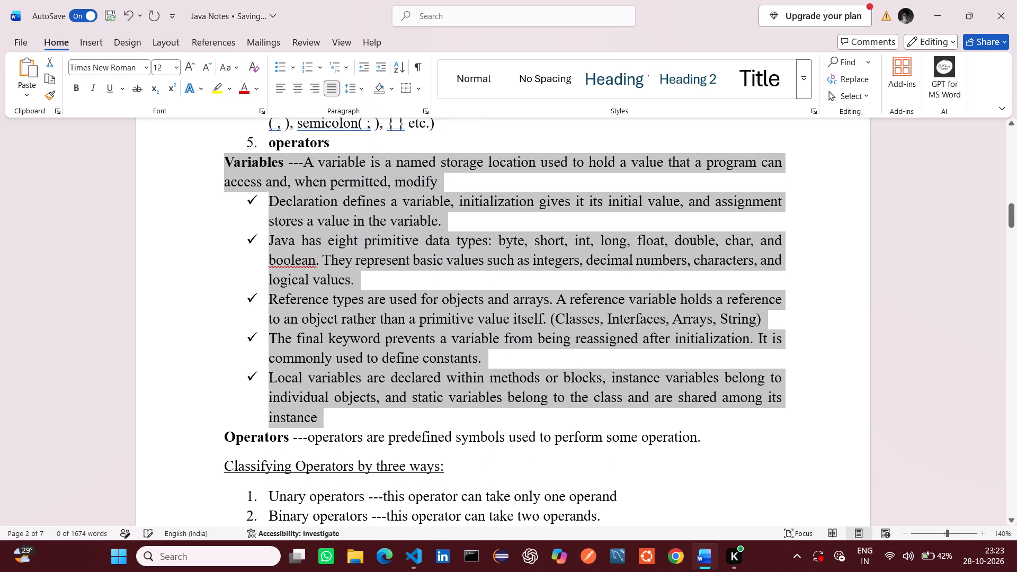
pyautogui.click(359, 90)
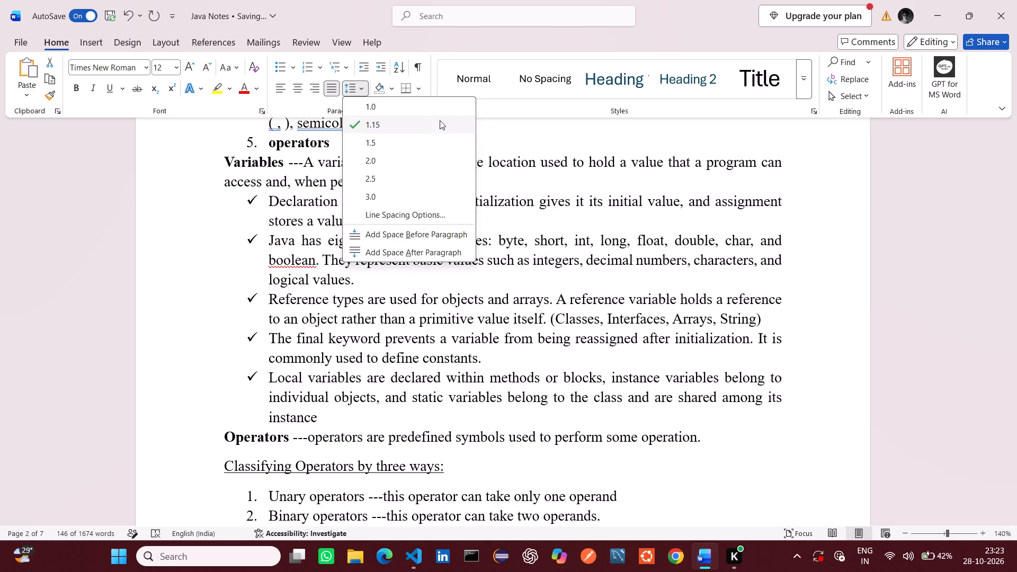
pyautogui.click(485, 107)
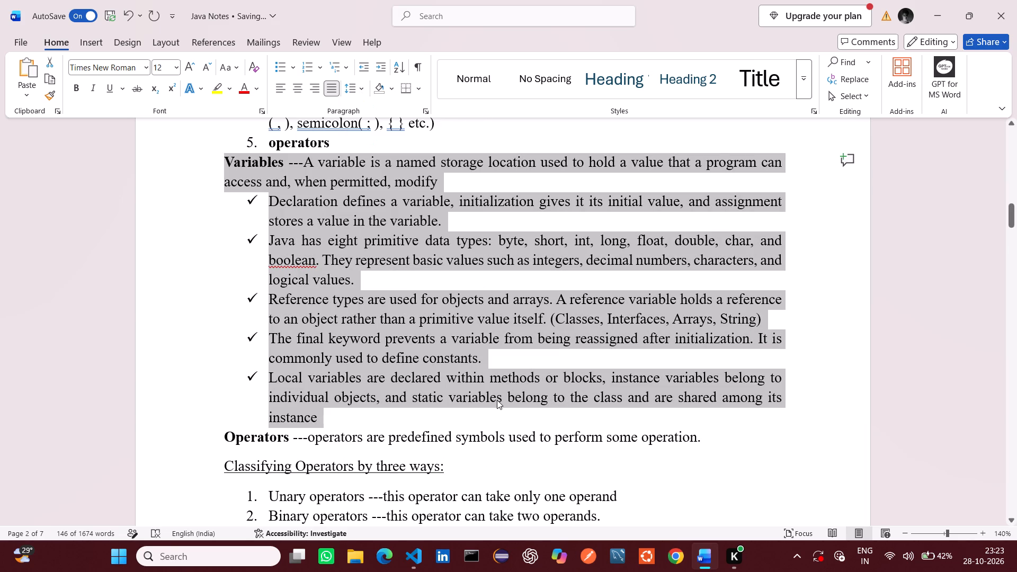
pyautogui.click(496, 407)
# Justify the Operators section from its definition through list item 7, "Conditional Operator", and remove the space after its paragraphs.
pyautogui.scroll(-1, 496, 407)
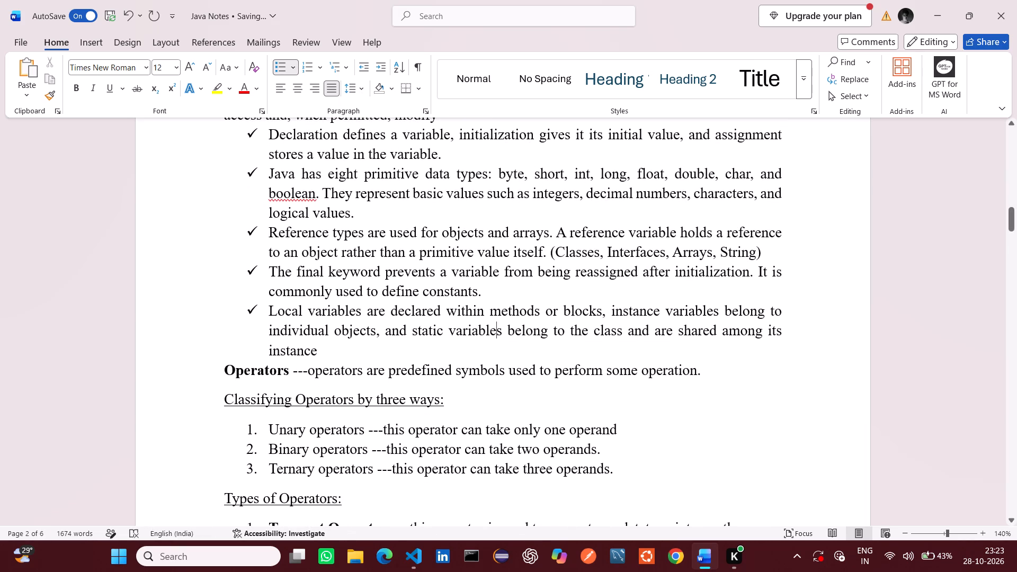
pyautogui.moveTo(219, 368); pyautogui.dragTo(315, 431)
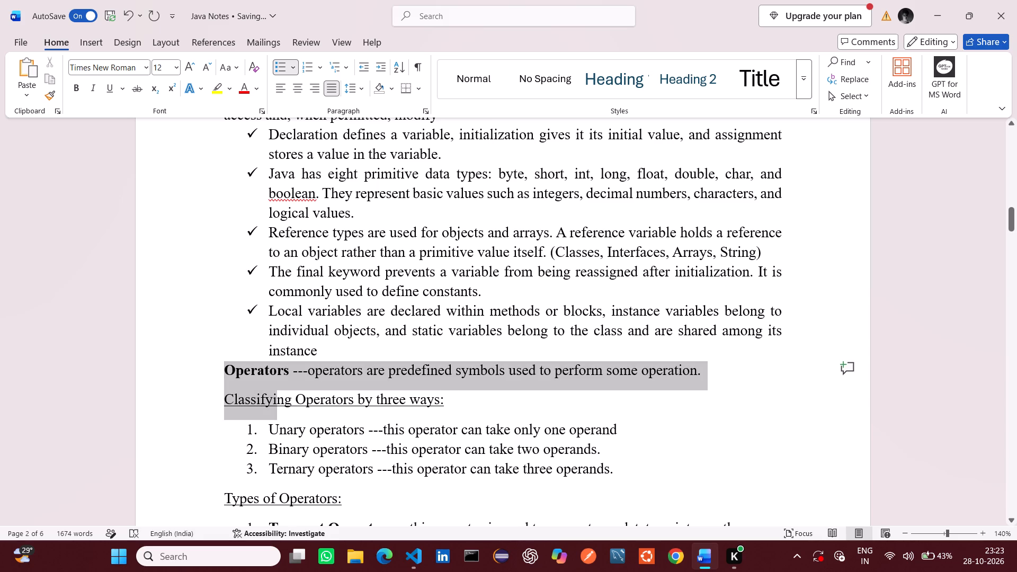
pyautogui.moveTo(315, 431); pyautogui.dragTo(377, 540)
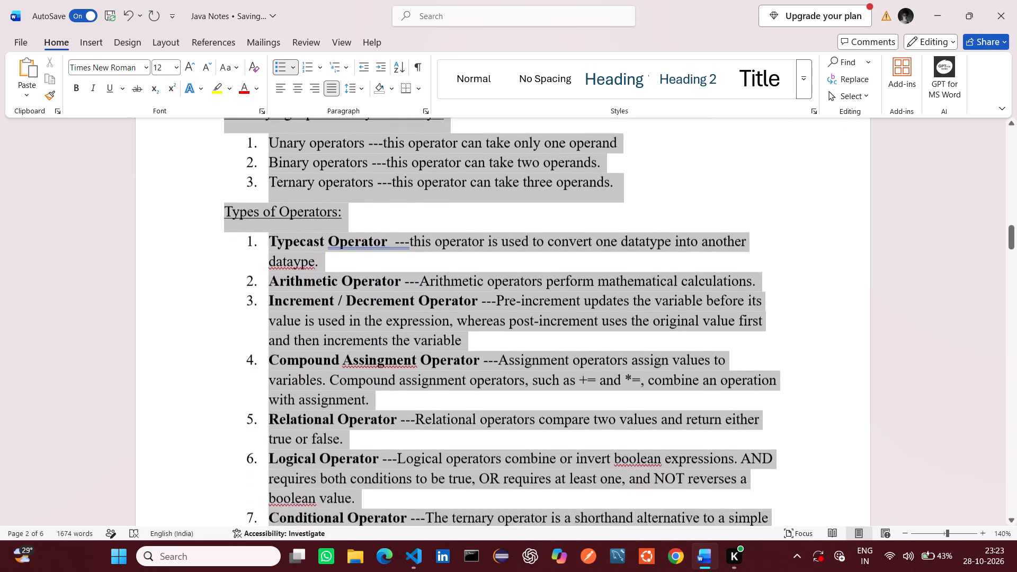
pyautogui.moveTo(377, 540); pyautogui.dragTo(630, 430)
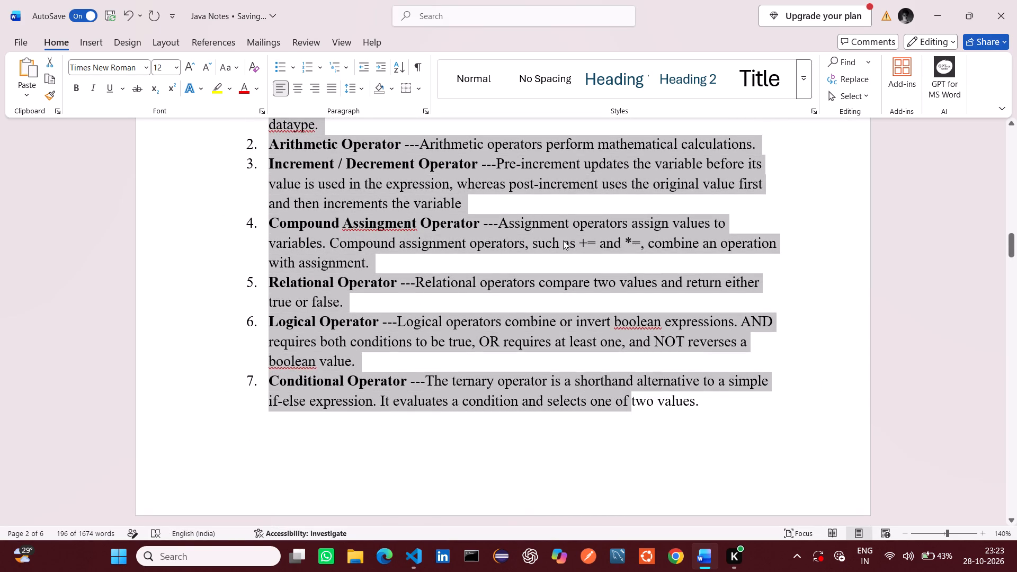
pyautogui.click(329, 85)
pyautogui.click(356, 91)
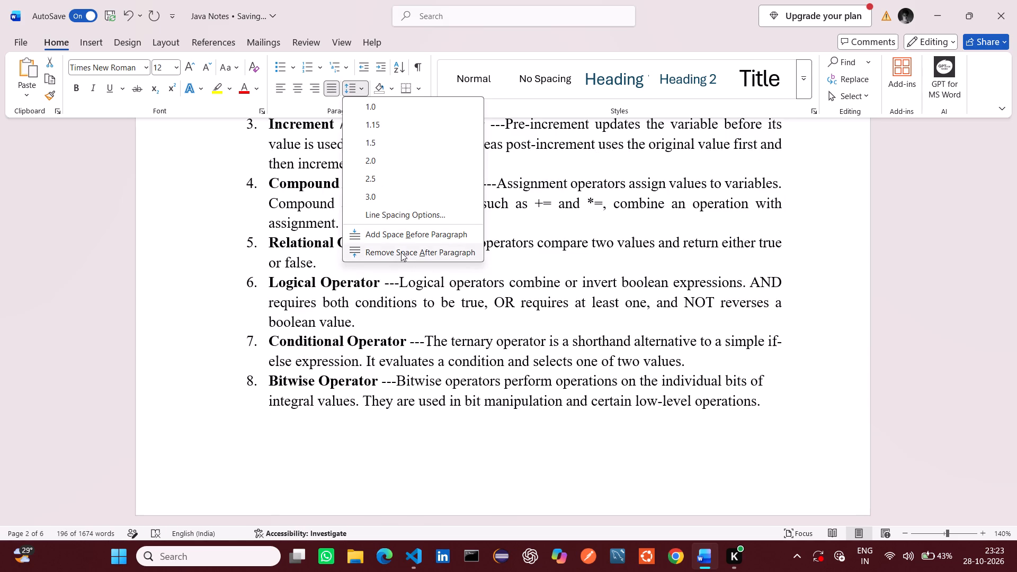
pyautogui.click(401, 251)
# Set line spacing to 1.15 for the Operators section, from its definition through the "Conditional Operator" item.
pyautogui.click(362, 87)
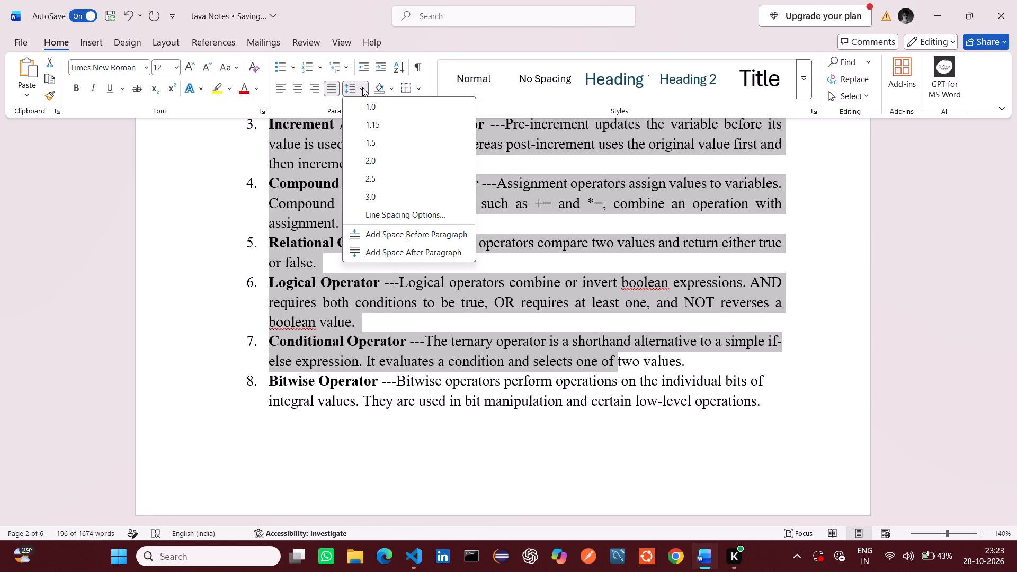
pyautogui.click(373, 117)
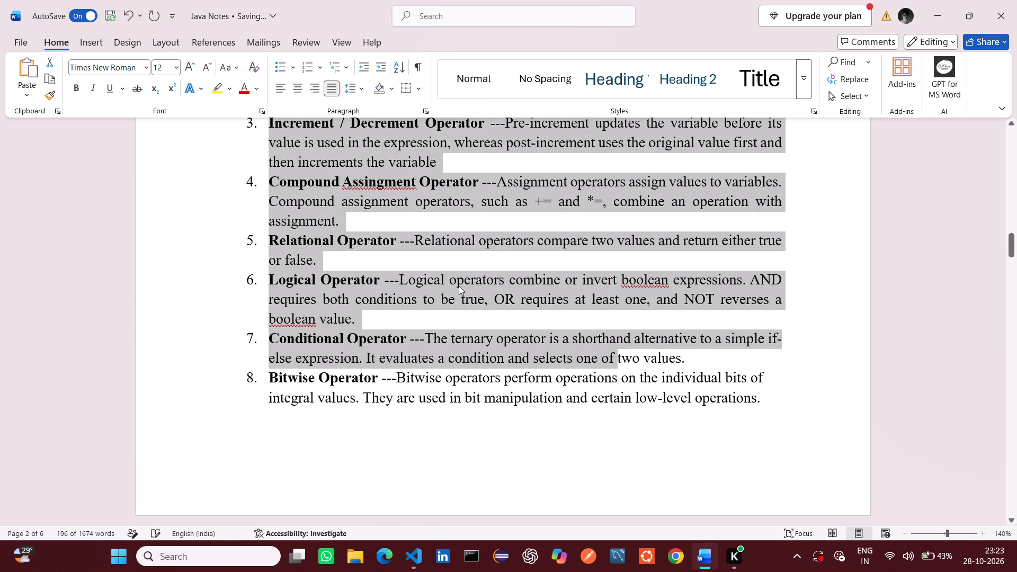
pyautogui.click(459, 286)
# Remove the space after list item 9, "Instanceof Operator", and justify its text.
pyautogui.scroll(-3, 459, 286)
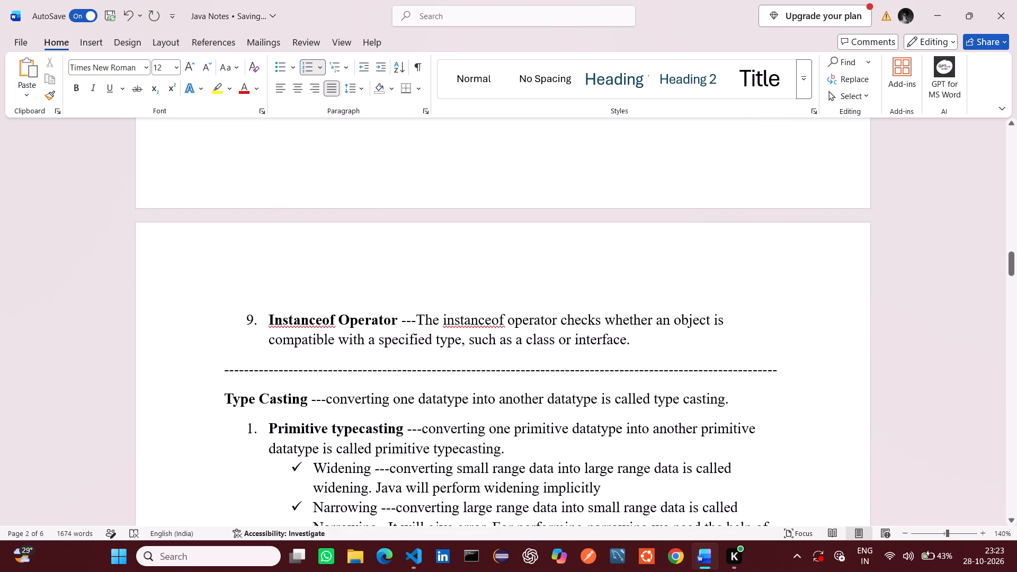
pyautogui.moveTo(246, 311); pyautogui.dragTo(633, 347)
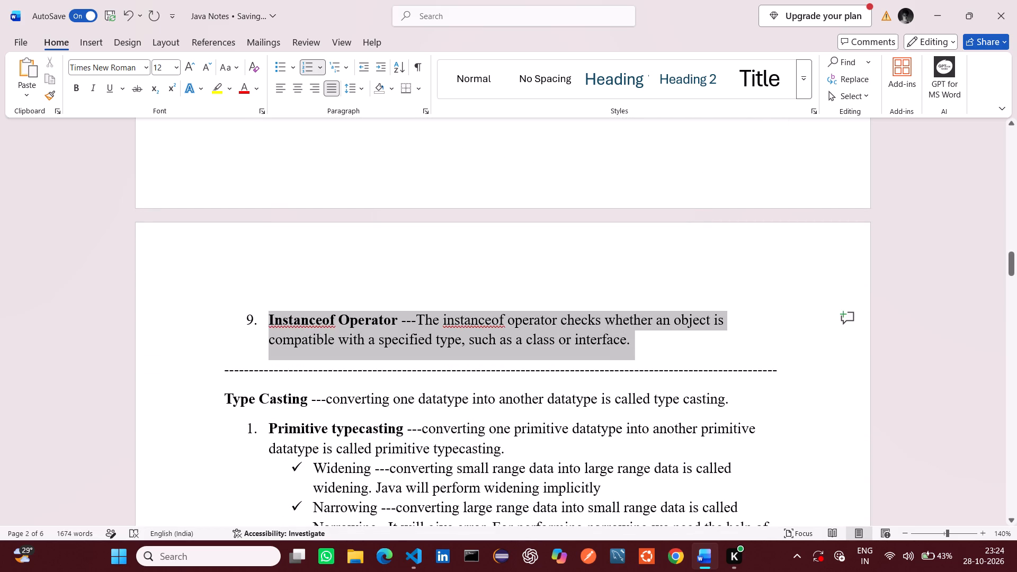
pyautogui.moveTo(633, 347); pyautogui.dragTo(634, 348)
pyautogui.click(347, 88)
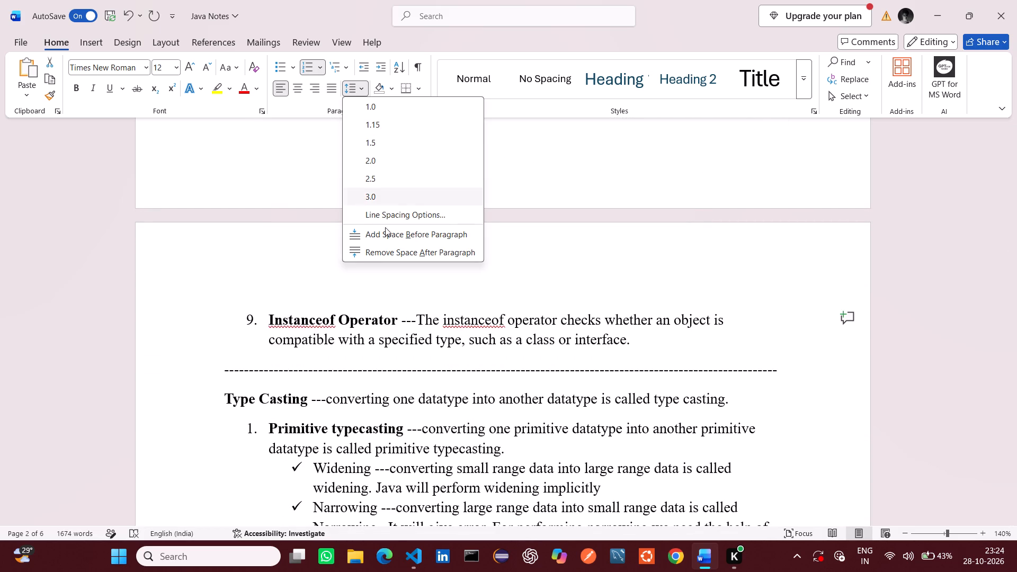
pyautogui.click(389, 248)
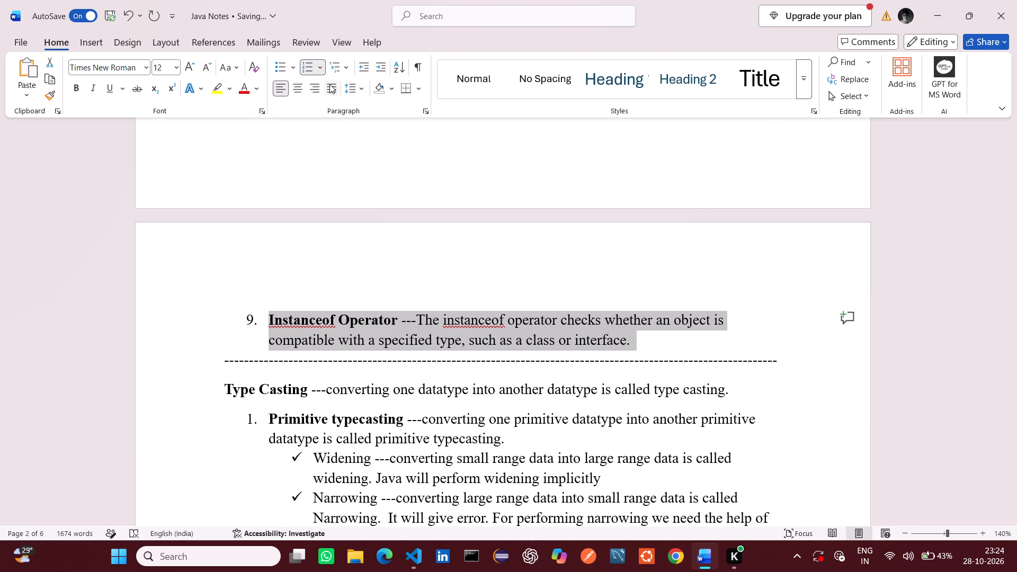
pyautogui.click(329, 85)
# Set line spacing to 1.15 for list item 9, "Instanceof Operator".
pyautogui.click(361, 86)
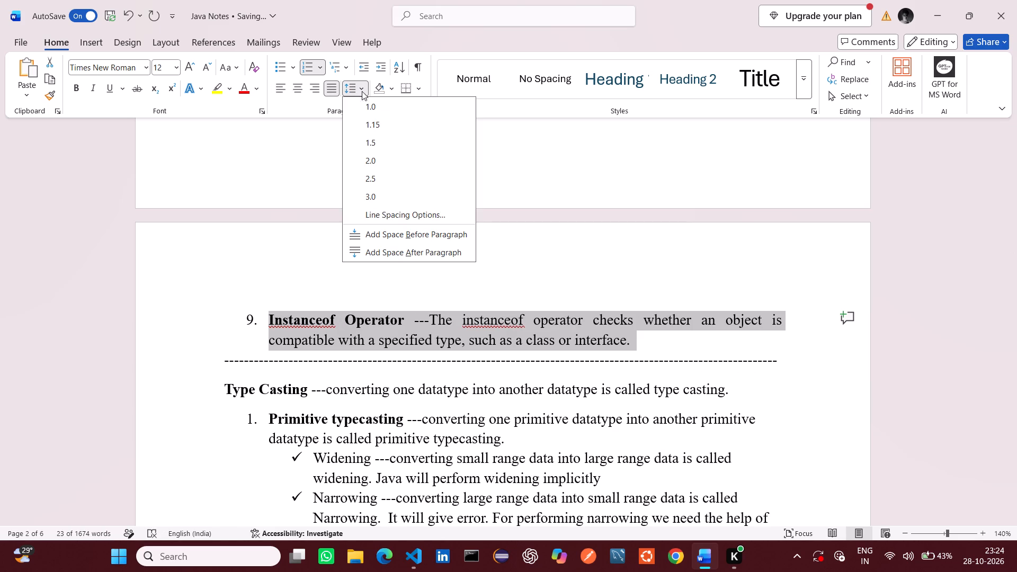
pyautogui.click(373, 126)
pyautogui.click(478, 232)
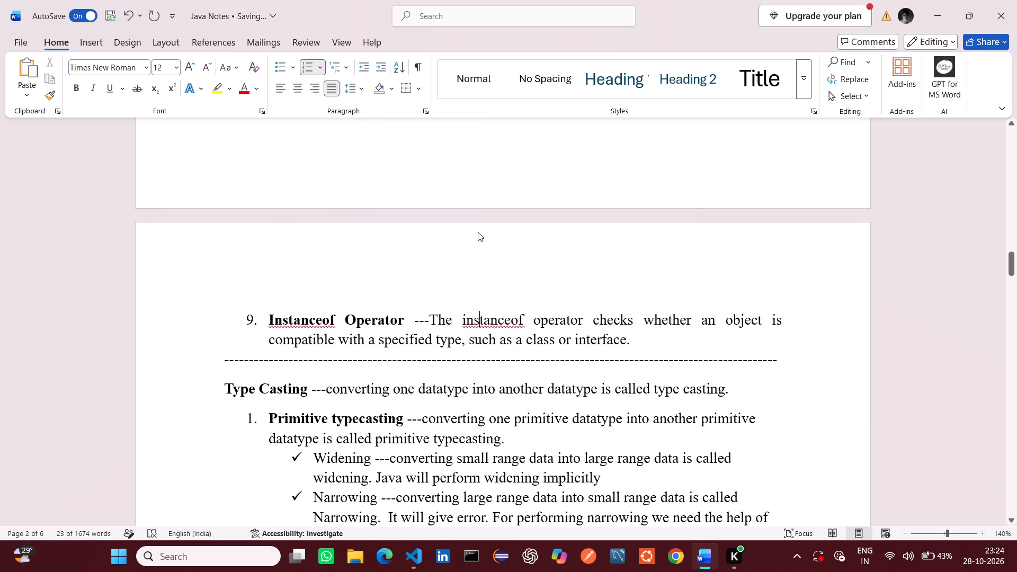
# Justify the text from the Type Casting definition through the Scanner bullet under "Note:".
pyautogui.scroll(-2, 478, 232)
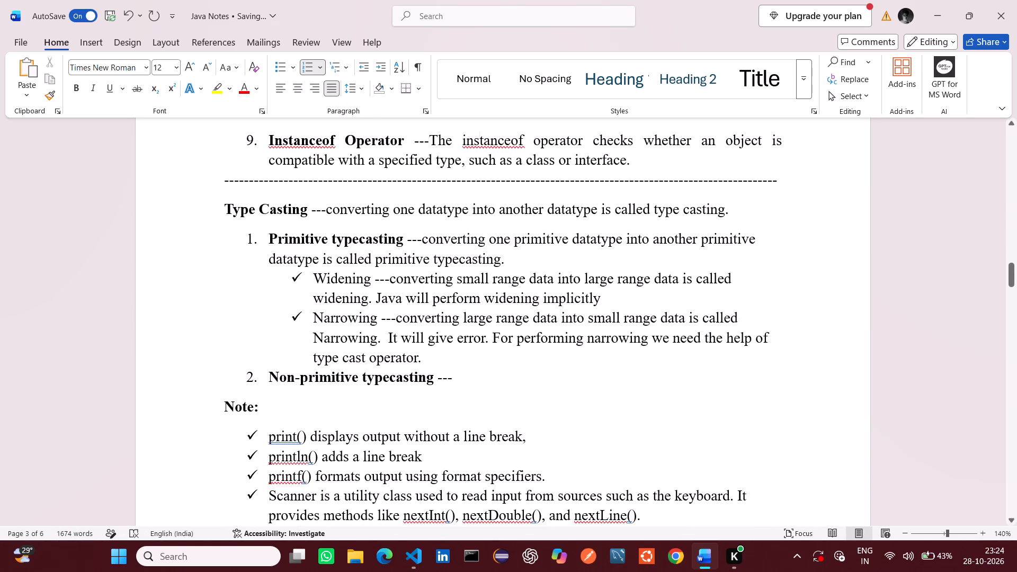
pyautogui.moveTo(225, 203); pyautogui.dragTo(355, 382)
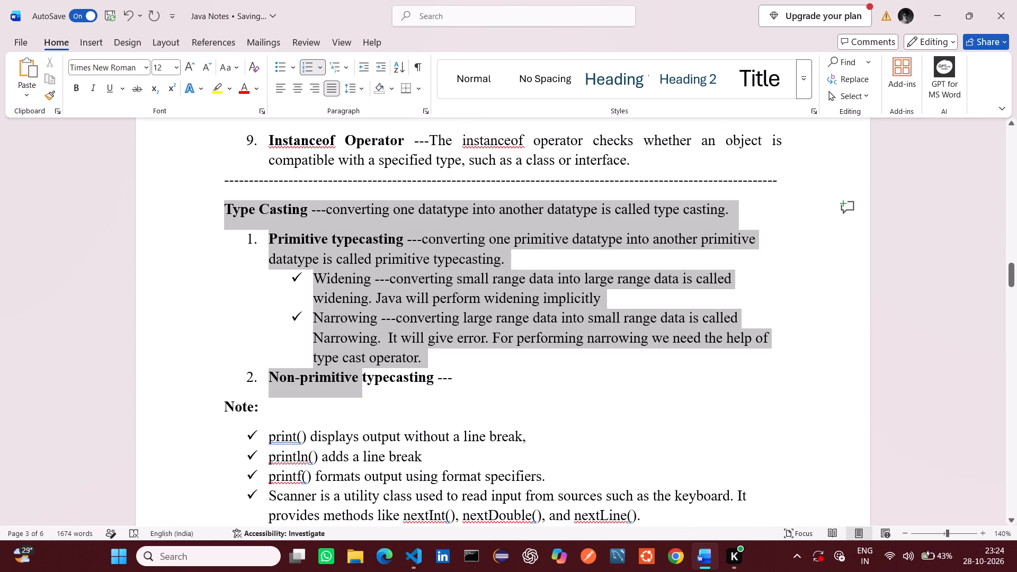
pyautogui.moveTo(355, 382); pyautogui.dragTo(466, 514)
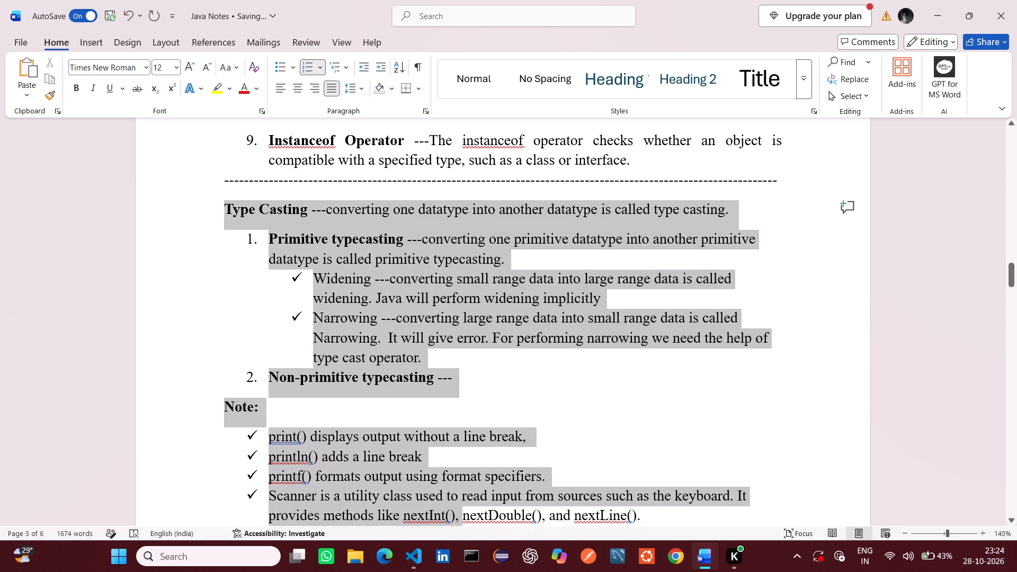
pyautogui.moveTo(466, 514); pyautogui.dragTo(594, 386)
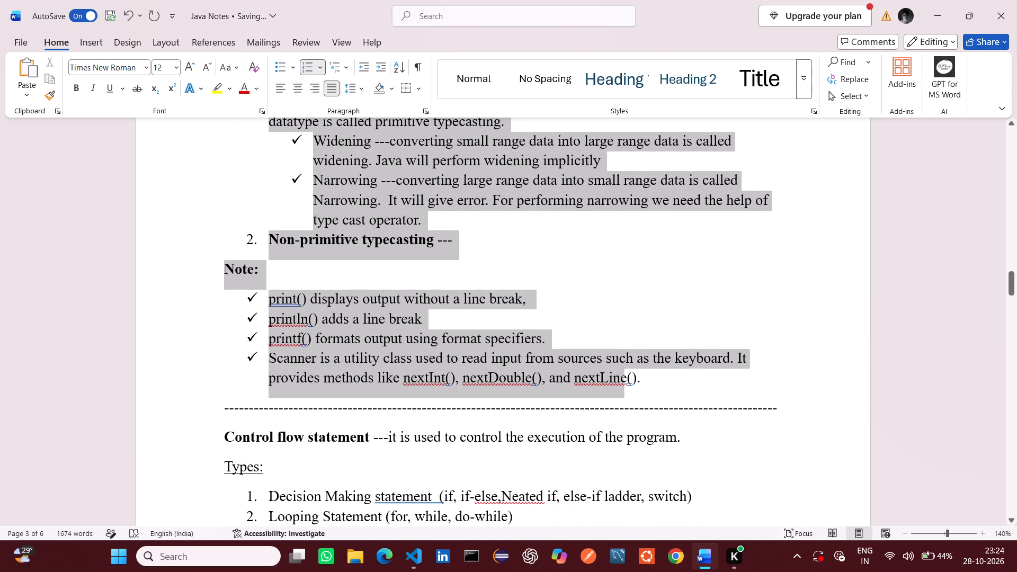
pyautogui.moveTo(594, 386); pyautogui.dragTo(622, 387)
pyautogui.click(645, 387)
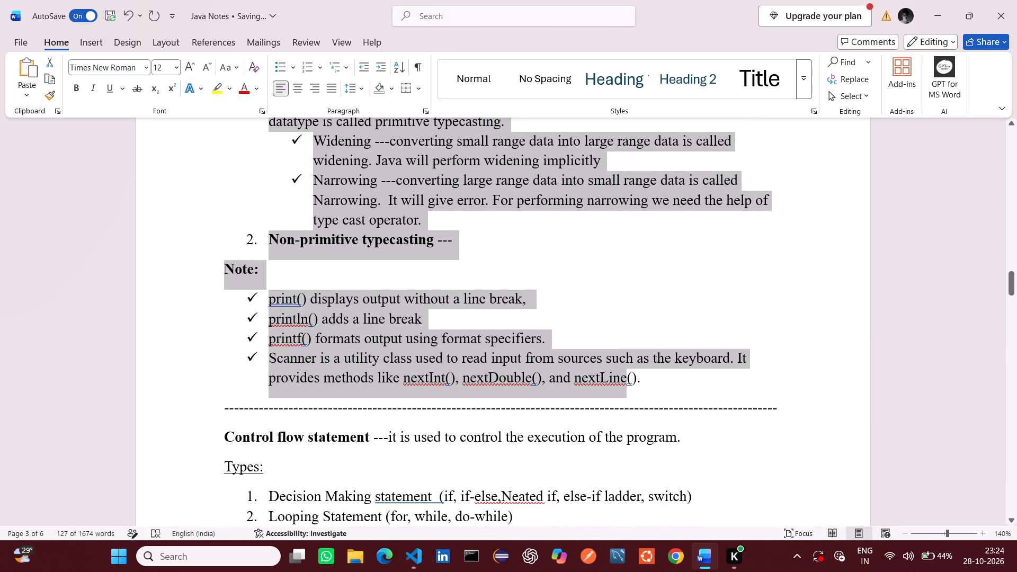
pyautogui.moveTo(645, 387); pyautogui.dragTo(233, 119)
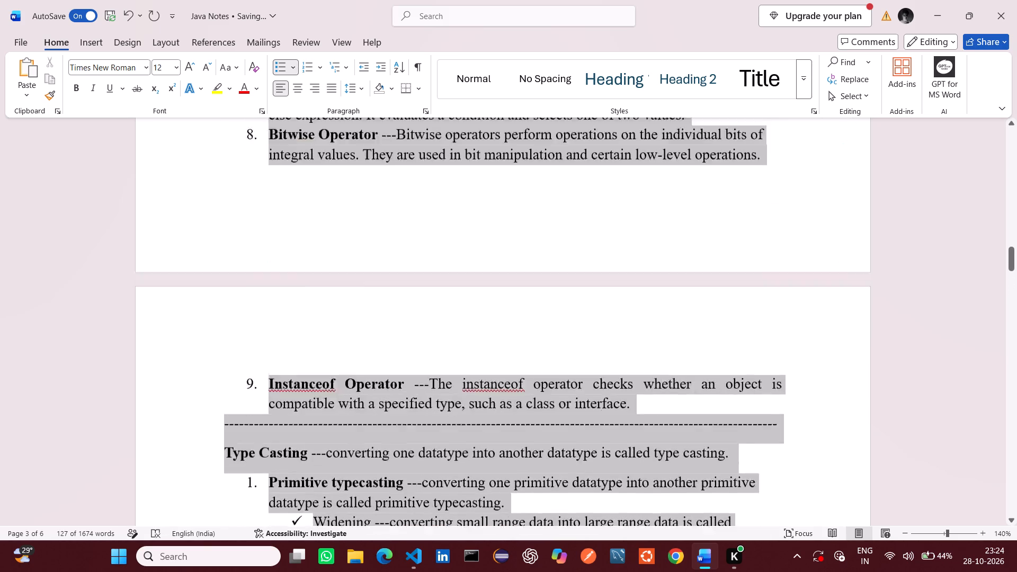
pyautogui.moveTo(233, 119); pyautogui.dragTo(236, 498)
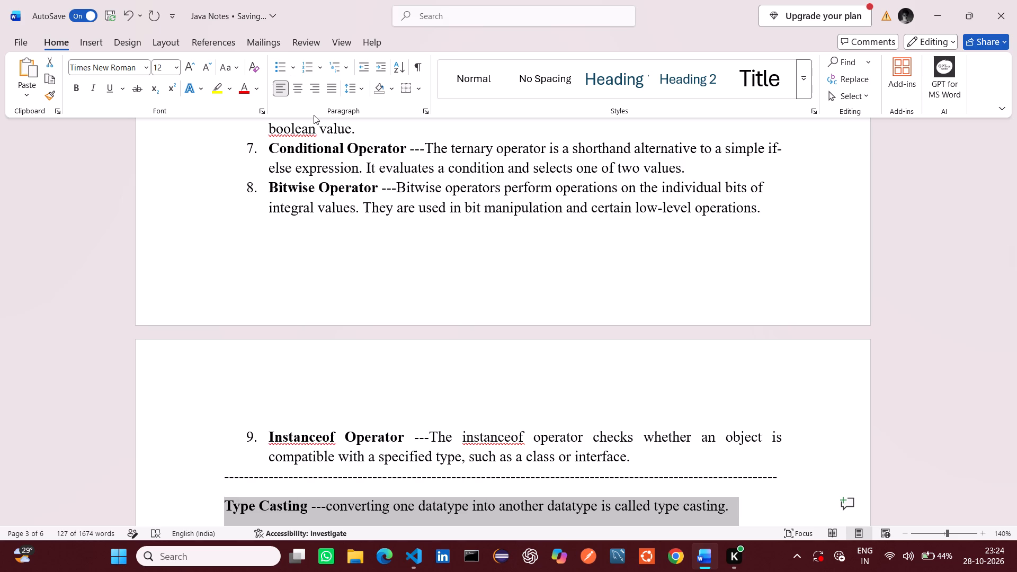
pyautogui.click(329, 90)
# Remove the space after paragraphs and set line spacing to 1.15 for the Type Casting section, through the Scanner bullet under "Note:".
pyautogui.click(355, 88)
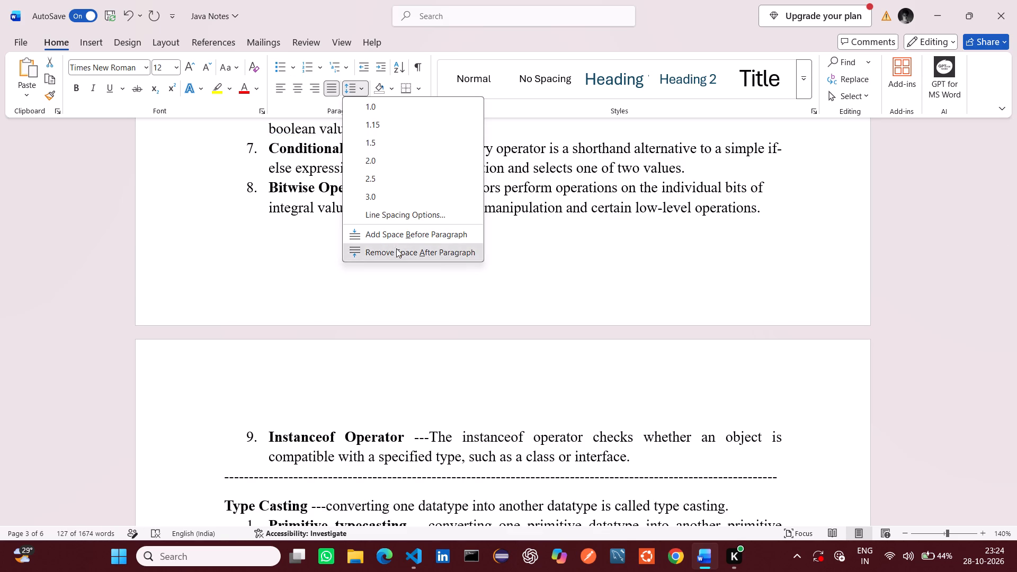
pyautogui.click(396, 248)
pyautogui.click(356, 91)
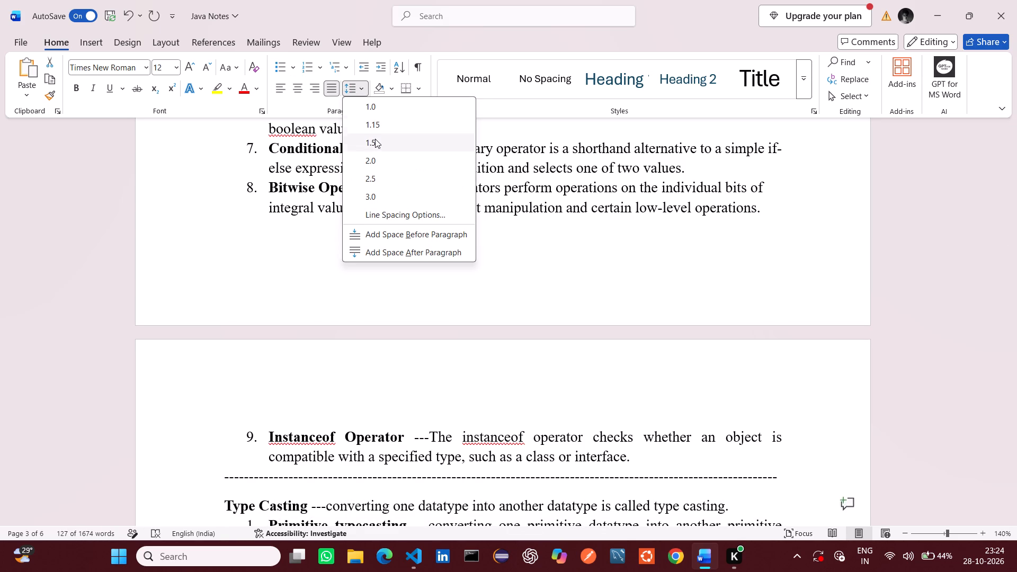
pyautogui.click(376, 129)
pyautogui.click(436, 248)
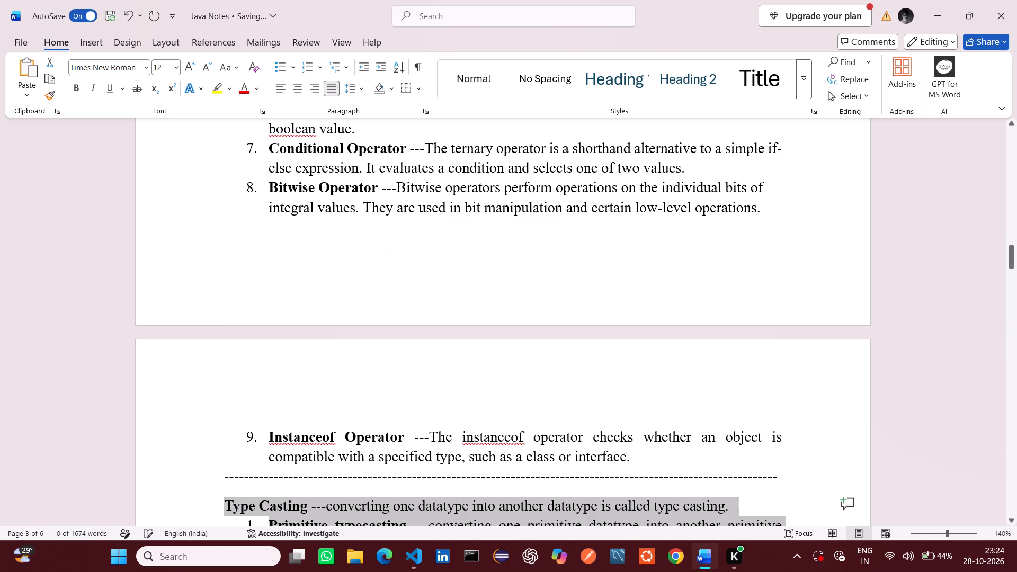
# Justify the Control flow statement section, from its definition through list item 3, "Jump Statement".
pyautogui.scroll(-3, 436, 248)
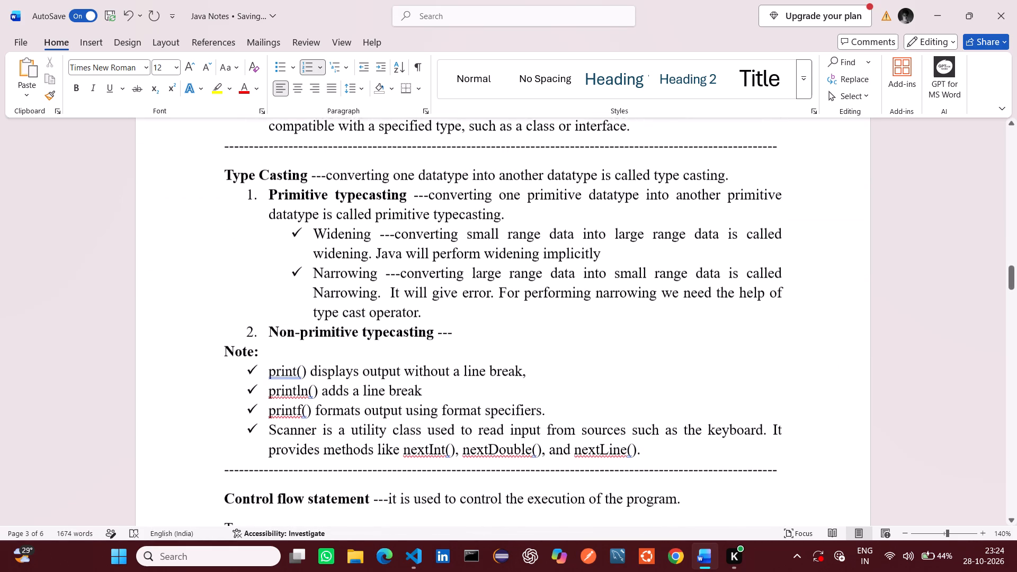
pyautogui.scroll(-3, 436, 248)
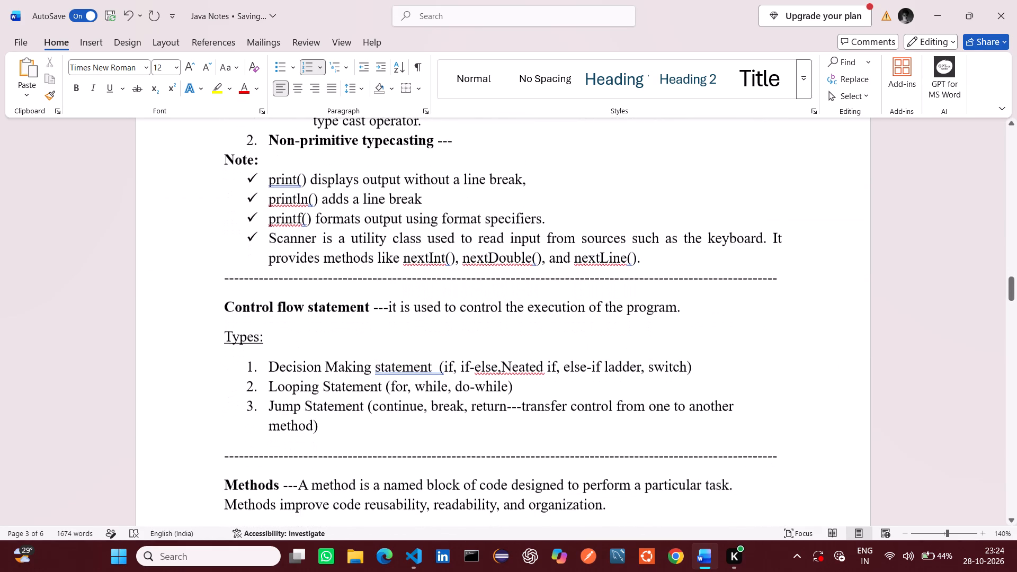
pyautogui.scroll(-1, 436, 248)
pyautogui.moveTo(218, 265); pyautogui.dragTo(304, 320)
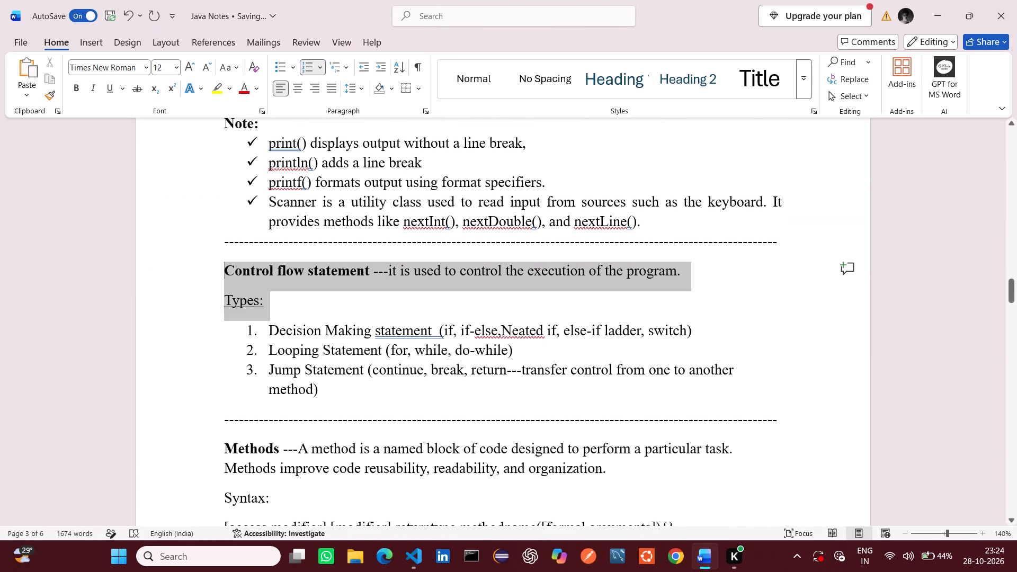
pyautogui.moveTo(304, 320); pyautogui.dragTo(376, 392)
pyautogui.click(332, 89)
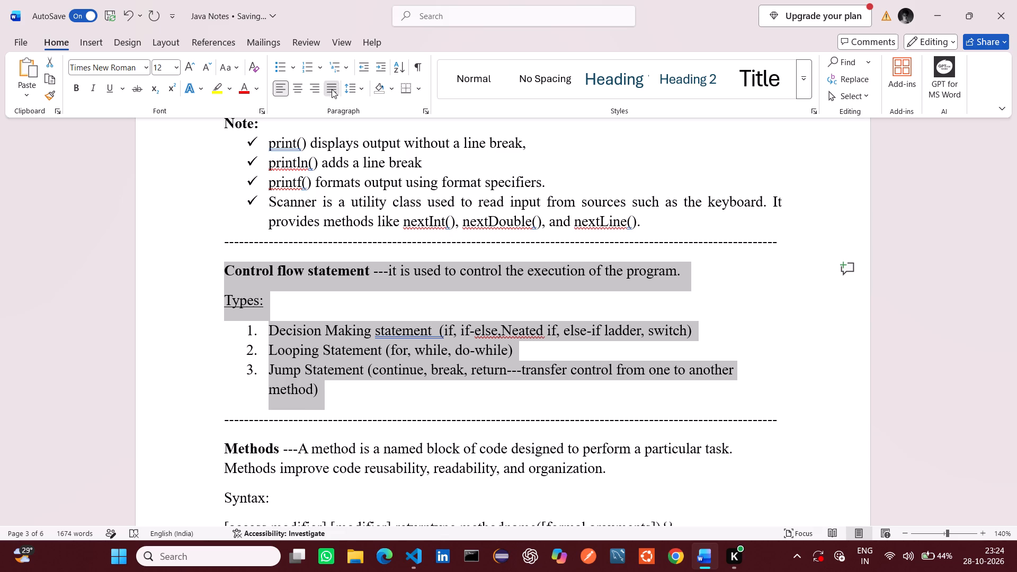
# Set line spacing to 1.15 and remove the space after paragraphs for the Control flow statement section.
pyautogui.click(355, 90)
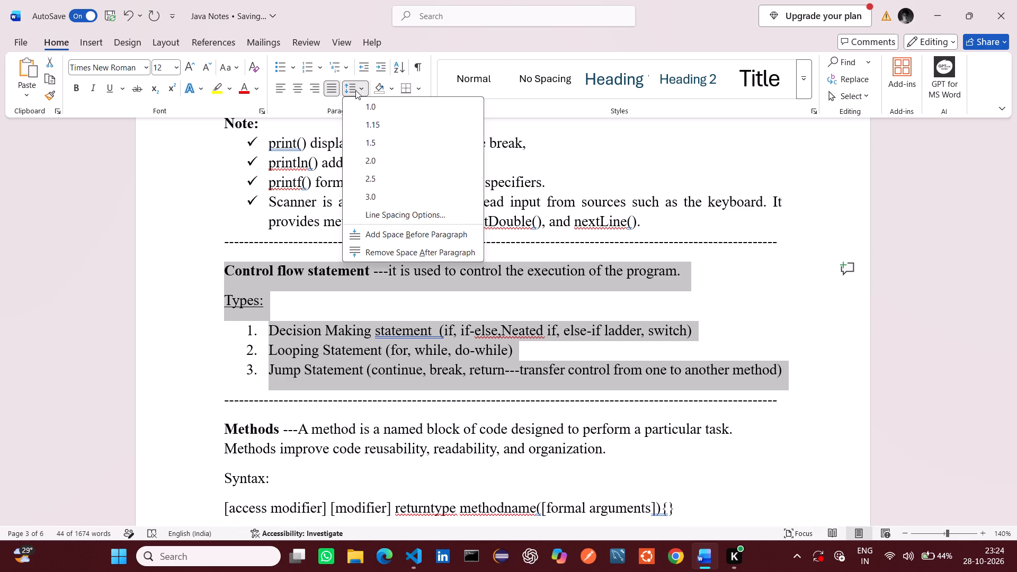
pyautogui.click(370, 121)
pyautogui.click(360, 92)
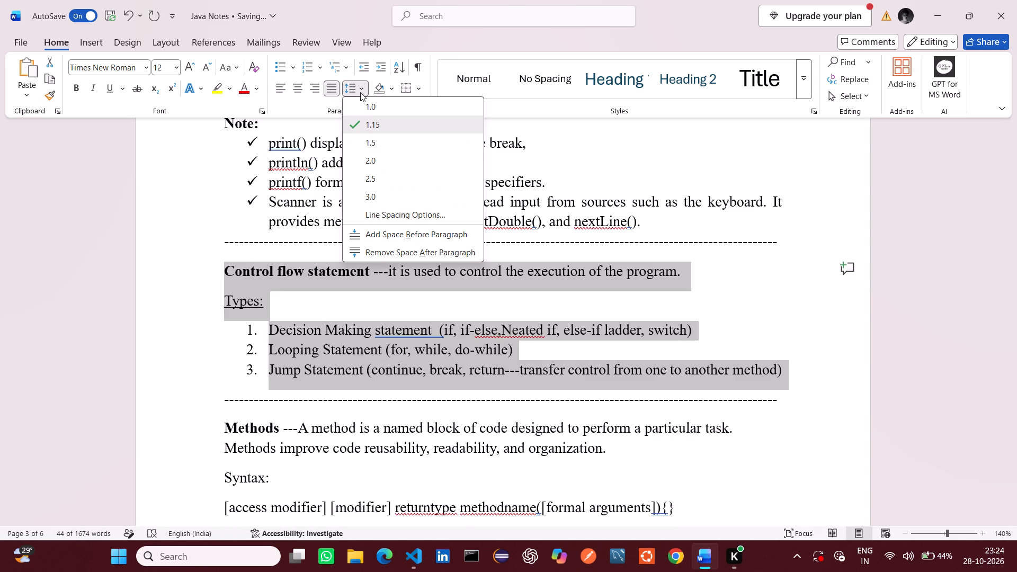
pyautogui.click(389, 247)
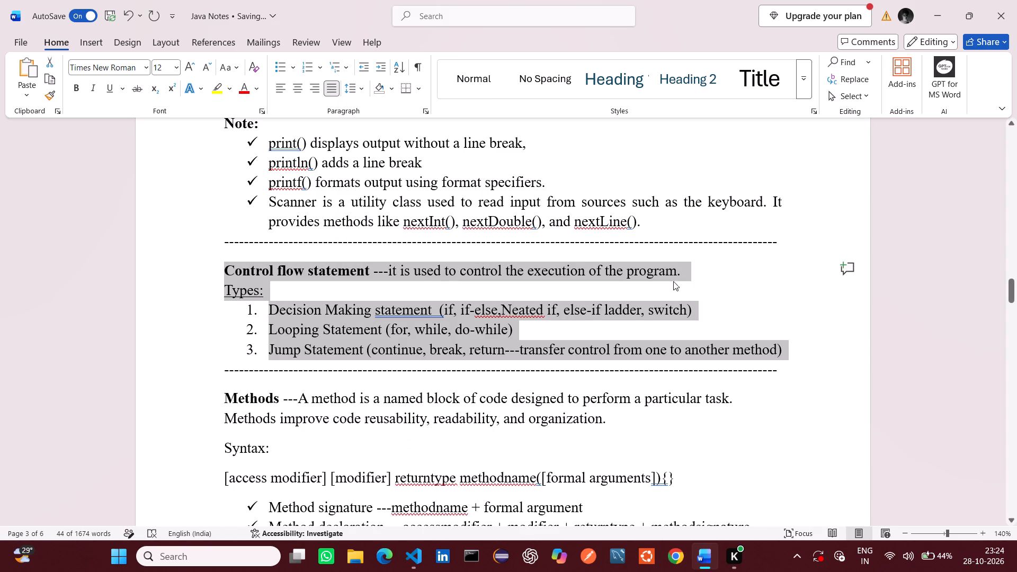
pyautogui.click(713, 285)
# Justify the Methods section, from its definition through the Varargs bullet.
pyautogui.scroll(-2, 713, 285)
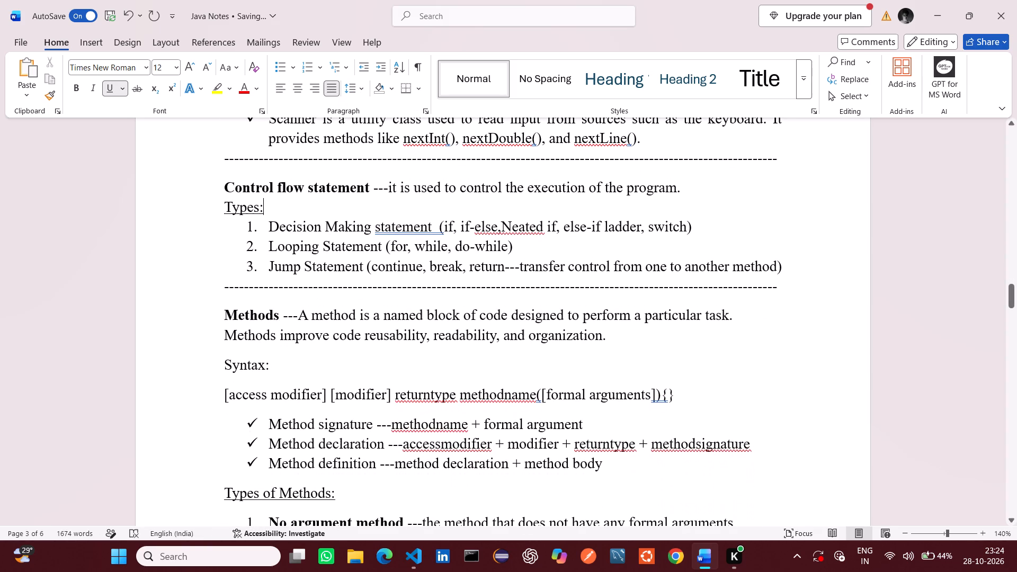
pyautogui.moveTo(216, 309); pyautogui.dragTo(335, 370)
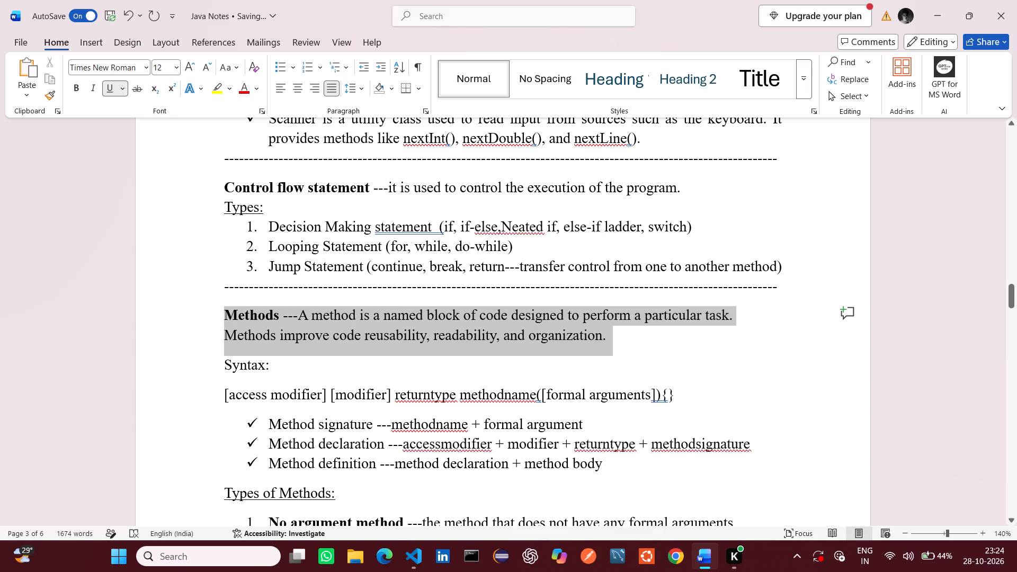
pyautogui.moveTo(335, 370); pyautogui.dragTo(453, 512)
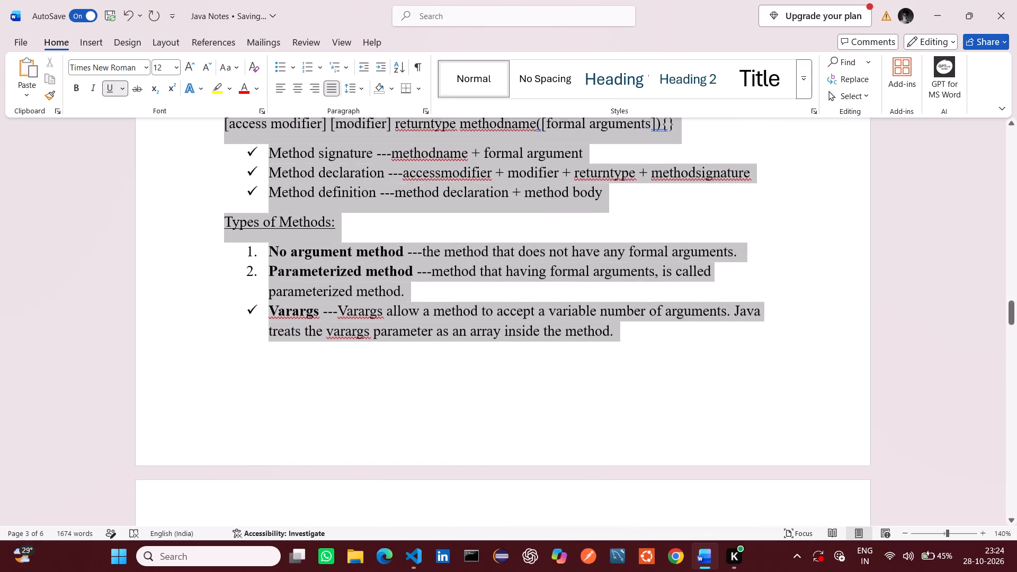
pyautogui.moveTo(453, 512); pyautogui.dragTo(620, 333)
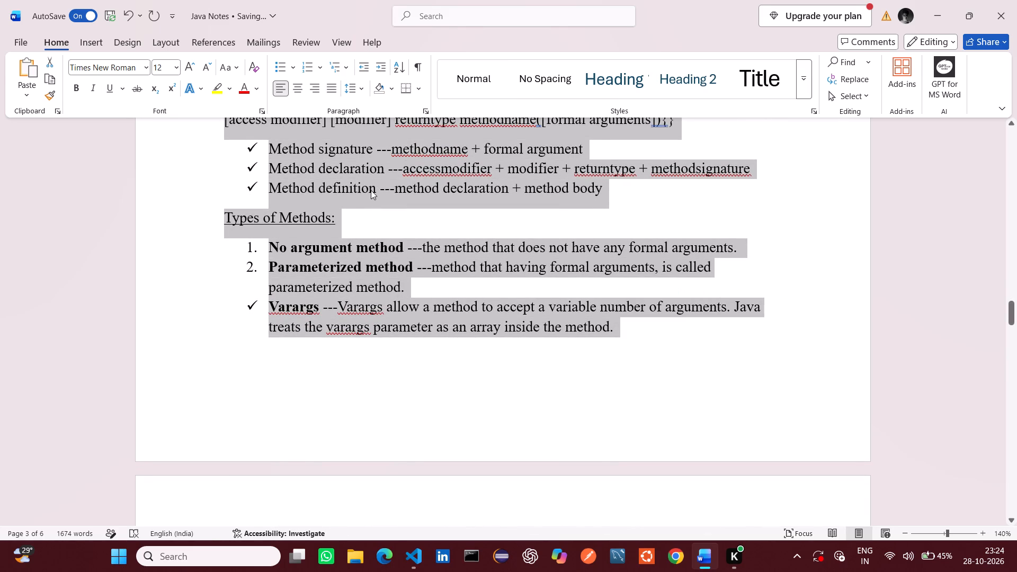
pyautogui.click(329, 87)
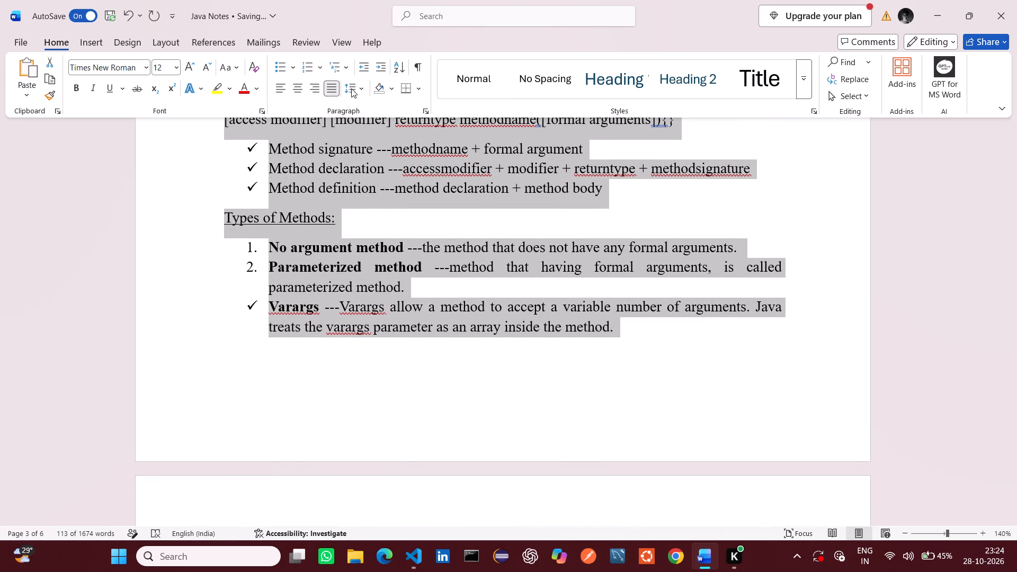
# Set line spacing to 1.15 and remove the space after paragraphs from the Methods definition through the Varargs bullet.
pyautogui.click(354, 89)
pyautogui.click(362, 123)
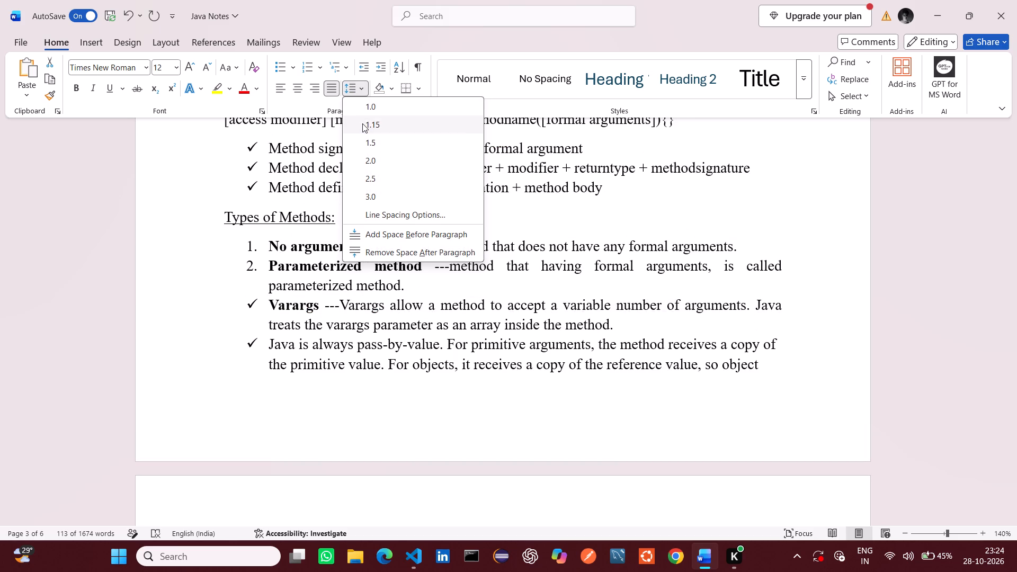
pyautogui.click(360, 86)
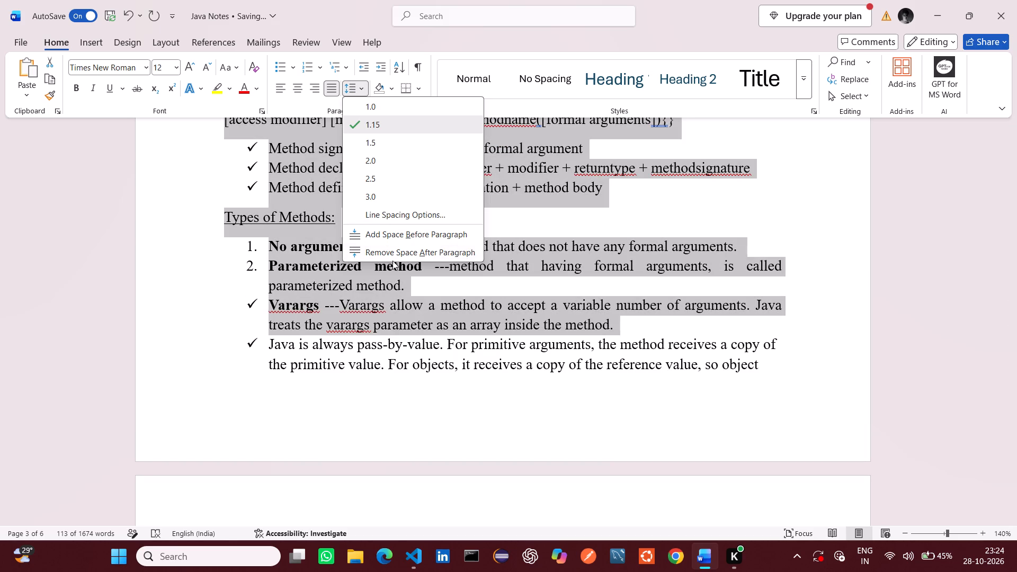
pyautogui.click(392, 249)
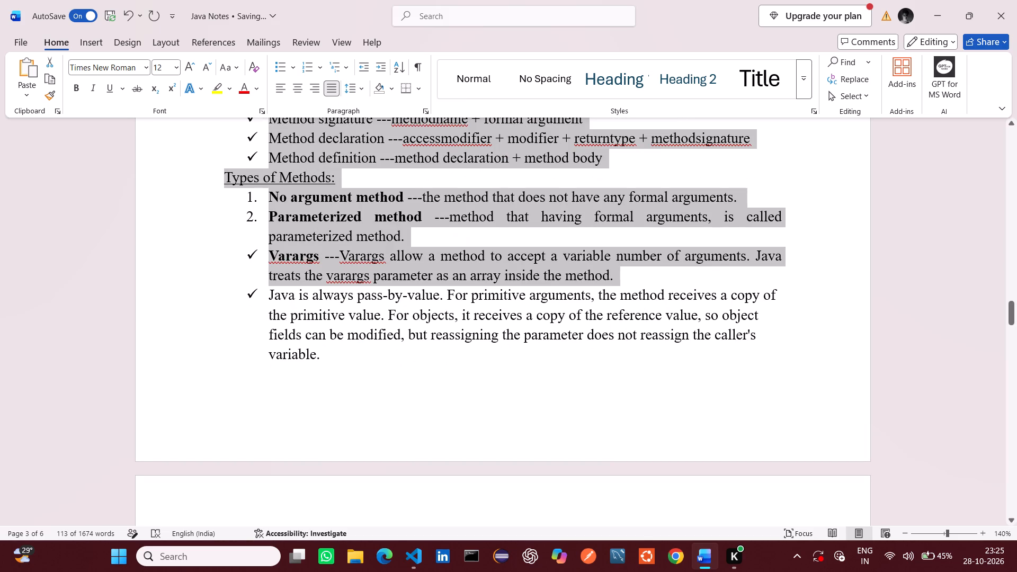
pyautogui.click(468, 397)
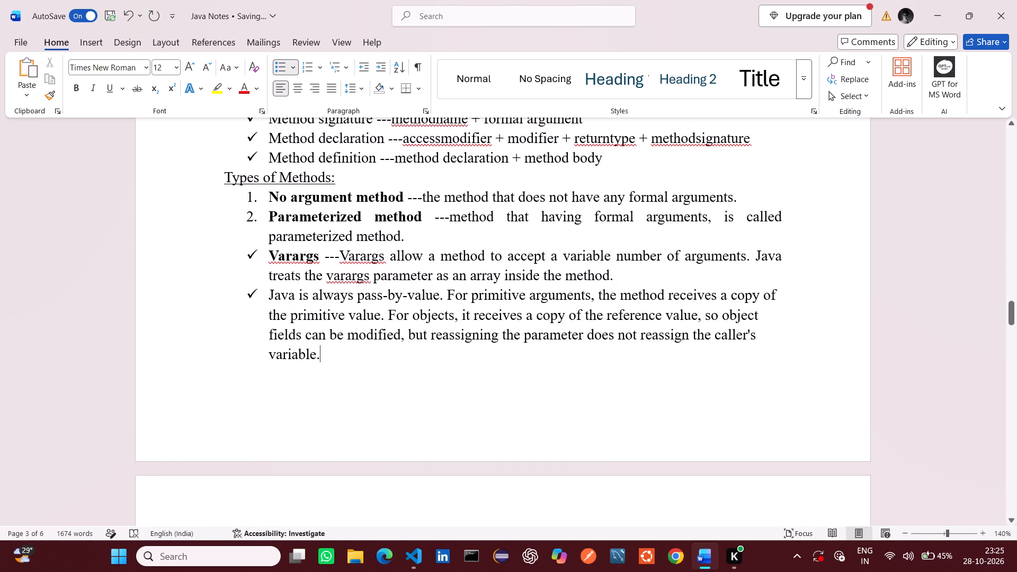
# Justify the "Java is always pass-by-value" bullet at the end of the Methods section.
pyautogui.moveTo(267, 294); pyautogui.dragTo(322, 360)
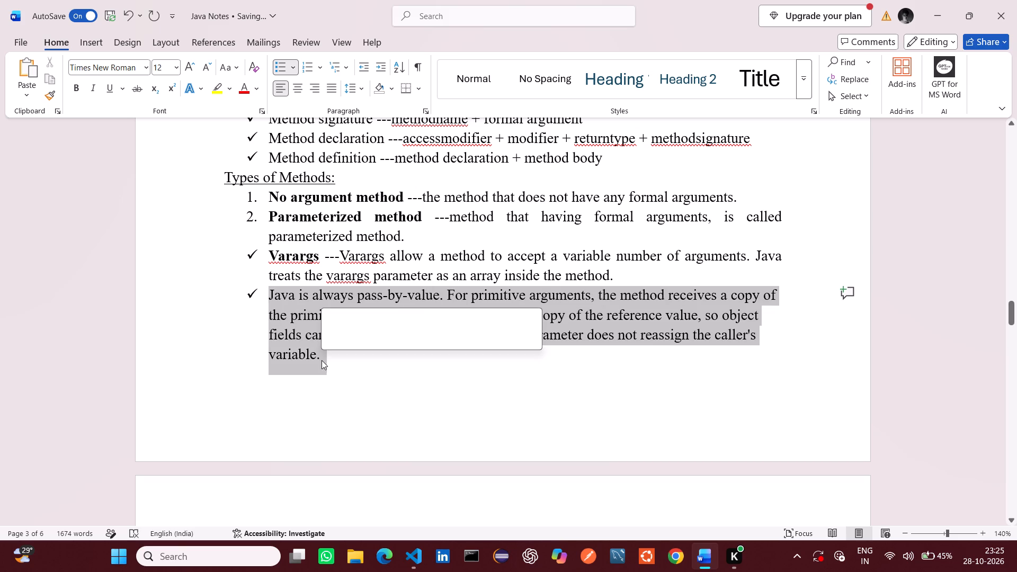
pyautogui.click(332, 89)
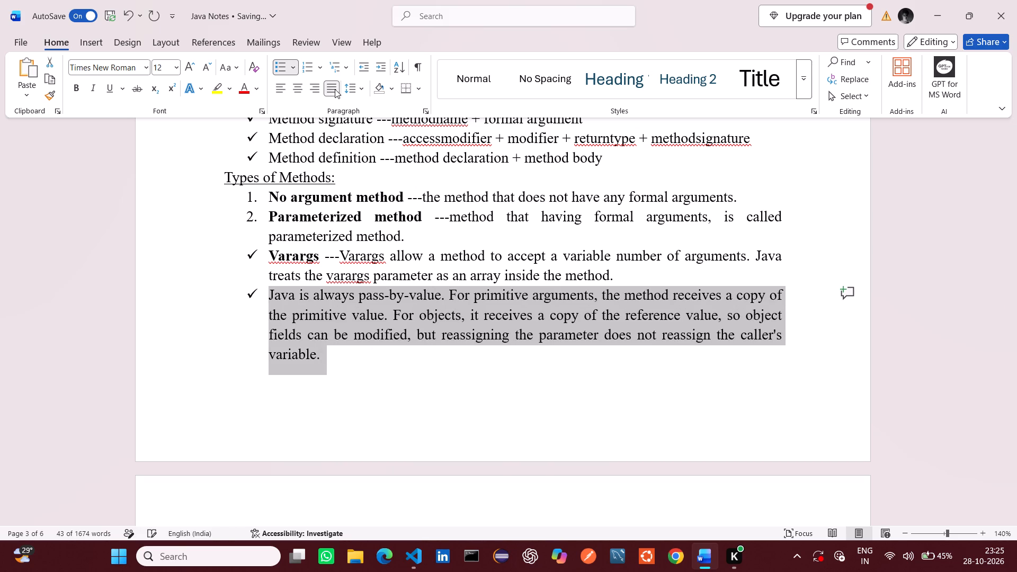
# Set line spacing to 1.15 and remove the space after the "Java is always pass-by-value" bullet.
pyautogui.click(354, 89)
pyautogui.click(376, 127)
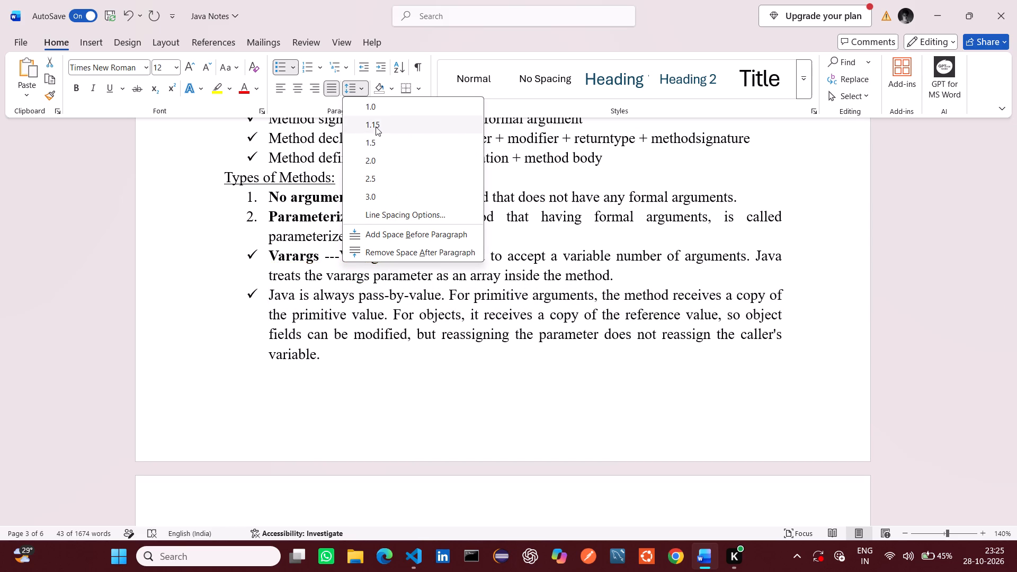
pyautogui.click(361, 88)
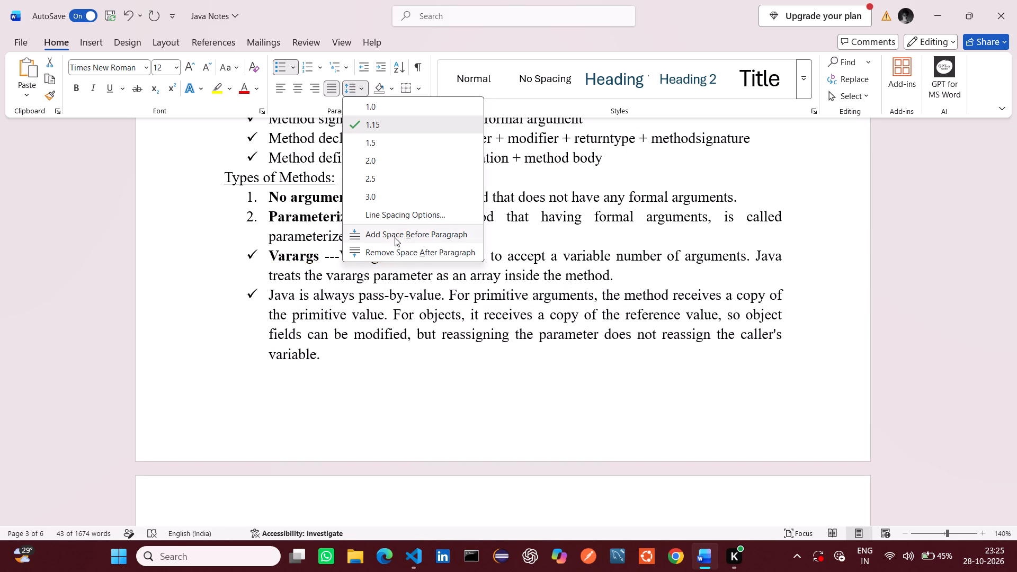
pyautogui.click(397, 248)
pyautogui.click(436, 392)
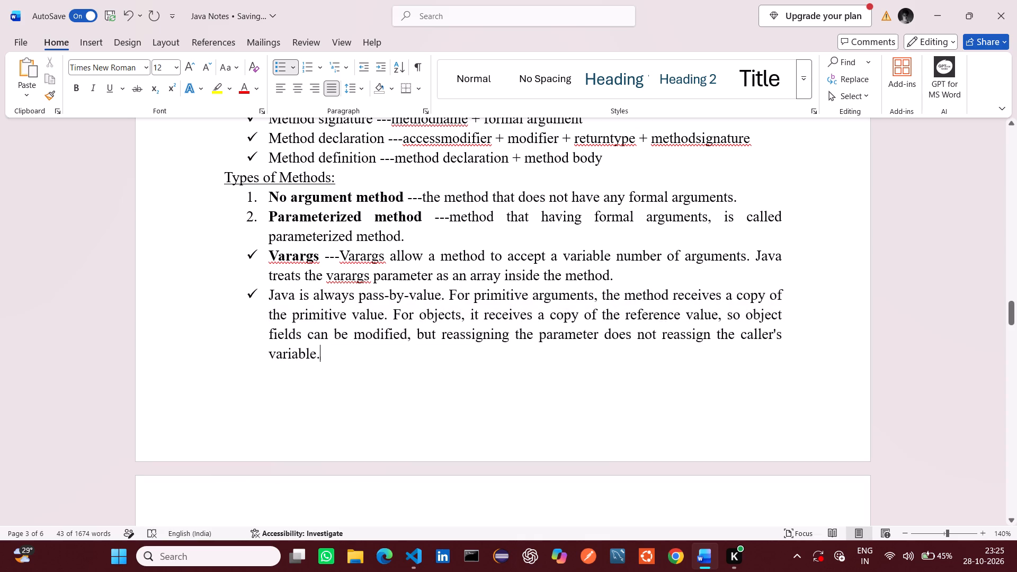
# Set line spacing to 1.15 for the Recursion section, from its definition through the instance method bullet under "Note:".
pyautogui.scroll(-4, 436, 392)
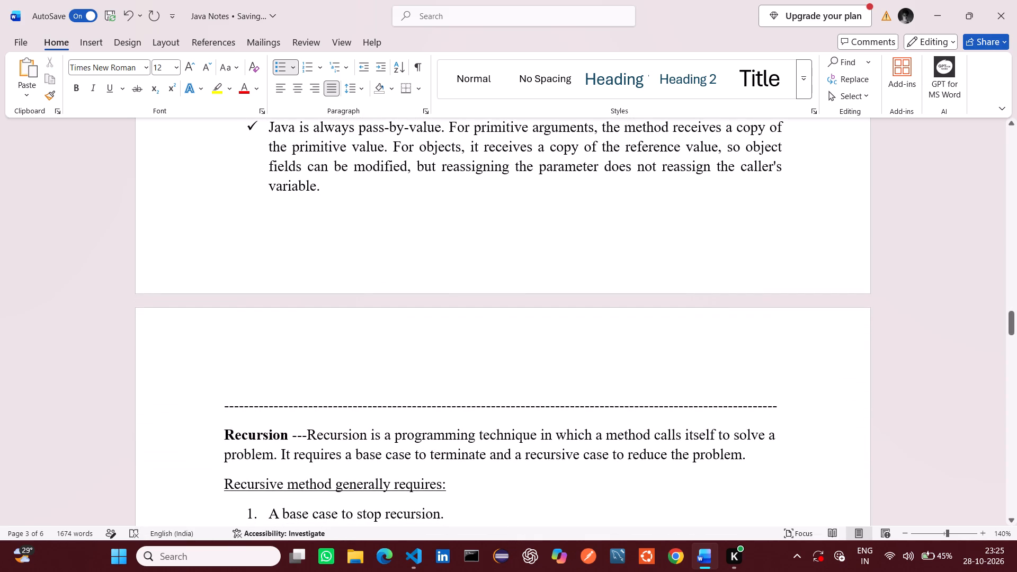
pyautogui.scroll(-2, 436, 392)
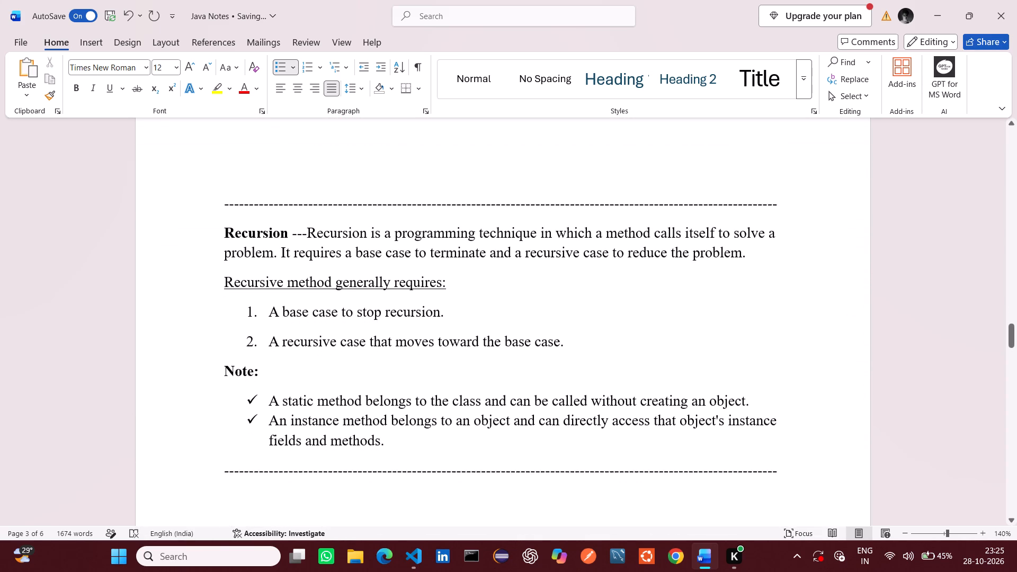
pyautogui.moveTo(224, 227); pyautogui.dragTo(362, 368)
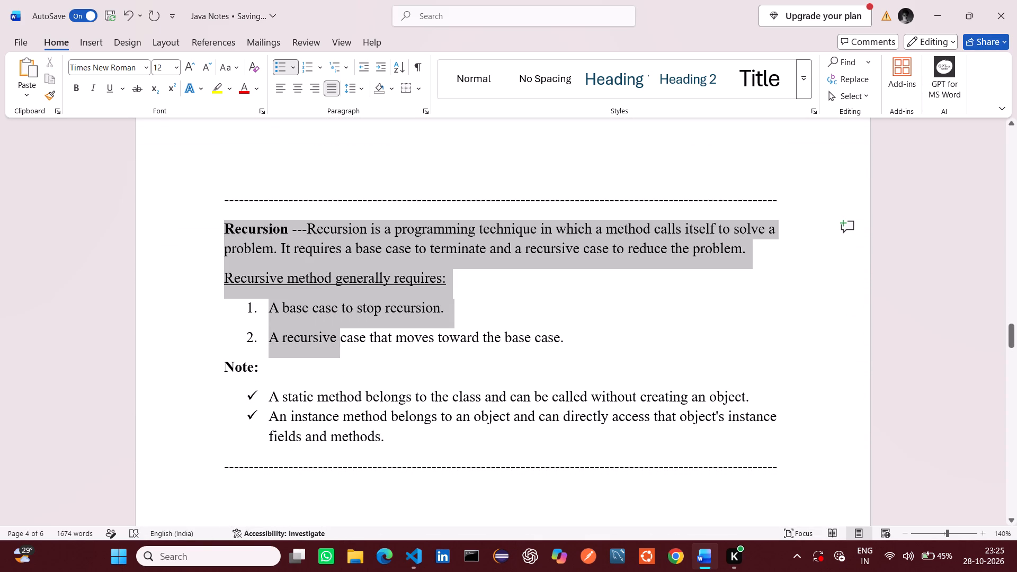
pyautogui.moveTo(362, 368); pyautogui.dragTo(396, 436)
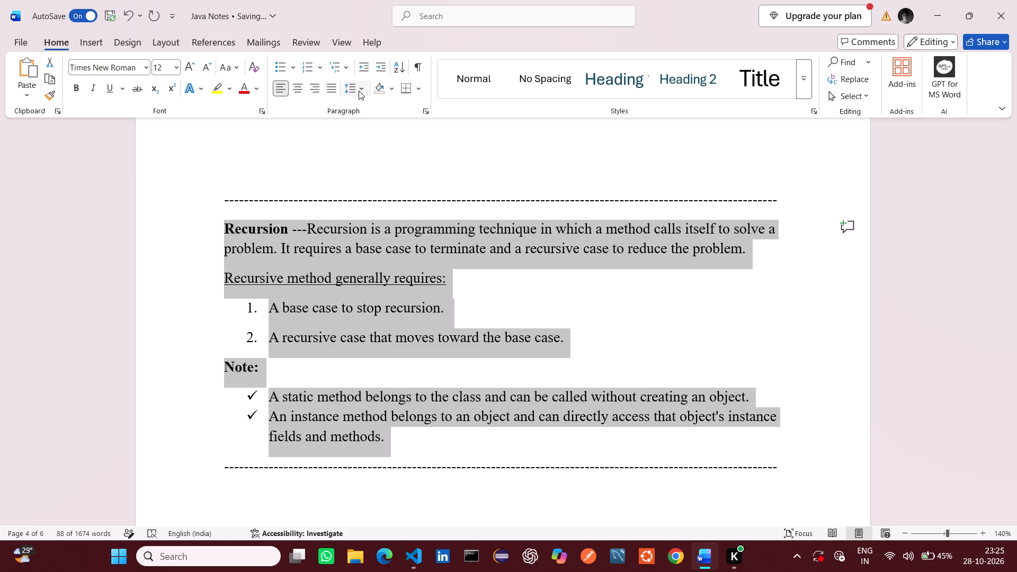
pyautogui.click(363, 89)
pyautogui.click(376, 123)
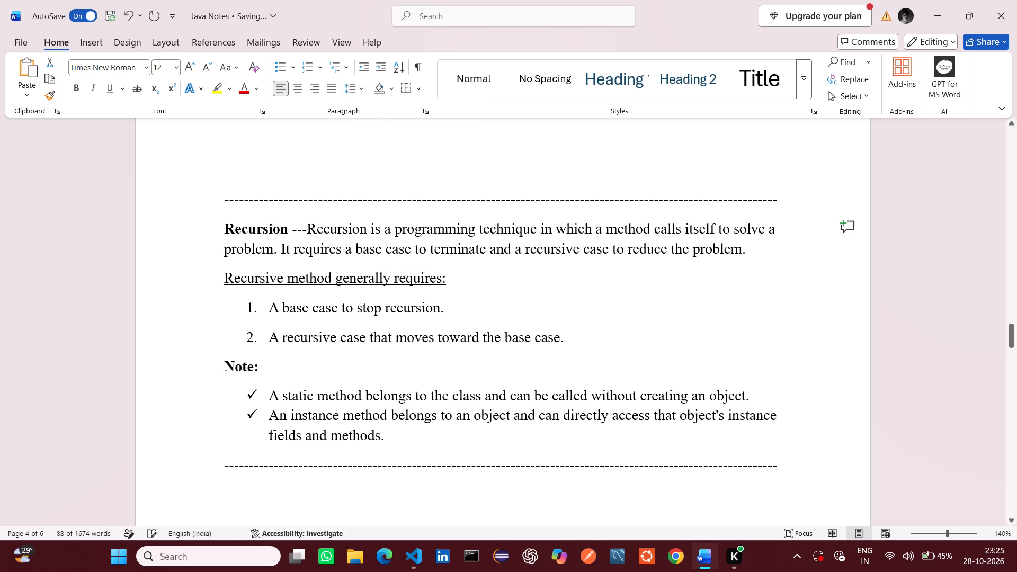
# Justify the Recursion section through its "Note:" bullets and remove the space after its paragraphs.
pyautogui.click(324, 92)
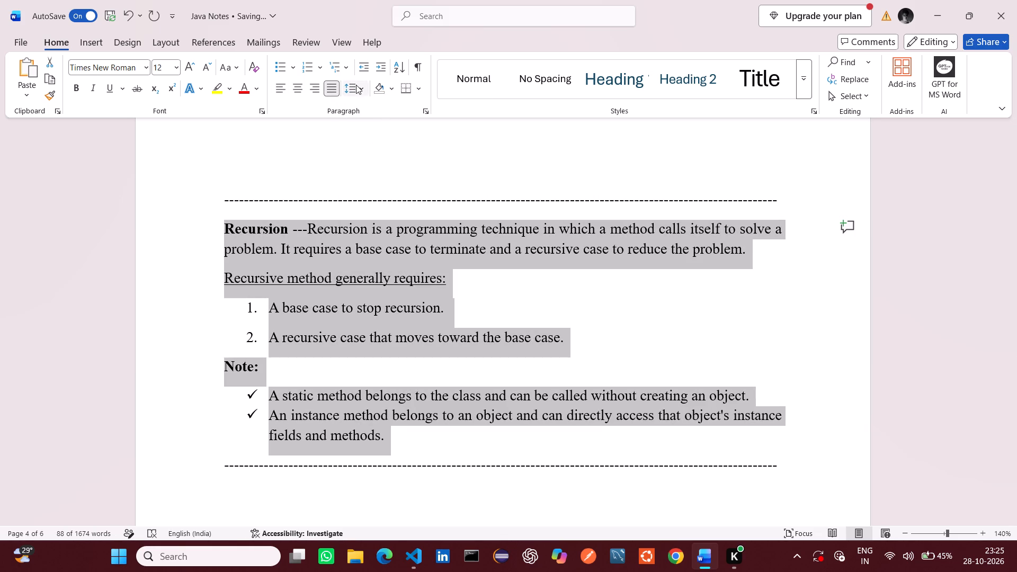
pyautogui.click(356, 85)
pyautogui.click(392, 247)
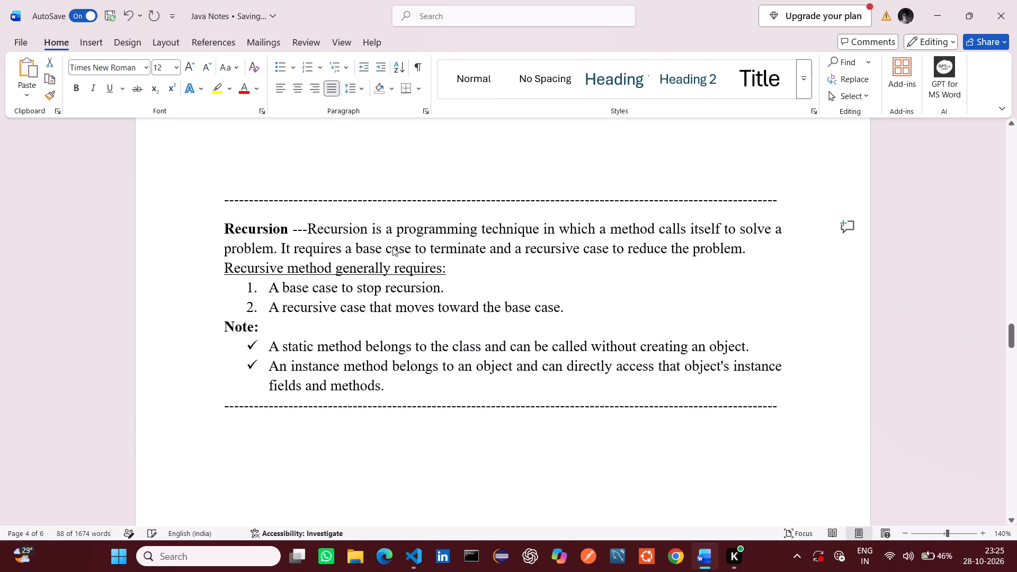
pyautogui.click(596, 317)
# Justify the Arrays section, from its definition through list item 7, "Arrays belong to heap".
pyautogui.scroll(-1, 596, 317)
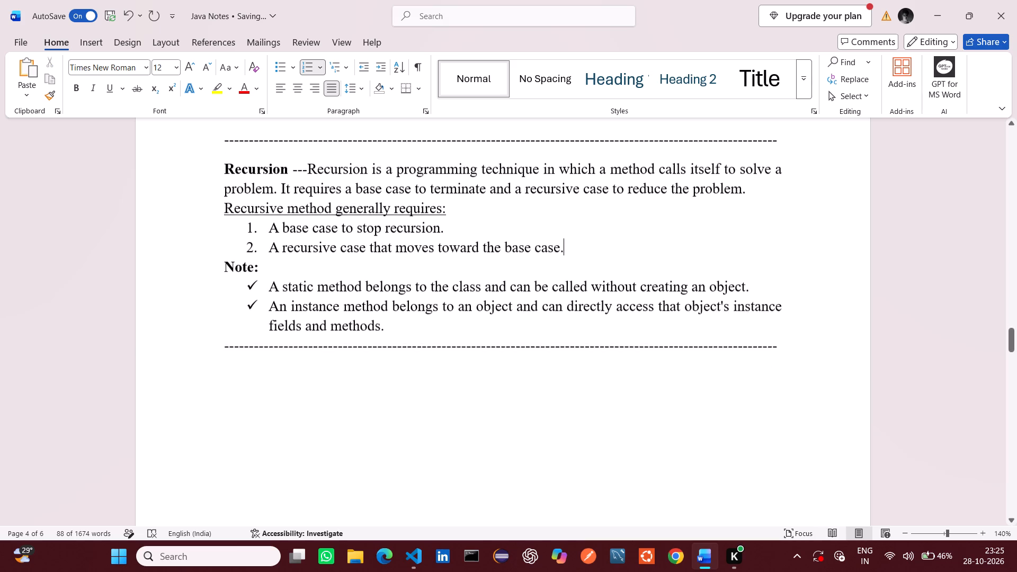
pyautogui.scroll(-4, 596, 317)
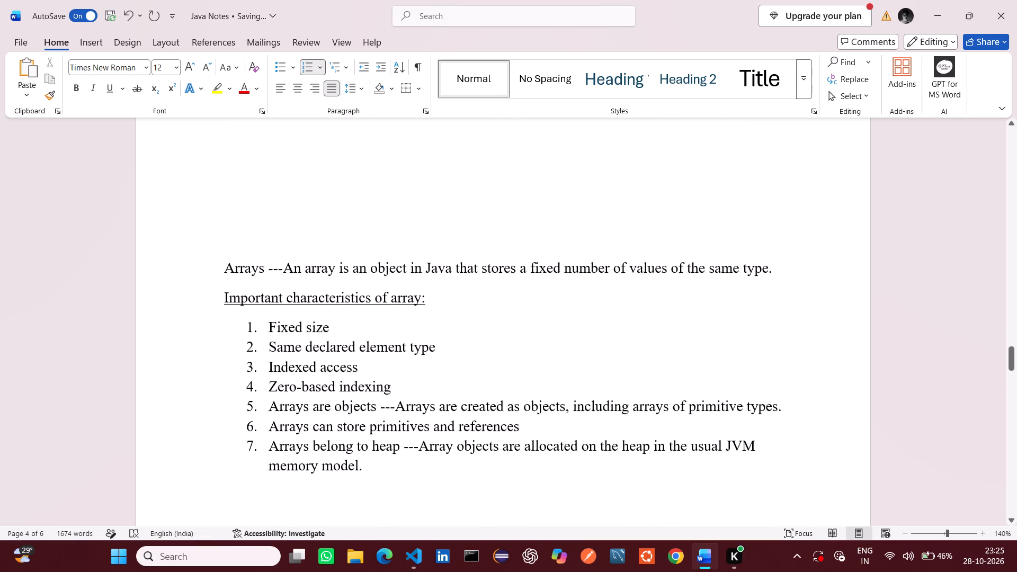
pyautogui.scroll(-1, 596, 317)
pyautogui.moveTo(224, 226); pyautogui.dragTo(322, 306)
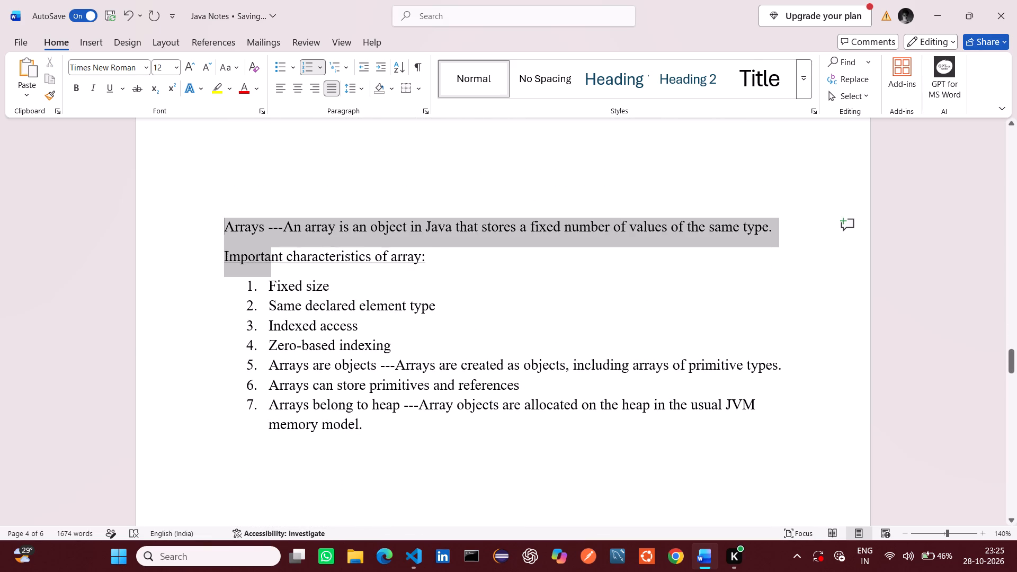
pyautogui.moveTo(322, 306); pyautogui.dragTo(398, 427)
pyautogui.click(329, 92)
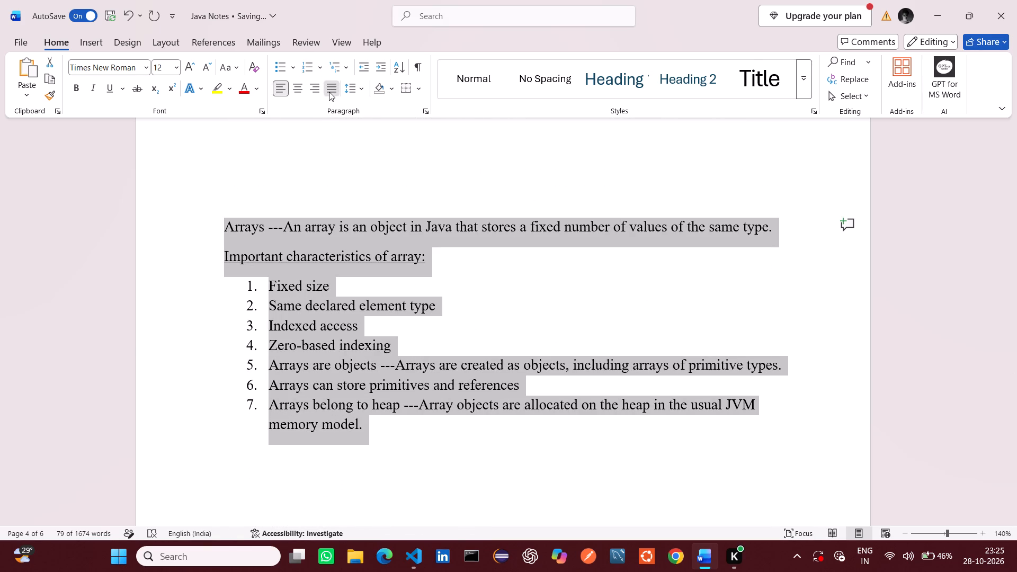
# Set line spacing to 1.15 for the selected Arrays section and remove the space after its paragraphs.
pyautogui.click(355, 88)
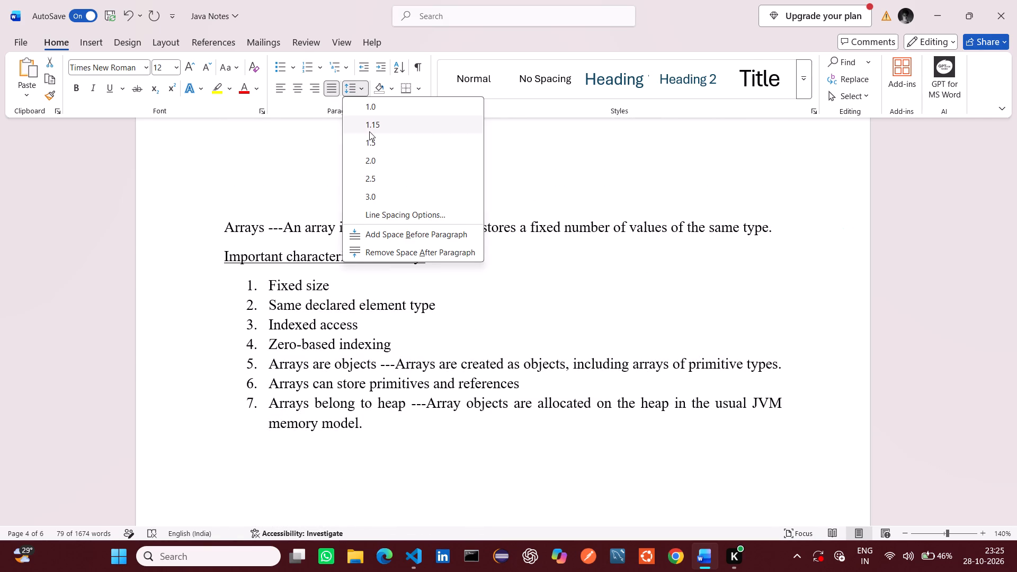
pyautogui.click(369, 131)
pyautogui.click(362, 81)
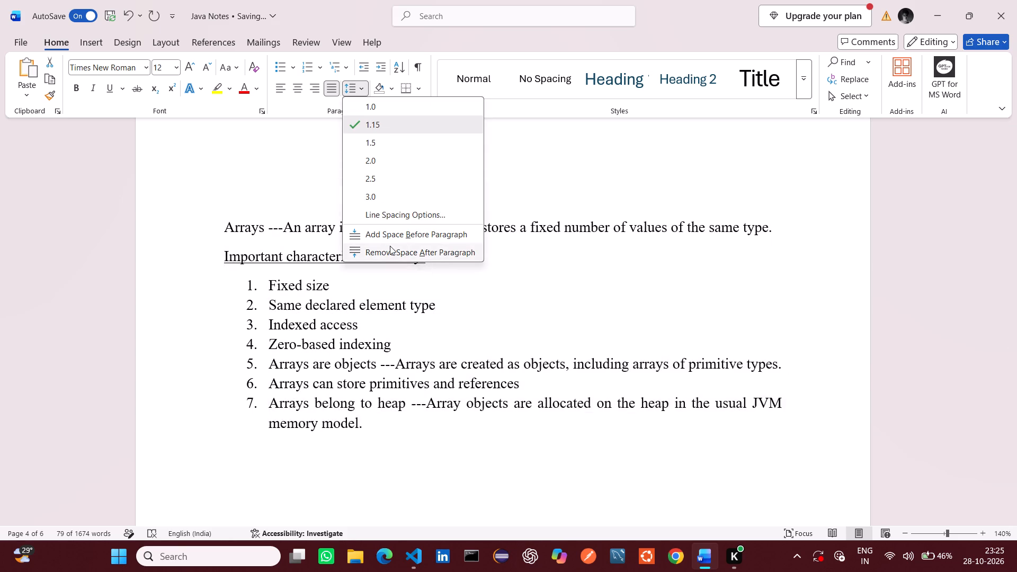
pyautogui.click(390, 246)
pyautogui.click(486, 275)
# Set line spacing to 1.15 for the Static section, from its definition through the Same class/Different class table.
pyautogui.scroll(-1, 486, 275)
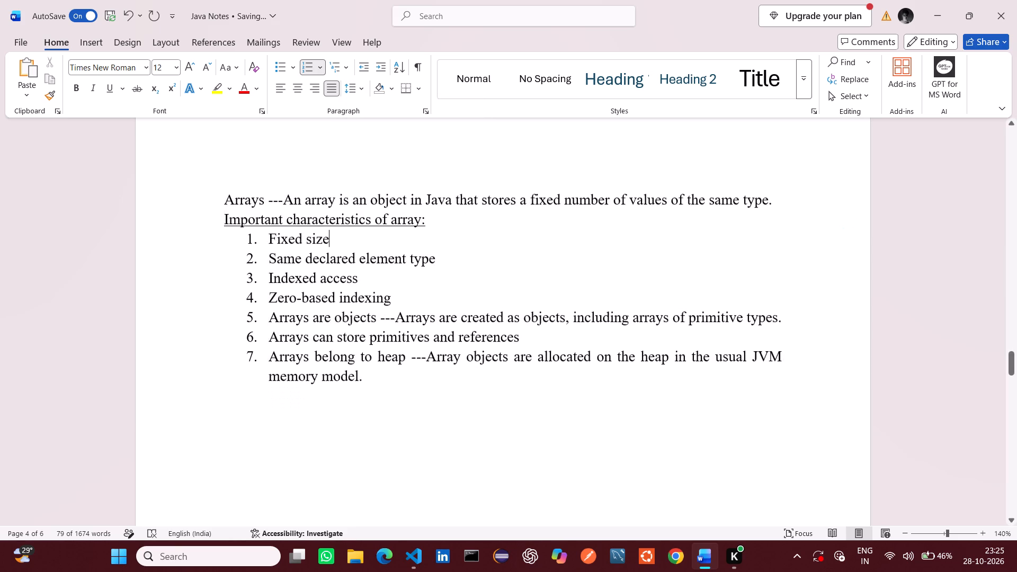
pyautogui.scroll(-4, 486, 275)
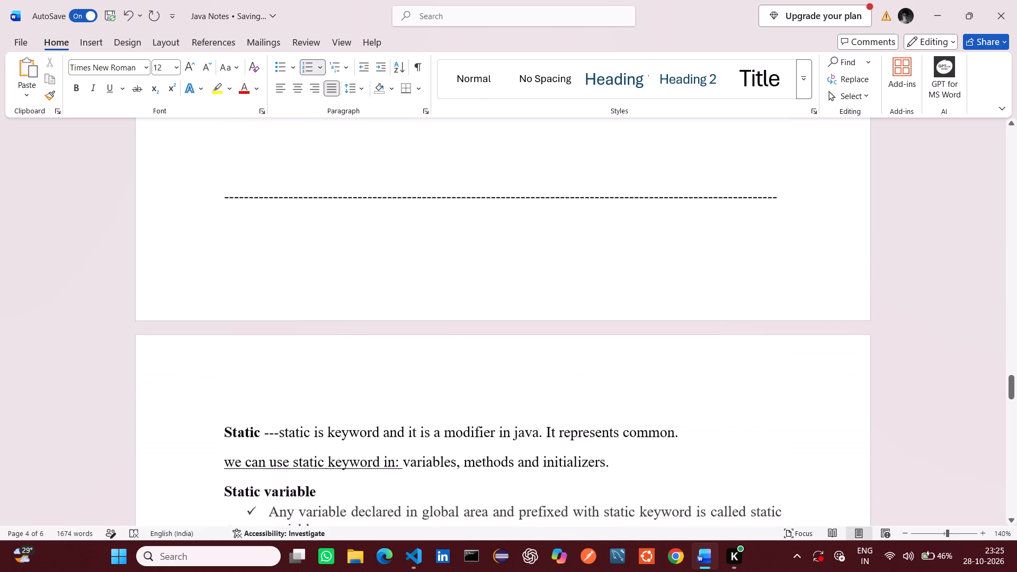
pyautogui.scroll(-1, 486, 275)
pyautogui.scroll(1, 486, 275)
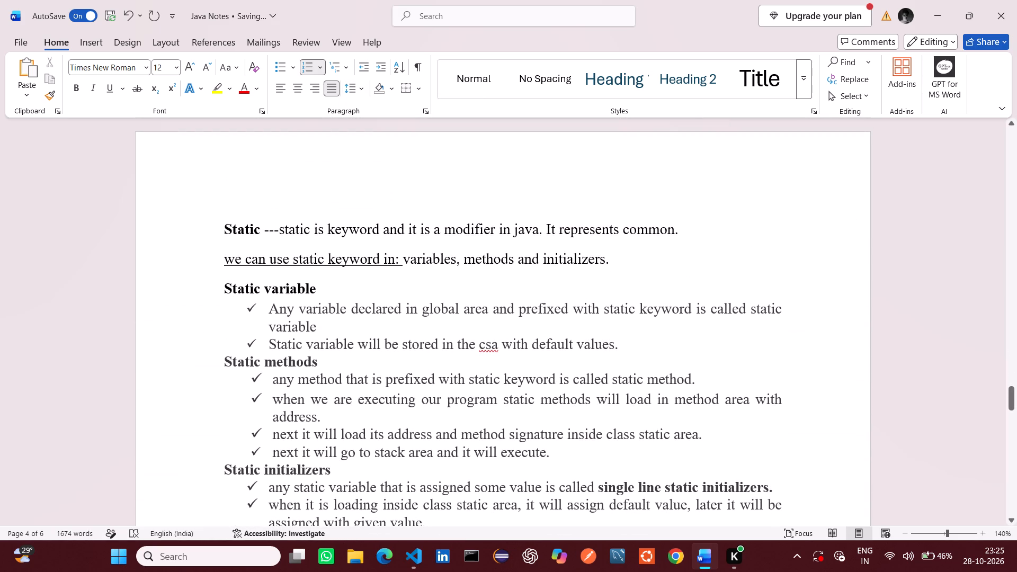
pyautogui.moveTo(222, 228); pyautogui.dragTo(453, 512)
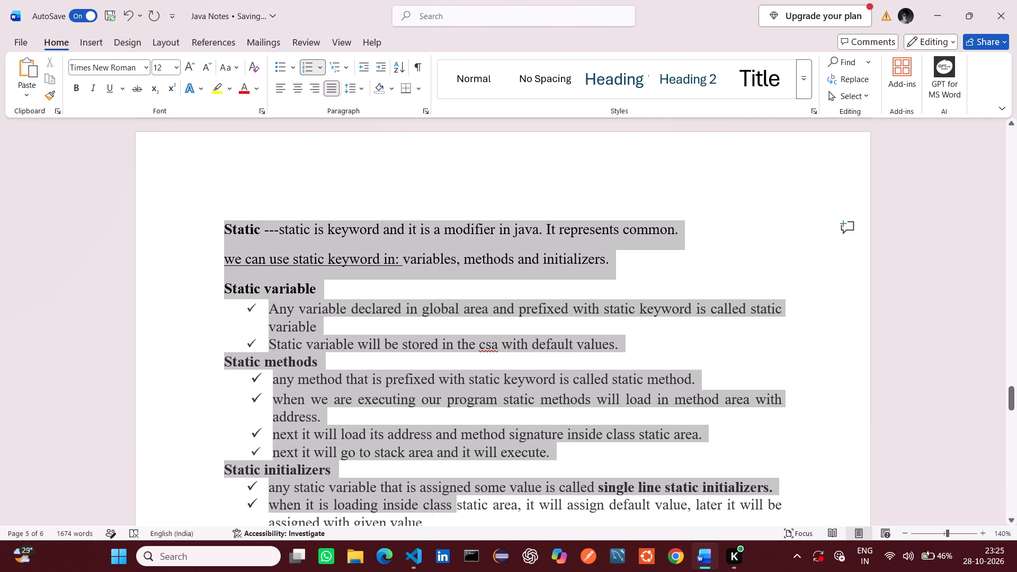
pyautogui.moveTo(453, 512); pyautogui.dragTo(462, 514)
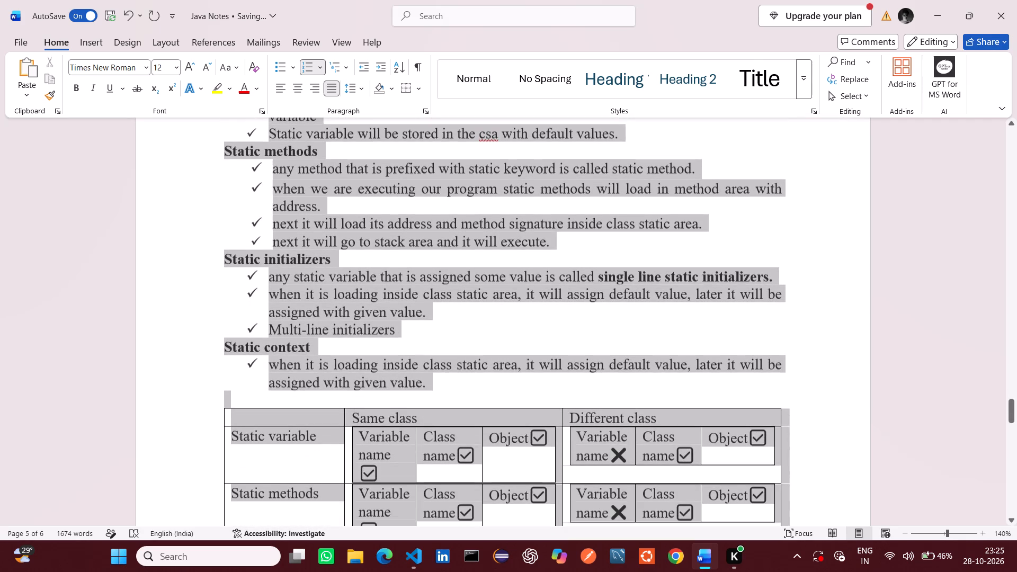
pyautogui.moveTo(462, 514); pyautogui.dragTo(485, 451)
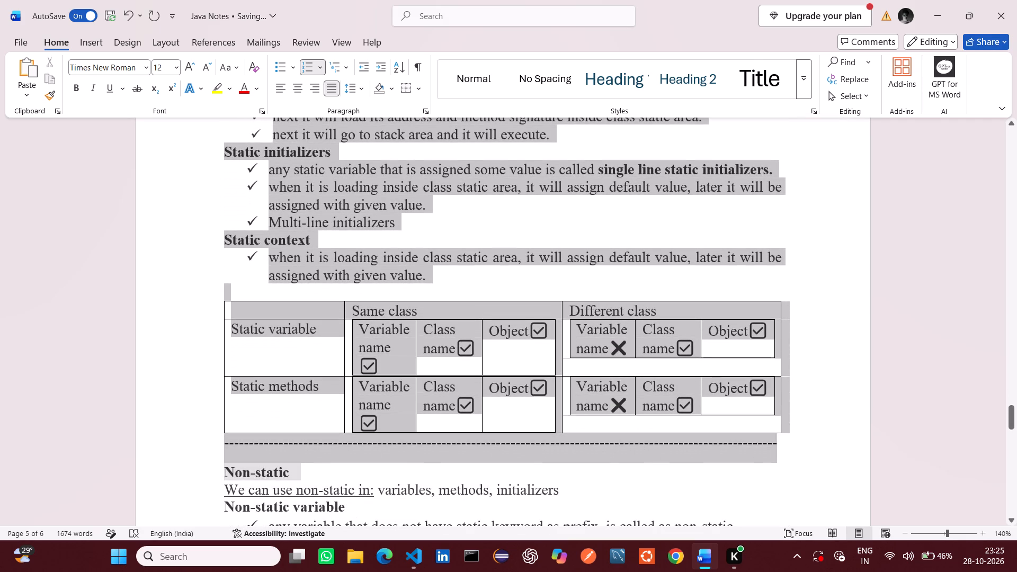
pyautogui.moveTo(485, 451); pyautogui.dragTo(499, 430)
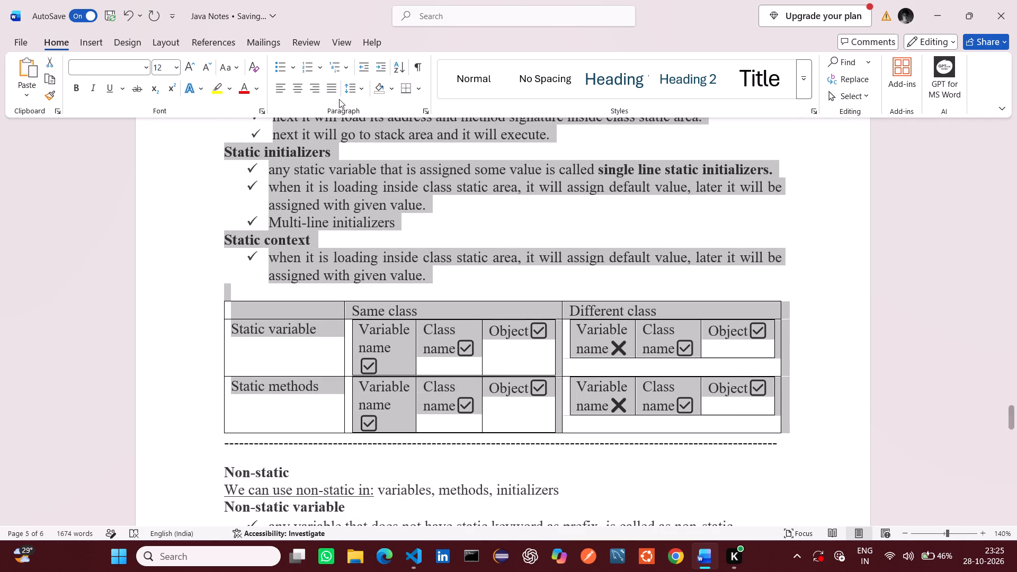
pyautogui.click(354, 90)
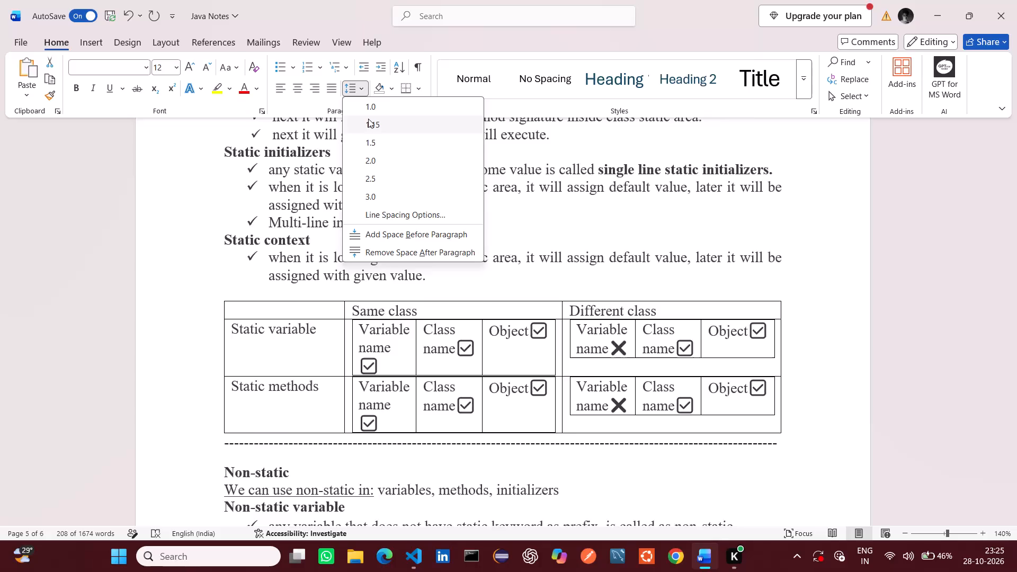
pyautogui.click(368, 119)
# Remove the space after paragraphs in the Static section, including its table, and justify the text.
pyautogui.click(356, 93)
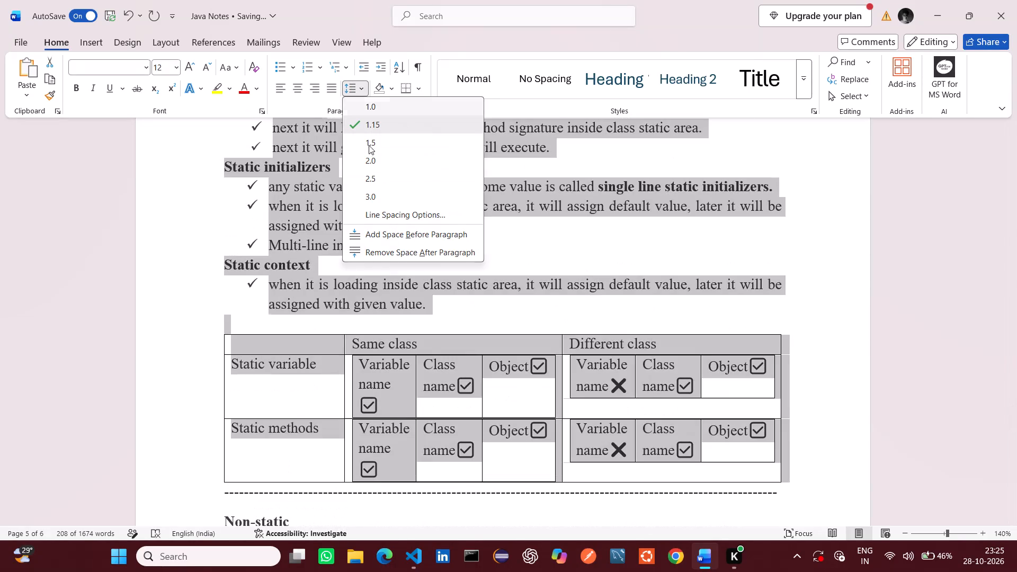
pyautogui.click(398, 248)
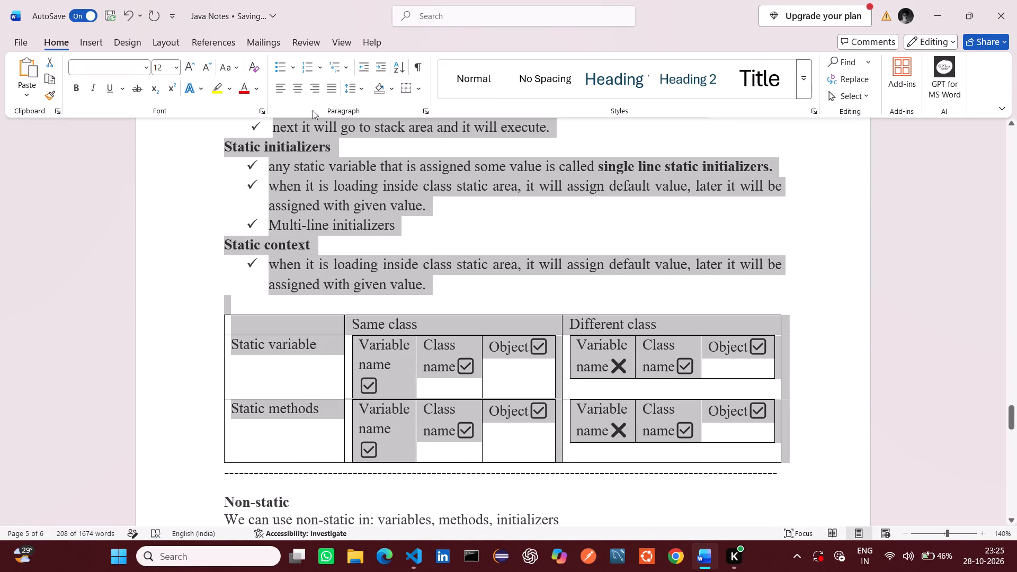
pyautogui.click(331, 89)
pyautogui.click(412, 149)
# Review the formatting of the Static section from its definition down to the table.
pyautogui.scroll(1, 454, 233)
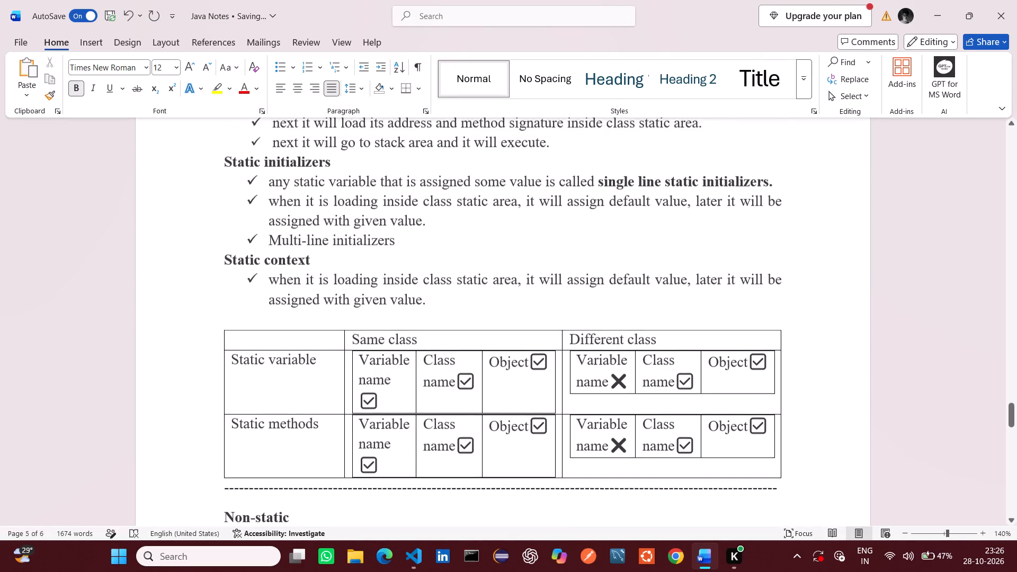
pyautogui.scroll(3, 454, 233)
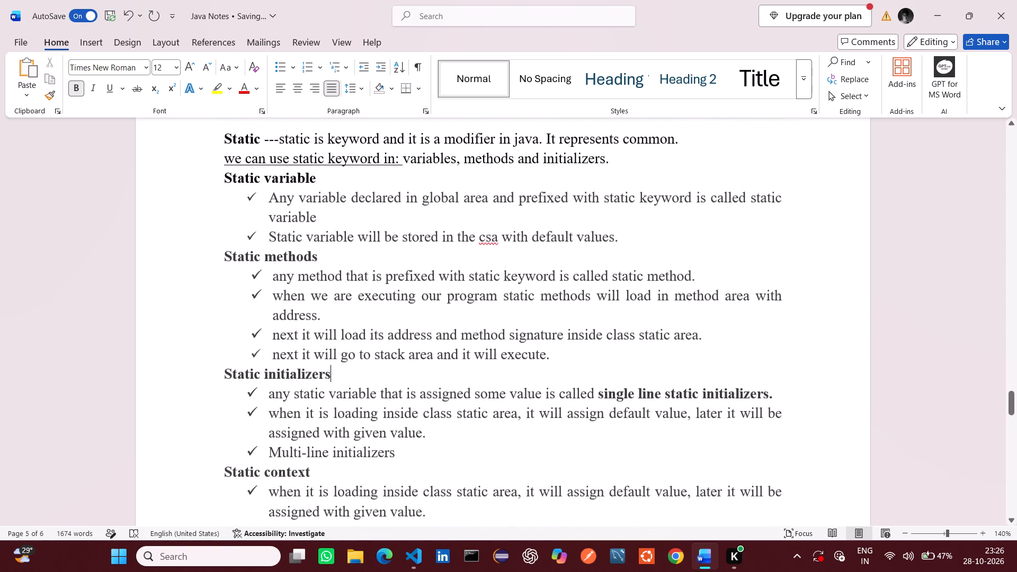
pyautogui.scroll(1, 454, 233)
pyautogui.scroll(-2, 454, 233)
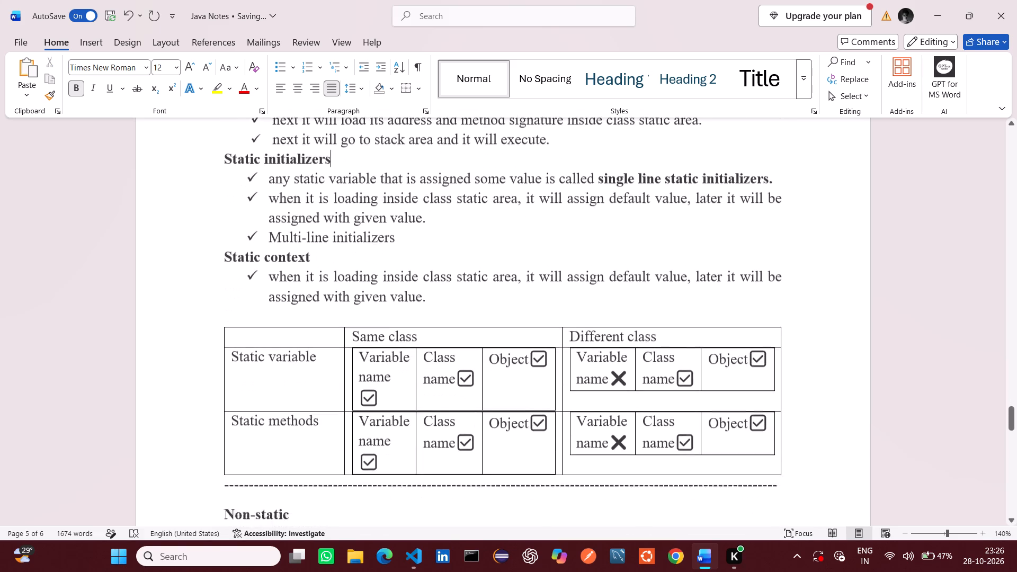
pyautogui.scroll(-2, 454, 233)
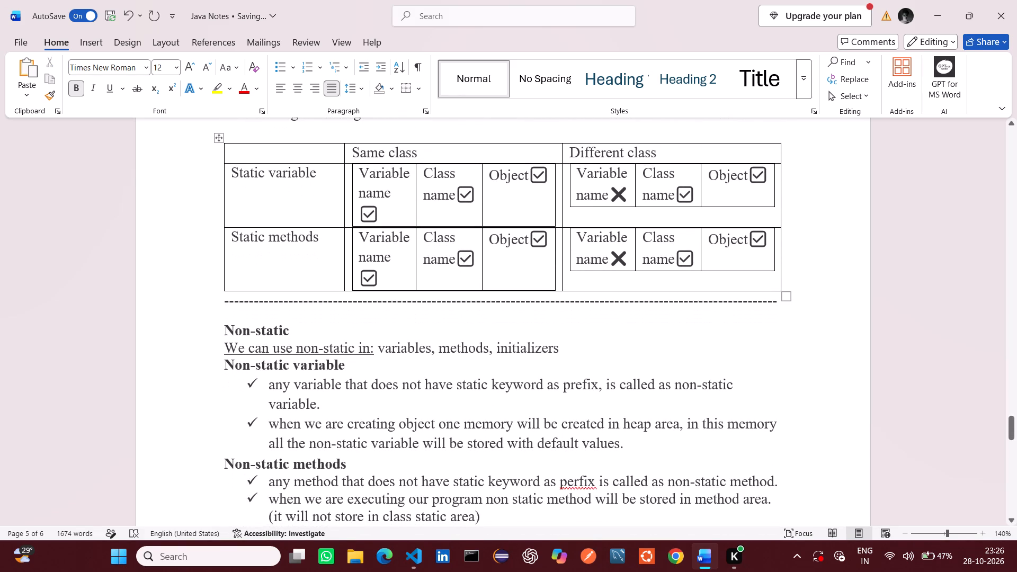
# Insert a blank line between the Static table and the dashed separator below it.
pyautogui.click(793, 292)
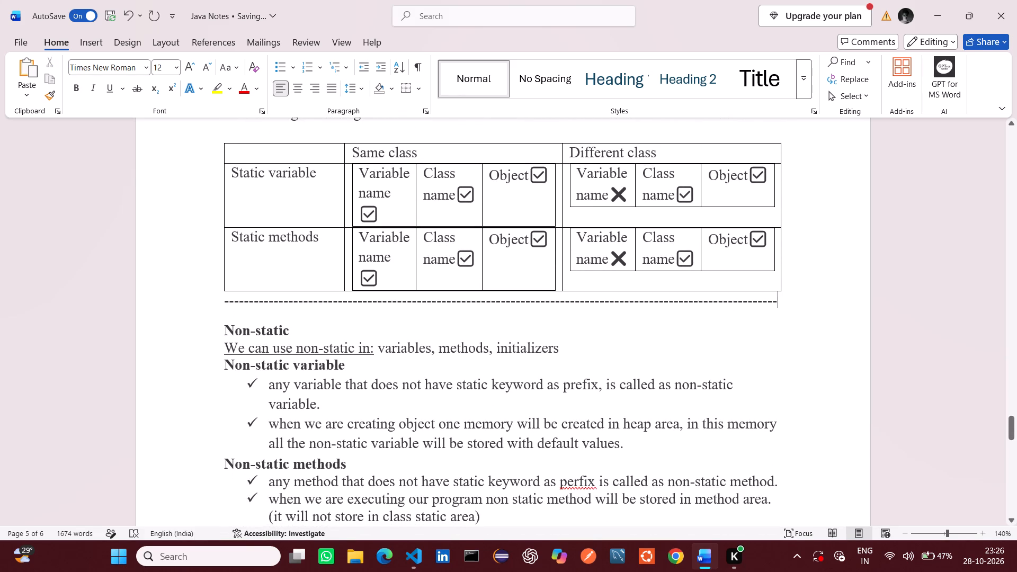
pyautogui.click(801, 281)
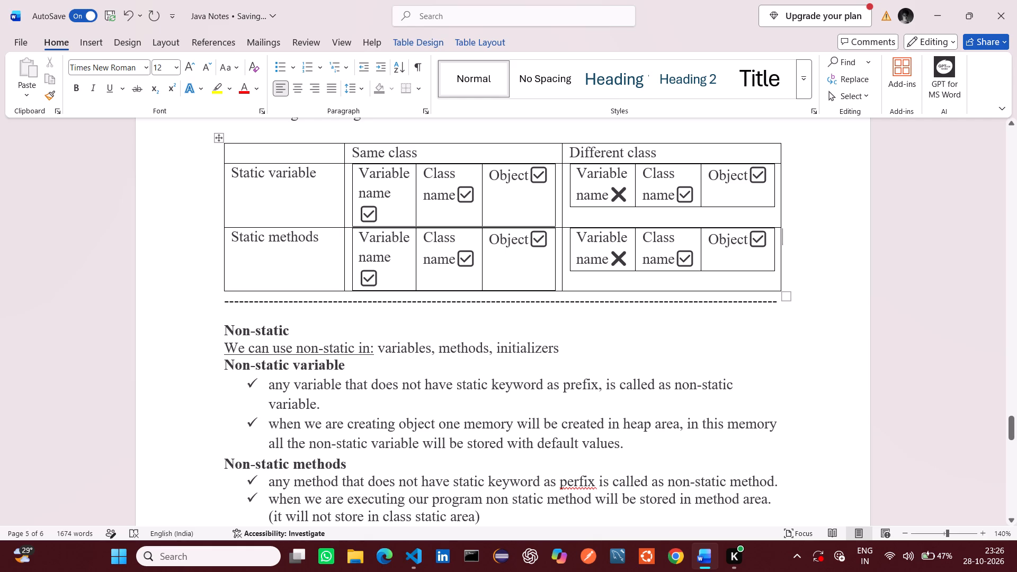
pyautogui.click(221, 306)
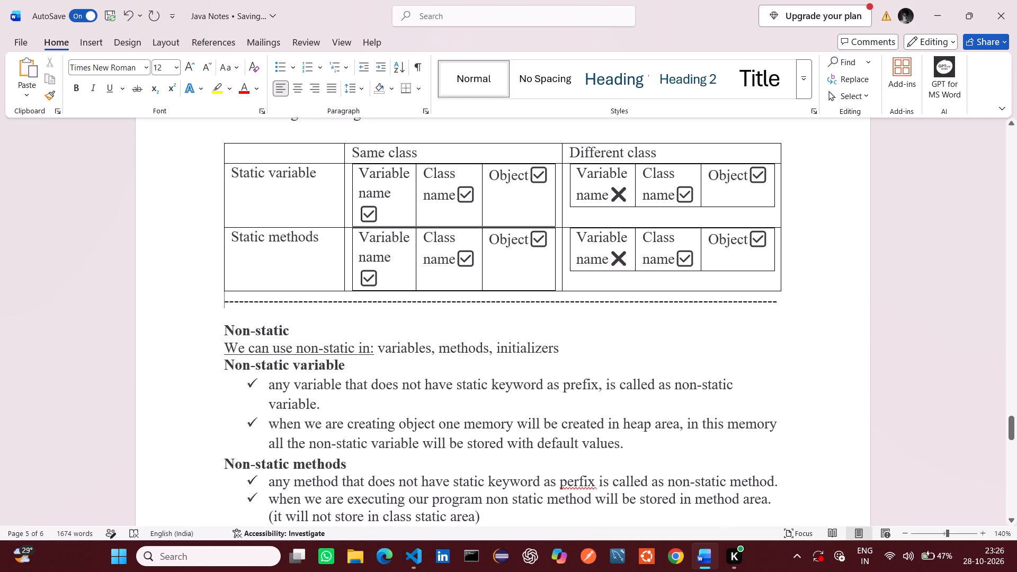
pyautogui.press('Return')
pyautogui.click(333, 352)
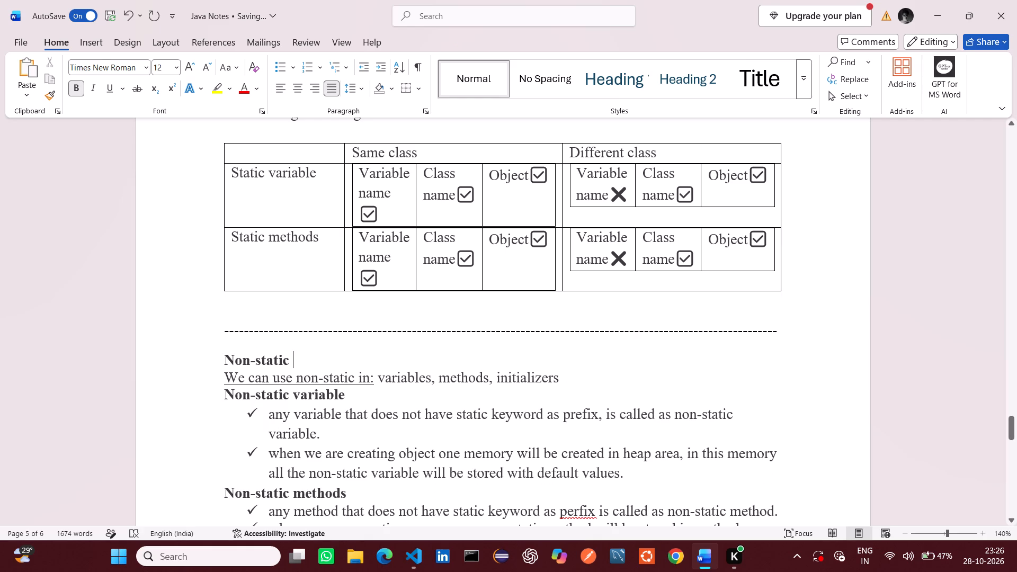
# Justify the Non-static section, from its heading through its table, and set its line spacing to 1.15.
pyautogui.scroll(-1, 275, 364)
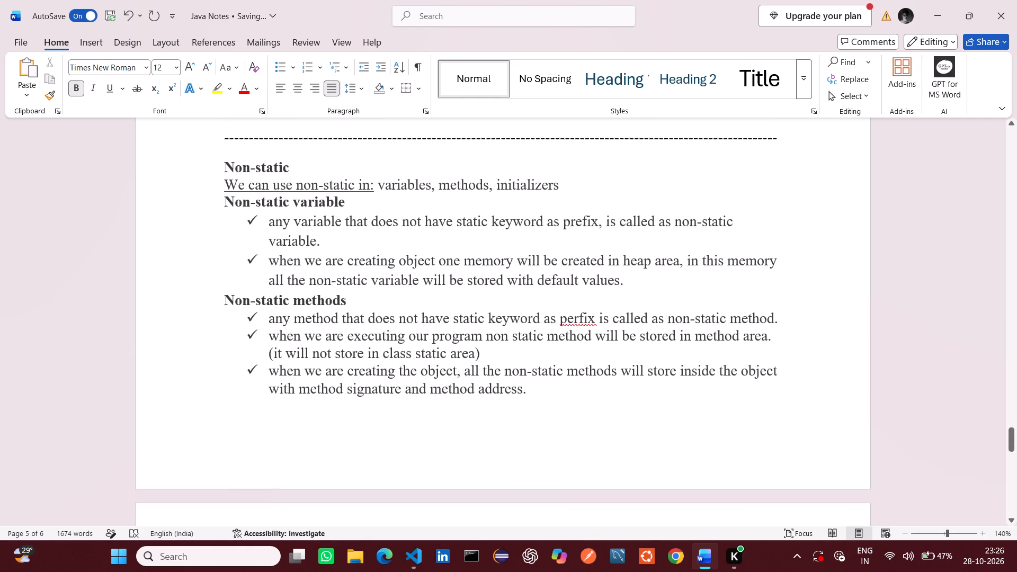
pyautogui.moveTo(221, 168); pyautogui.dragTo(431, 467)
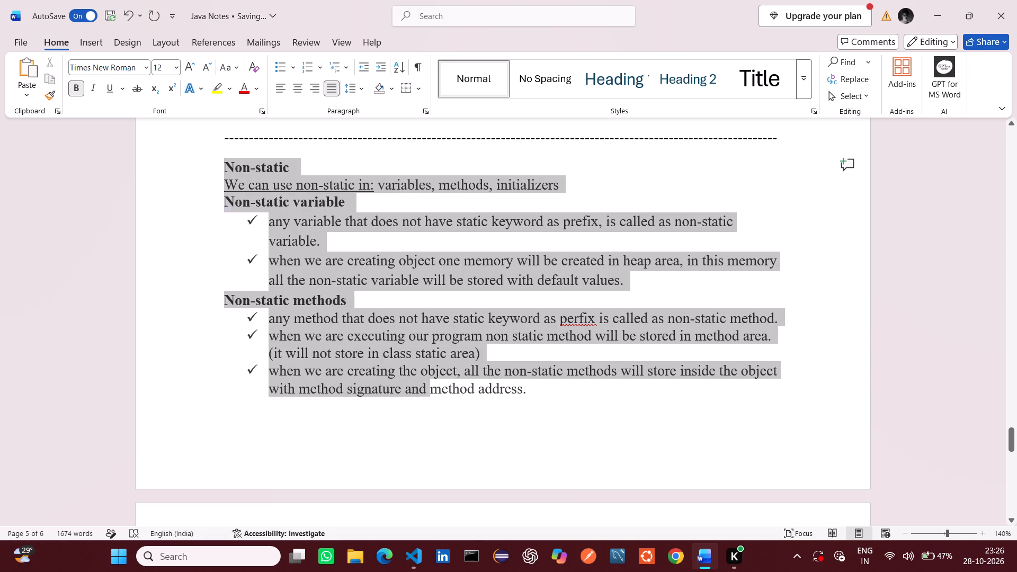
pyautogui.moveTo(431, 467); pyautogui.dragTo(475, 535)
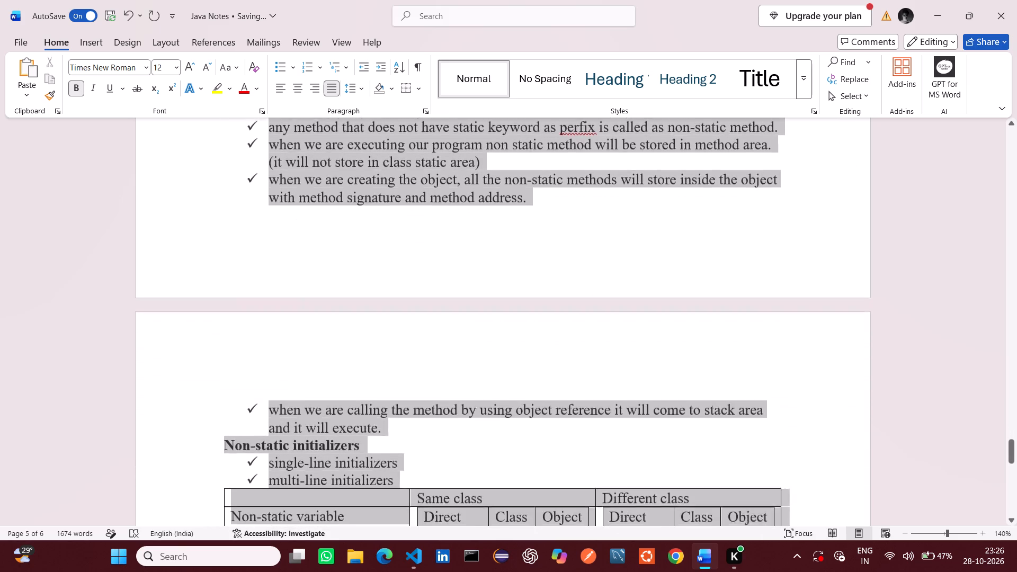
pyautogui.moveTo(475, 535); pyautogui.dragTo(548, 432)
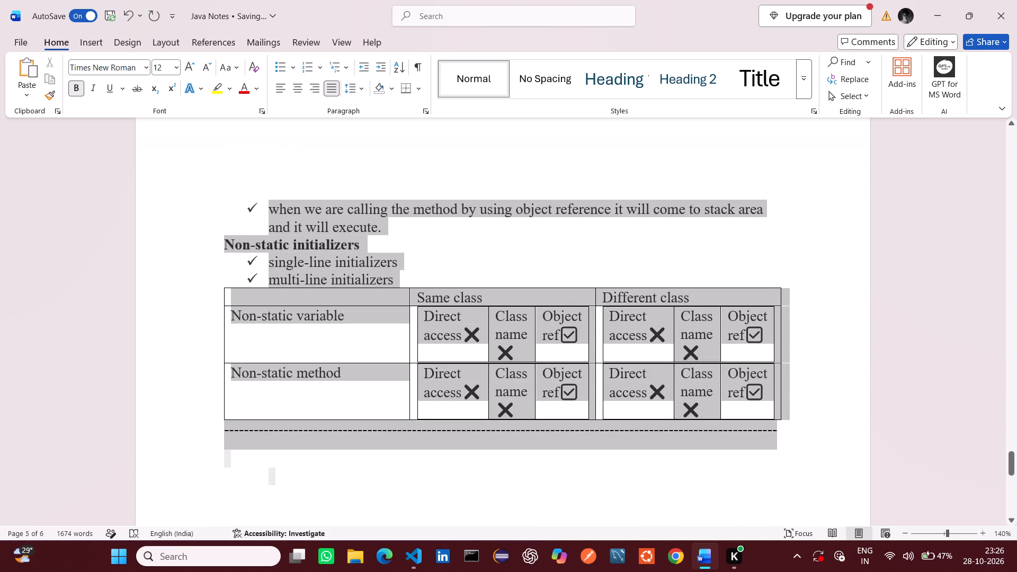
pyautogui.moveTo(548, 432); pyautogui.dragTo(608, 411)
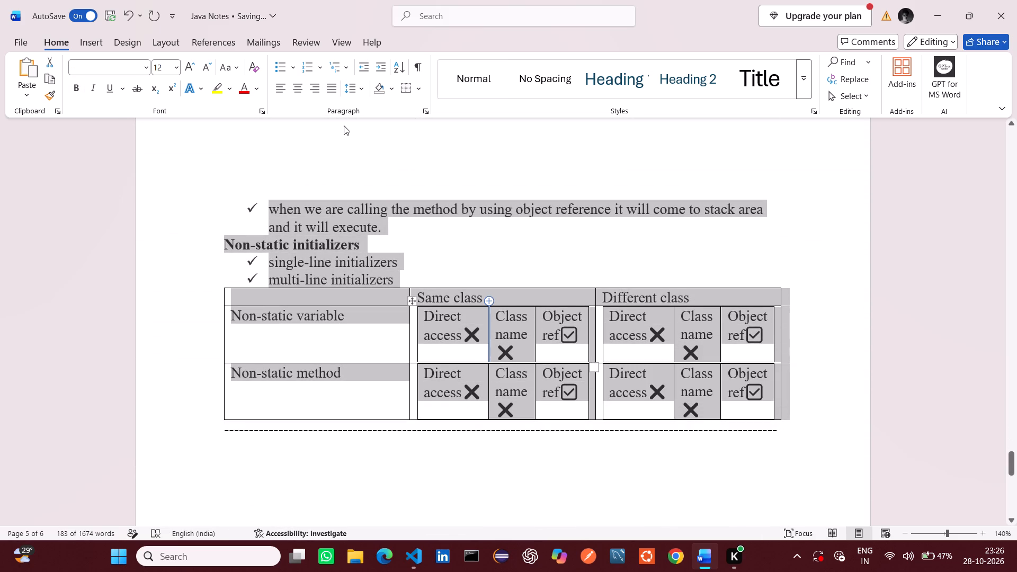
pyautogui.click(331, 93)
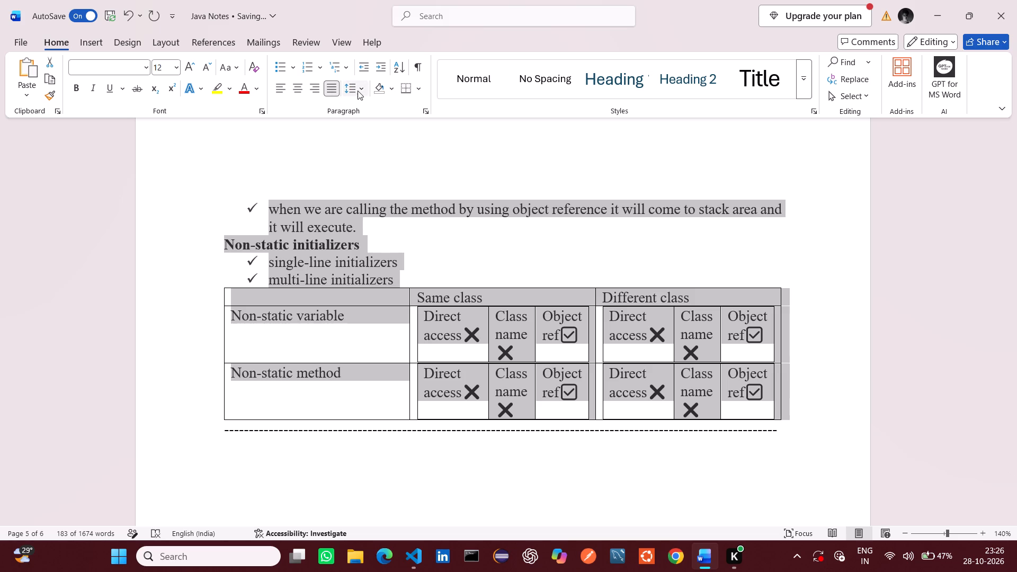
pyautogui.click(358, 91)
pyautogui.click(377, 121)
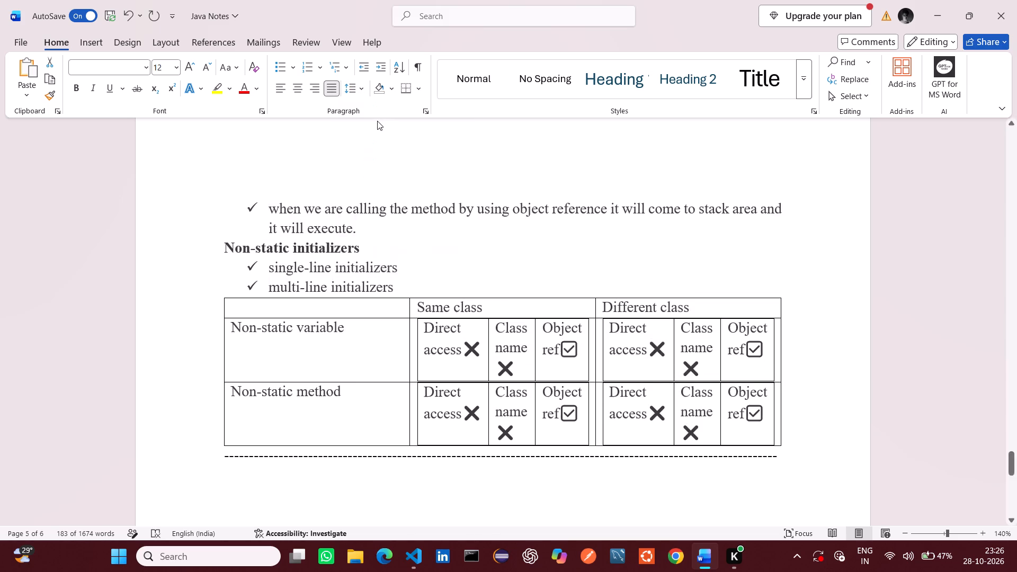
pyautogui.click(362, 90)
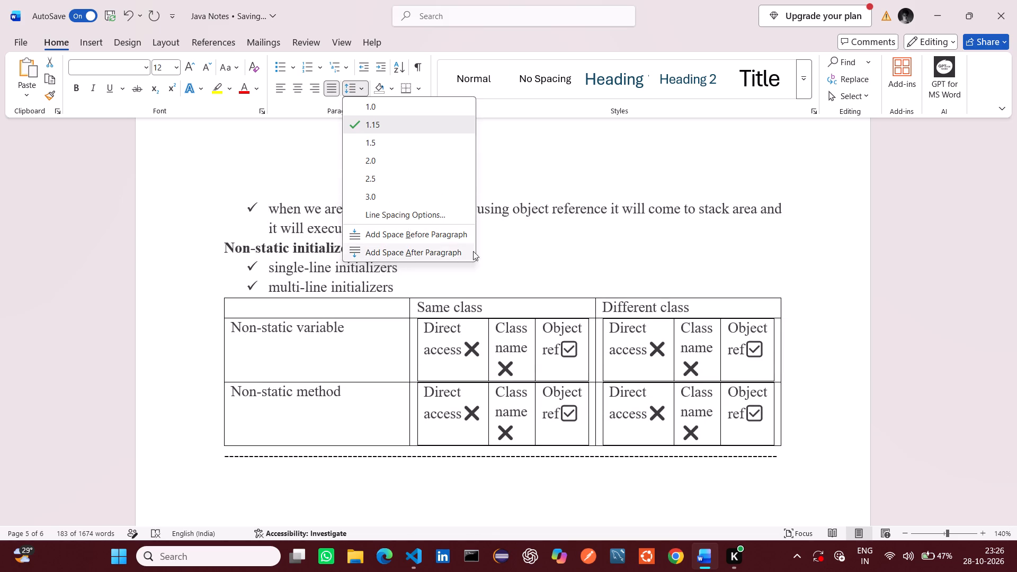
pyautogui.click(514, 257)
# Review the formatting and gaps across the Non-static, Static and Arrays sections.
pyautogui.scroll(-2, 514, 257)
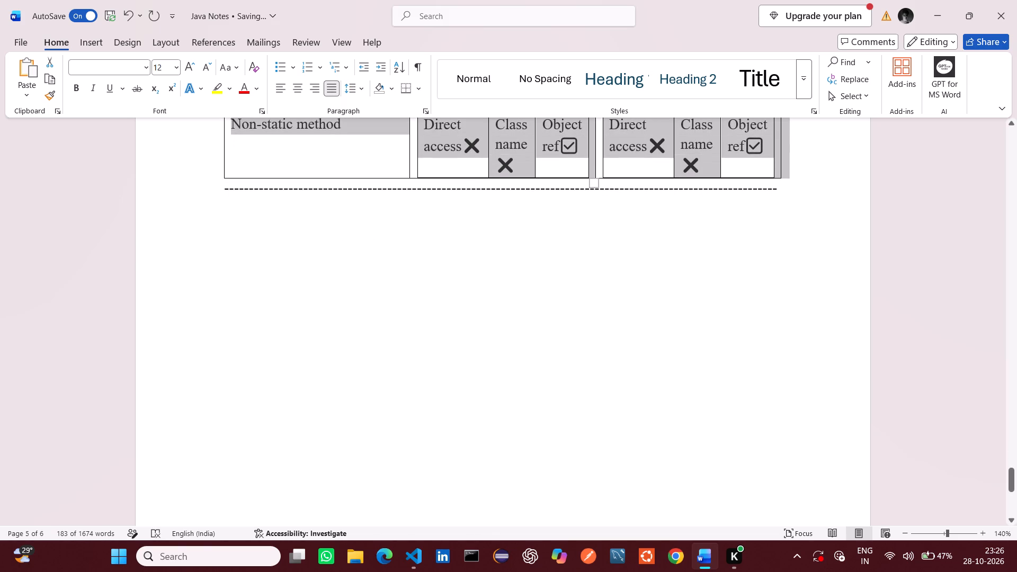
pyautogui.click(511, 258)
pyautogui.scroll(4, 511, 258)
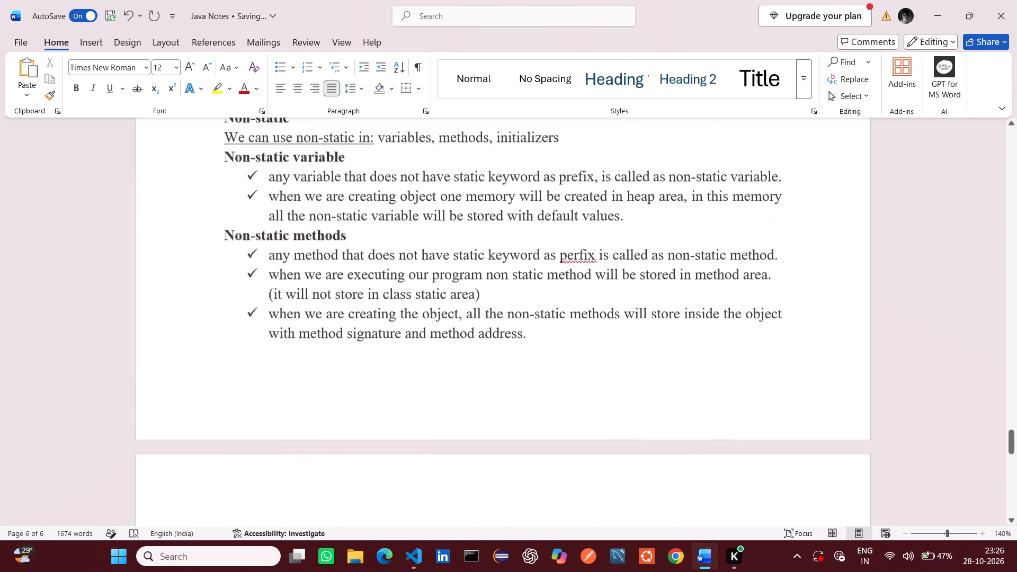
pyautogui.scroll(4, 511, 258)
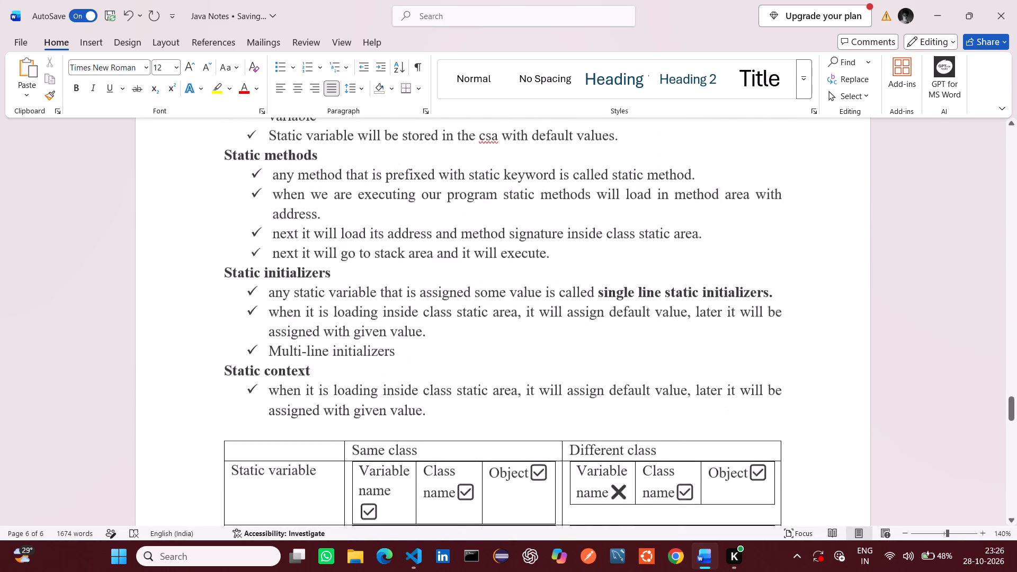
pyautogui.scroll(3, 511, 258)
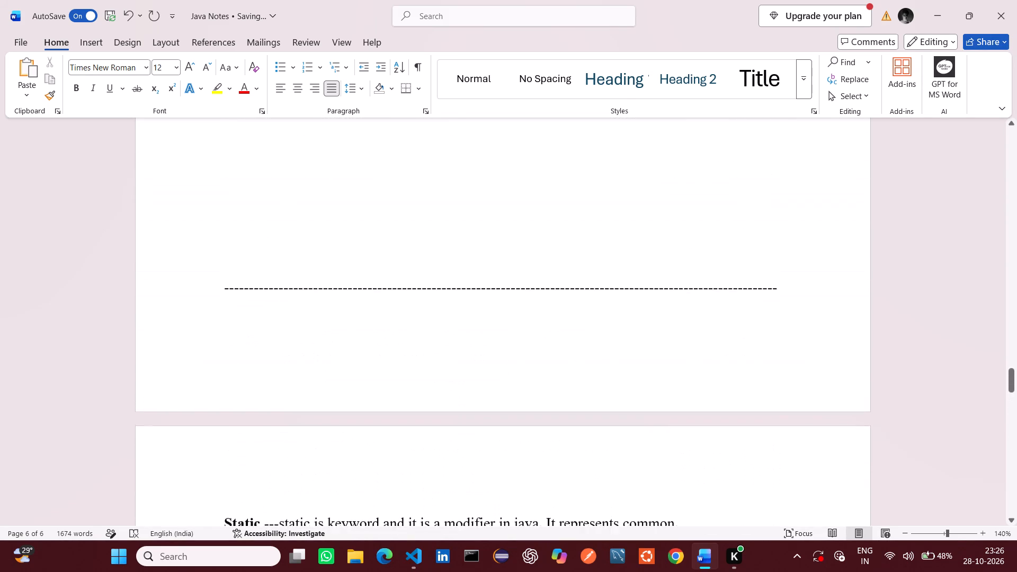
pyautogui.scroll(1, 511, 258)
pyautogui.scroll(-1, 511, 258)
pyautogui.scroll(1, 511, 258)
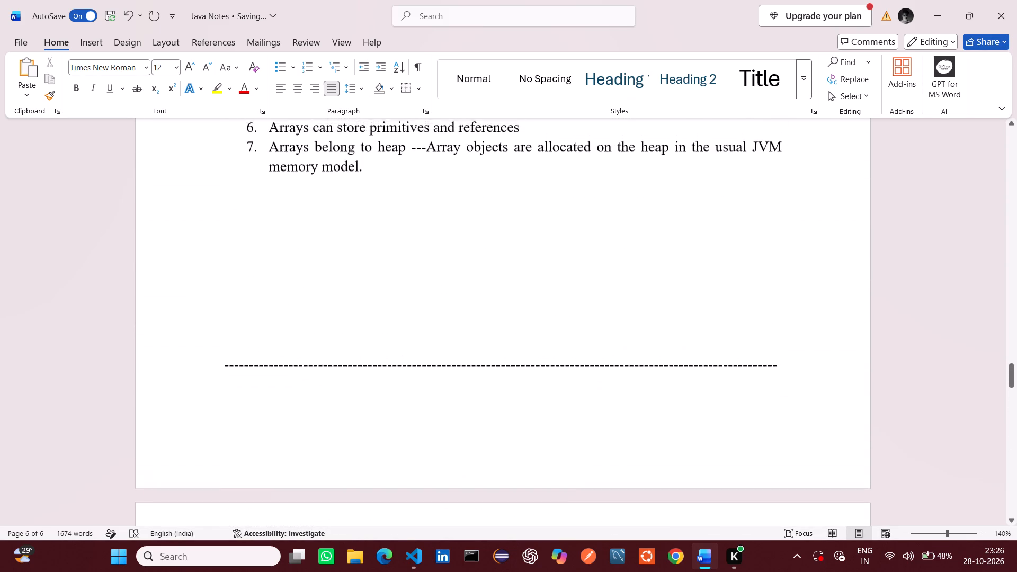
pyautogui.scroll(1, 511, 258)
pyautogui.scroll(-2, 511, 258)
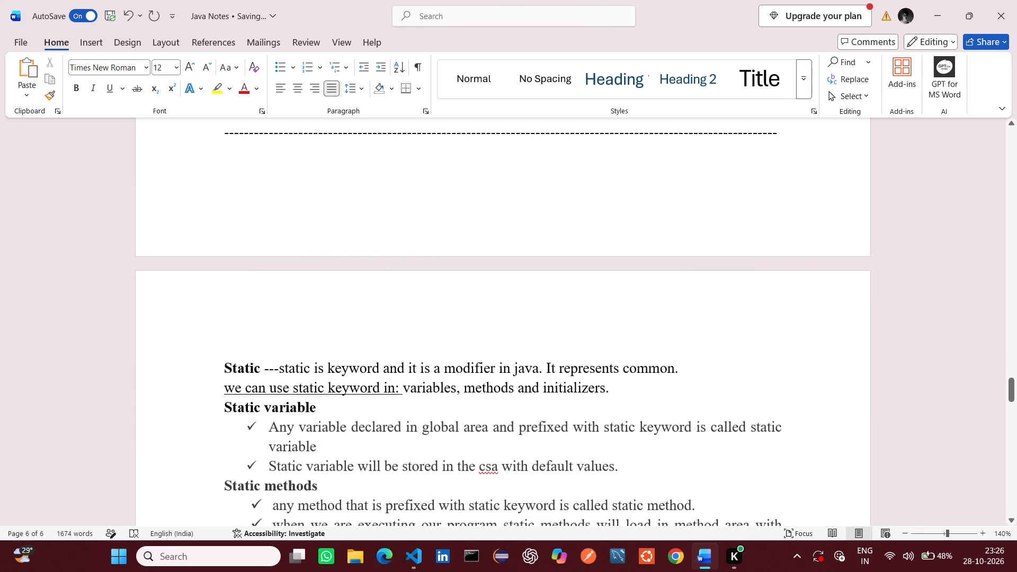
pyautogui.scroll(-4, 511, 258)
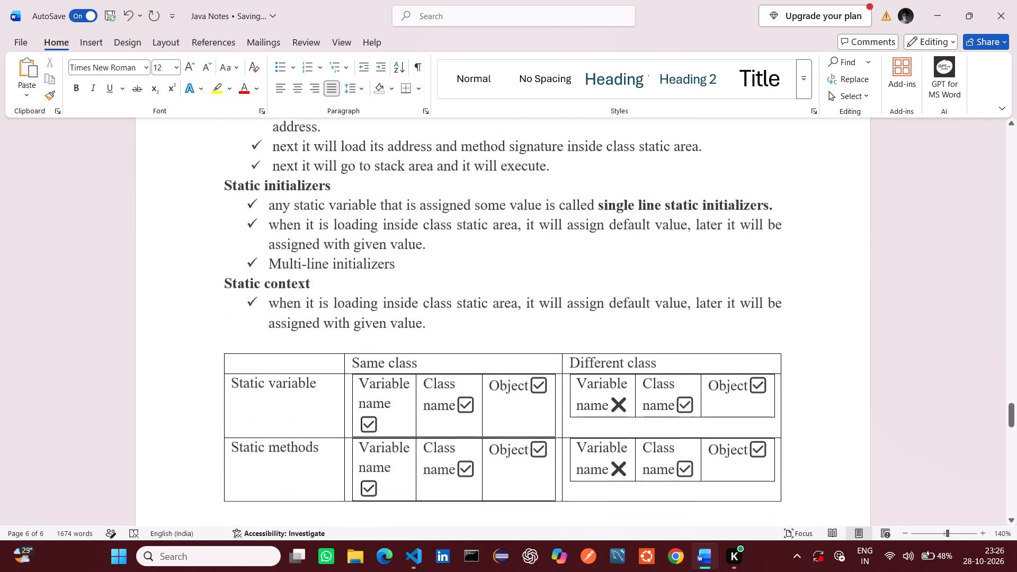
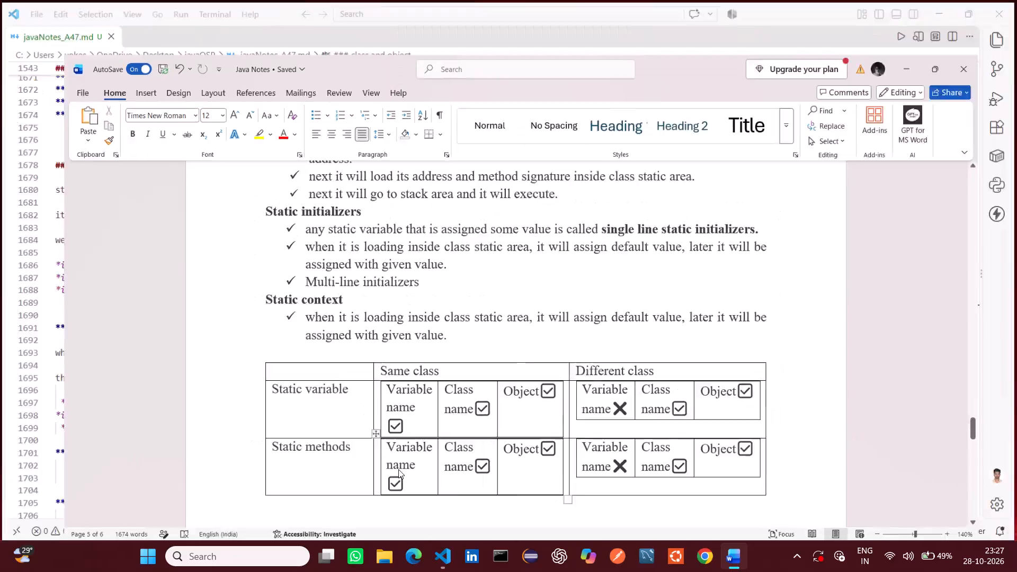
# Switch to the desktop and launch the Kuro application from its shortcut.
pyautogui.doubleClick(178, 472)
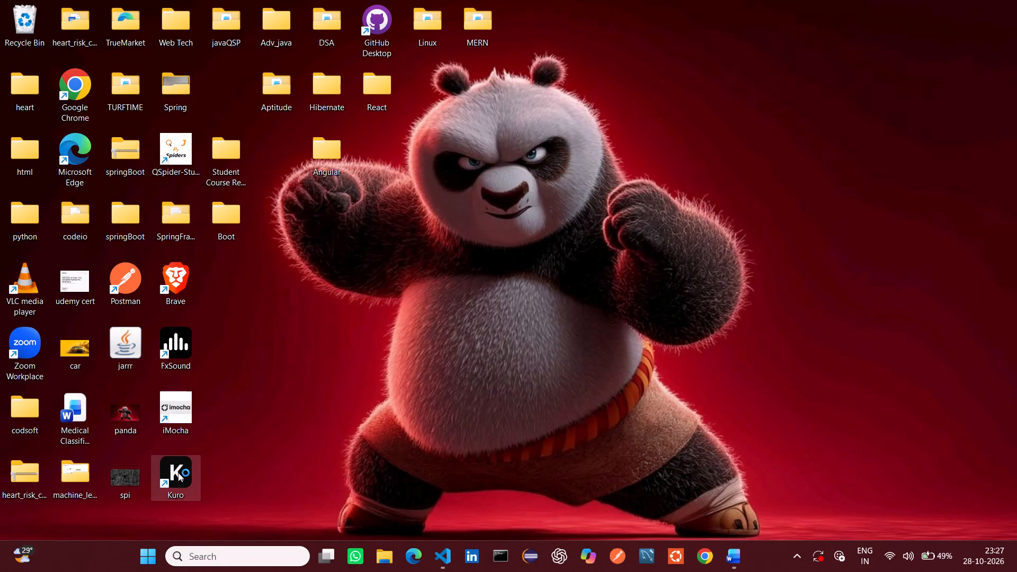
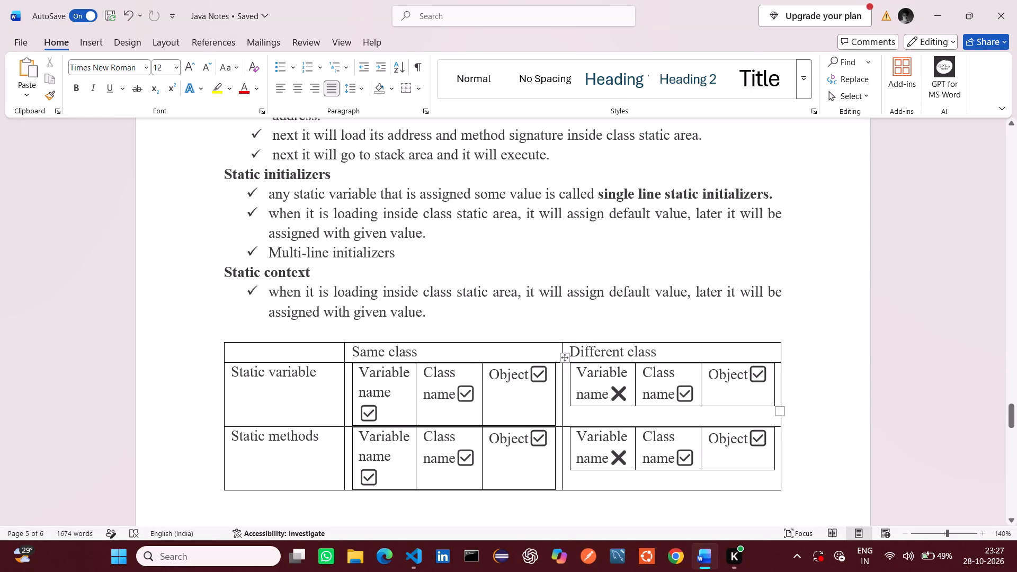
# Switch to Visual Studio Code and read through the array, recursion and static sections of javaNotes_A47.md.
pyautogui.click(414, 565)
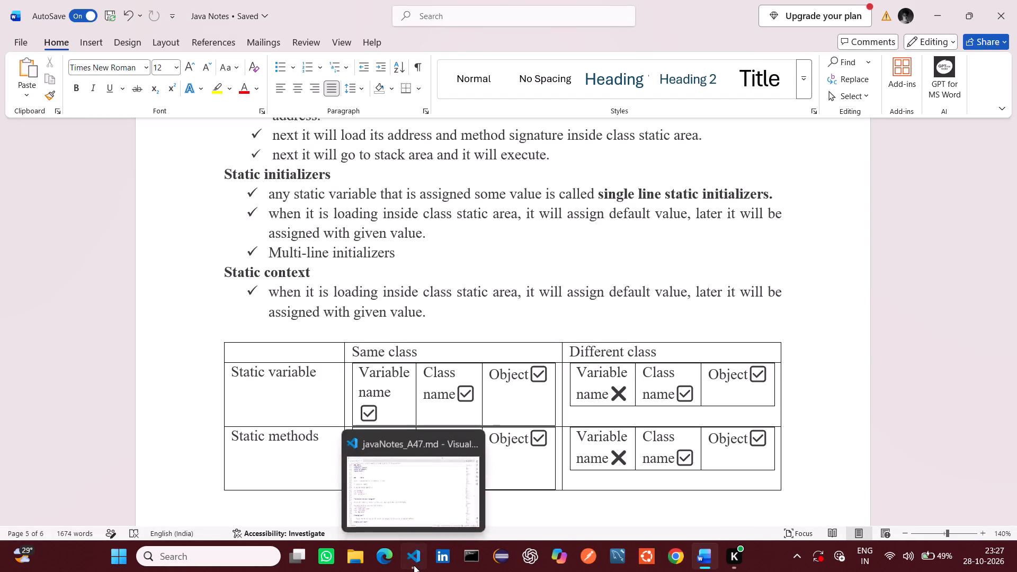
pyautogui.click(405, 236)
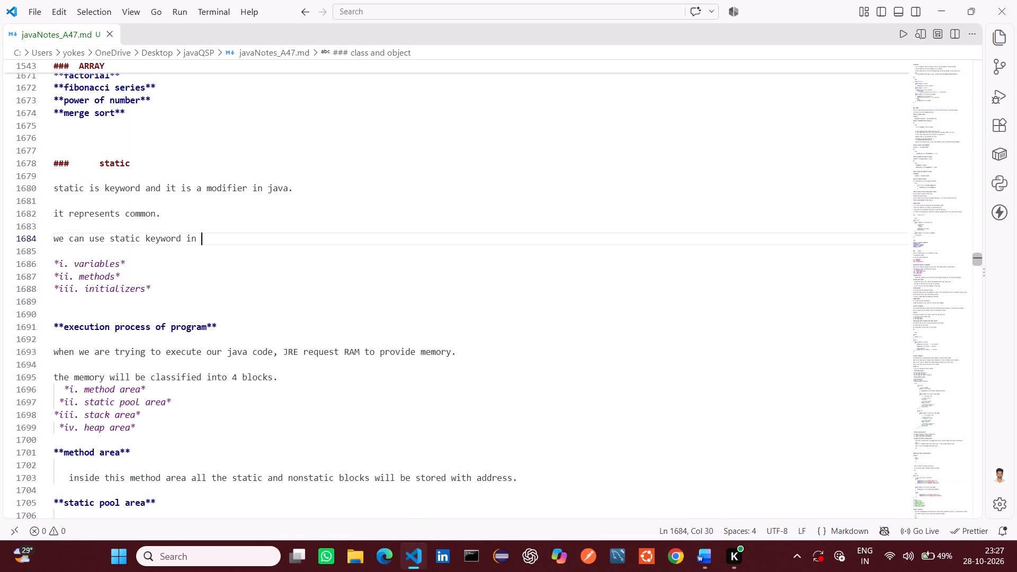
pyautogui.scroll(7, 405, 236)
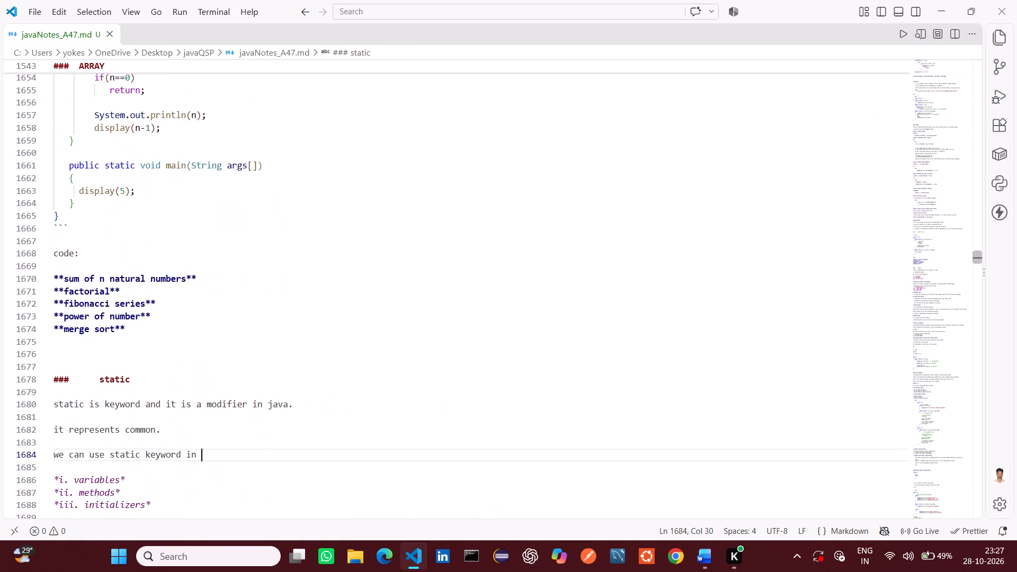
pyautogui.scroll(7, 405, 236)
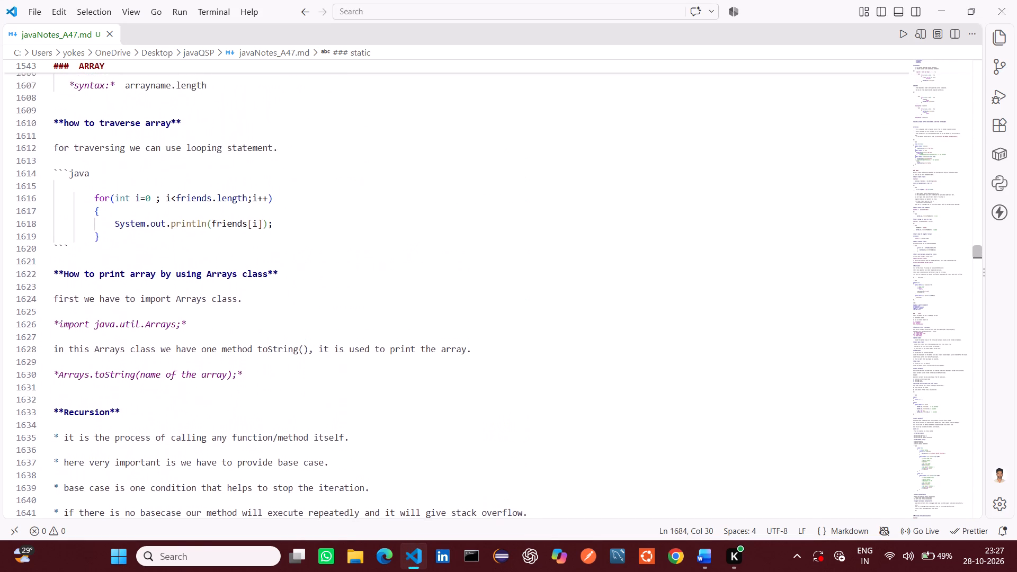
pyautogui.scroll(1, 405, 236)
pyautogui.scroll(-8, 405, 236)
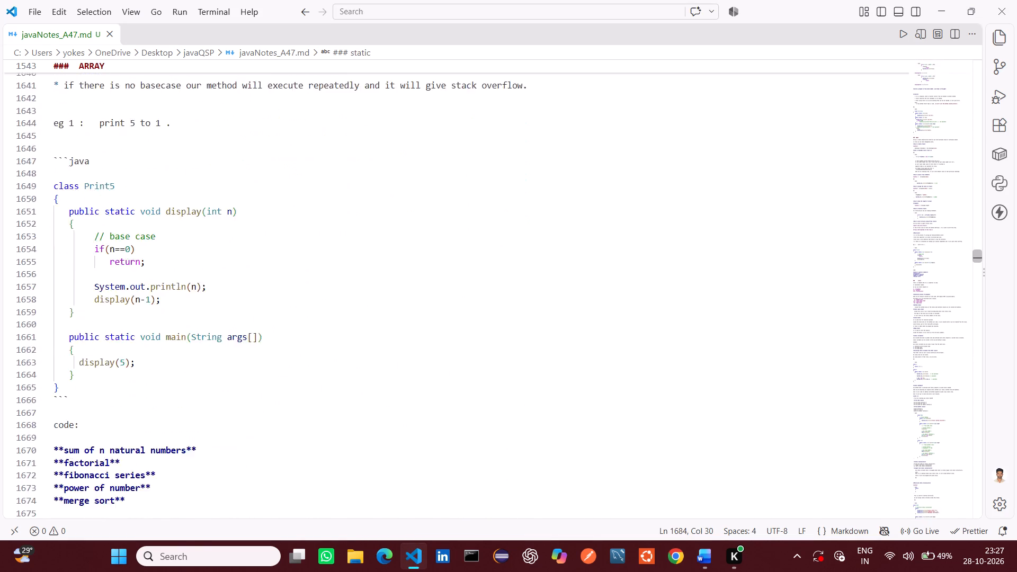
pyautogui.scroll(-5, 405, 236)
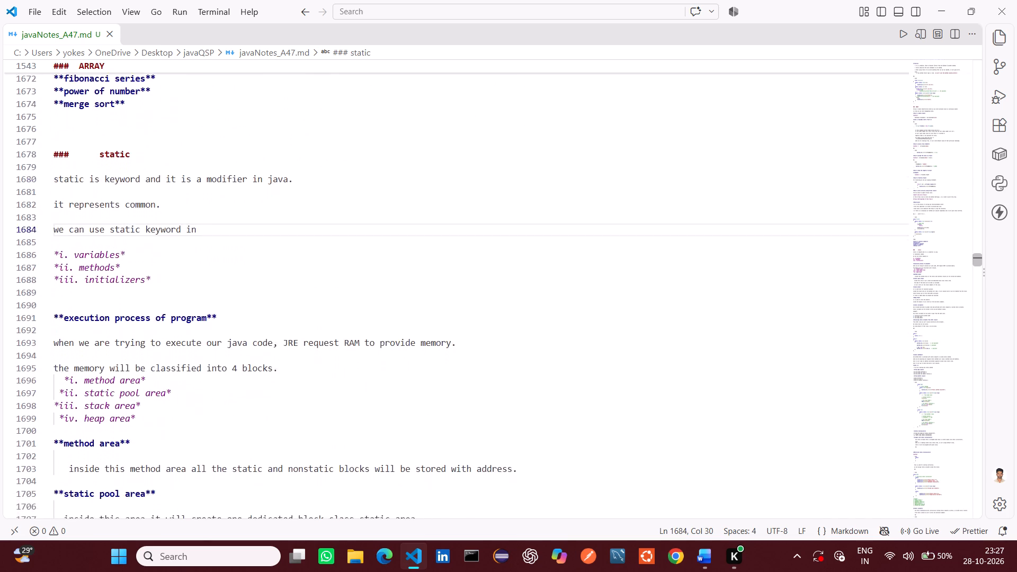
pyautogui.scroll(-3, 405, 236)
pyautogui.scroll(1, 405, 236)
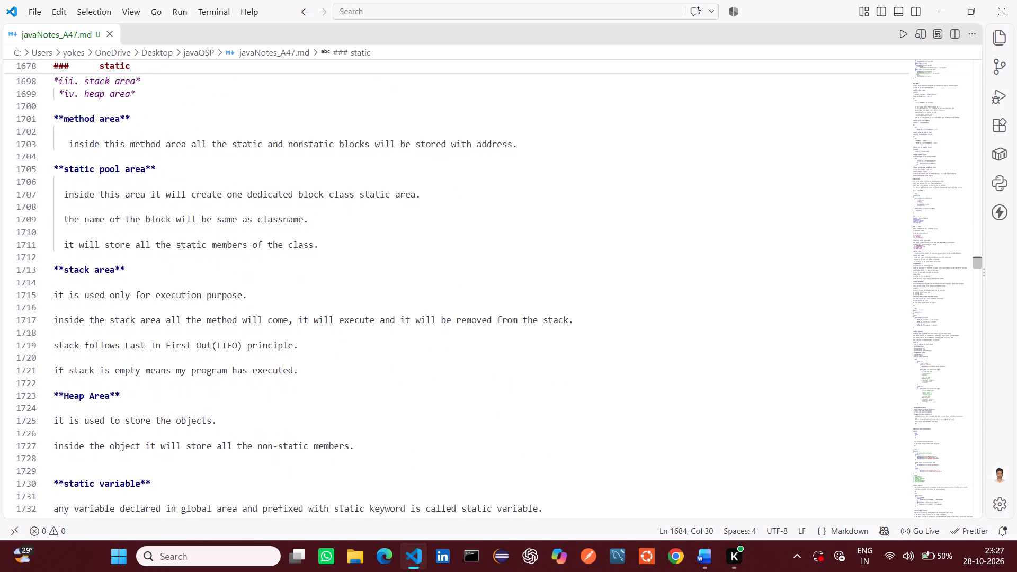
pyautogui.scroll(1, 405, 236)
# In the Word document Java Notes, add the line "Execution process of program" below the dashed separator after the non-static table.
pyautogui.hotkey('alt', 'Tab')
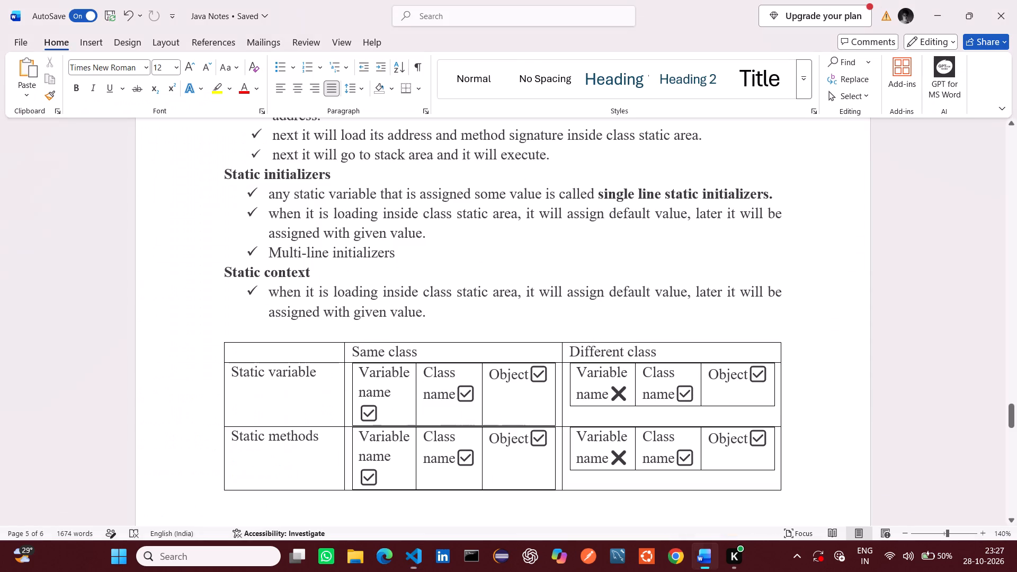
pyautogui.scroll(-3, 494, 401)
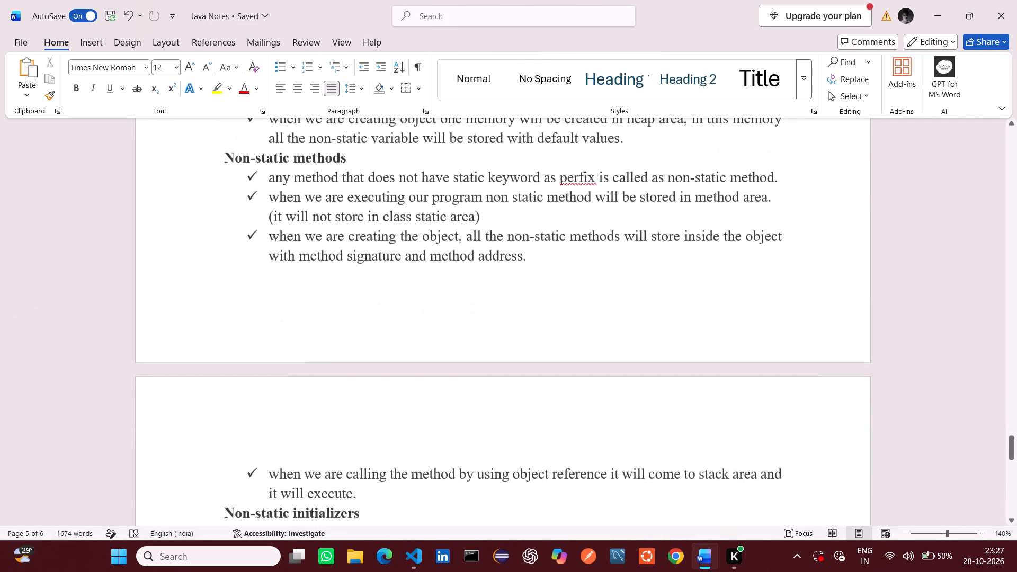
pyautogui.scroll(-4, 494, 401)
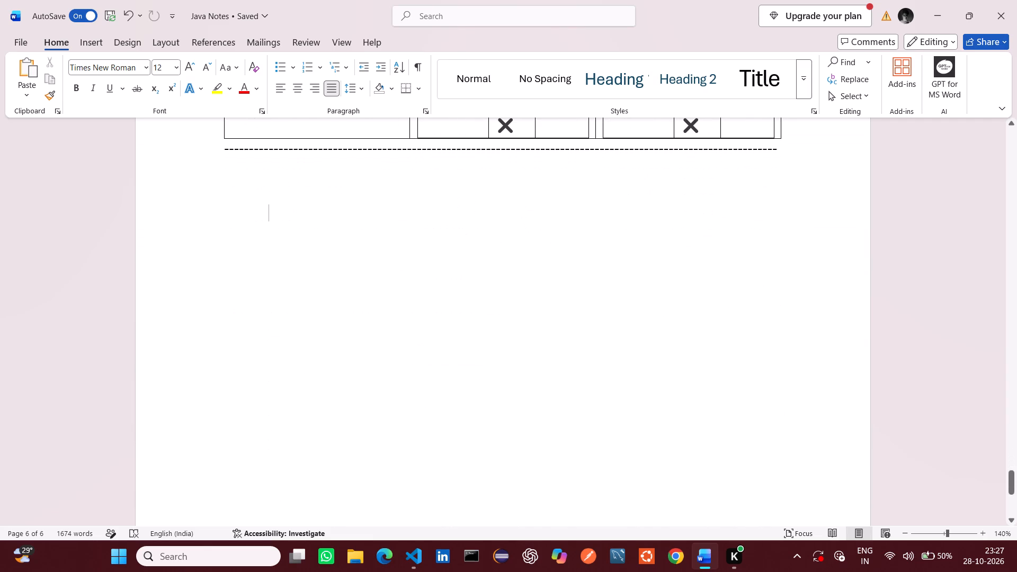
pyautogui.scroll(1, 239, 248)
pyautogui.click(239, 316)
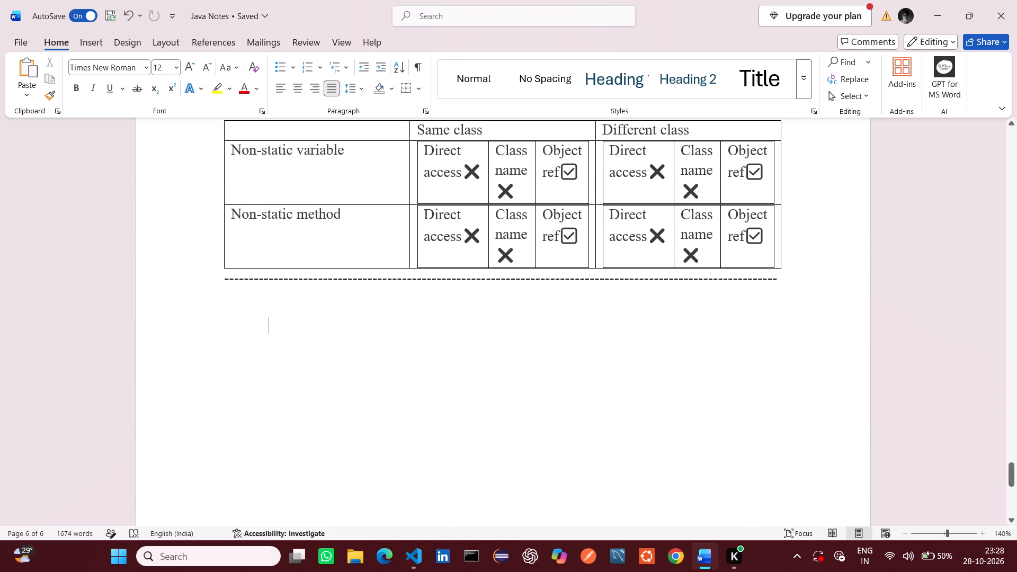
pyautogui.click(234, 314)
pyautogui.hotkey('shift', 'e')
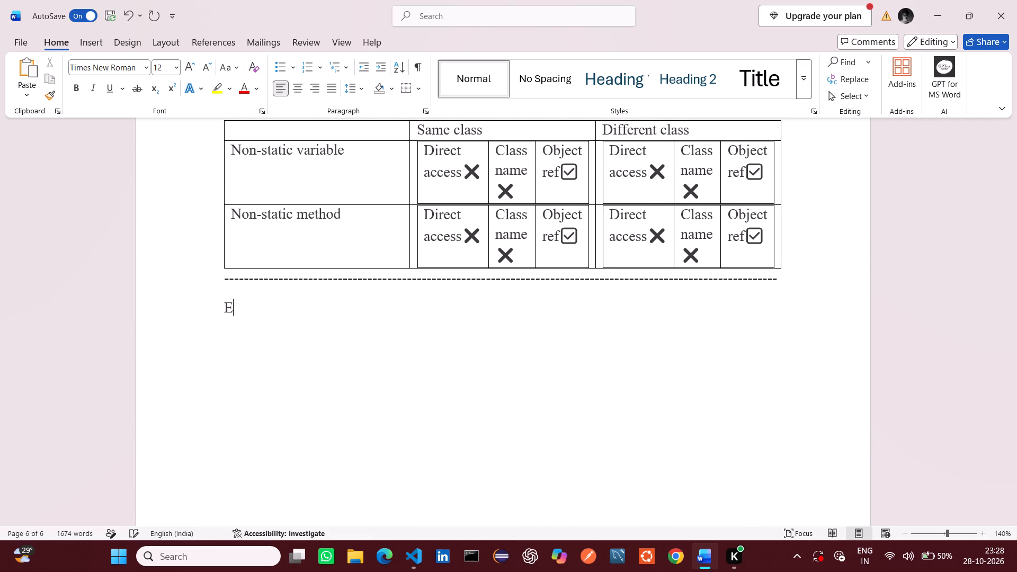
pyautogui.write('xecution process of program')
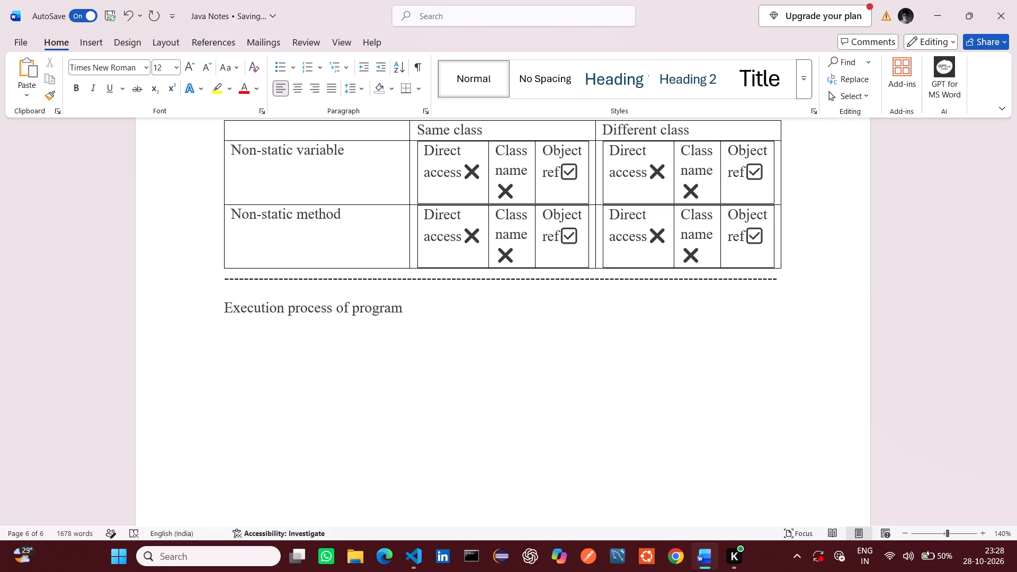
# Make the "Execution process of program" line bold.
pyautogui.moveTo(412, 308); pyautogui.dragTo(236, 298)
pyautogui.moveTo(386, 315); pyautogui.dragTo(411, 315)
pyautogui.click(411, 315)
pyautogui.moveTo(411, 315); pyautogui.dragTo(253, 314)
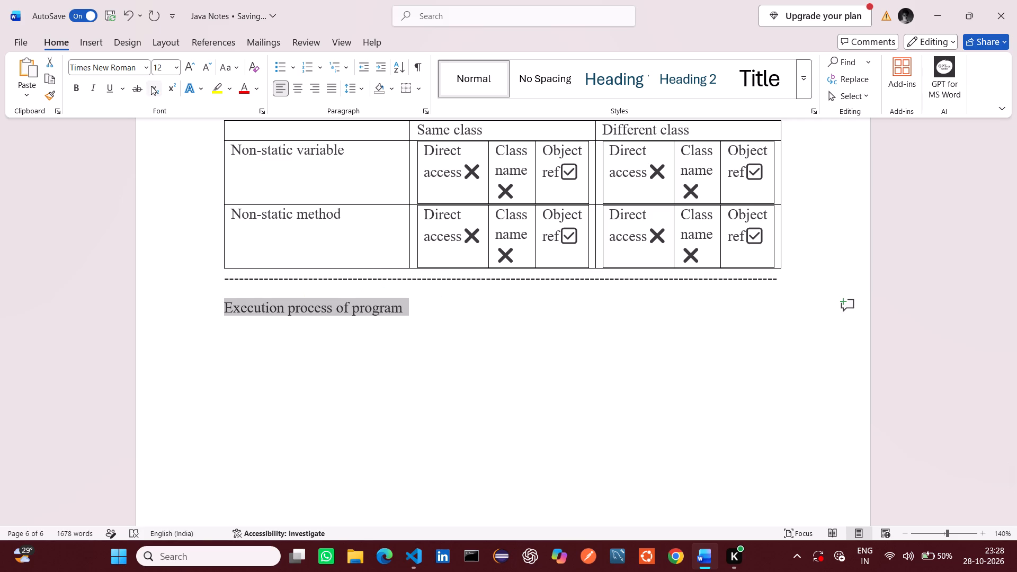
pyautogui.click(74, 89)
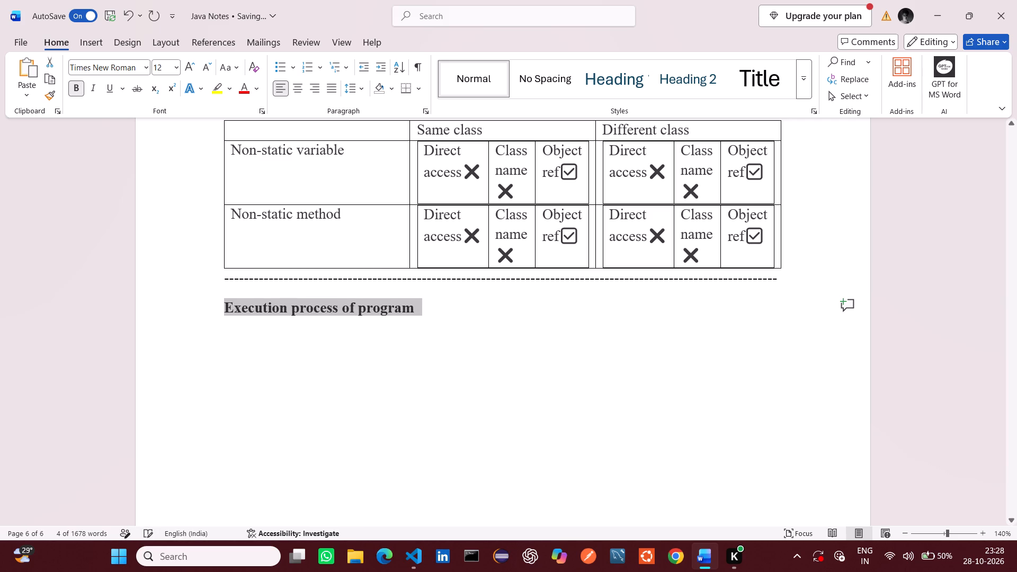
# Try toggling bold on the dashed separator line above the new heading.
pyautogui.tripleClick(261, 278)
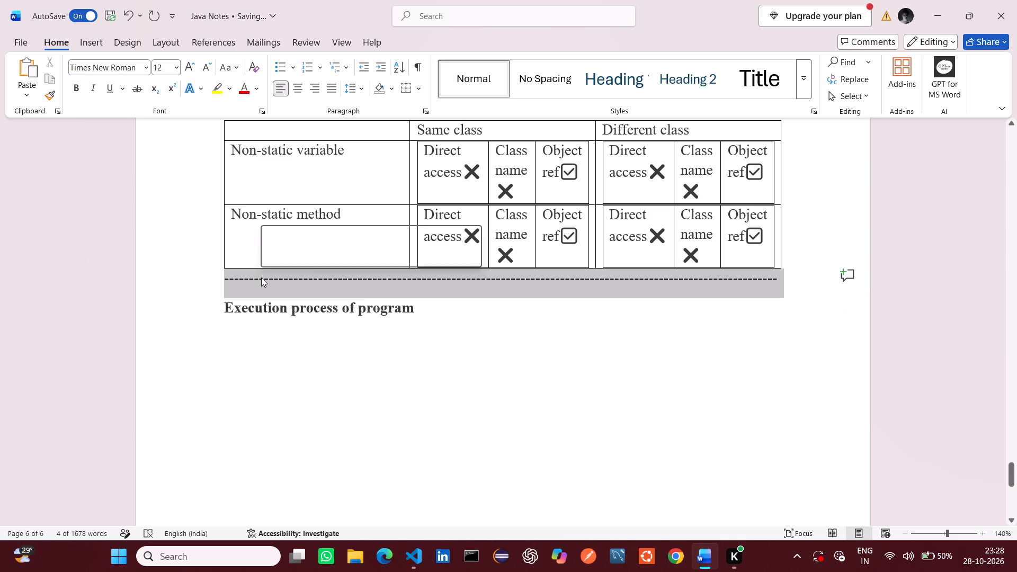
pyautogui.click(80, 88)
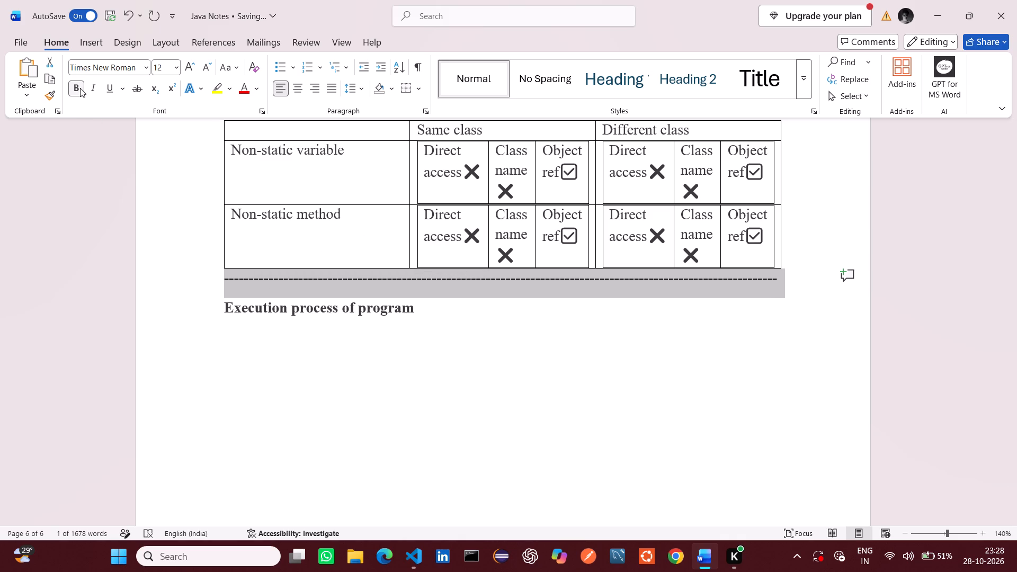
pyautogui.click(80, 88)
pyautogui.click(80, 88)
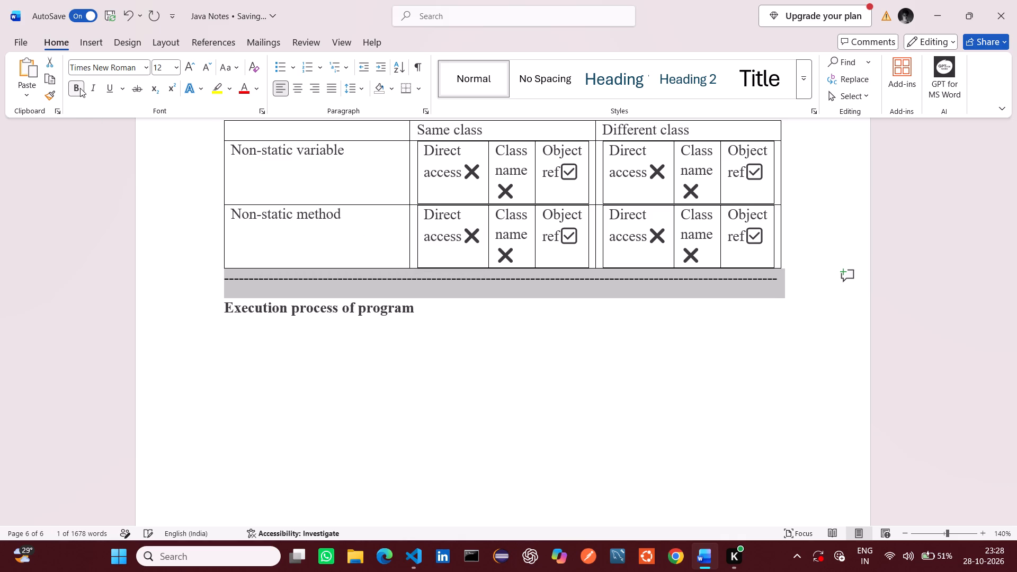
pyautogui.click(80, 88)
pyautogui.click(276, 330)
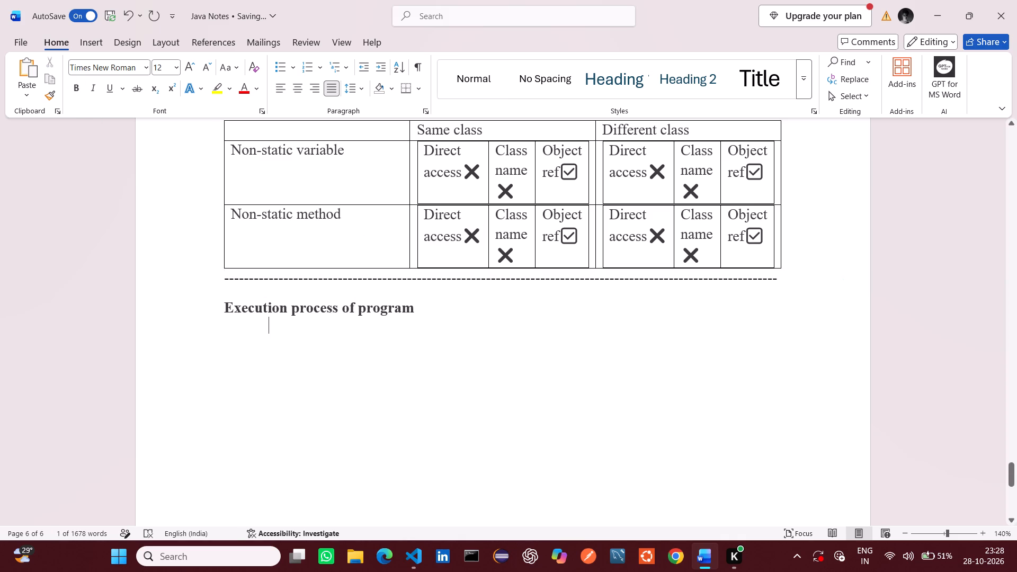
# Copy the sentence "when we are trying to execute our java code, JRE request RAM to provide memory." from javaNotes_A47.md beneath the Word heading.
pyautogui.click(425, 313)
pyautogui.hotkey('alt', 'Tab')
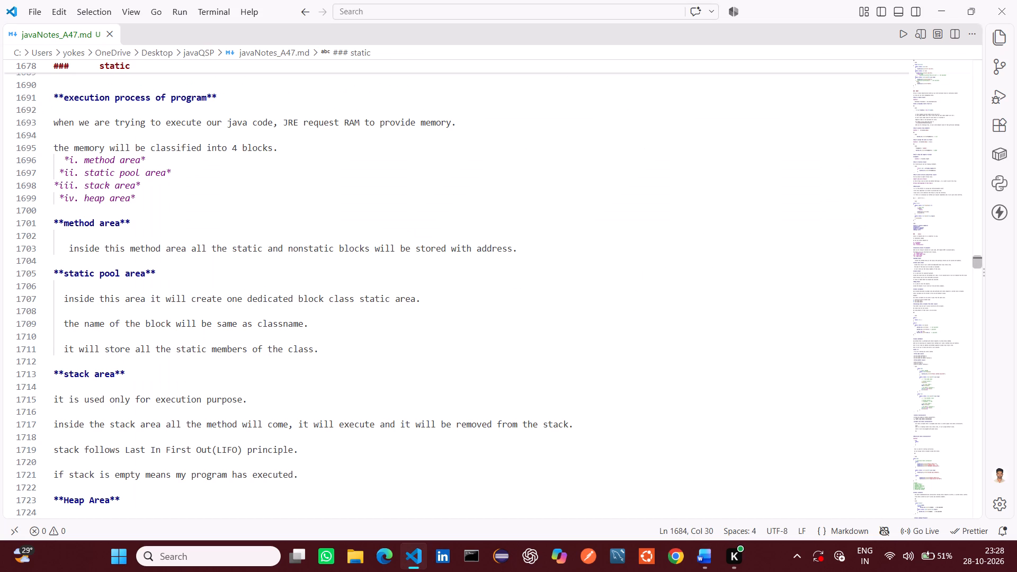
pyautogui.click(280, 221)
pyautogui.scroll(1, 280, 221)
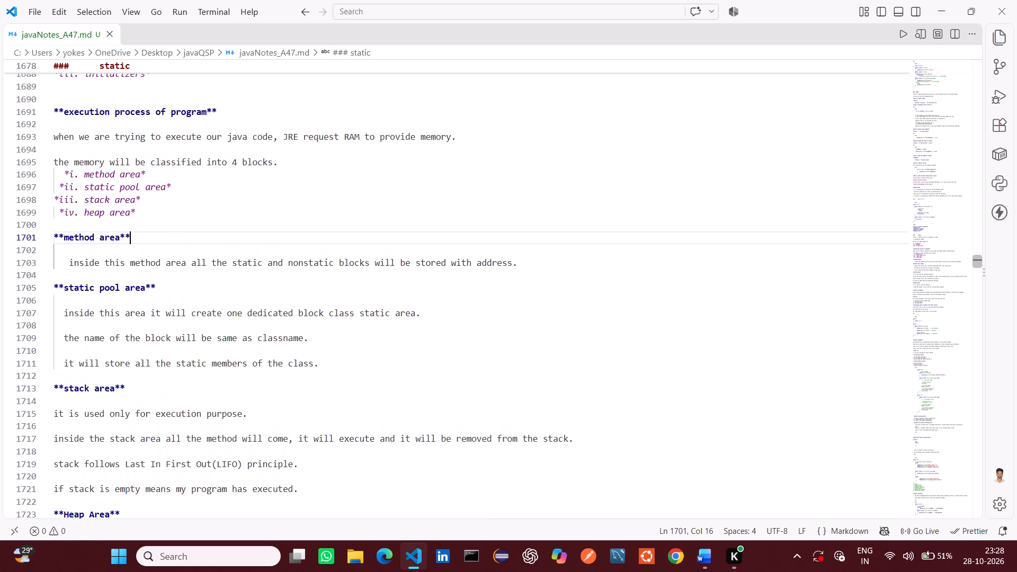
pyautogui.scroll(2, 280, 221)
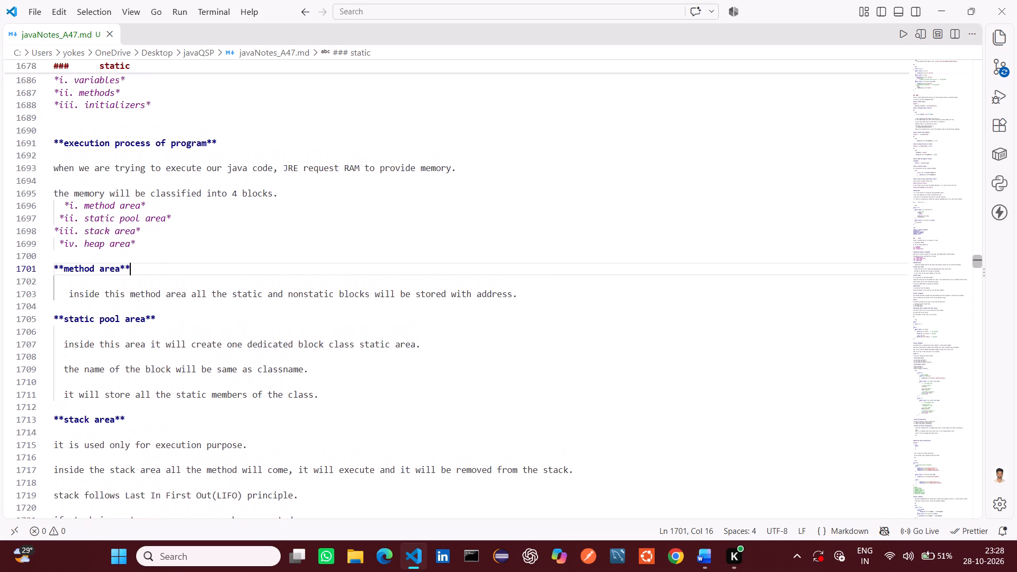
pyautogui.scroll(1, 280, 221)
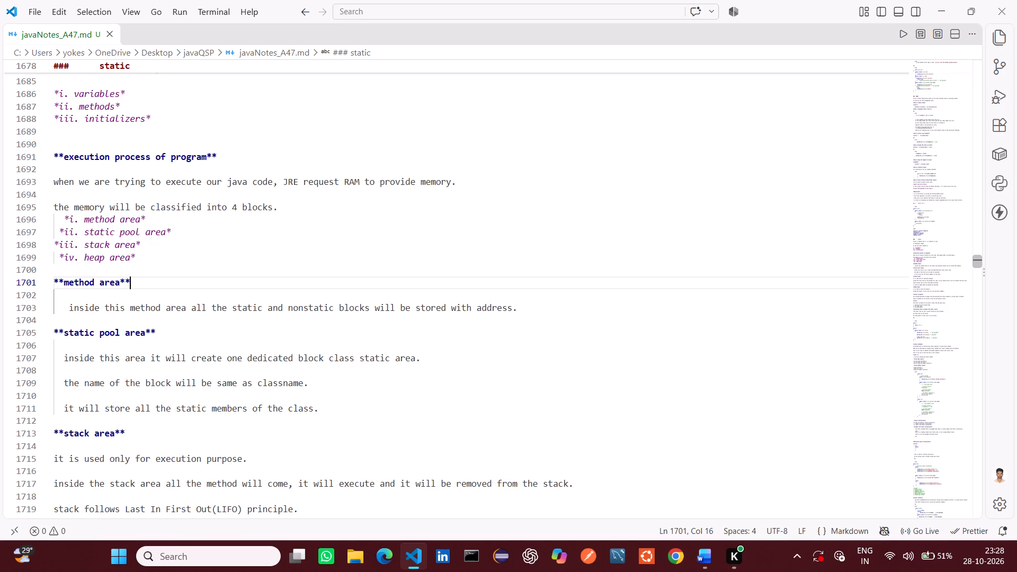
pyautogui.hotkey('alt', 'Tab')
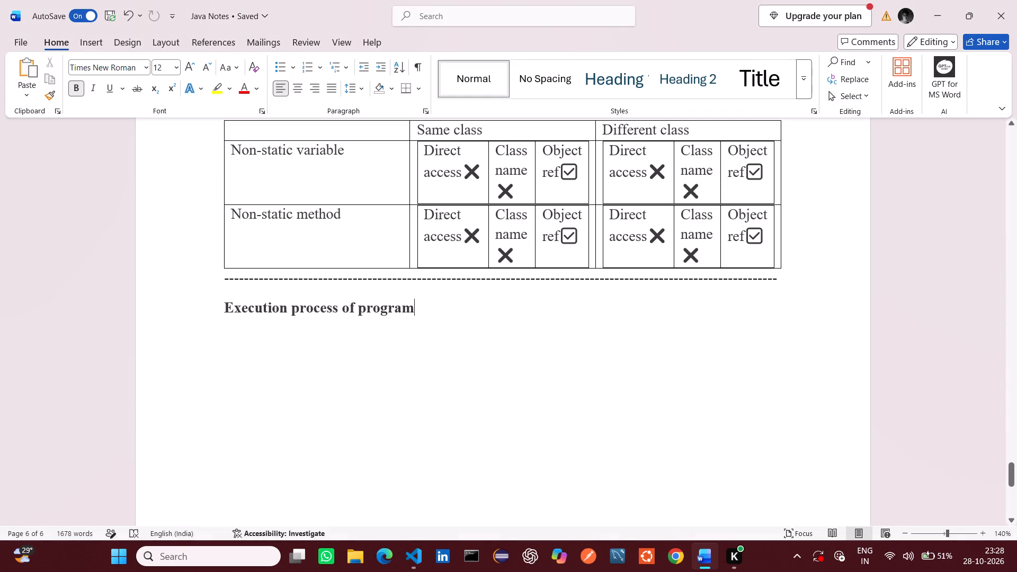
pyautogui.hotkey('alt', 'Tab')
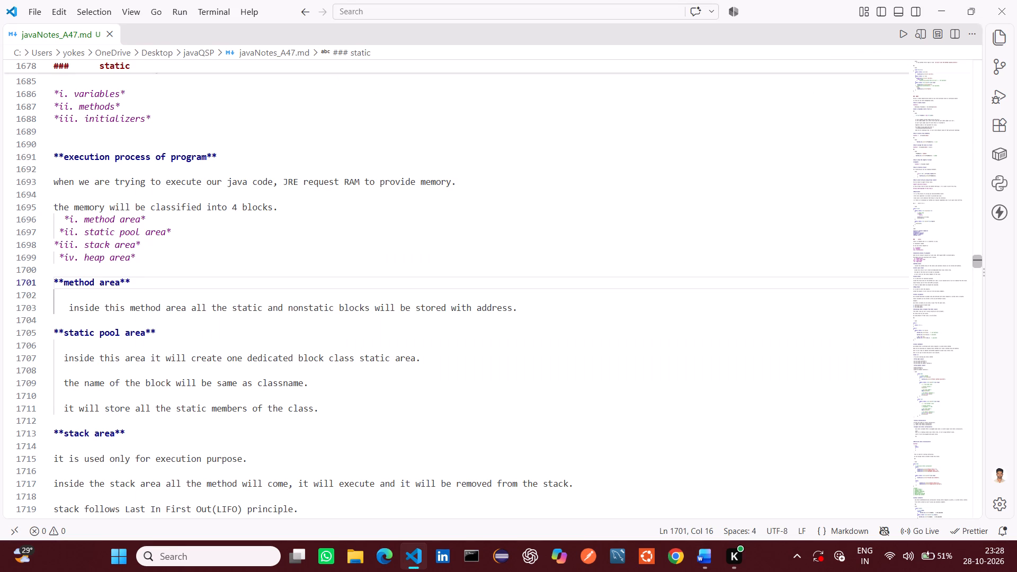
pyautogui.tripleClick(457, 183)
pyautogui.hotkey('ctrl', 'c')
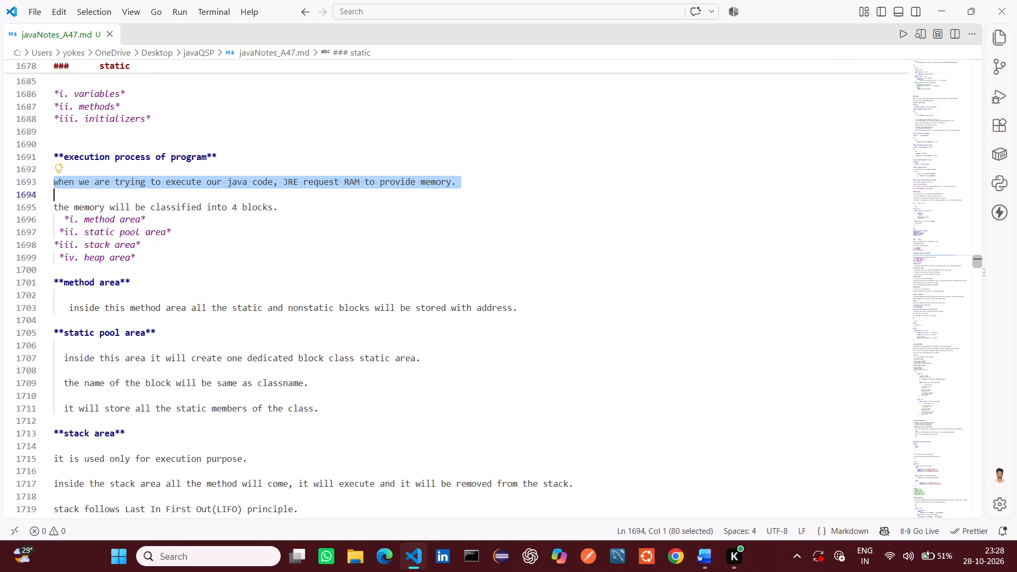
pyautogui.hotkey('alt', 'Tab')
pyautogui.press('Return')
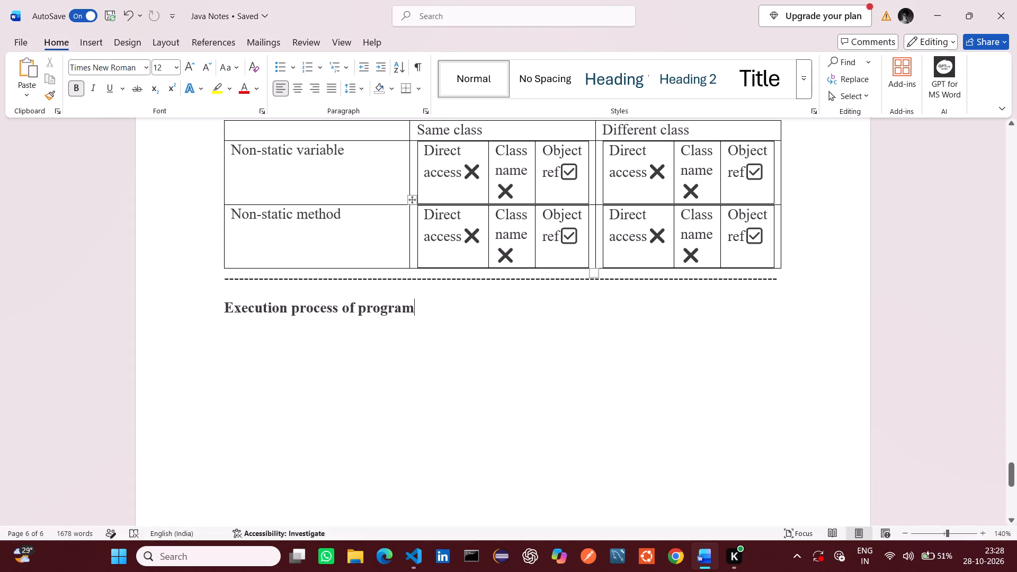
pyautogui.hotkey('ctrl', 'v')
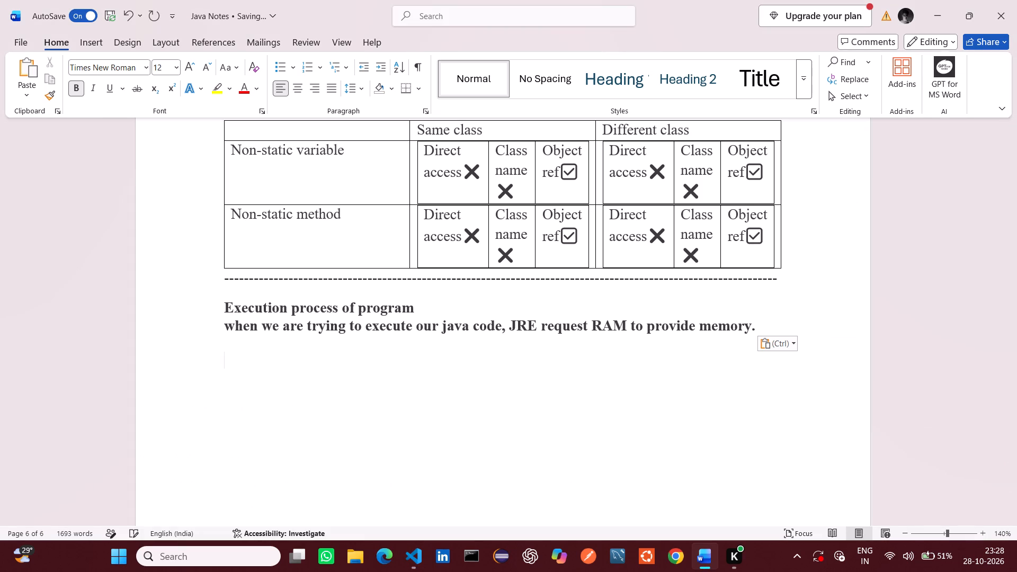
# Remove the bold formatting from the pasted sentence about JRE requesting RAM.
pyautogui.tripleClick(385, 324)
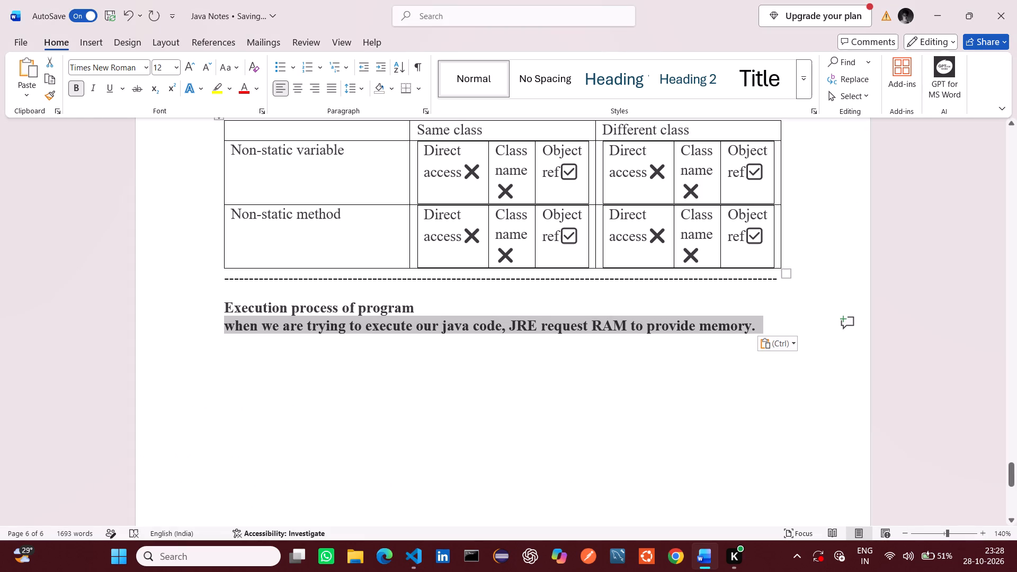
pyautogui.click(81, 93)
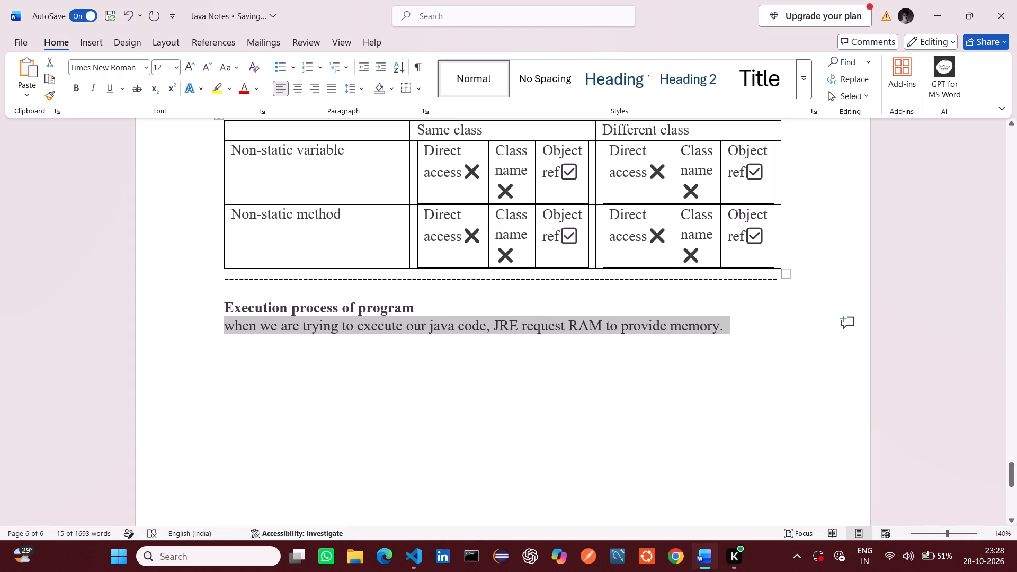
pyautogui.click(479, 341)
pyautogui.click(735, 334)
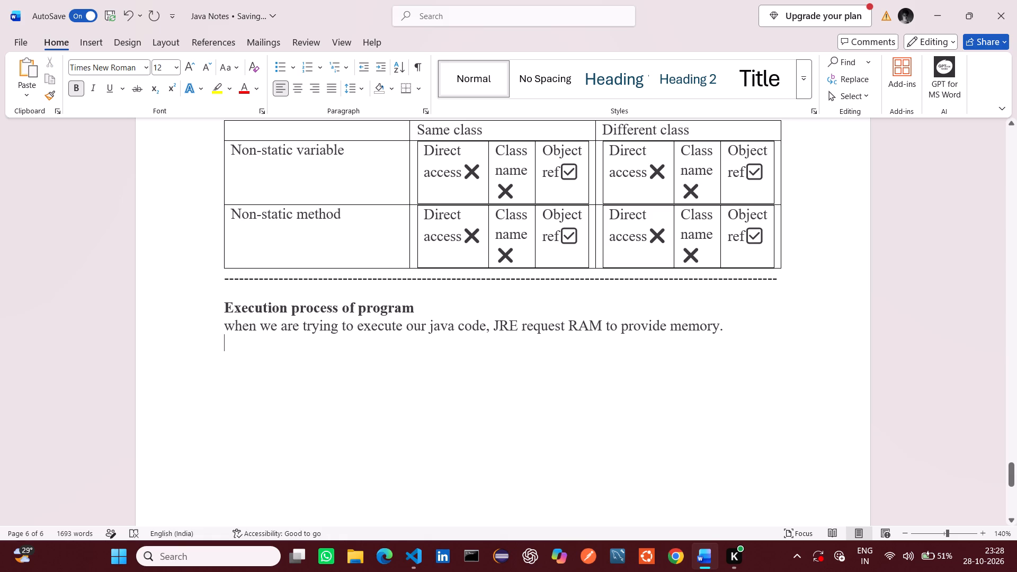
# Check the memory classification line in javaNotes_A47.md and add "The memory will be classified into 4 types:" below the JRE sentence in Word.
pyautogui.hotkey('alt', 'Tab')
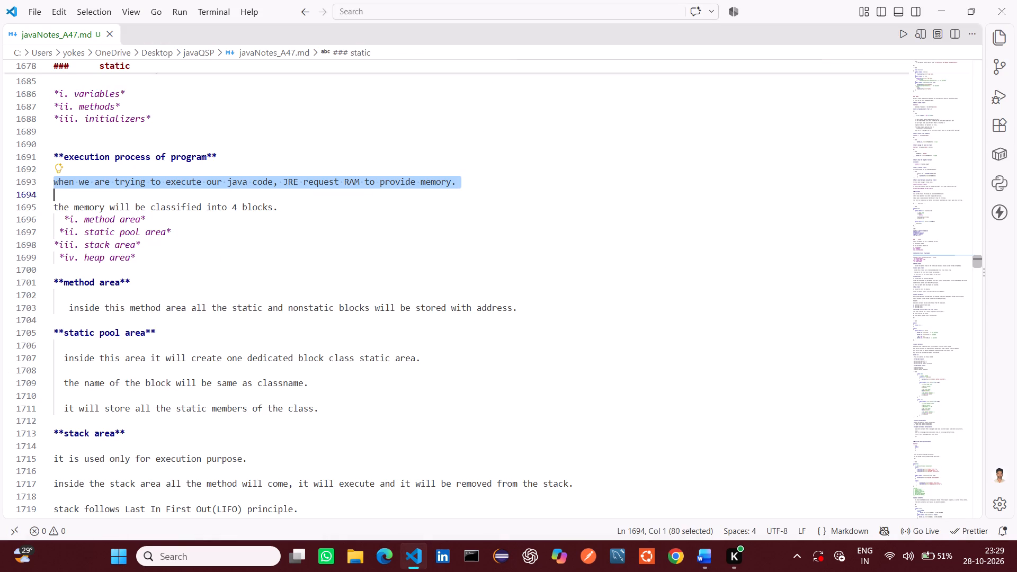
pyautogui.click(366, 252)
pyautogui.click(319, 263)
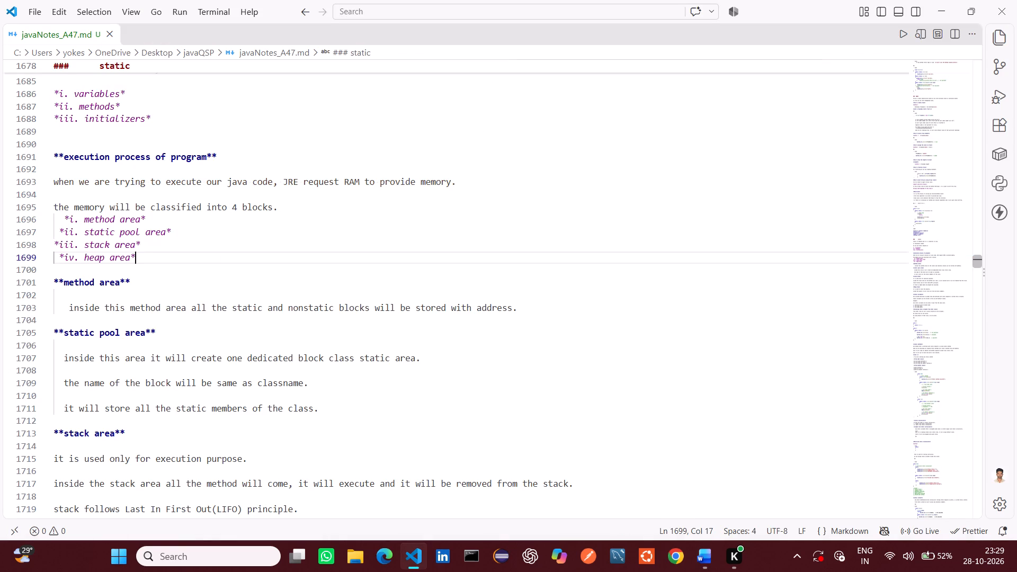
pyautogui.hotkey('alt', 'Tab')
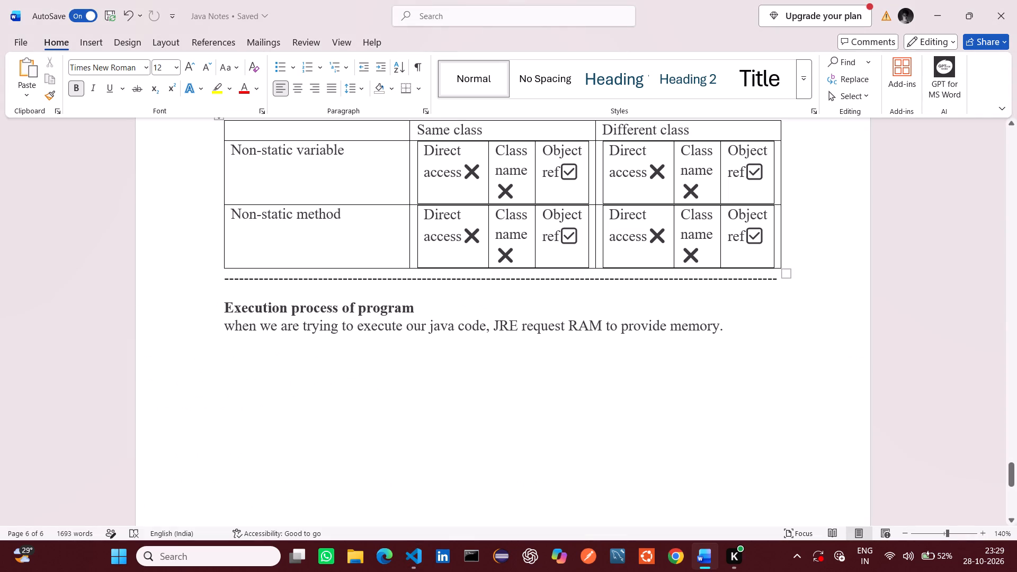
pyautogui.write('the memory will be class')
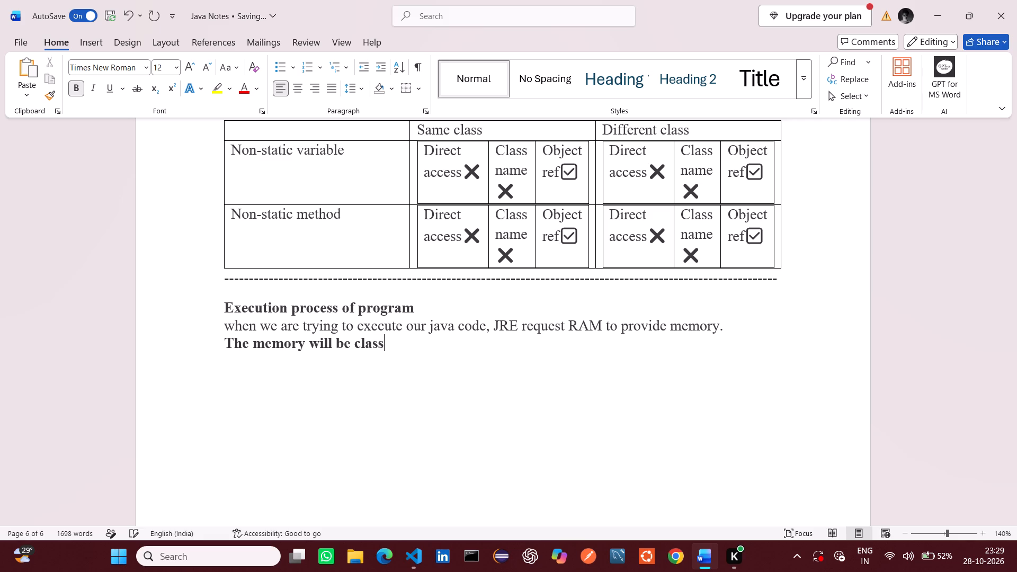
pyautogui.write('fied')
pyautogui.press('space')
pyautogui.write('into')
pyautogui.press('space')
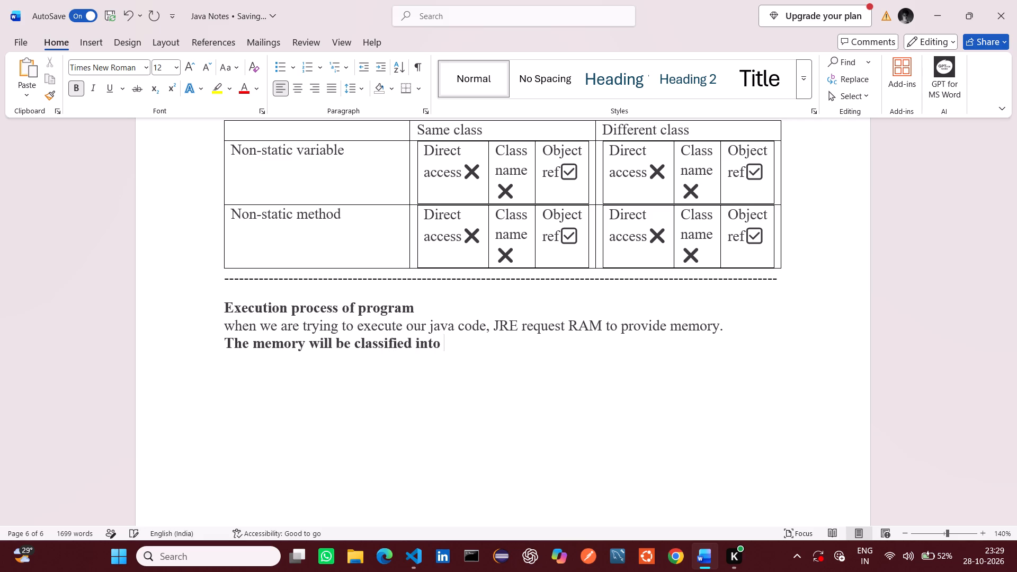
pyautogui.write('4 types:')
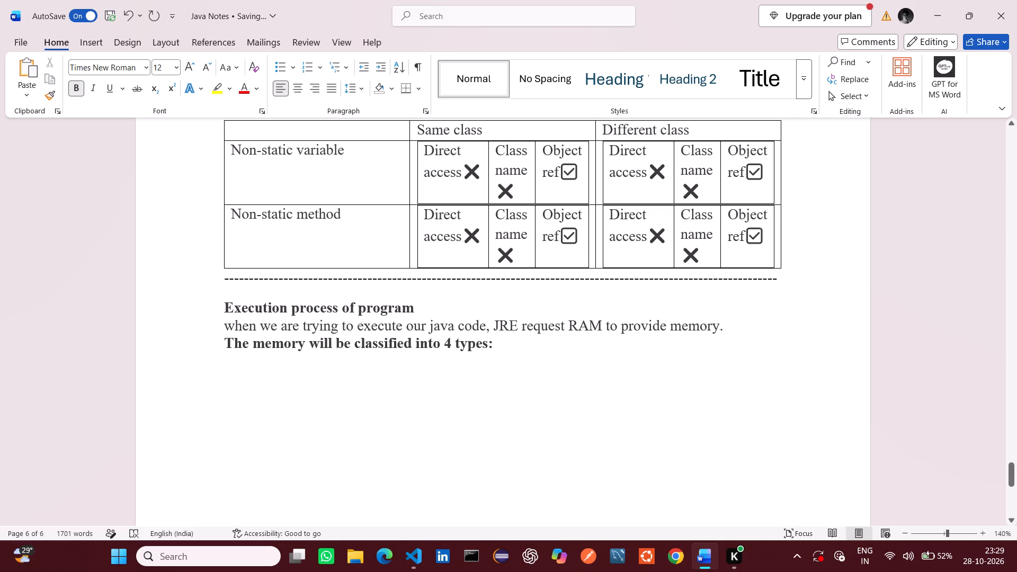
# Underline the line "The memory will be classified into 4 types:" and remove its bold formatting.
pyautogui.moveTo(503, 347); pyautogui.dragTo(229, 343)
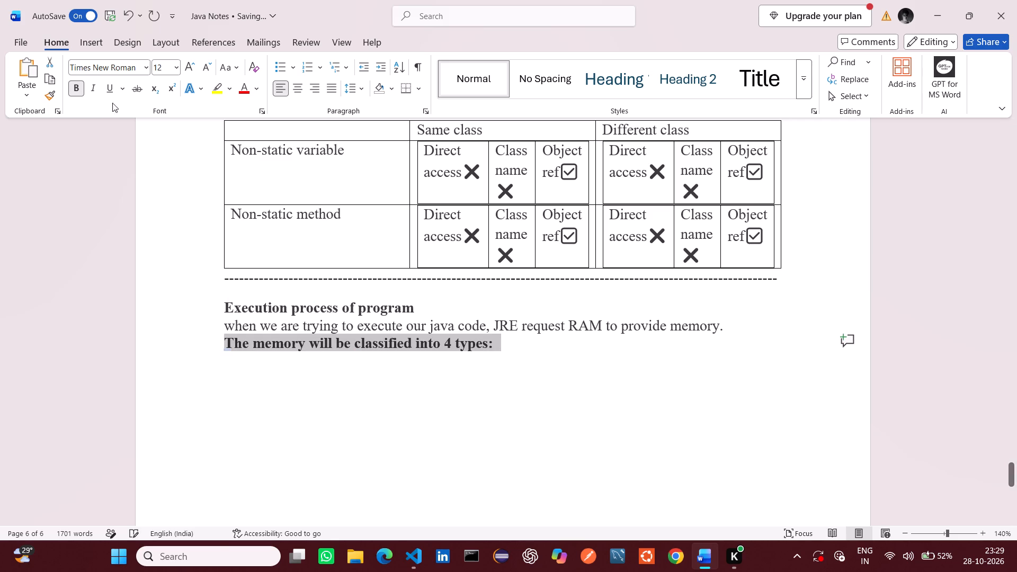
pyautogui.click(109, 92)
pyautogui.click(75, 90)
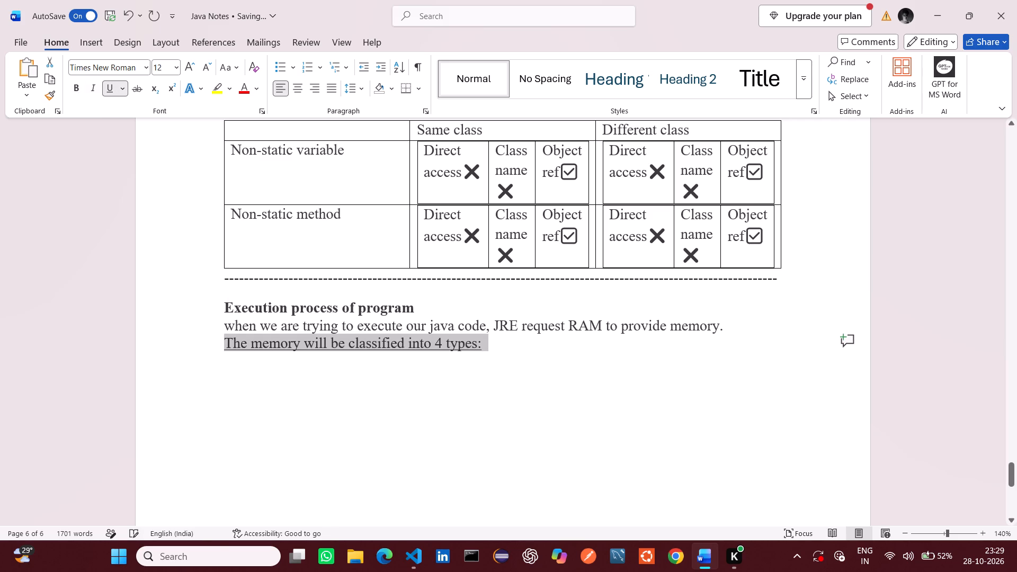
# Start a check-mark bulleted list under the memory classification line with the item "method area".
pyautogui.click(496, 344)
pyautogui.press('Return')
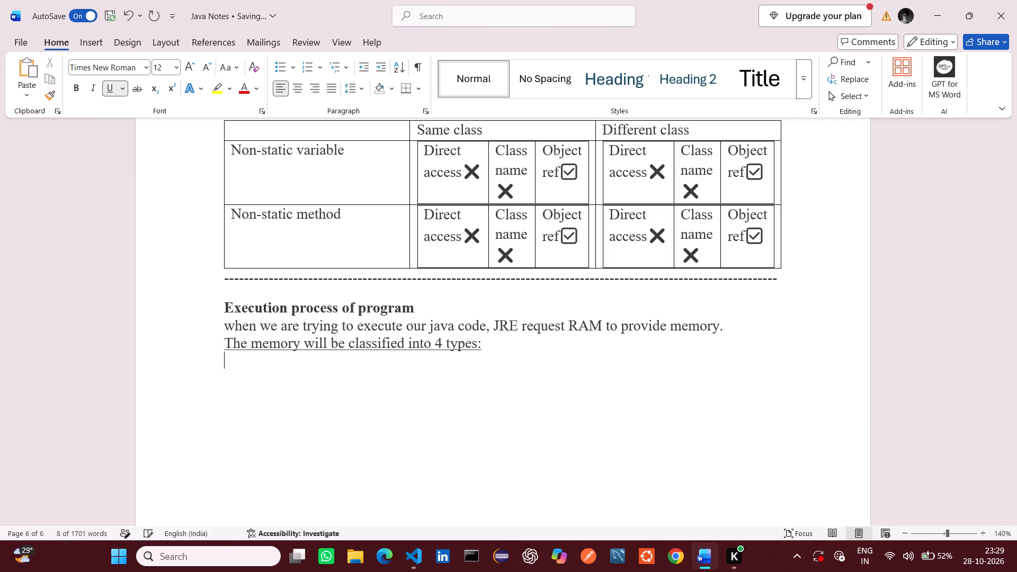
pyautogui.click(291, 67)
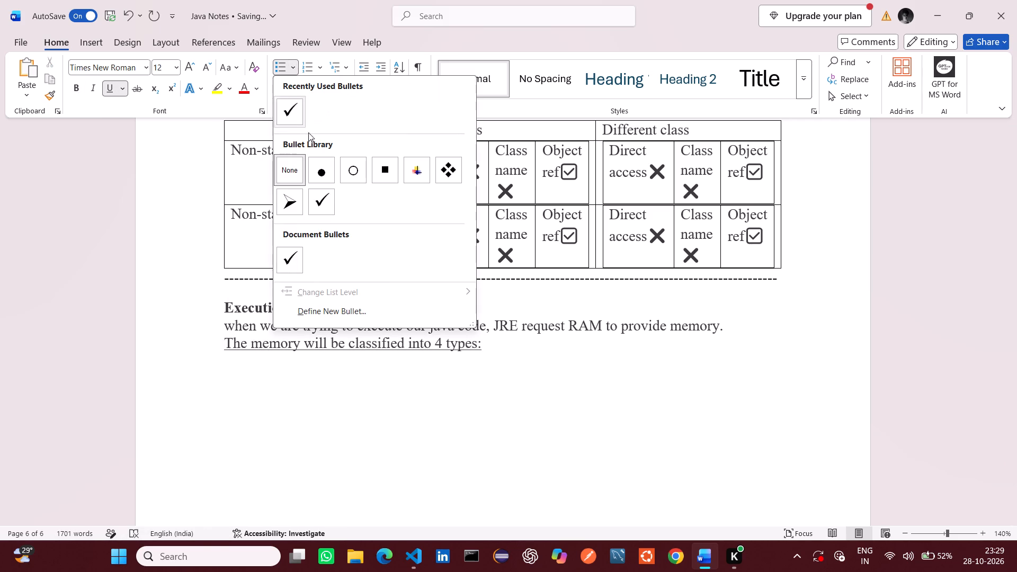
pyautogui.click(327, 204)
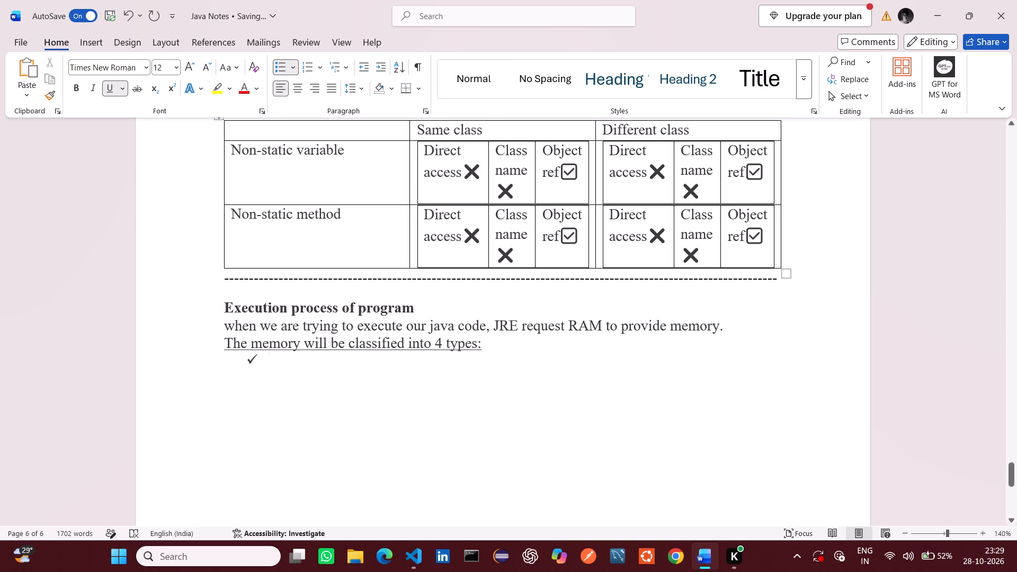
pyautogui.hotkey('alt', 'Tab')
pyautogui.hotkey('alt', 'Tab')
pyautogui.write('method area')
# Add "static pool area" as the second check-mark bullet, following the list in javaNotes_A47.md.
pyautogui.press('Return')
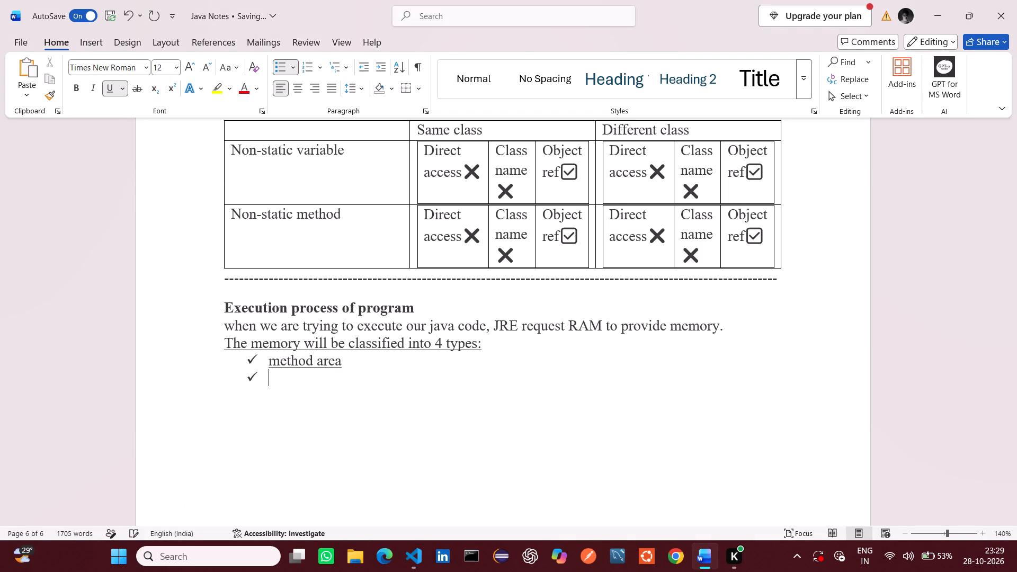
pyautogui.press('s')
pyautogui.press('BackSpace')
pyautogui.hotkey('alt', 'Tab')
pyautogui.hotkey('alt', 'Tab')
pyautogui.write('stt')
pyautogui.press('BackSpace')
pyautogui.write('atic pool area')
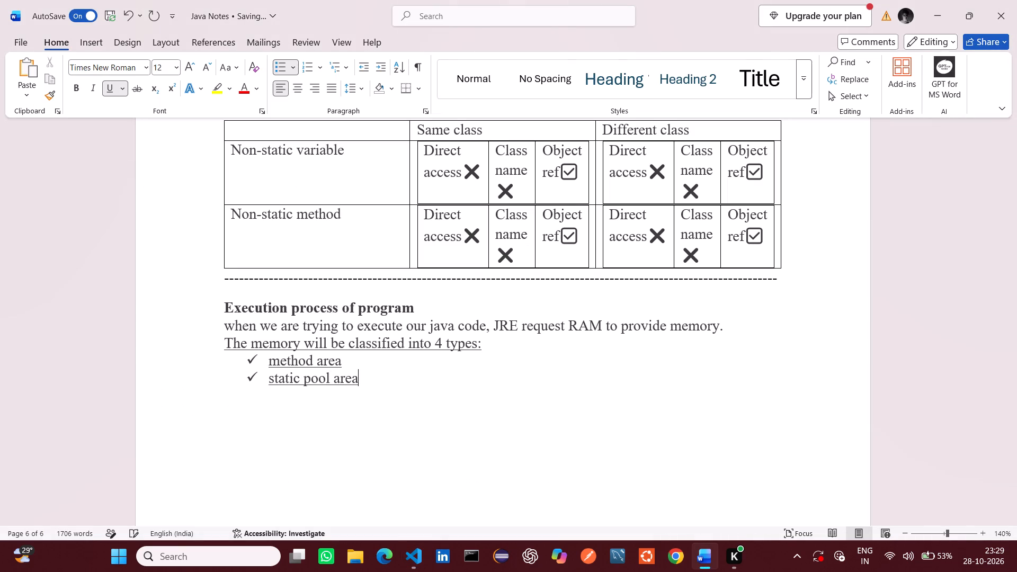
# Add "stack area" and "heap area" as the third and fourth check-mark bullets, following the list in javaNotes_A47.md.
pyautogui.press('Return')
pyautogui.hotkey('alt', 'Tab')
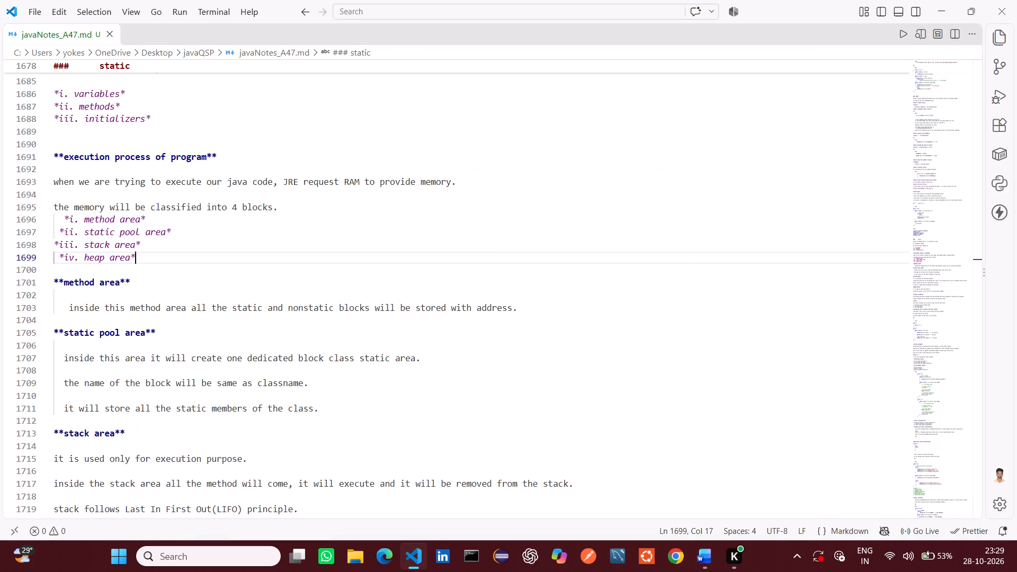
pyautogui.hotkey('alt', 'Tab')
pyautogui.write('st')
pyautogui.write('ack area')
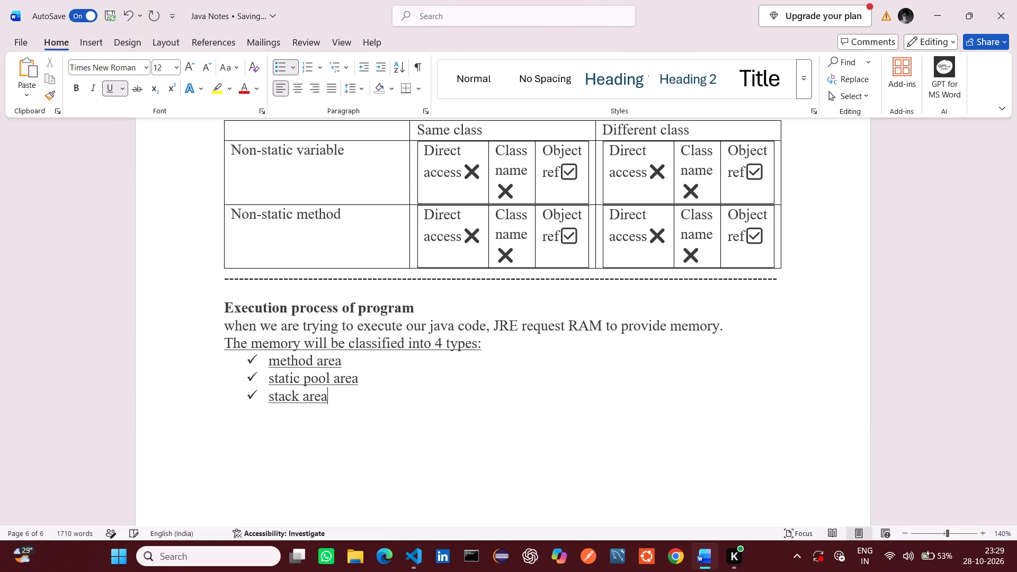
pyautogui.press('Return')
pyautogui.hotkey('alt', 'Tab')
pyautogui.hotkey('alt', 'Tab')
pyautogui.write('heap area')
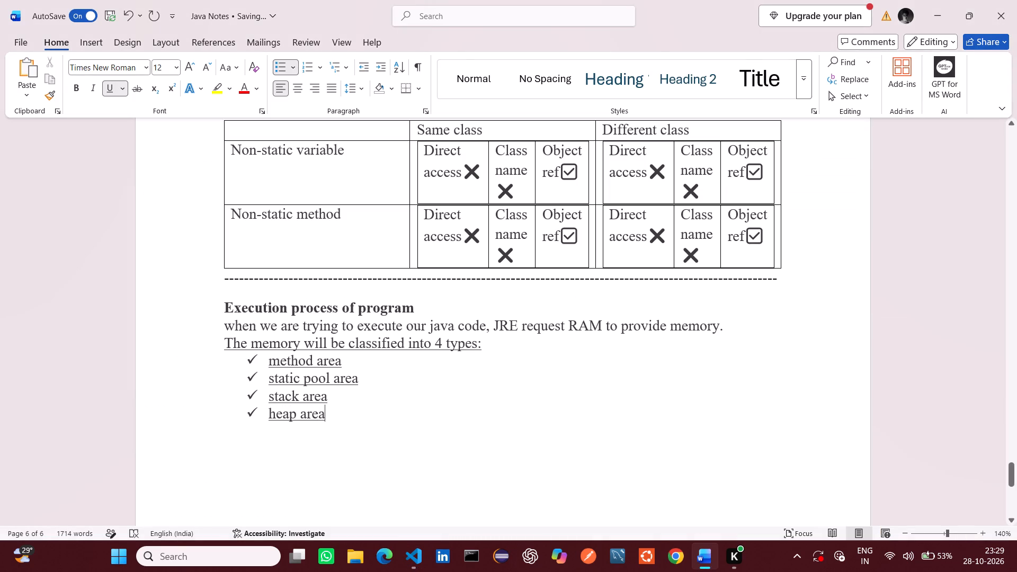
# Justify the text from the "Execution process of program" heading through "heap area" and set its line spacing to 1.15.
pyautogui.moveTo(216, 308); pyautogui.dragTo(330, 412)
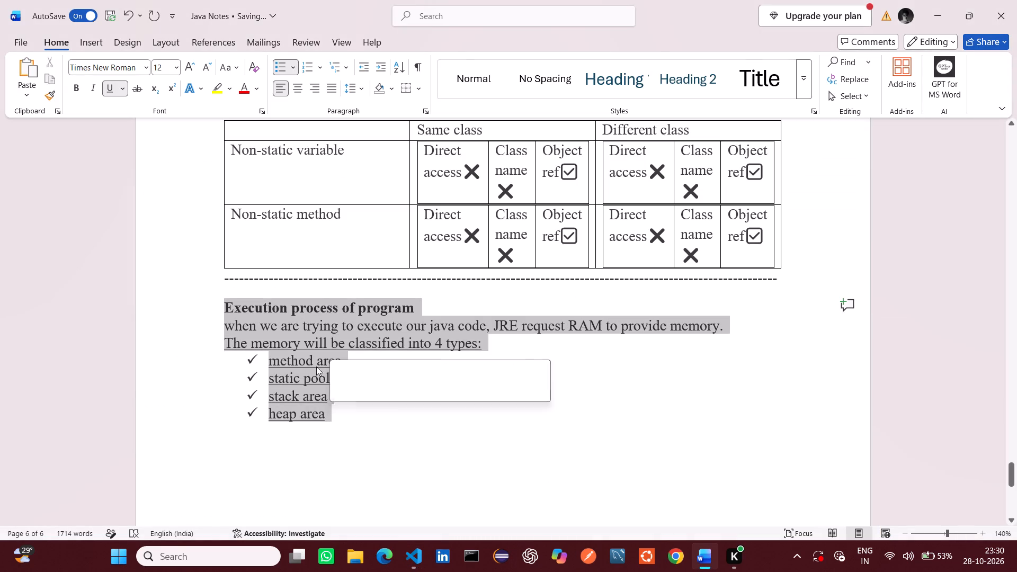
pyautogui.click(333, 86)
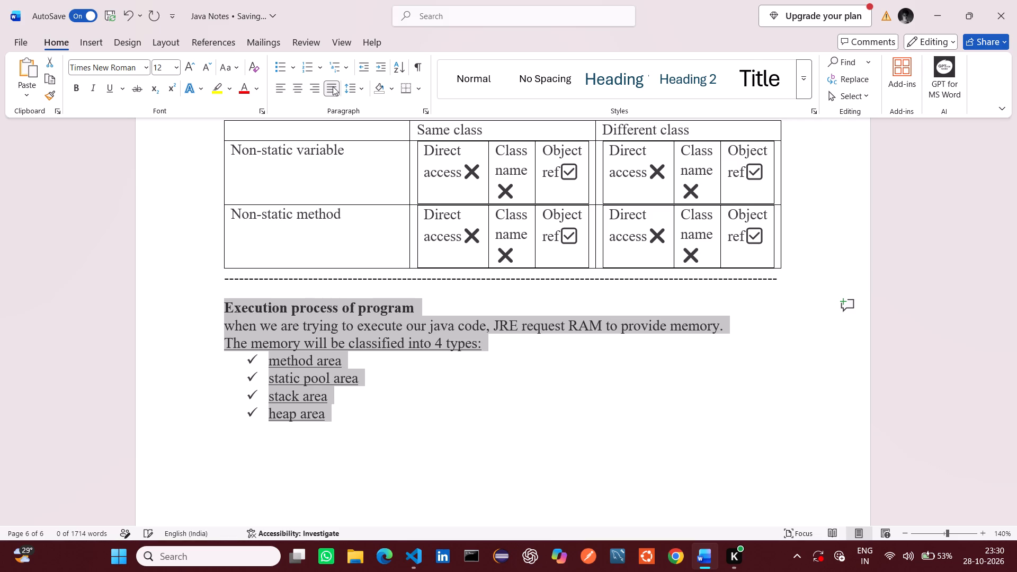
pyautogui.click(365, 88)
pyautogui.click(371, 120)
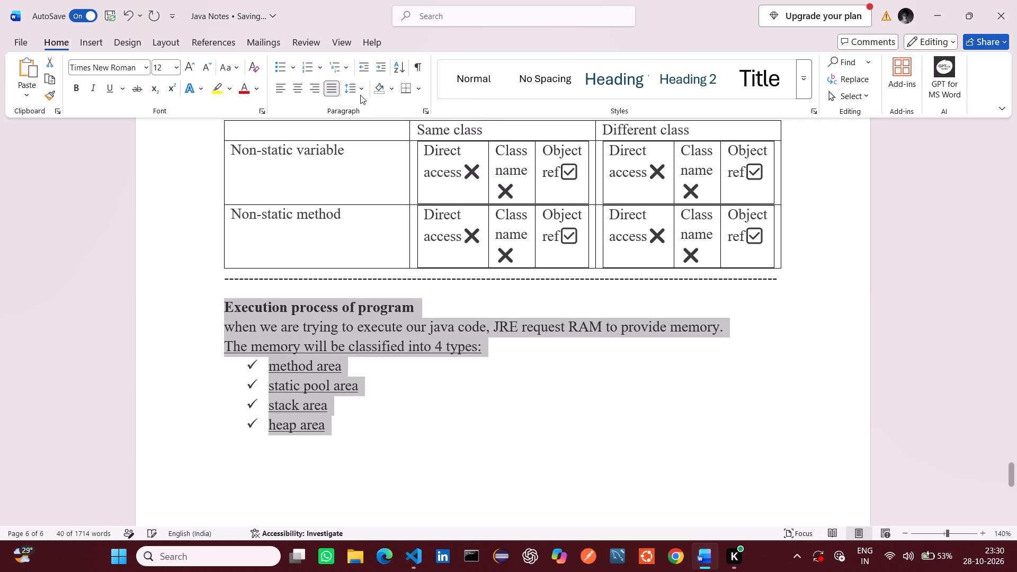
pyautogui.click(359, 90)
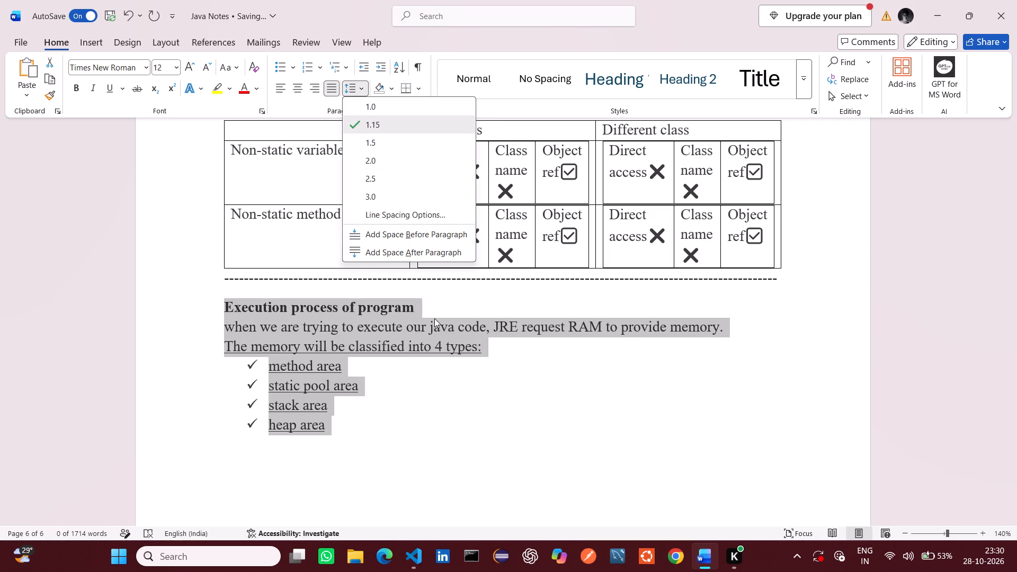
pyautogui.click(508, 390)
# Remove the underline from the four memory area bullets, "method area" through "heap area".
pyautogui.click(327, 414)
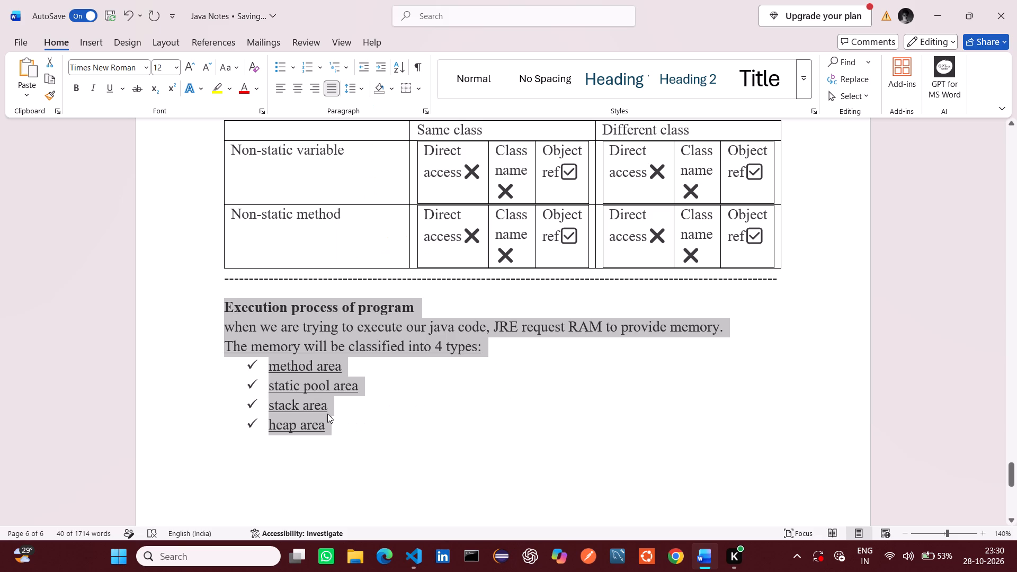
pyautogui.moveTo(336, 427); pyautogui.dragTo(272, 373)
pyautogui.click(111, 81)
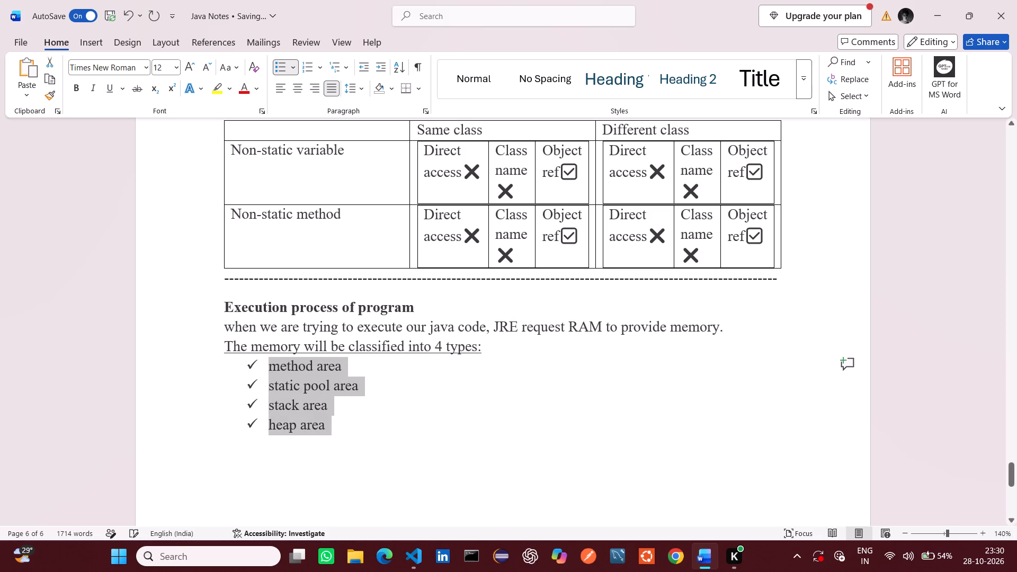
pyautogui.click(385, 439)
pyautogui.click(354, 431)
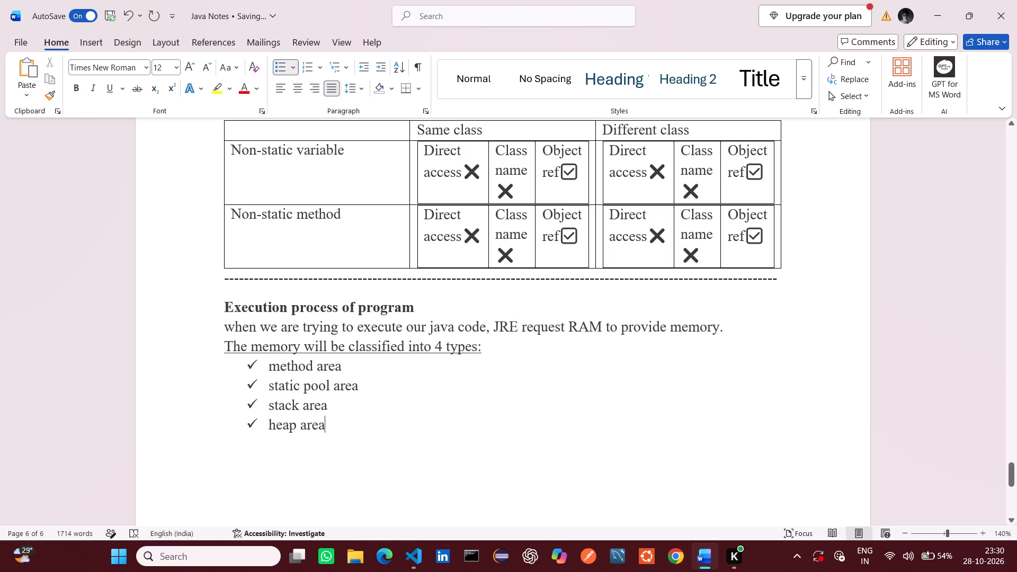
# Review javaNotes_A47.md from the "method area" section through "Class Loading Process", including the notes on each memory area.
pyautogui.scroll(1, 354, 431)
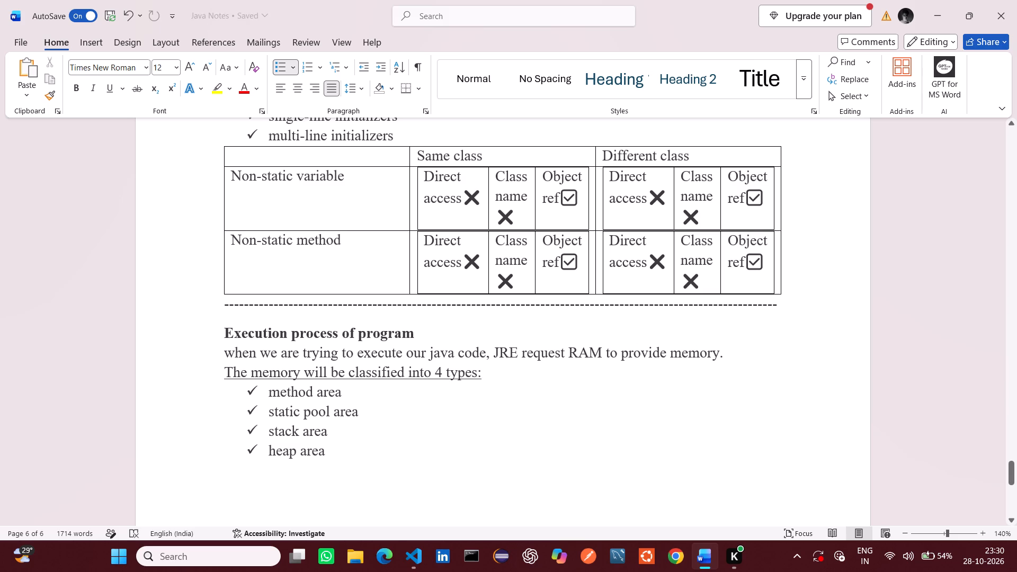
pyautogui.hotkey('alt', 'Tab')
pyautogui.click(365, 289)
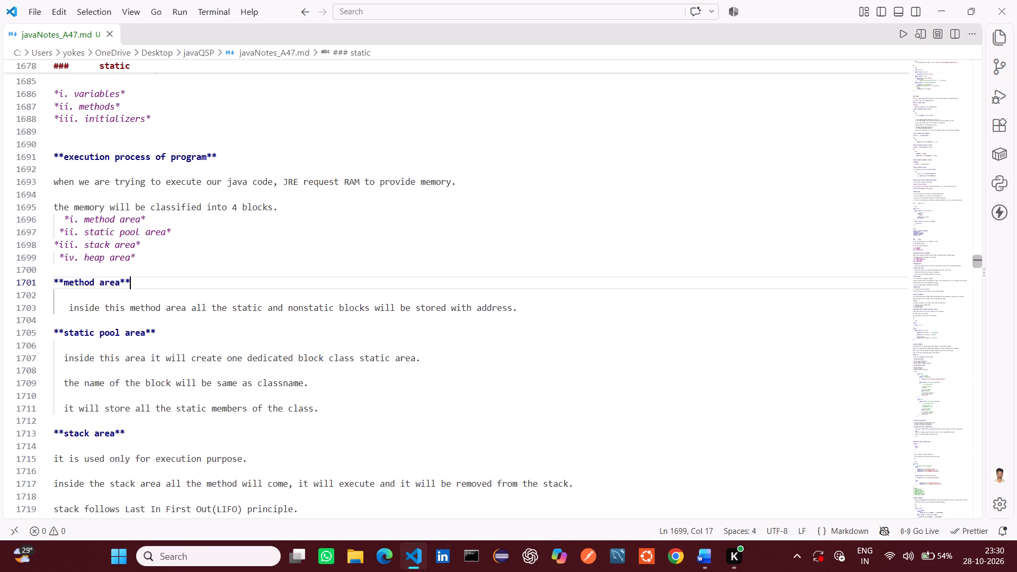
pyautogui.scroll(-3, 365, 289)
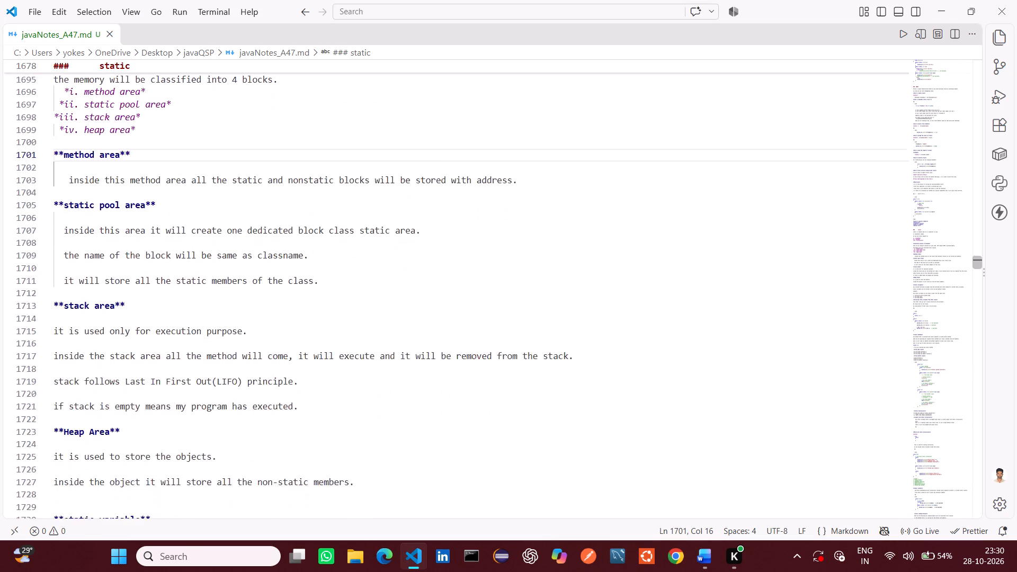
pyautogui.scroll(-2, 365, 289)
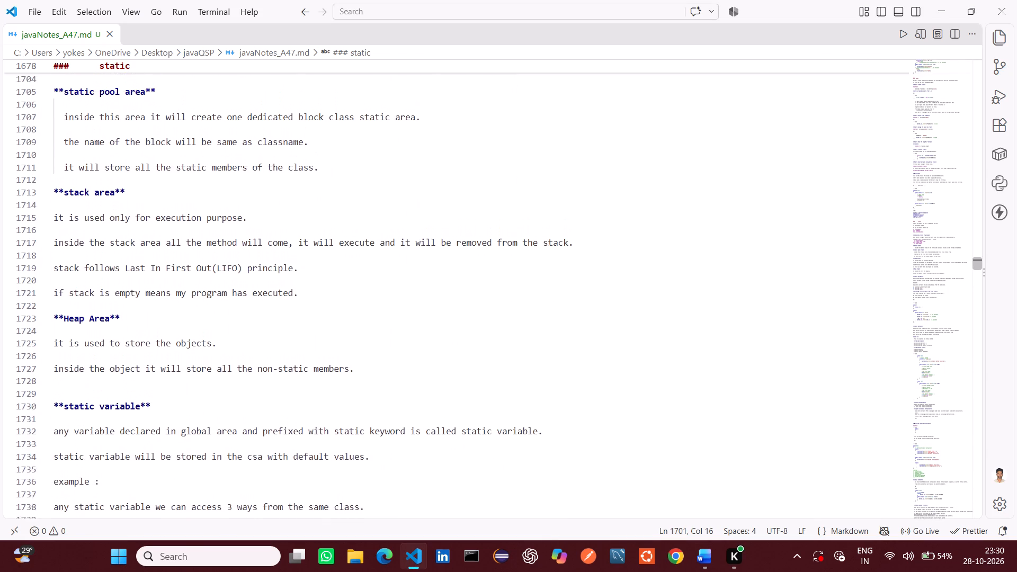
pyautogui.scroll(-1, 365, 289)
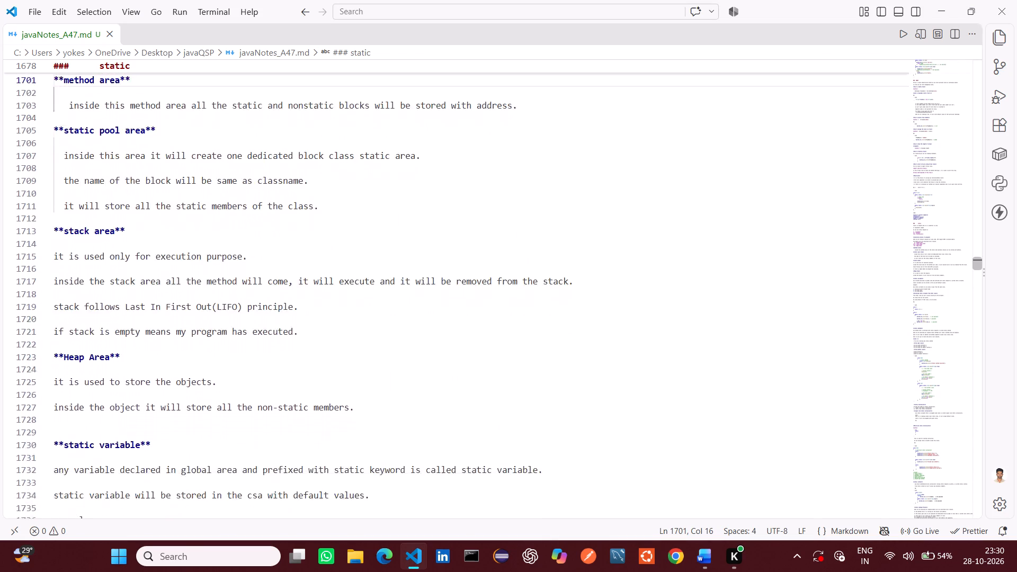
pyautogui.scroll(-3, 365, 289)
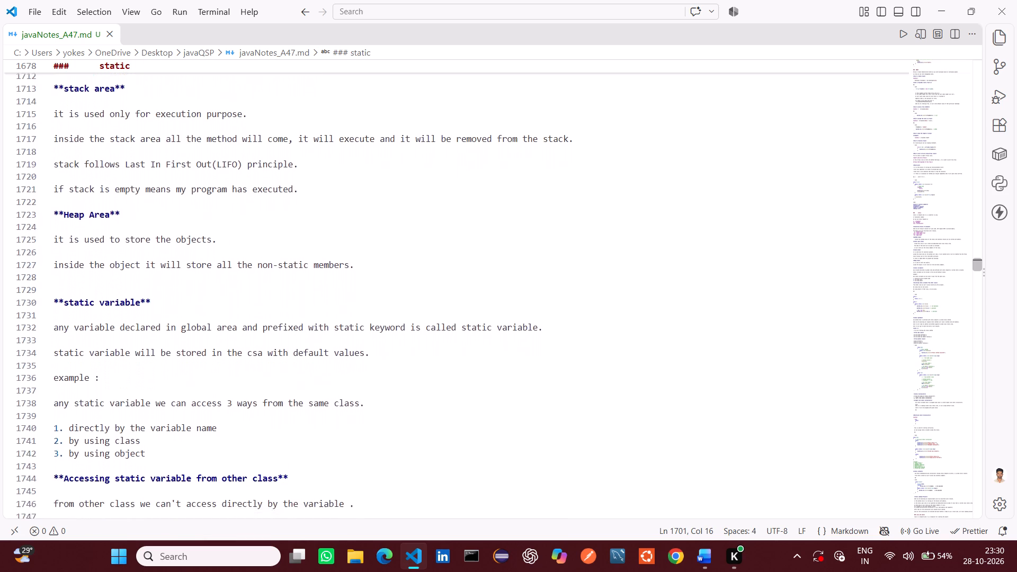
pyautogui.scroll(-4, 365, 289)
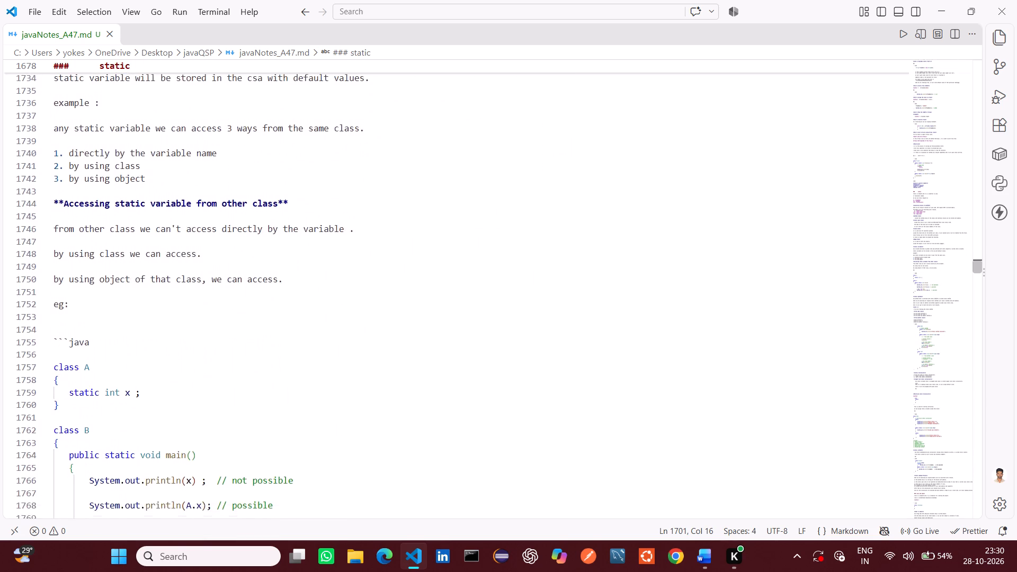
pyautogui.scroll(-4, 365, 289)
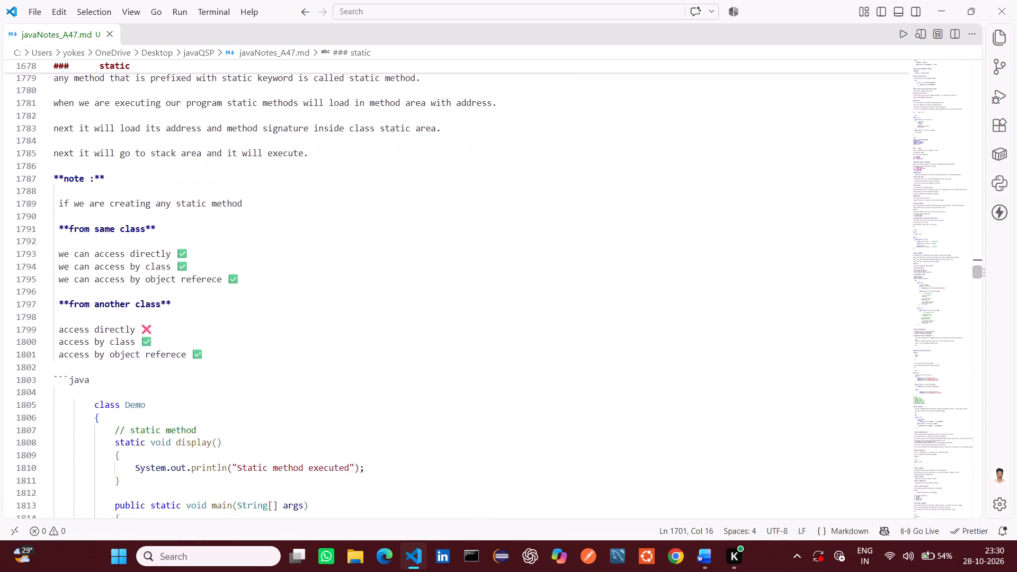
pyautogui.scroll(-4, 365, 289)
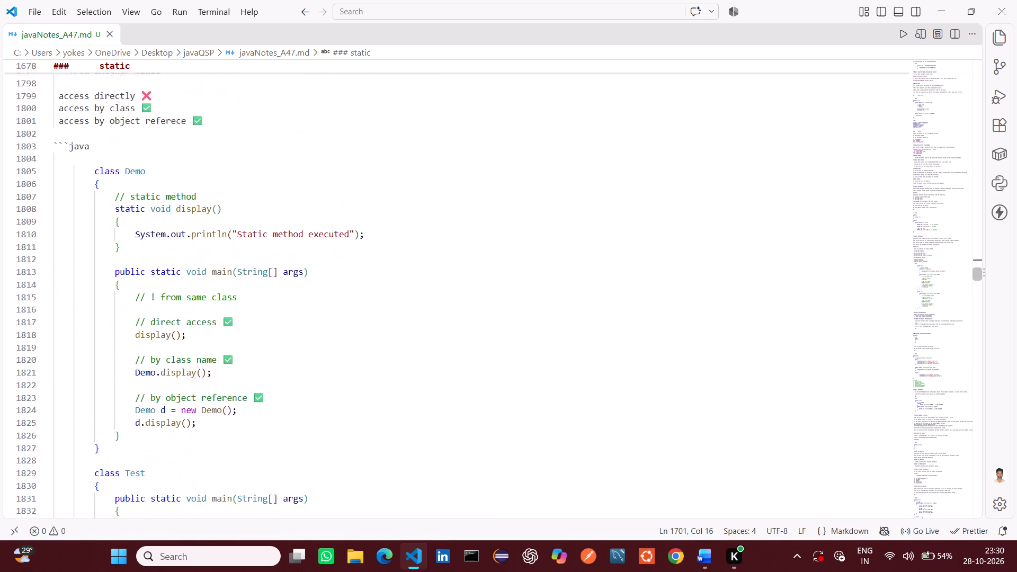
pyautogui.scroll(-4, 365, 289)
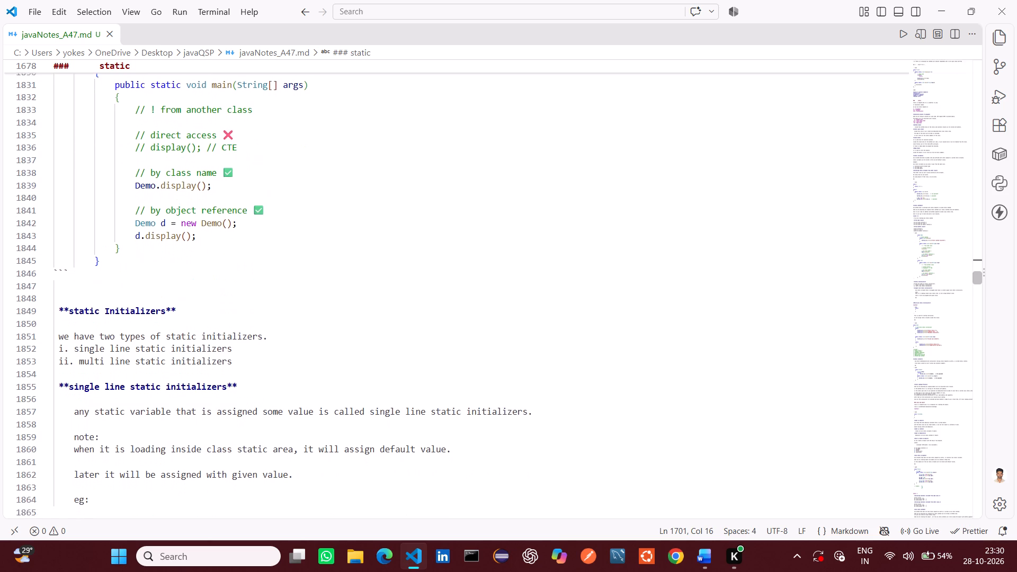
pyautogui.scroll(-4, 365, 289)
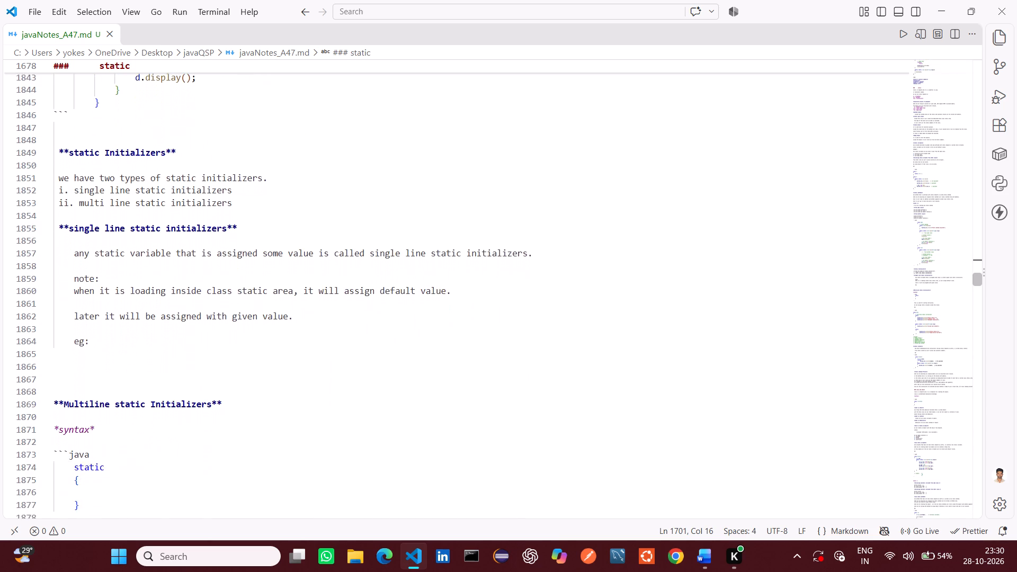
pyautogui.scroll(-7, 365, 289)
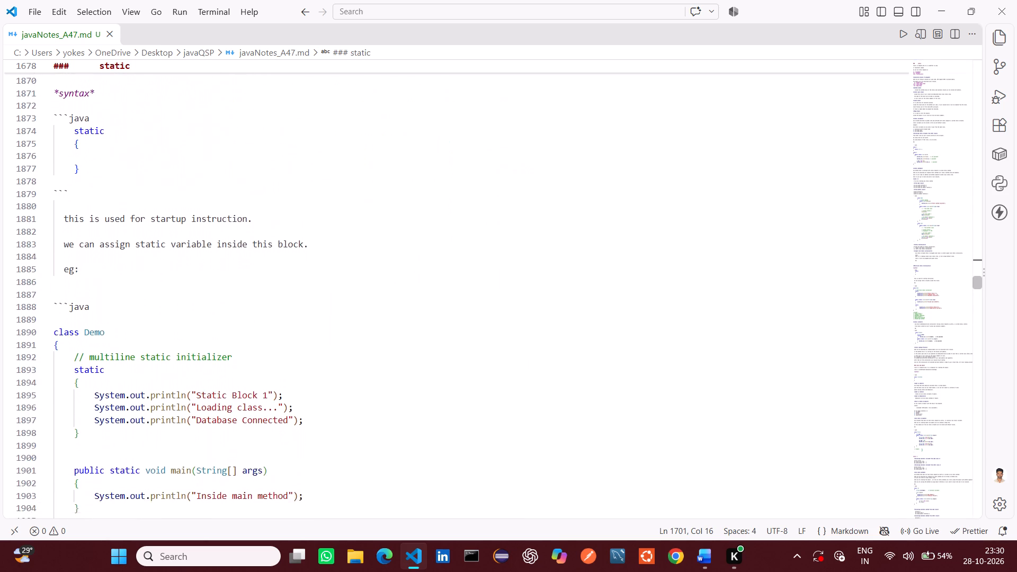
pyautogui.scroll(-7, 365, 289)
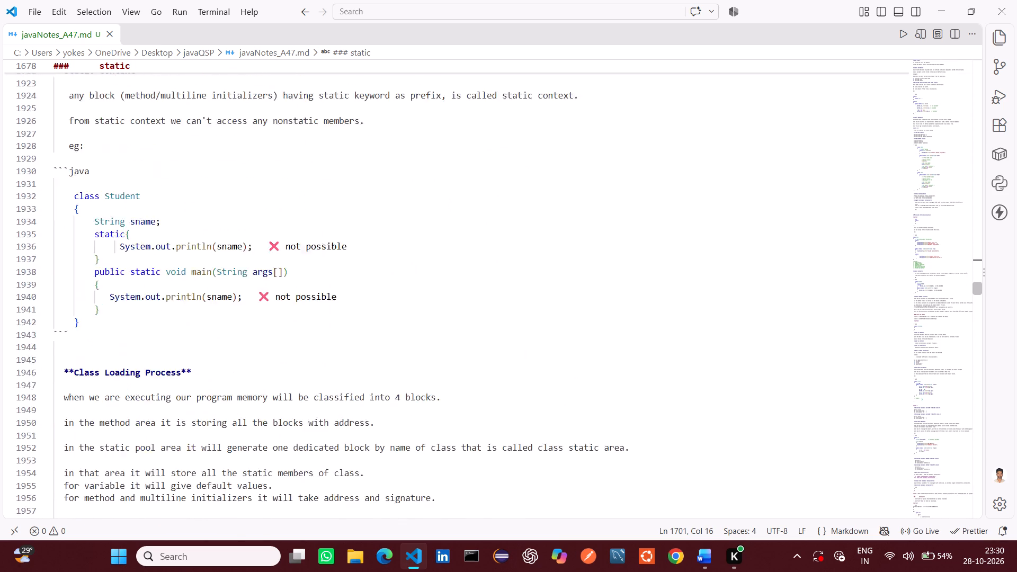
pyautogui.scroll(-1, 365, 289)
pyautogui.scroll(1, 365, 289)
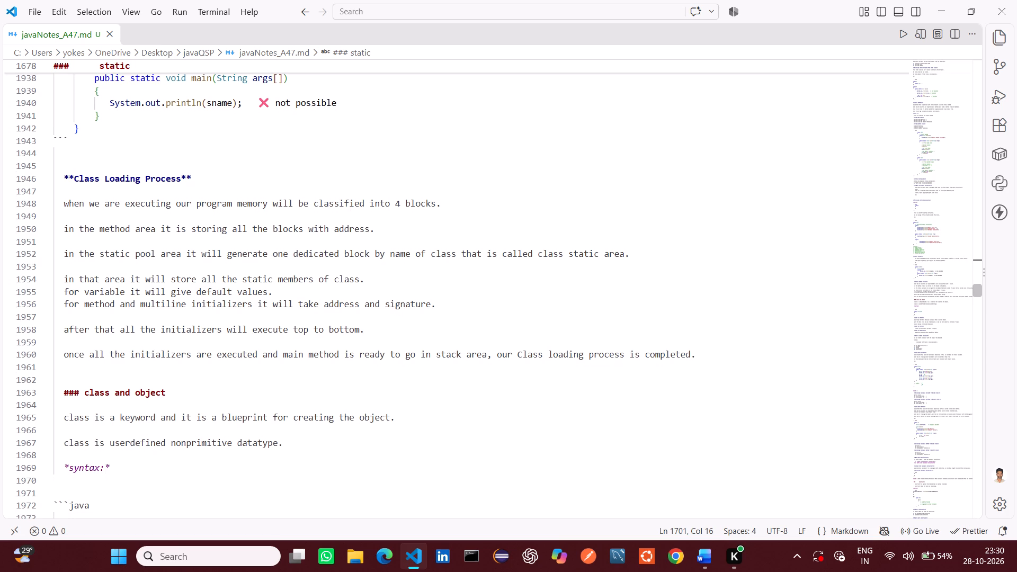
pyautogui.scroll(7, 365, 289)
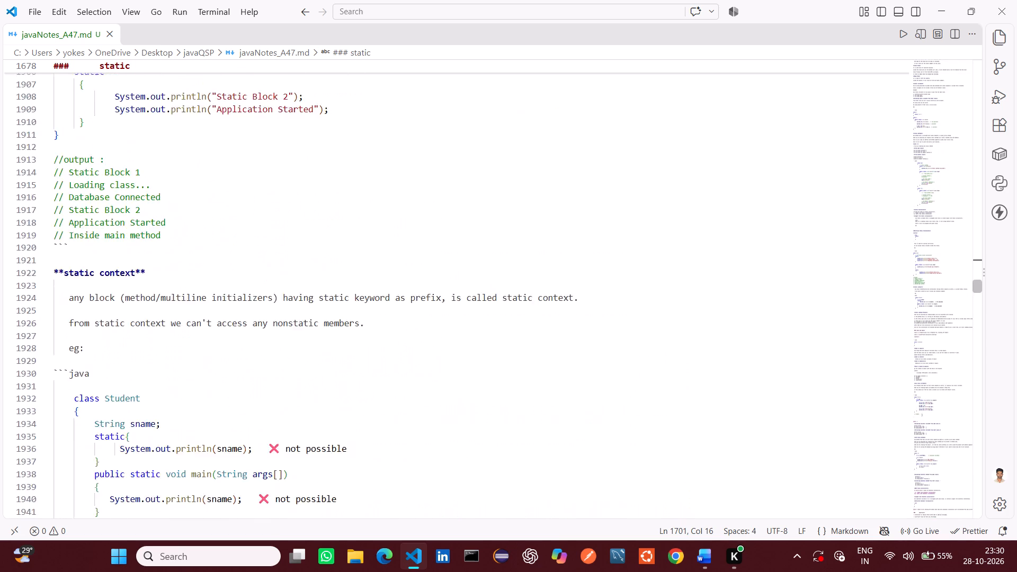
pyautogui.scroll(11, 365, 289)
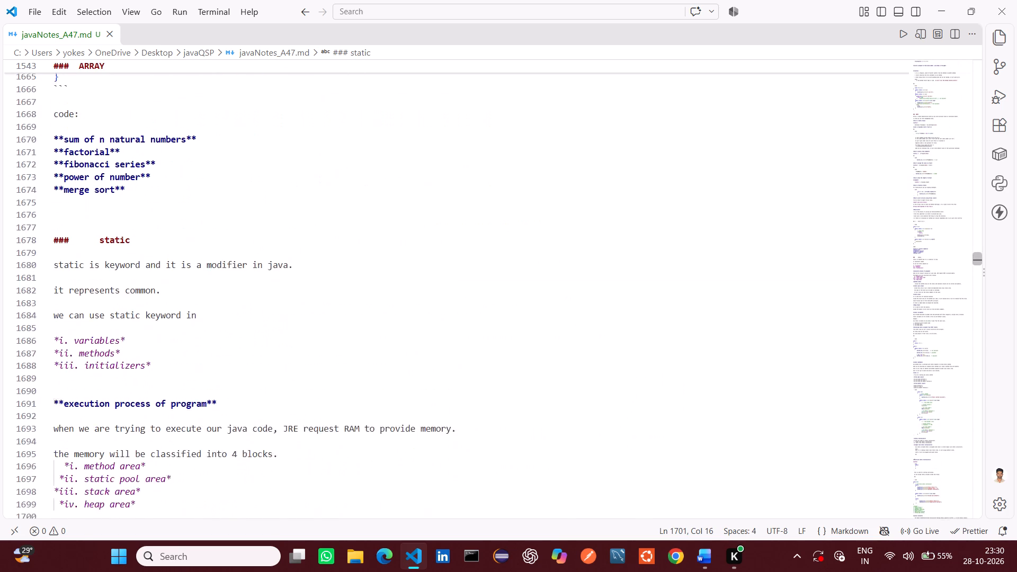
pyautogui.scroll(-7, 365, 289)
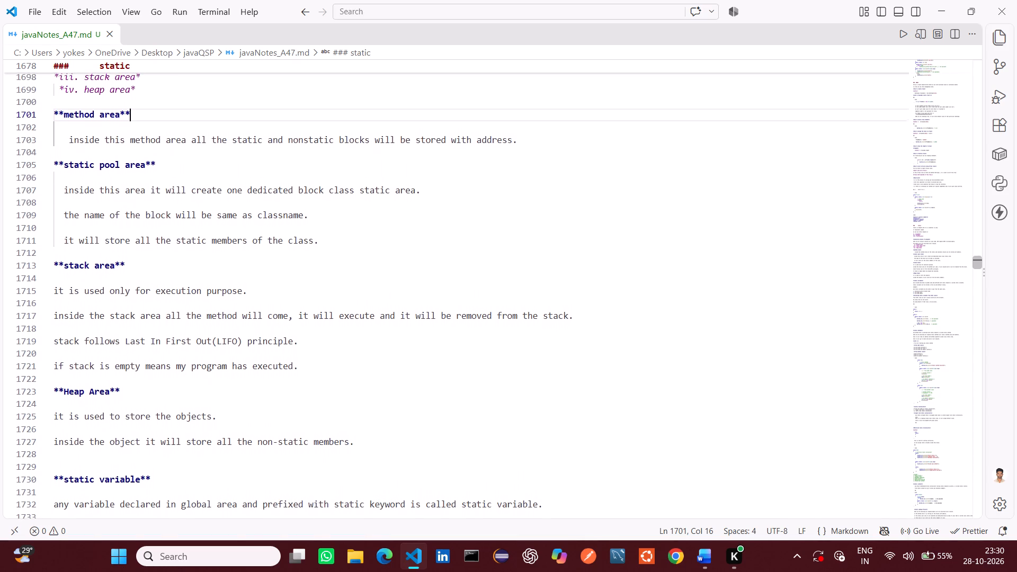
# In the Java Notes Word document, insert a table of four columns and two rows below the "heap area" bullet, leaving a blank line between.
pyautogui.hotkey('alt', 'Tab')
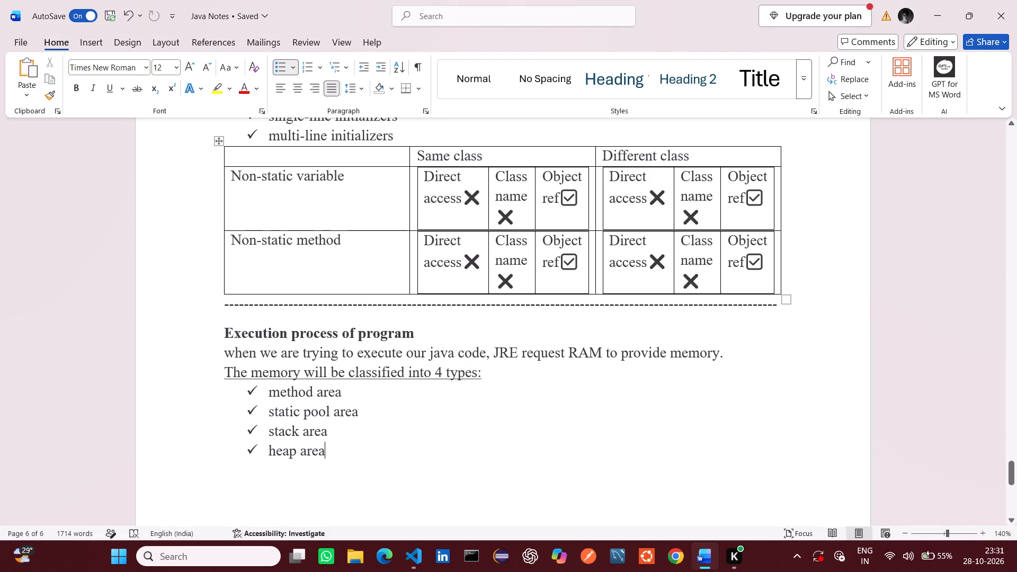
pyautogui.press('Return')
pyautogui.press('Return')
pyautogui.press('Return')
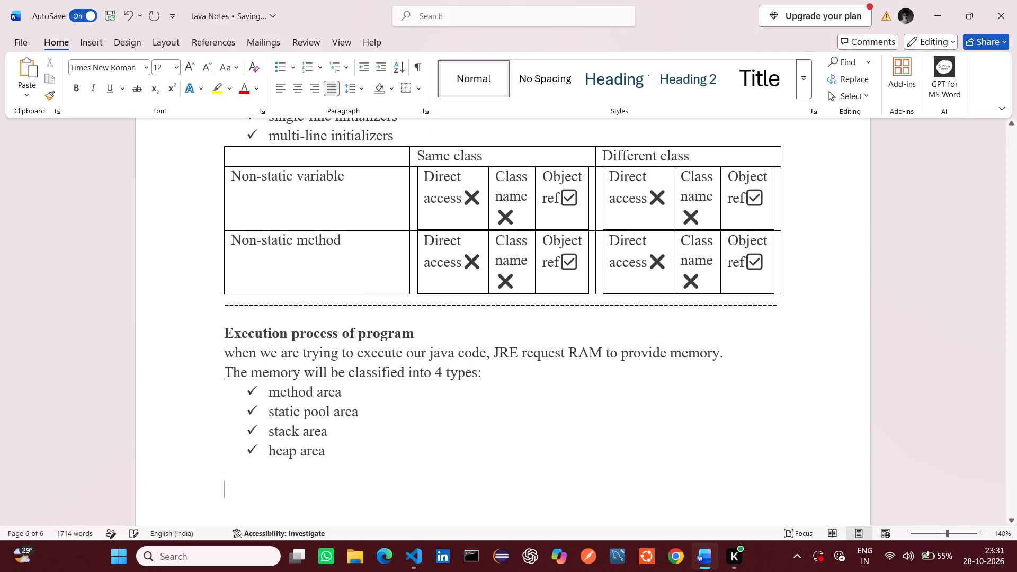
pyautogui.click(106, 35)
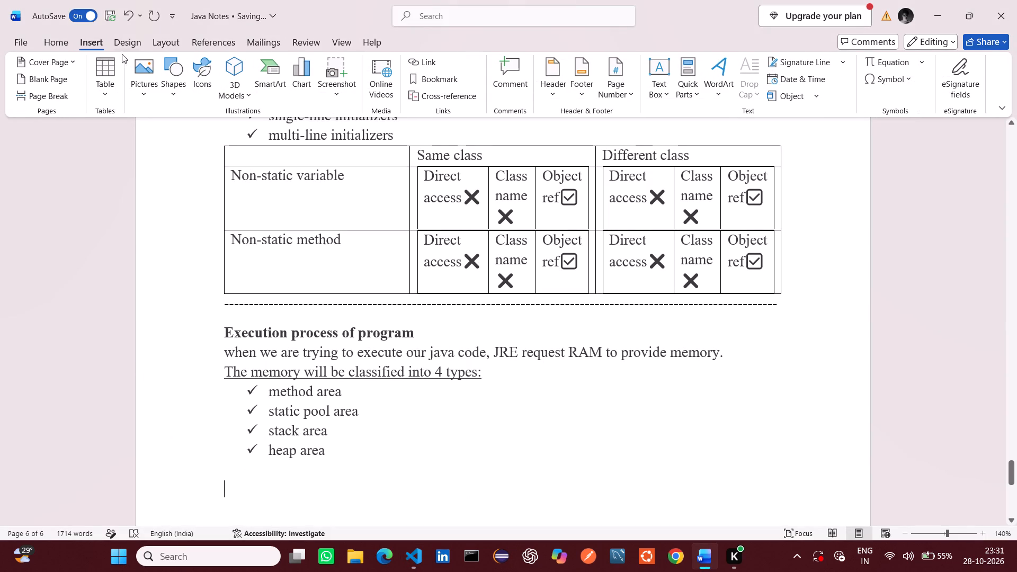
pyautogui.click(105, 74)
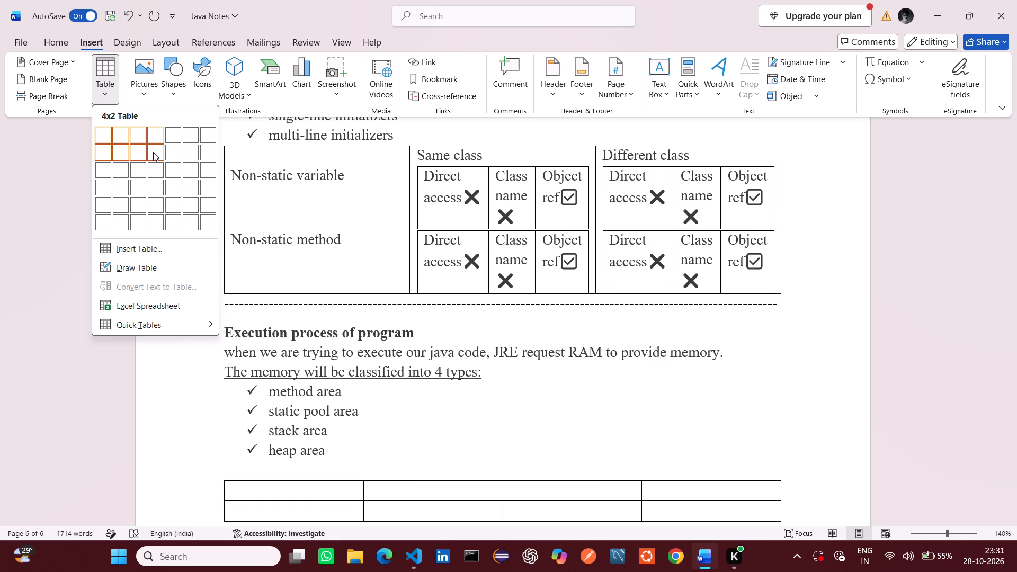
pyautogui.click(153, 152)
# Enter "Method area" in the first cell of the new table's top row.
pyautogui.scroll(-2, 381, 445)
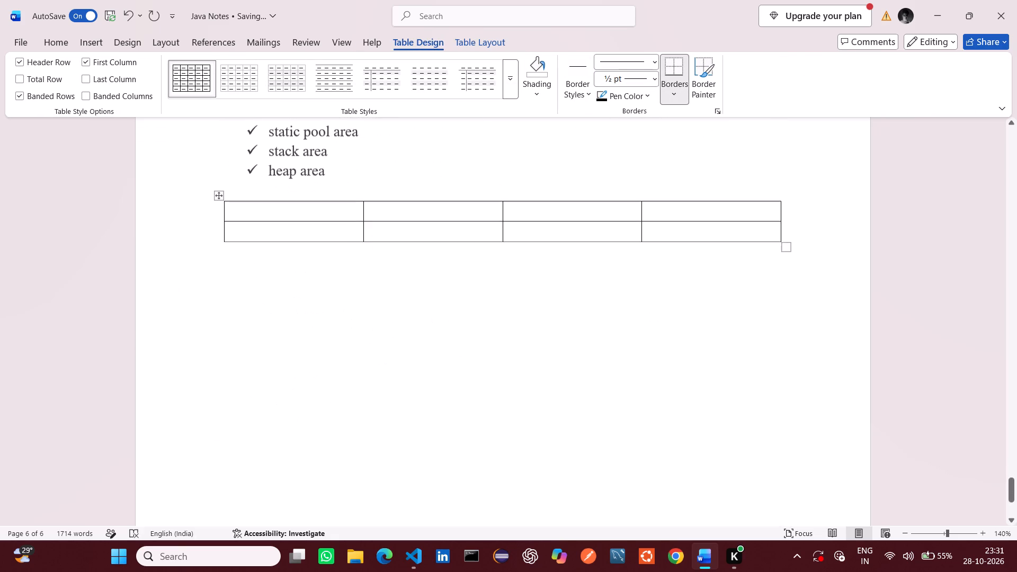
pyautogui.scroll(1, 381, 445)
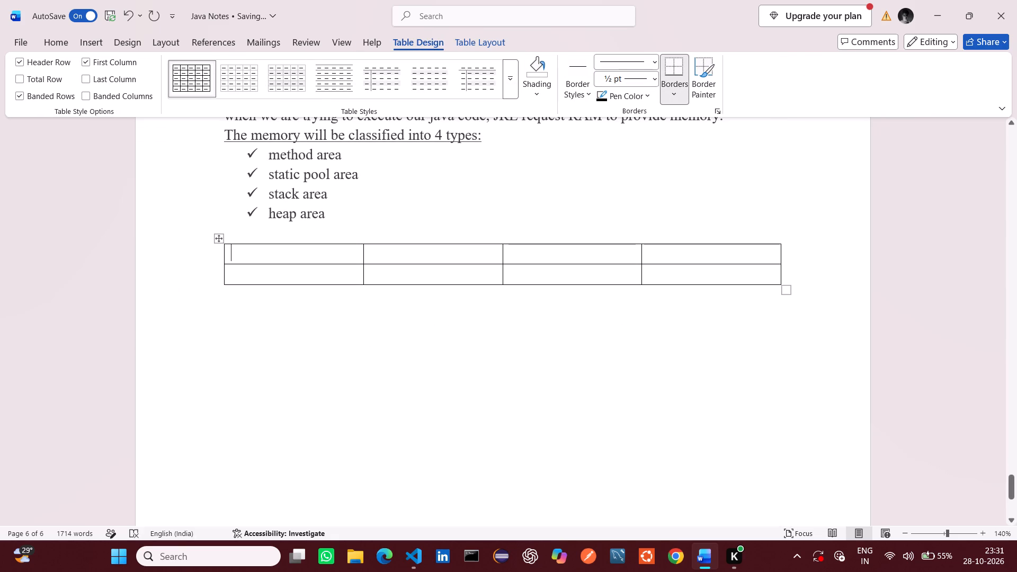
pyautogui.write('method area')
# Bold and center the "Same class" and "Different class" header cells in the non-static variable and method table.
pyautogui.scroll(1, 281, 264)
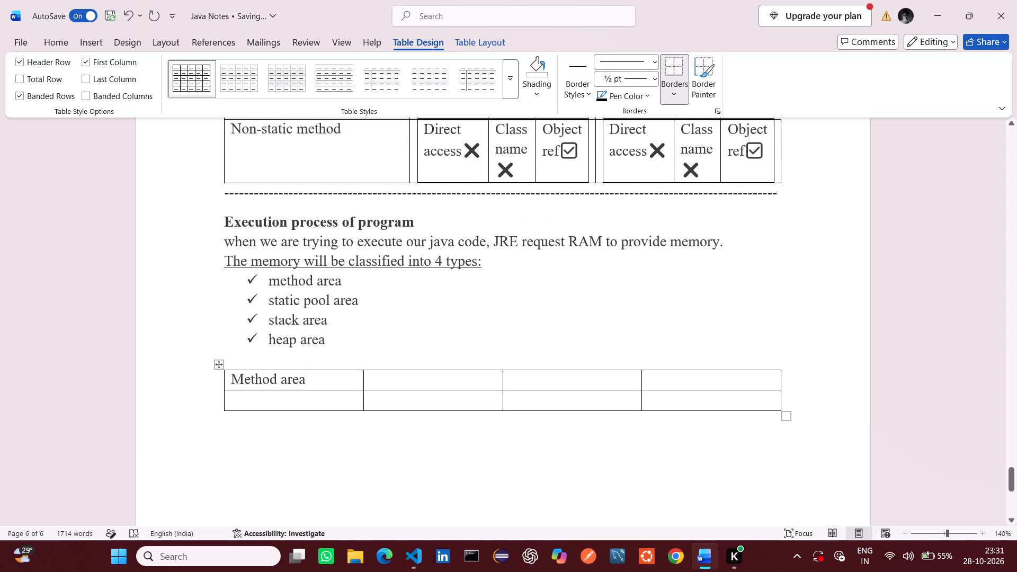
pyautogui.scroll(1, 391, 351)
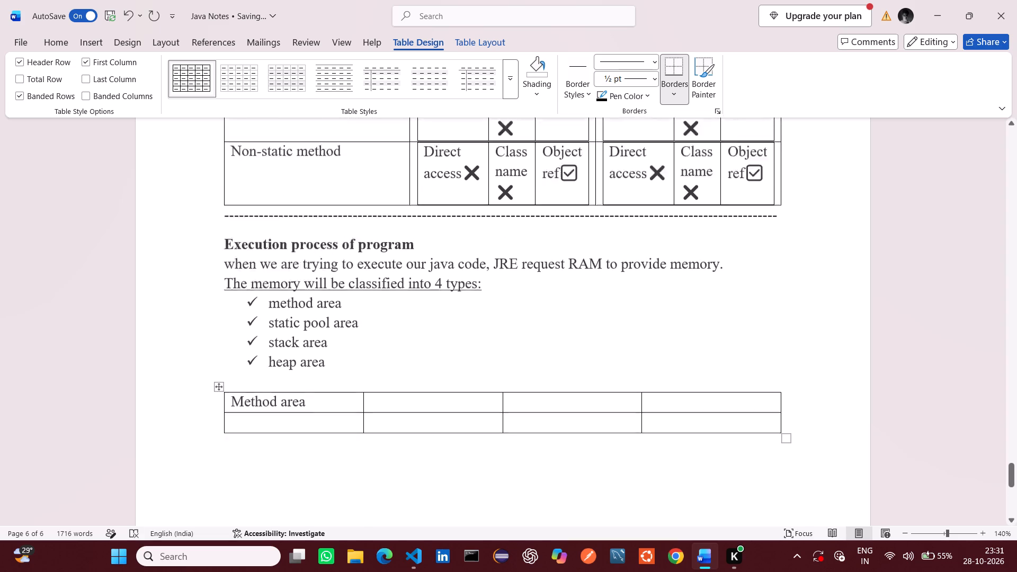
pyautogui.scroll(2, 391, 351)
pyautogui.click(433, 403)
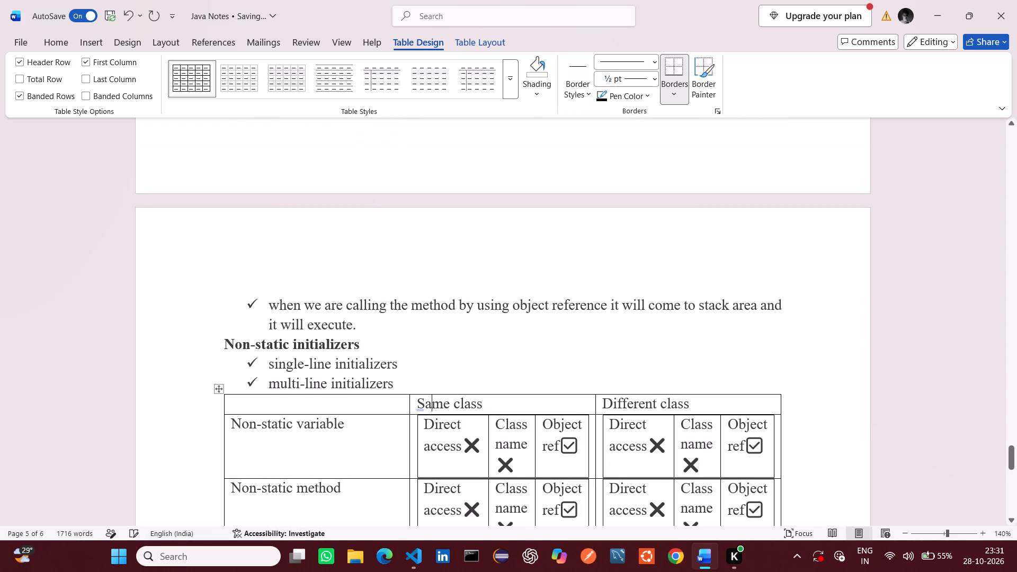
pyautogui.moveTo(699, 406); pyautogui.dragTo(691, 406)
pyautogui.moveTo(691, 406); pyautogui.dragTo(561, 402)
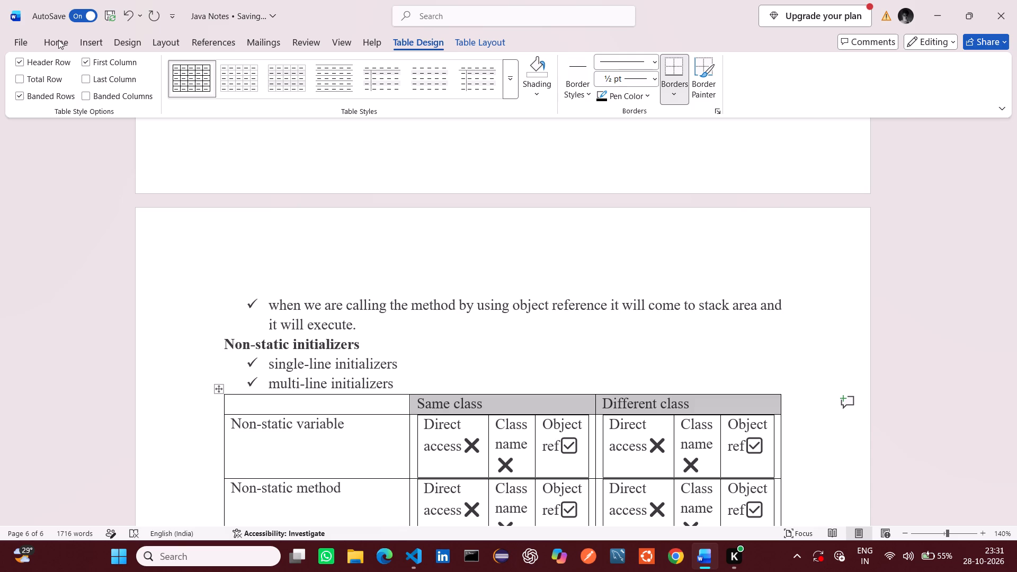
pyautogui.click(58, 40)
pyautogui.click(76, 86)
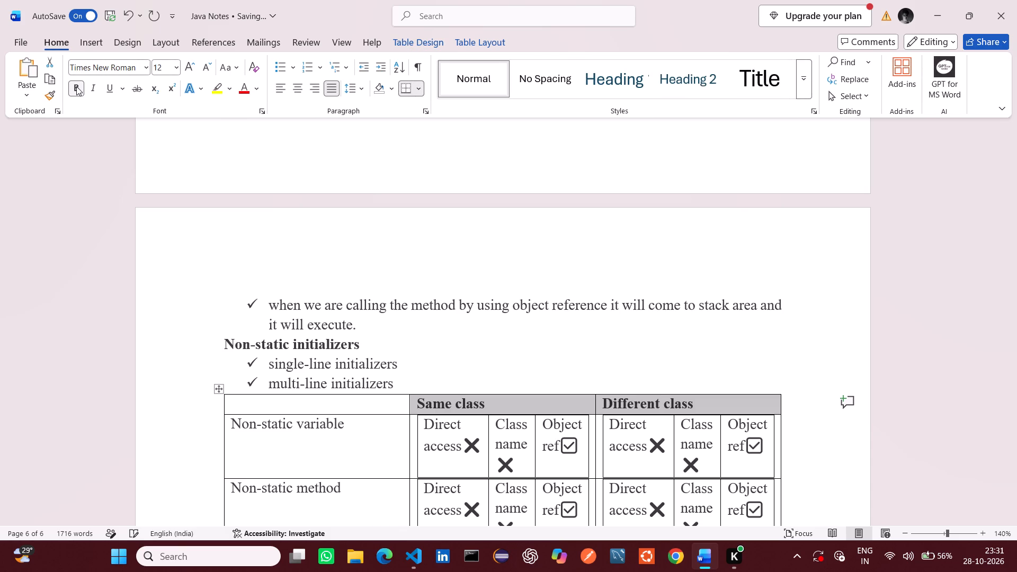
pyautogui.click(295, 94)
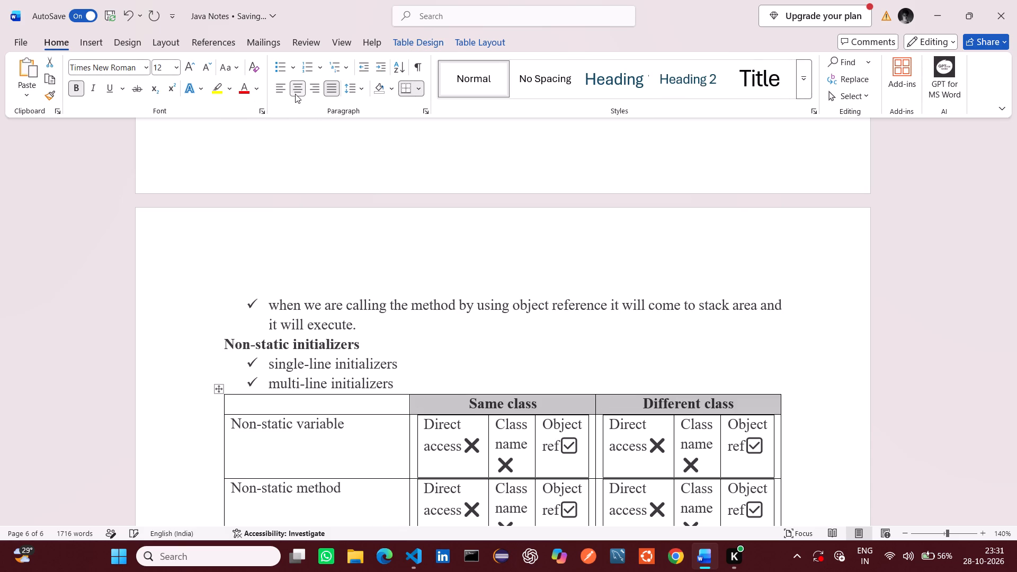
pyautogui.click(416, 210)
# Bold and center the "Same class" and "Different class" header cells in the static variable and methods table.
pyautogui.scroll(3, 416, 210)
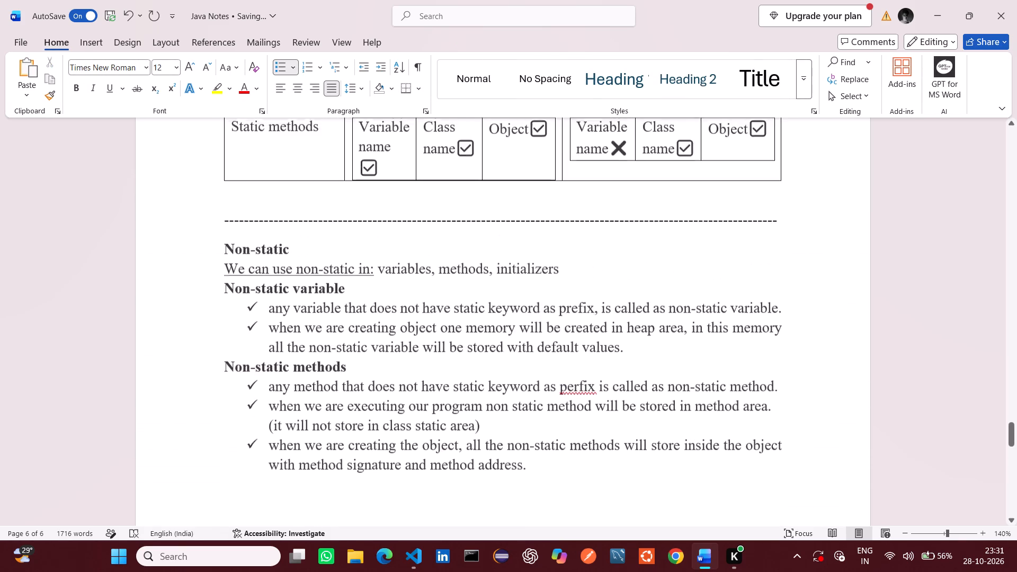
pyautogui.scroll(1, 416, 210)
pyautogui.moveTo(663, 254); pyautogui.dragTo(485, 243)
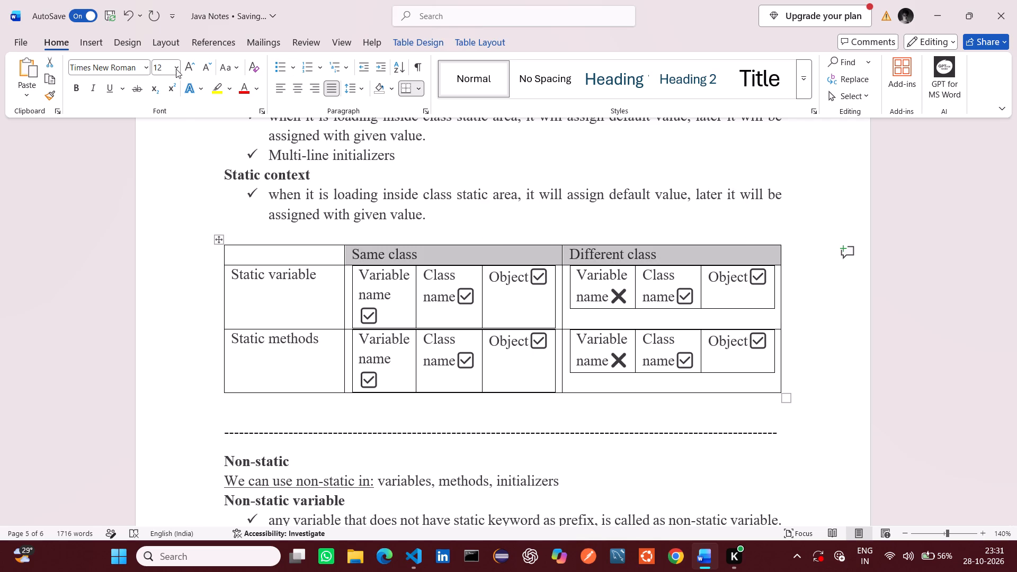
pyautogui.click(73, 84)
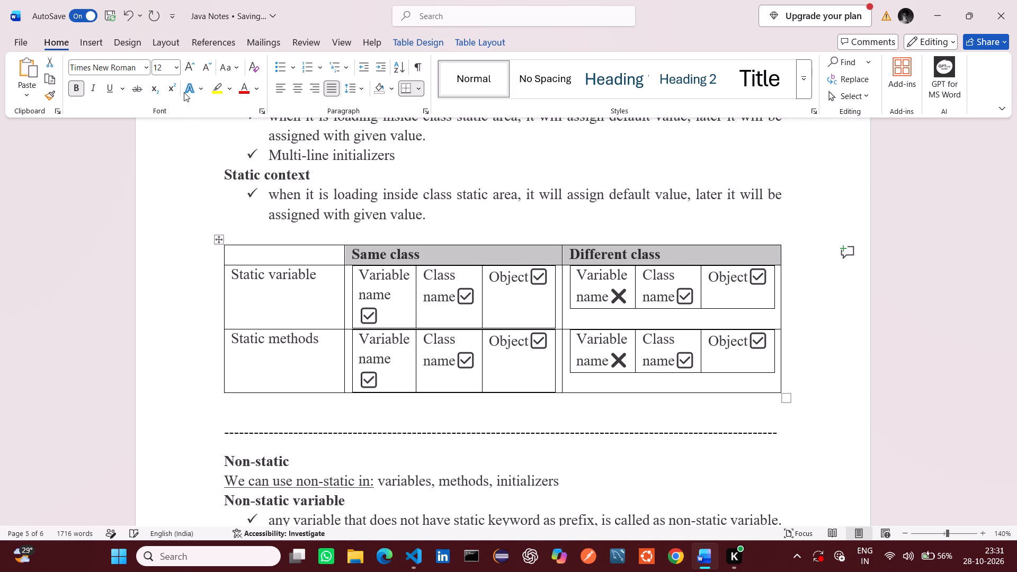
pyautogui.click(301, 92)
pyautogui.click(454, 181)
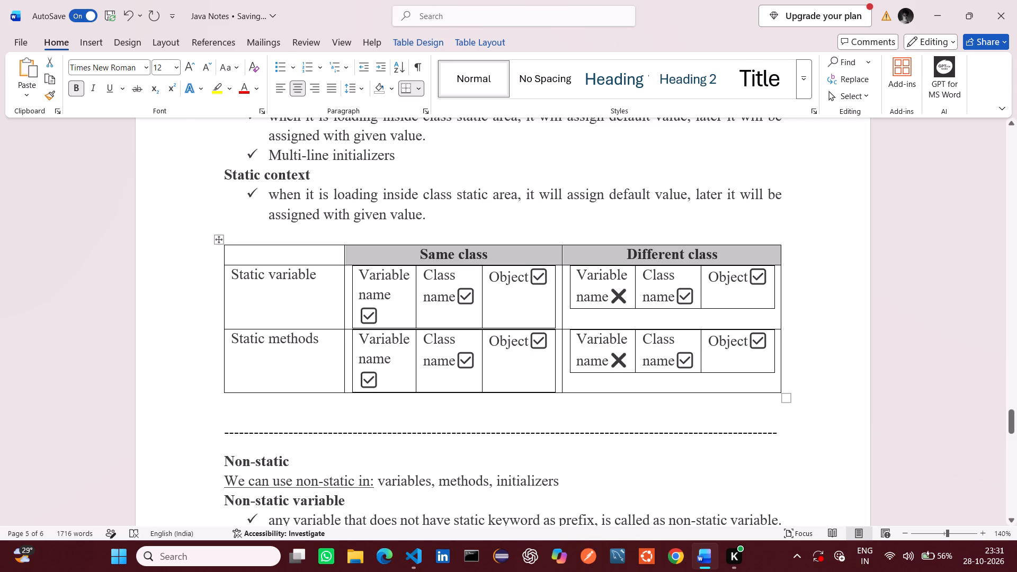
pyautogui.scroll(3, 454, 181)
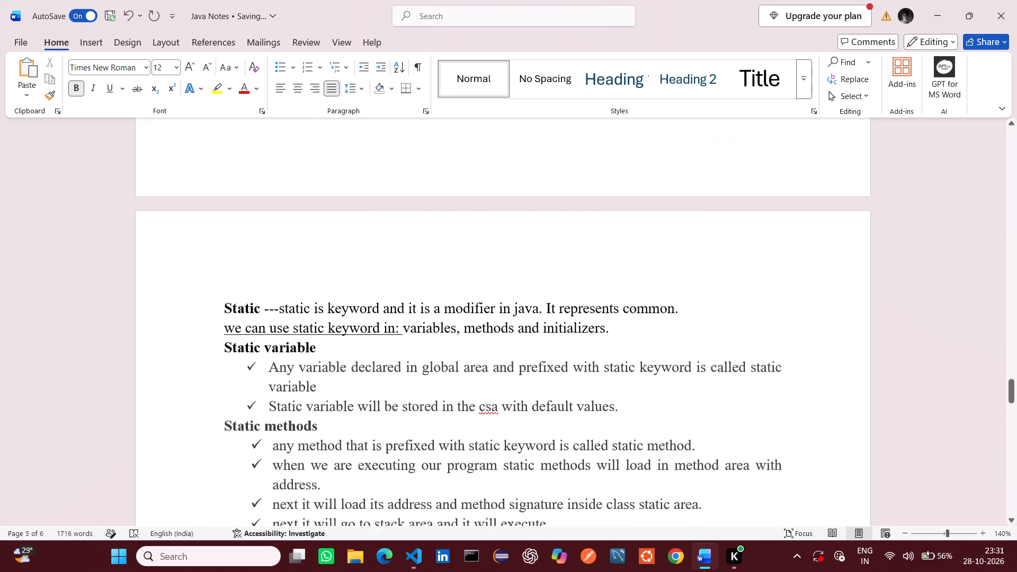
# Fill the remaining top-row cells of the four-column table with "Static pool area", "Stack area" and "Heap area".
pyautogui.scroll(-6, 454, 181)
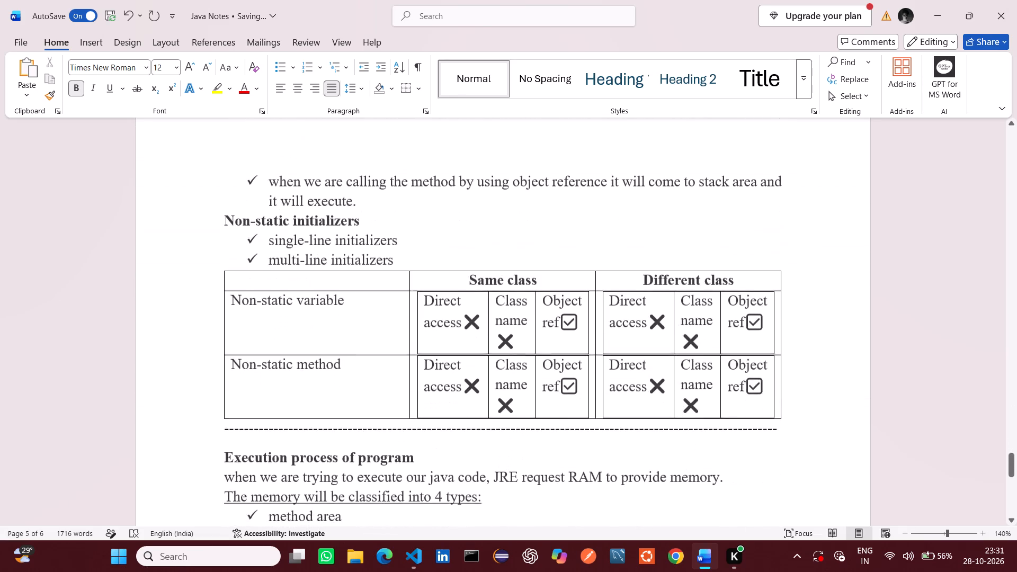
pyautogui.scroll(-2, 454, 181)
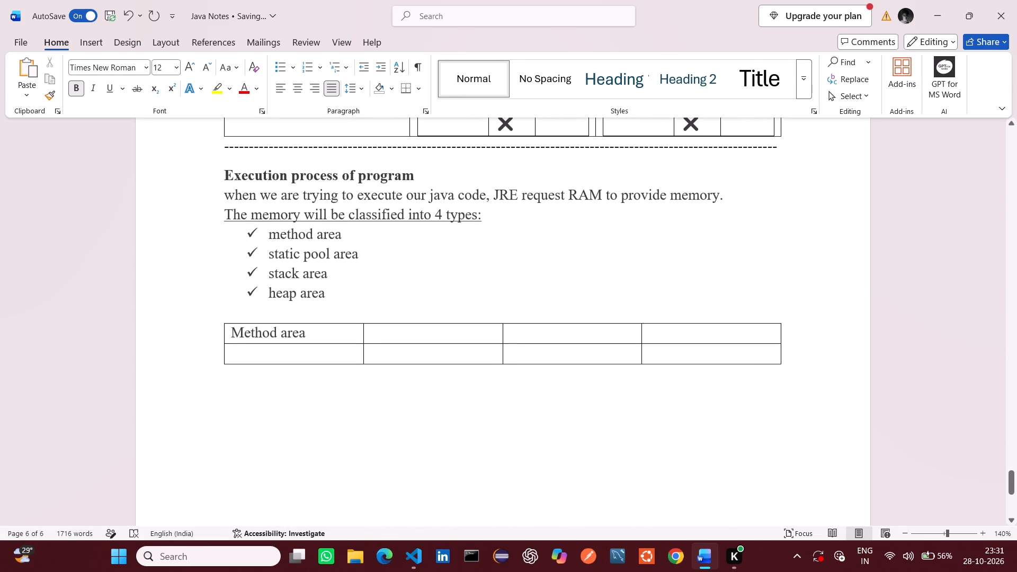
pyautogui.scroll(-1, 454, 181)
pyautogui.click(393, 333)
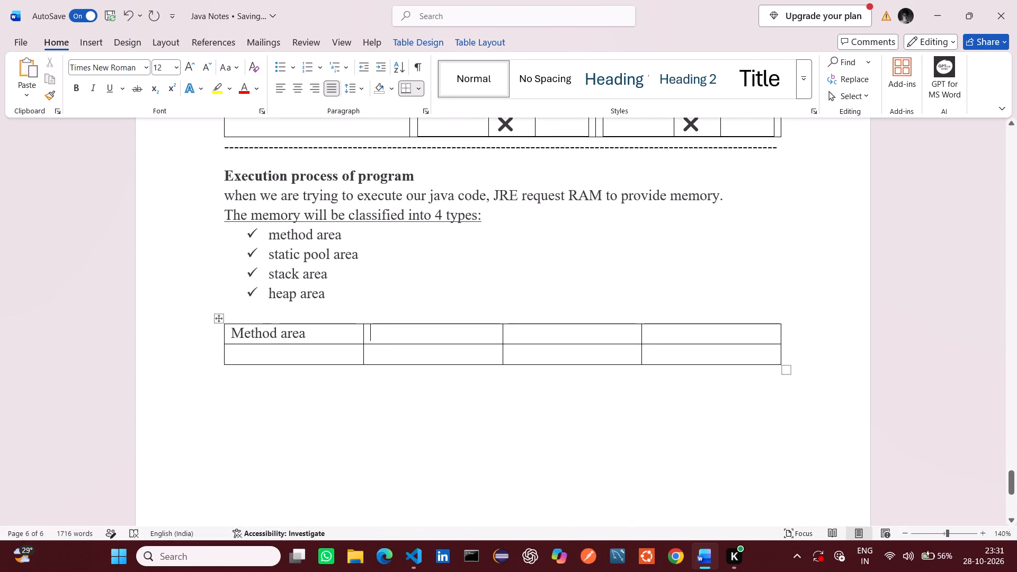
pyautogui.write('static pool area')
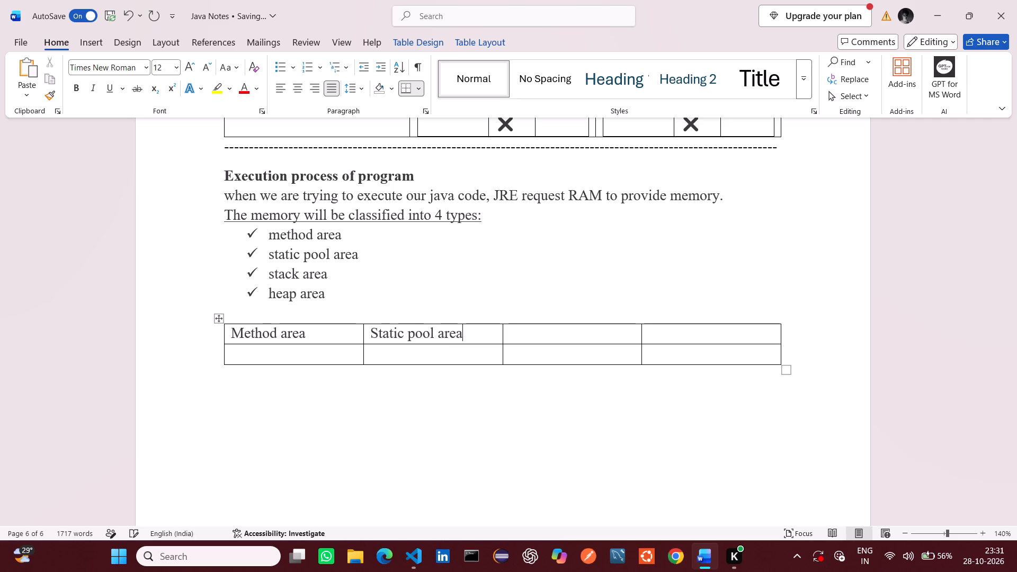
pyautogui.click(519, 334)
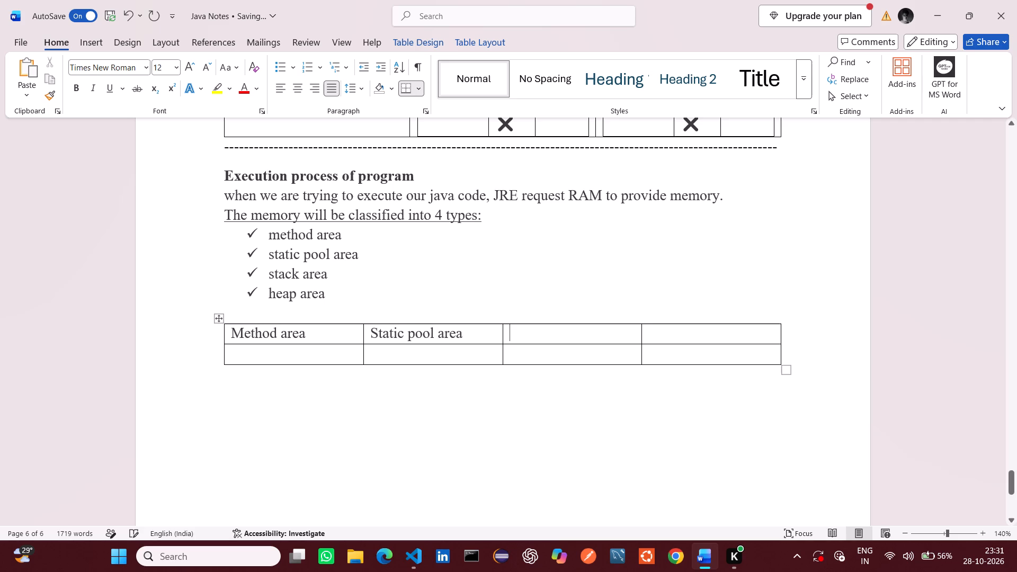
pyautogui.write('stack area')
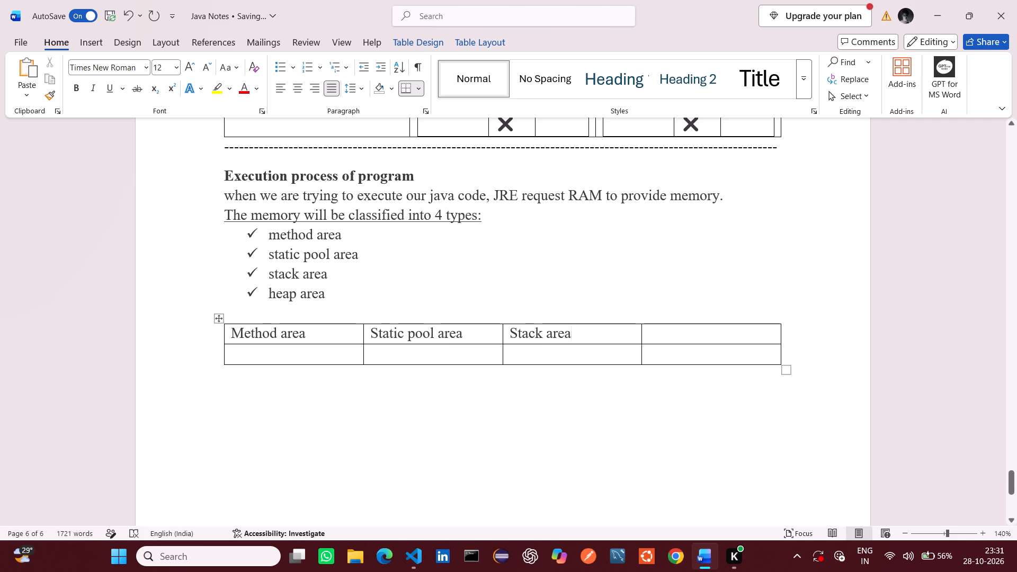
pyautogui.click(660, 331)
pyautogui.write('heap area')
# Bold and center the four header cells in the memory area table's top row.
pyautogui.moveTo(715, 334); pyautogui.dragTo(353, 335)
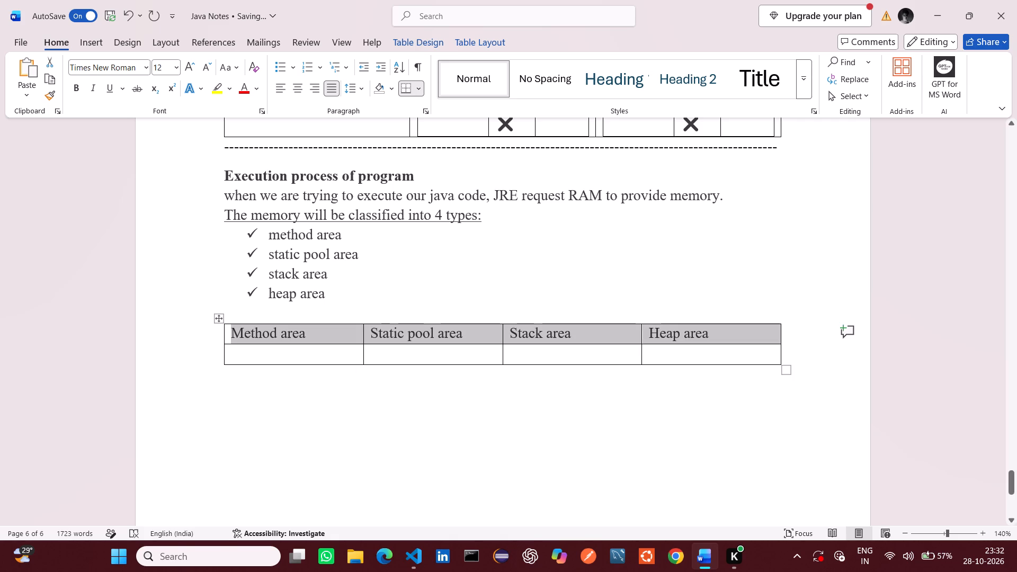
pyautogui.click(78, 94)
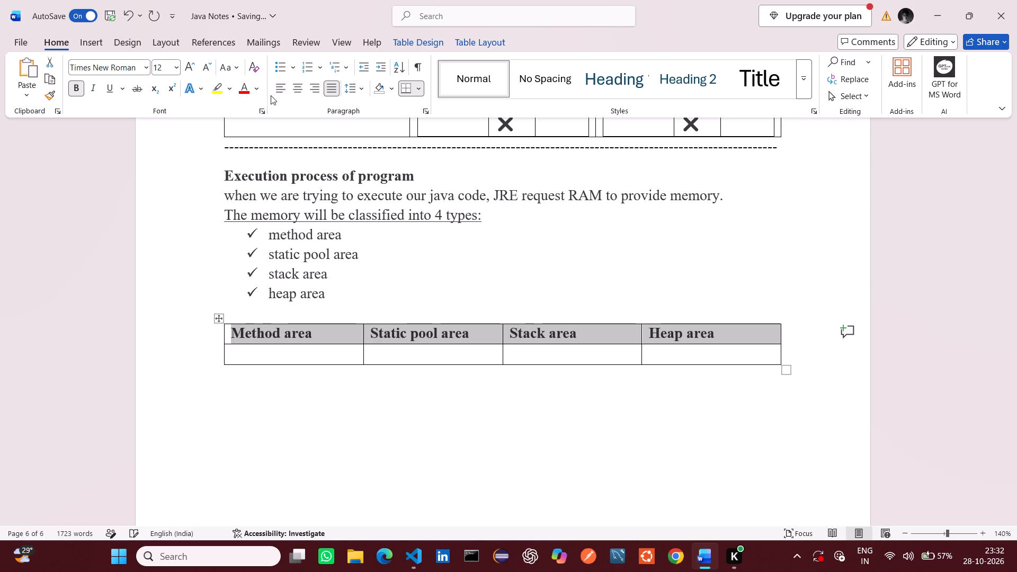
pyautogui.click(297, 90)
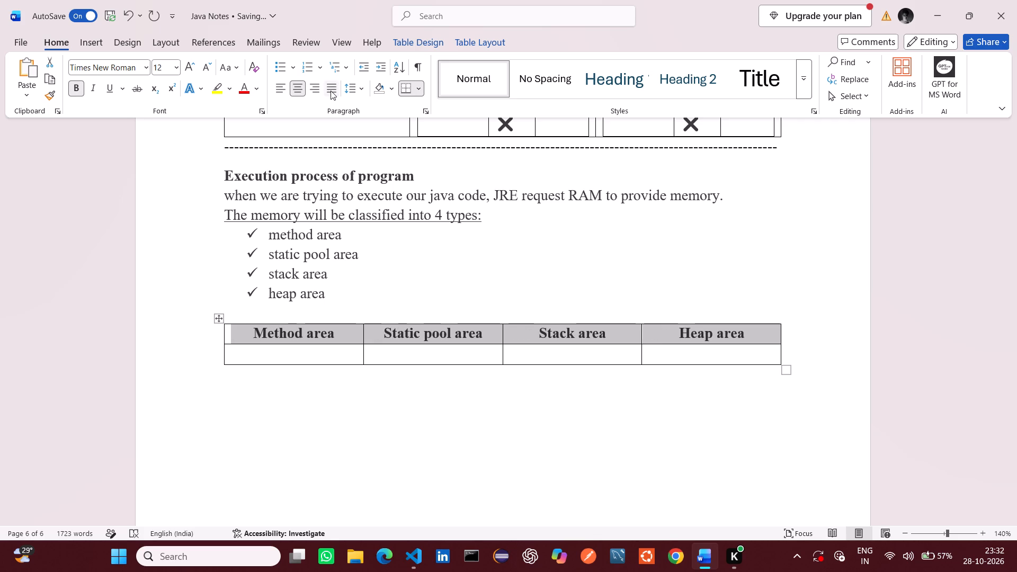
pyautogui.click(331, 91)
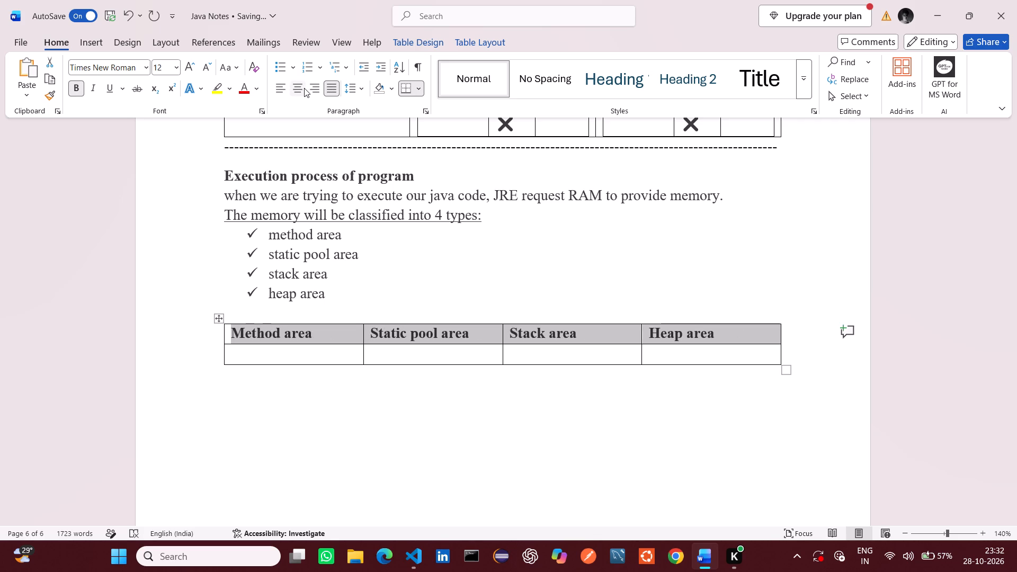
pyautogui.click(304, 88)
pyautogui.click(467, 270)
# Copy the method area description from javaNotes_A47.md in Visual Studio Code into the Word table cell below the "Method area" header.
pyautogui.scroll(1, 467, 270)
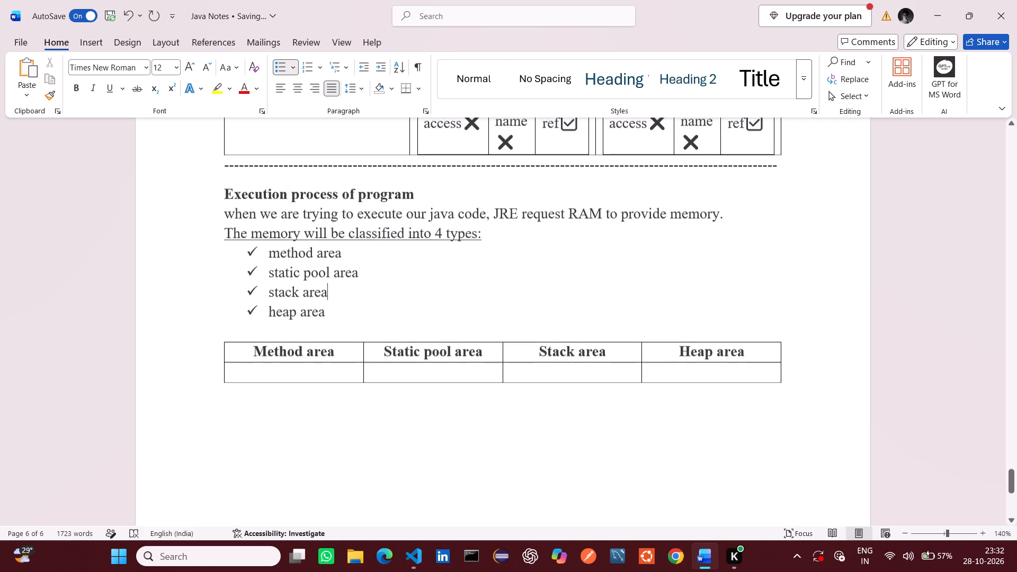
pyautogui.scroll(1, 467, 270)
pyautogui.click(341, 367)
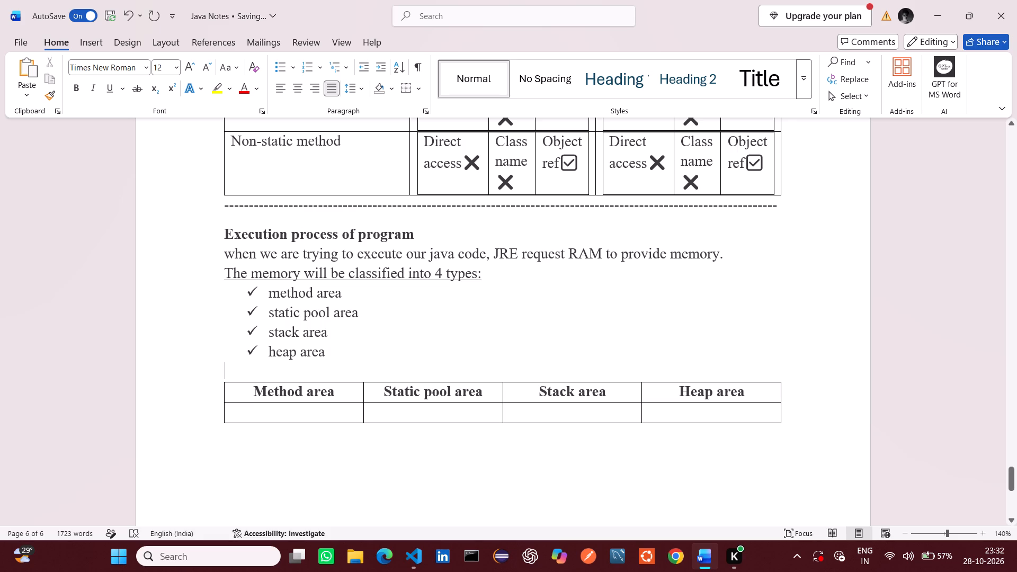
pyautogui.hotkey('alt', 'Tab')
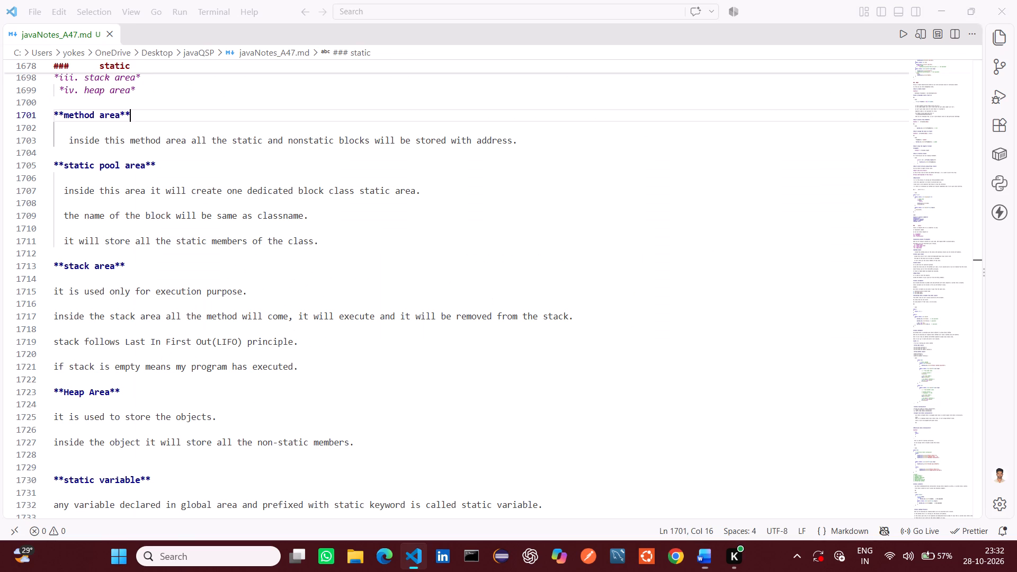
pyautogui.scroll(1, 309, 275)
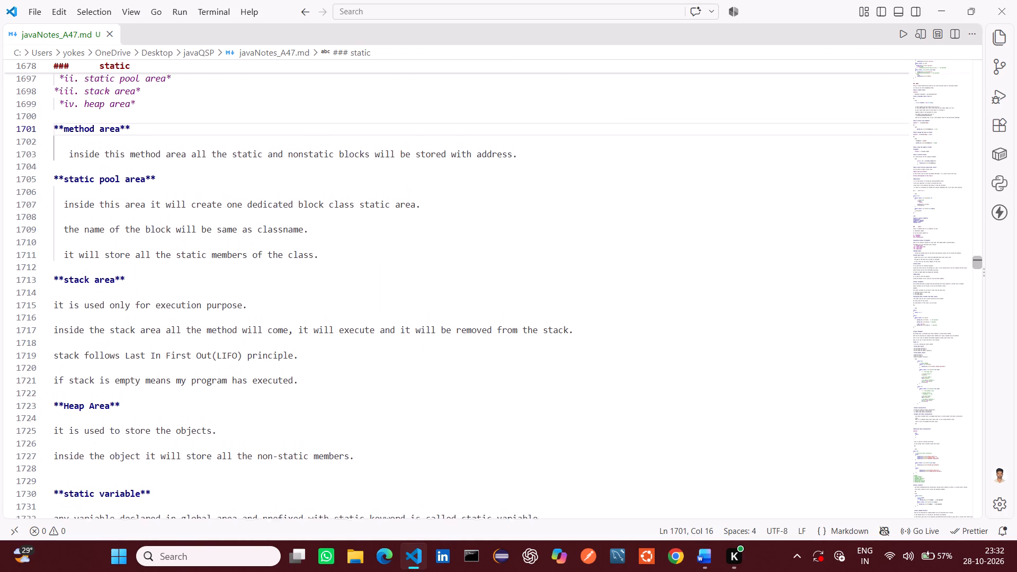
pyautogui.scroll(1, 309, 275)
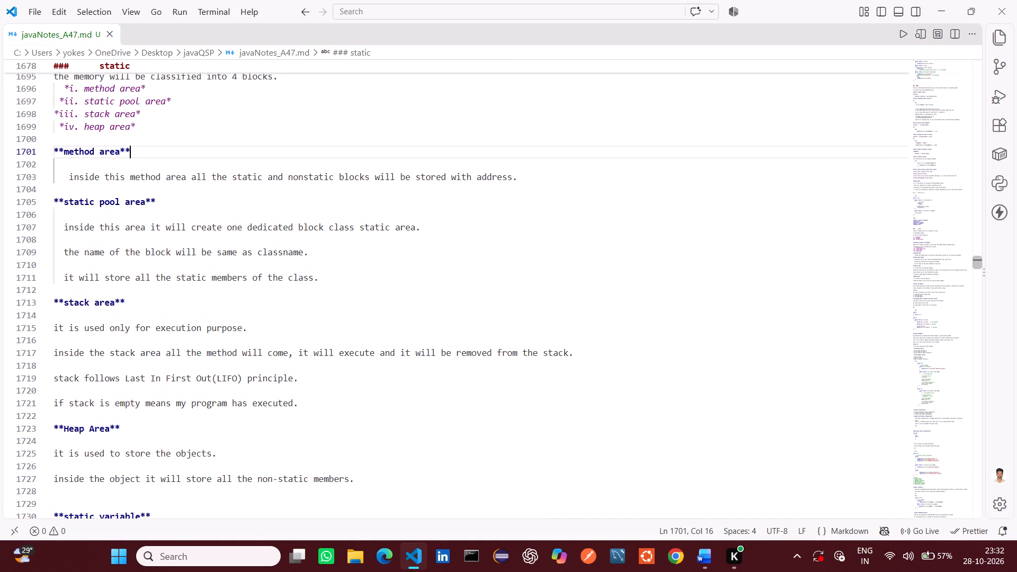
pyautogui.moveTo(70, 177); pyautogui.dragTo(521, 178)
pyautogui.hotkey('ctrl', 'c')
pyautogui.hotkey('alt', 'Tab')
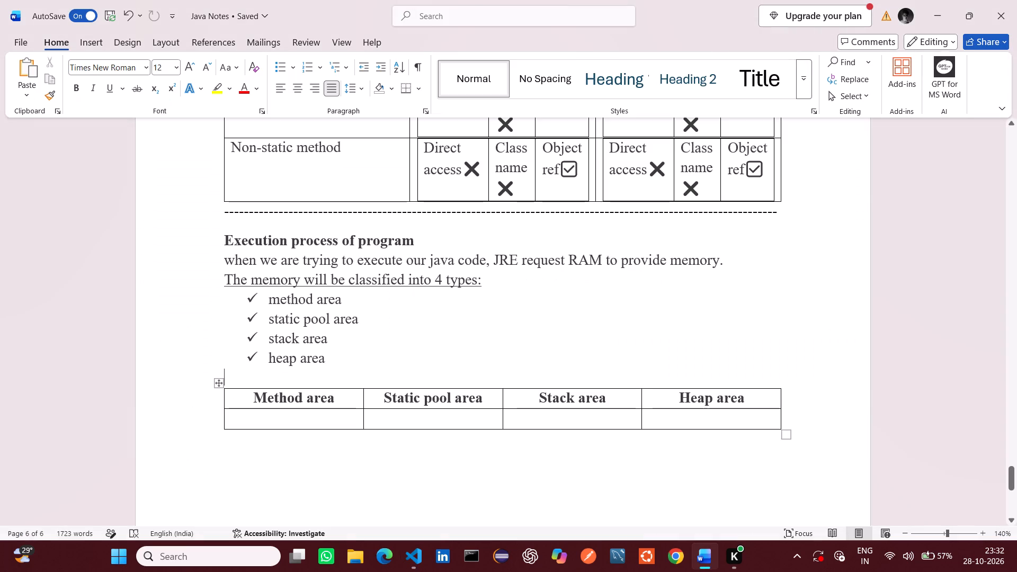
pyautogui.click(281, 421)
pyautogui.hotkey('ctrl', 'v')
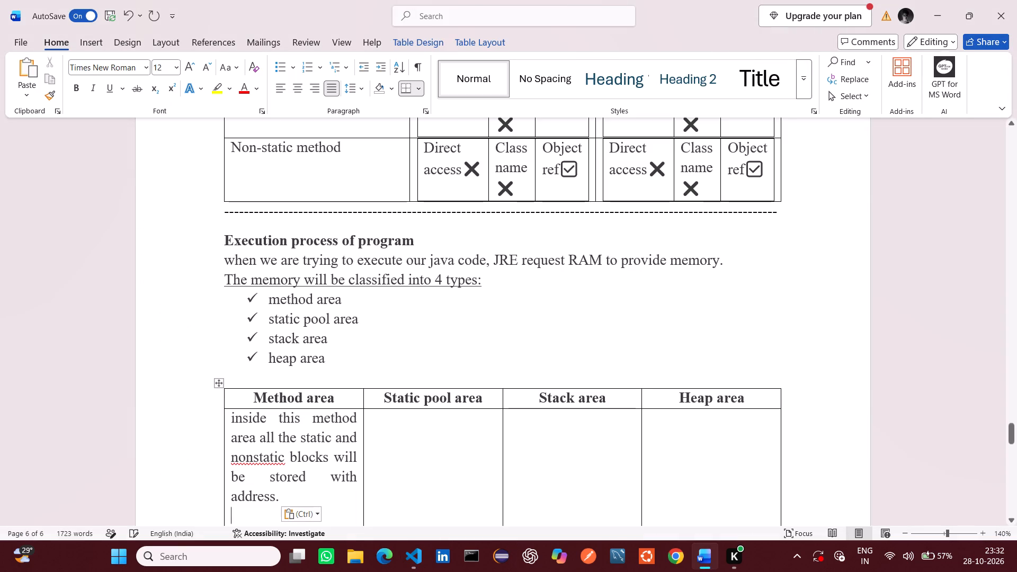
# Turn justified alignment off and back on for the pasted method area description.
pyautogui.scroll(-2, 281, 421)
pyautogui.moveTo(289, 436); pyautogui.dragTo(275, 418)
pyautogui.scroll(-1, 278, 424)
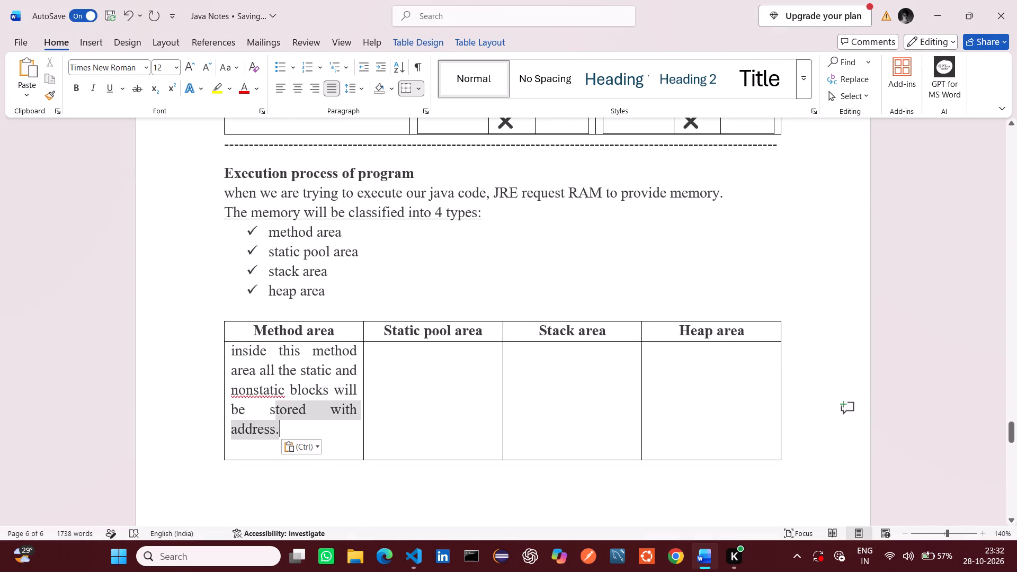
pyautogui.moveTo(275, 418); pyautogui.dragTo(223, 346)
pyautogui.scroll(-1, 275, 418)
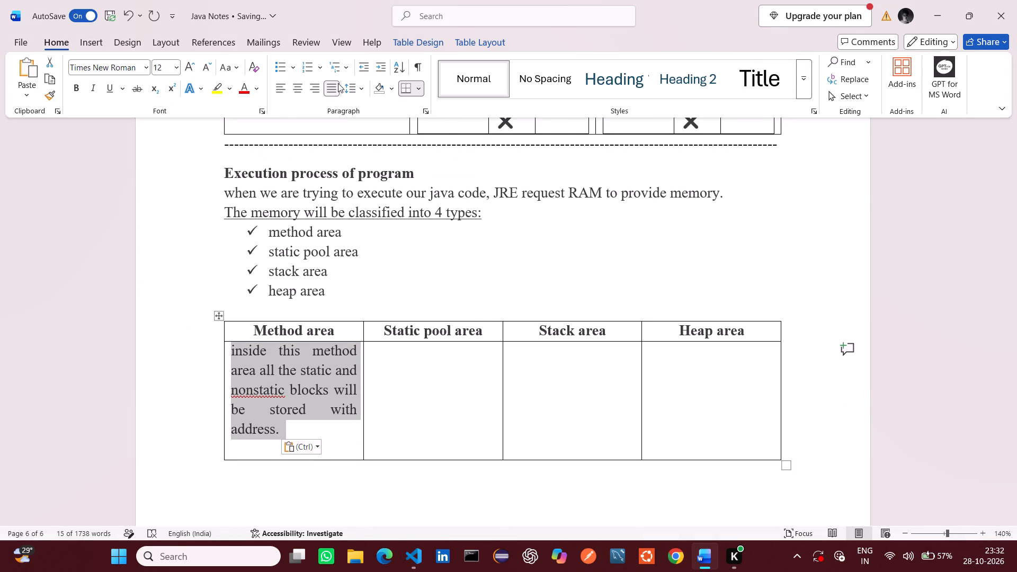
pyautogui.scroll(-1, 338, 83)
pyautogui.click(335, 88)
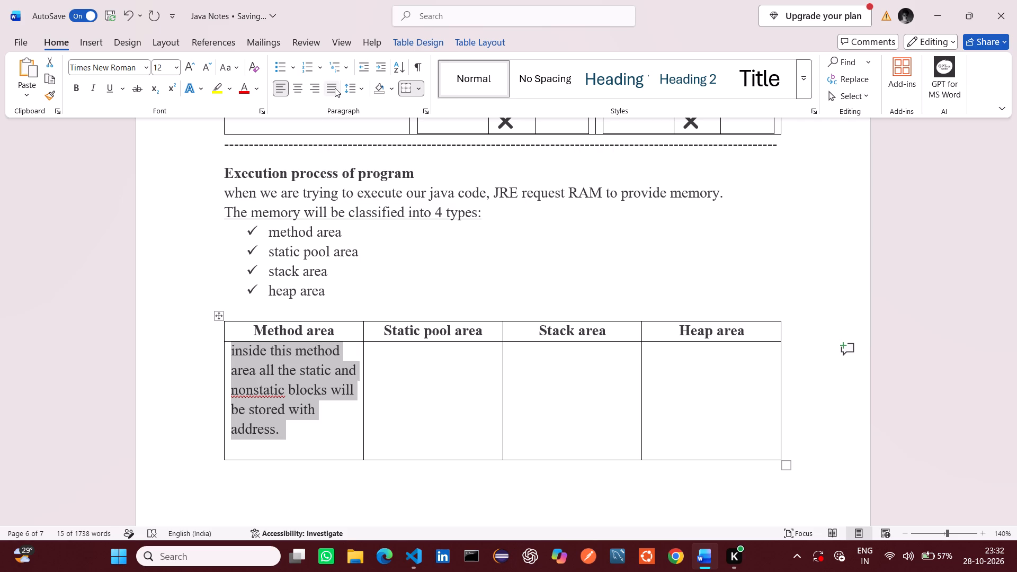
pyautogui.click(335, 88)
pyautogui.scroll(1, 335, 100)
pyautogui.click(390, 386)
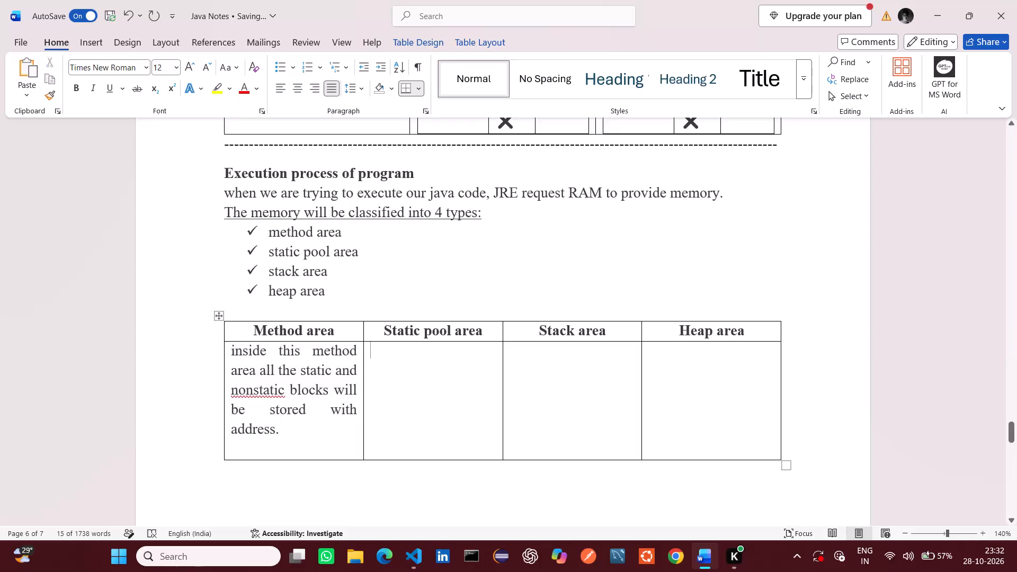
# Capitalize the first letter of the method area description so it begins with "Inside".
pyautogui.hscroll(-1, 379, 386)
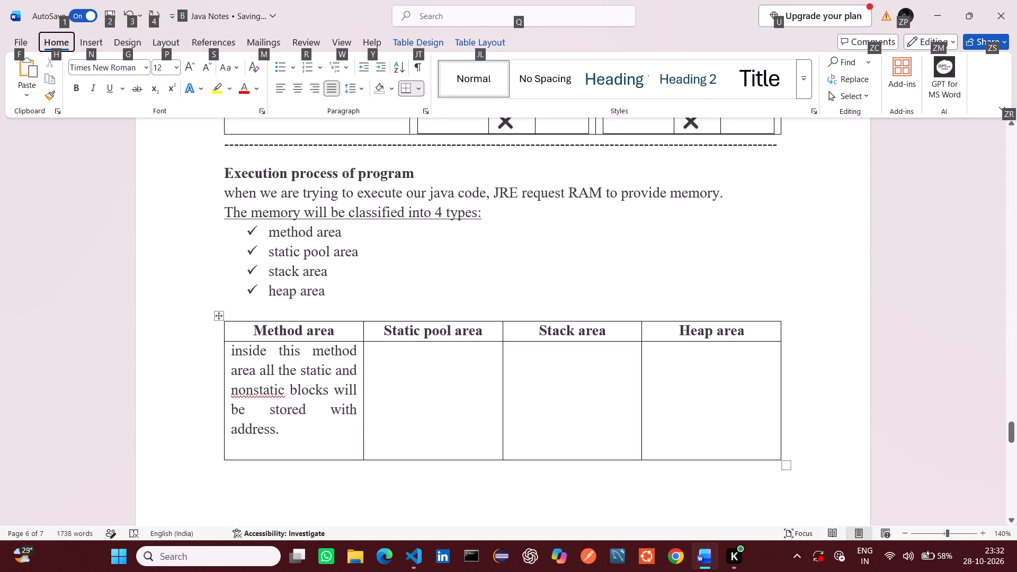
pyautogui.hscroll(-1, 236, 350)
pyautogui.click(236, 350)
pyautogui.press('BackSpace')
pyautogui.hotkey('shift', 'i')
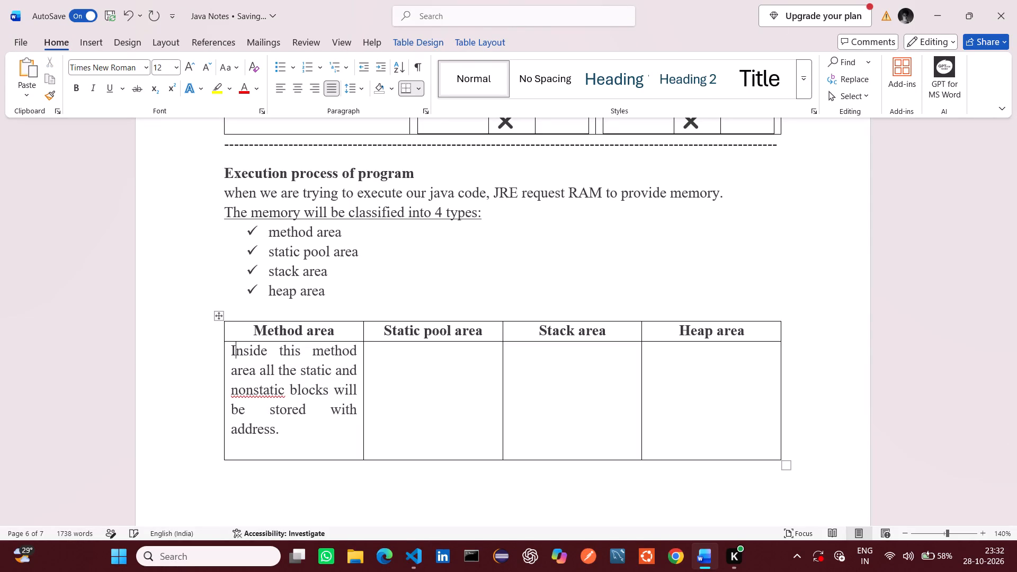
# Copy the three static pool area sentences from javaNotes_A47.md in Visual Studio Code into the Word table cell below "Static pool area".
pyautogui.click(371, 389)
pyautogui.hotkey('alt', 'Tab')
pyautogui.hscroll(-1, 361, 380)
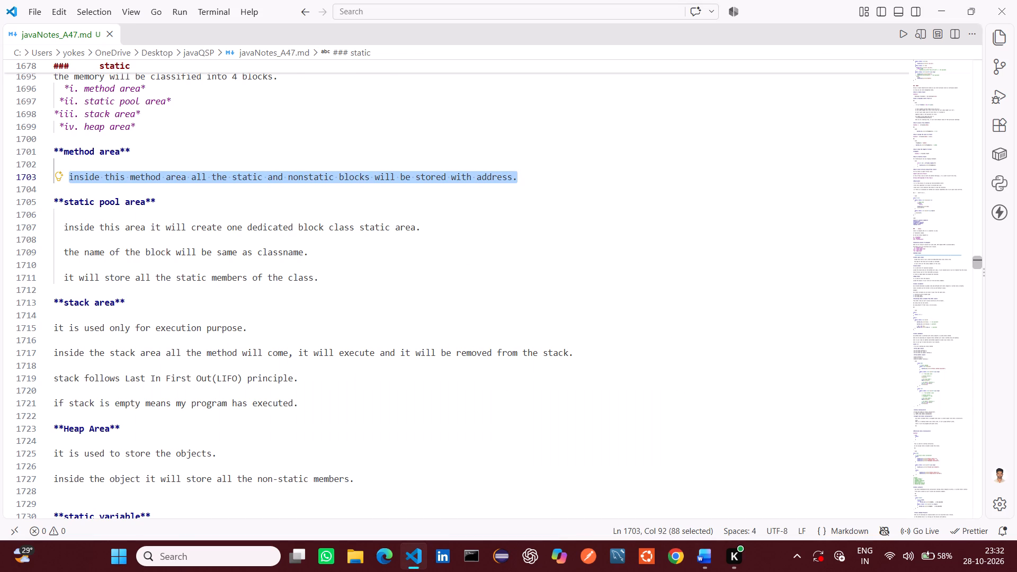
pyautogui.hscroll(-1, 65, 229)
pyautogui.moveTo(61, 228); pyautogui.dragTo(322, 278)
pyautogui.hscroll(1, 85, 237)
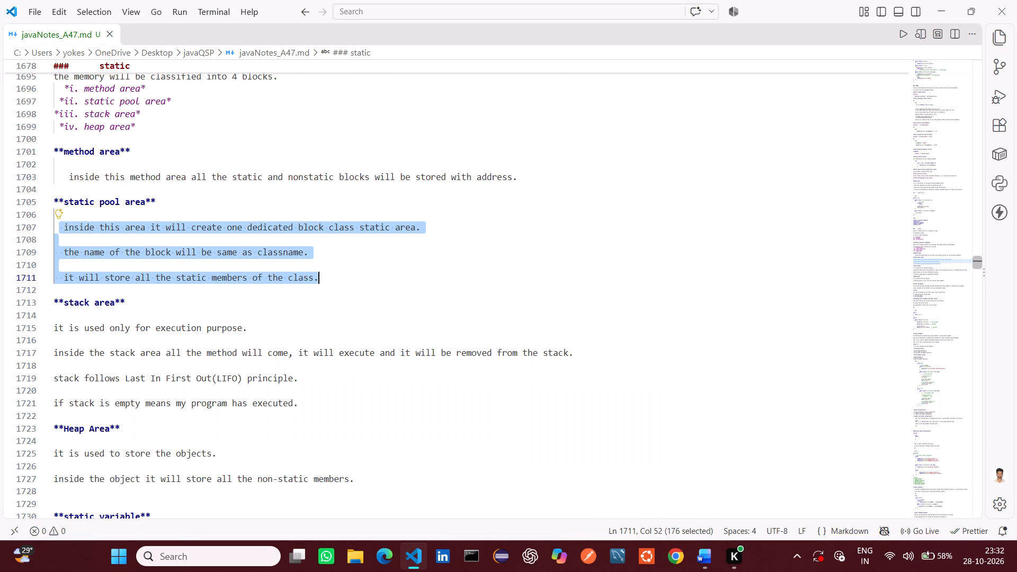
pyautogui.moveTo(322, 278); pyautogui.dragTo(326, 280)
pyautogui.hscroll(1, 322, 278)
pyautogui.hotkey('ctrl', 'c')
pyautogui.hotkey('alt', 'Tab')
pyautogui.scroll(1, 338, 283)
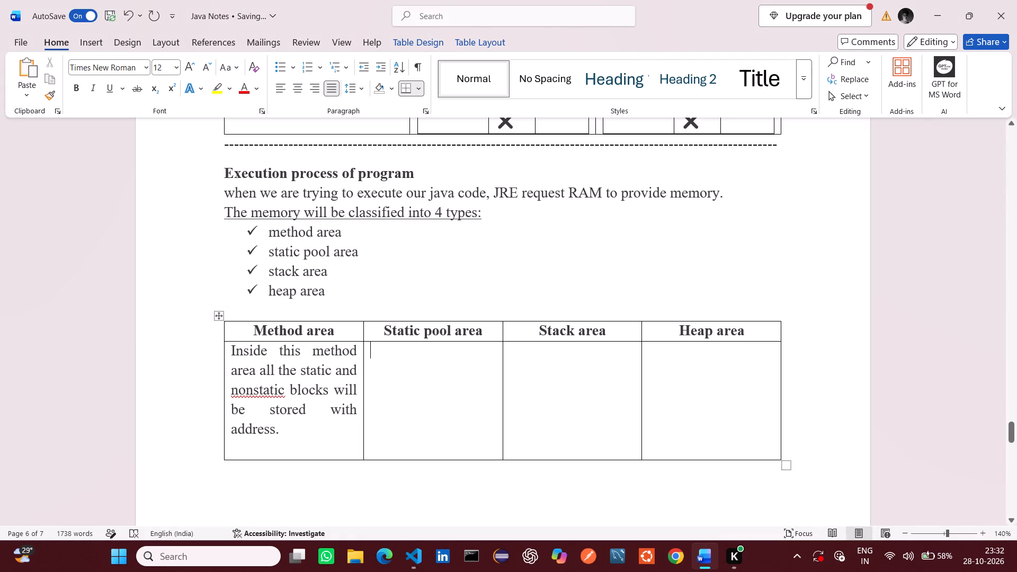
pyautogui.scroll(1, 444, 342)
pyautogui.click(409, 368)
pyautogui.hotkey('ctrl', 'v')
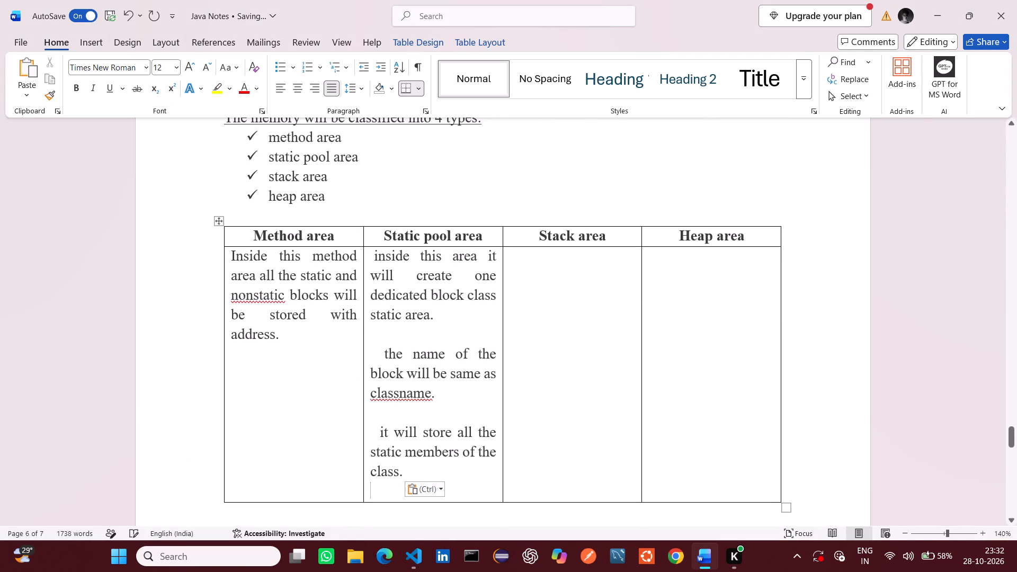
# Remove the leading spaces from the first two static pool area sentences and capitalize their opening words as "Inside" and "The".
pyautogui.scroll(-1, 402, 341)
pyautogui.click(376, 259)
pyautogui.press('BackSpace')
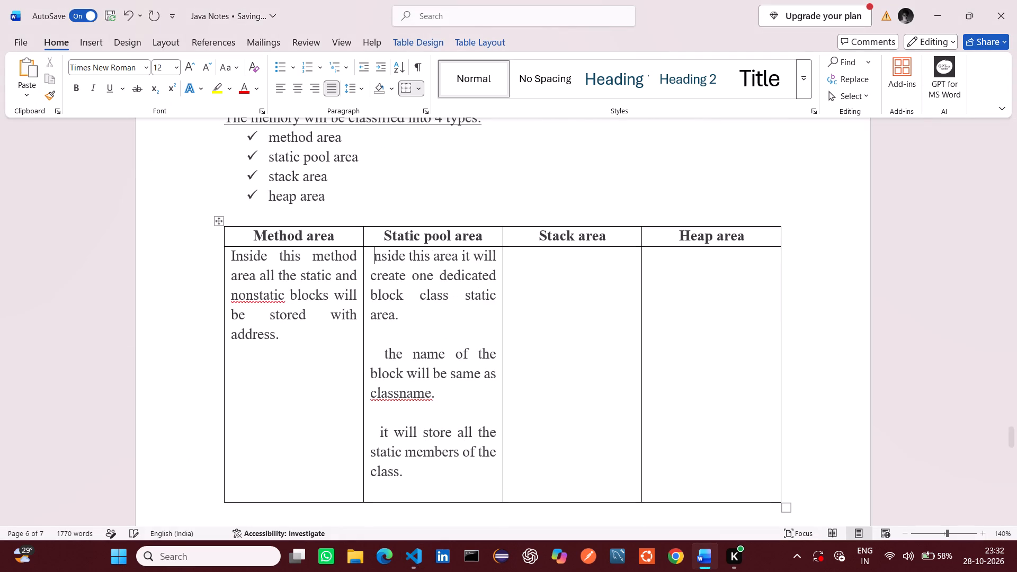
pyautogui.hotkey('shift', 'i')
pyautogui.press('Left')
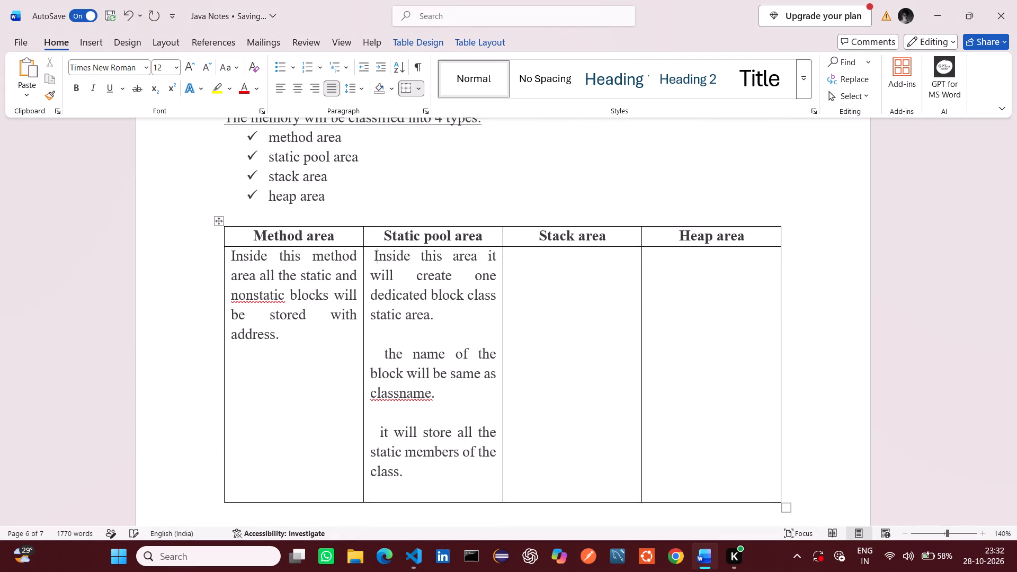
pyautogui.press('BackSpace')
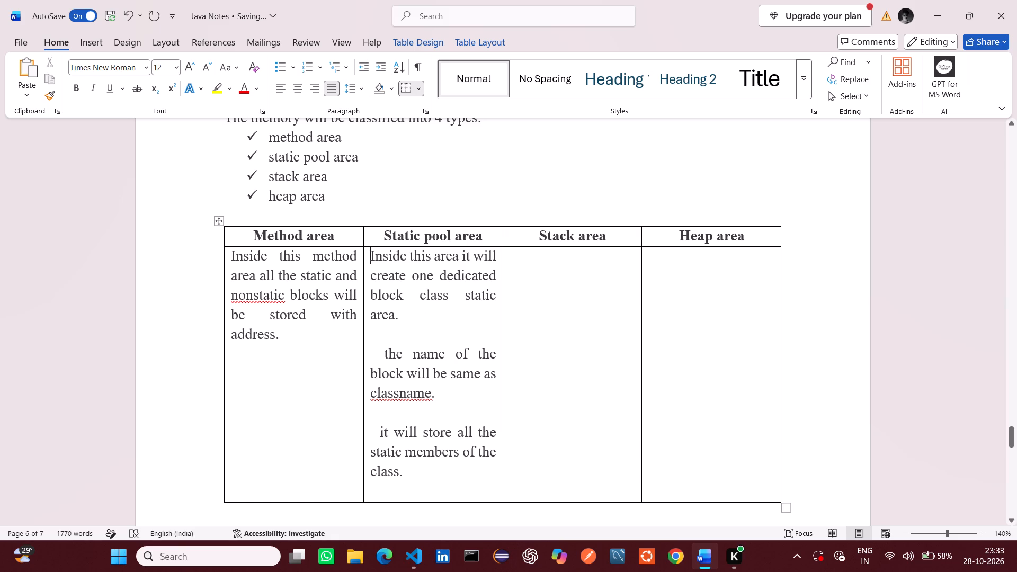
pyautogui.click(389, 352)
pyautogui.press('BackSpace')
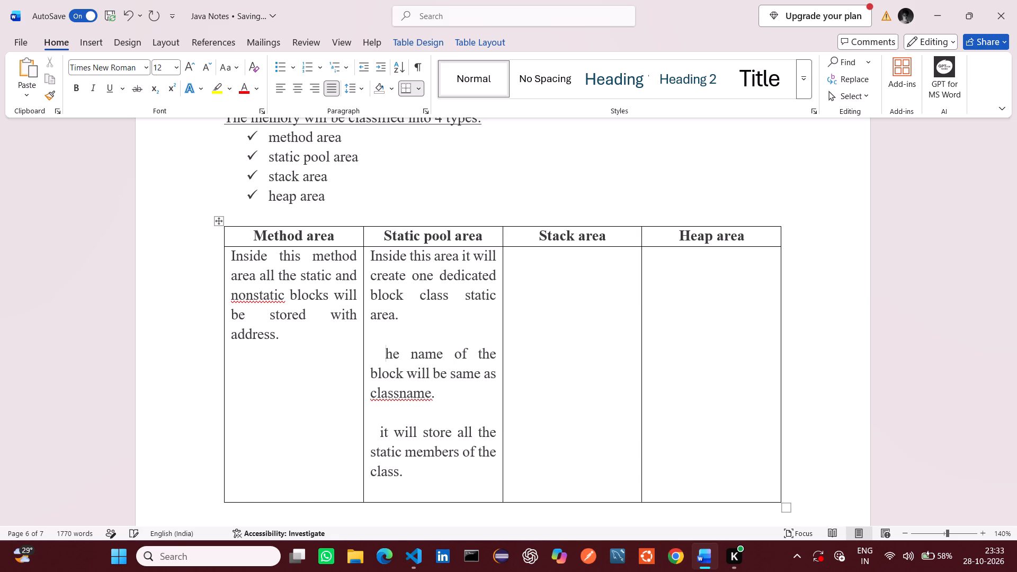
pyautogui.hotkey('shift', 't')
pyautogui.press('Left')
pyautogui.press('BackSpace')
pyautogui.press('BackSpace')
# Remove the blank lines between the three sentences in the Static pool area cell.
pyautogui.press('BackSpace')
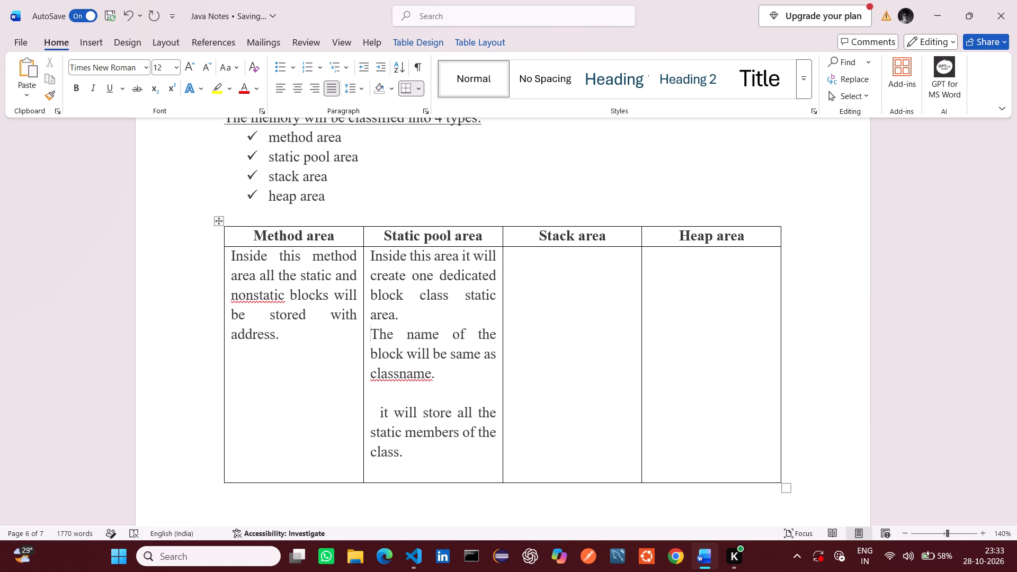
pyautogui.click(422, 392)
pyautogui.press('BackSpace')
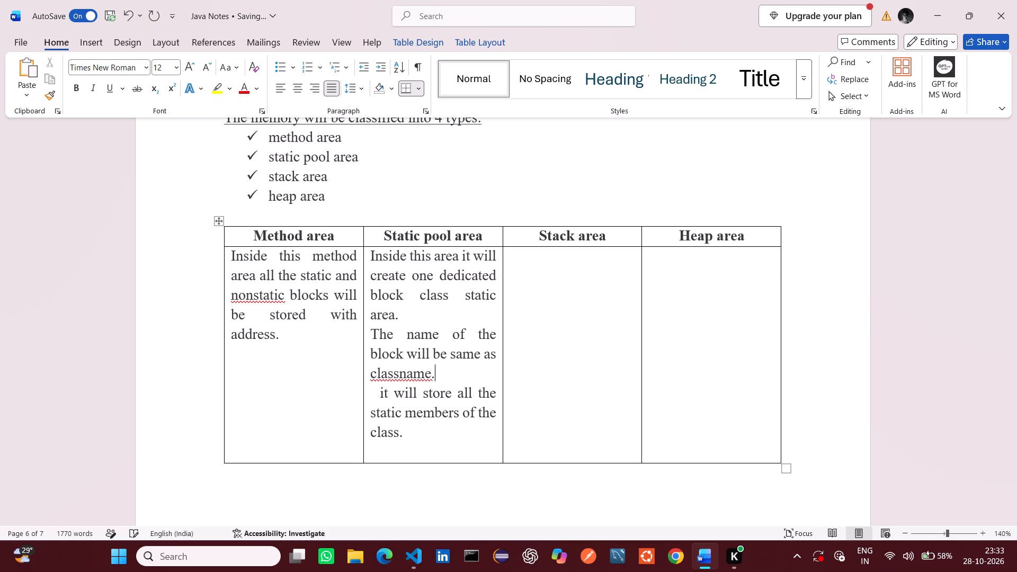
# Capitalize the opening word of the third static pool area sentence as "It" and remove its leading spaces.
pyautogui.press('Down')
pyautogui.press('Left')
pyautogui.press('Left')
pyautogui.press('Left')
pyautogui.press('Left')
pyautogui.press('Left')
pyautogui.press('Left')
pyautogui.press('Left')
pyautogui.press('Left')
pyautogui.press('Left')
pyautogui.press('BackSpace')
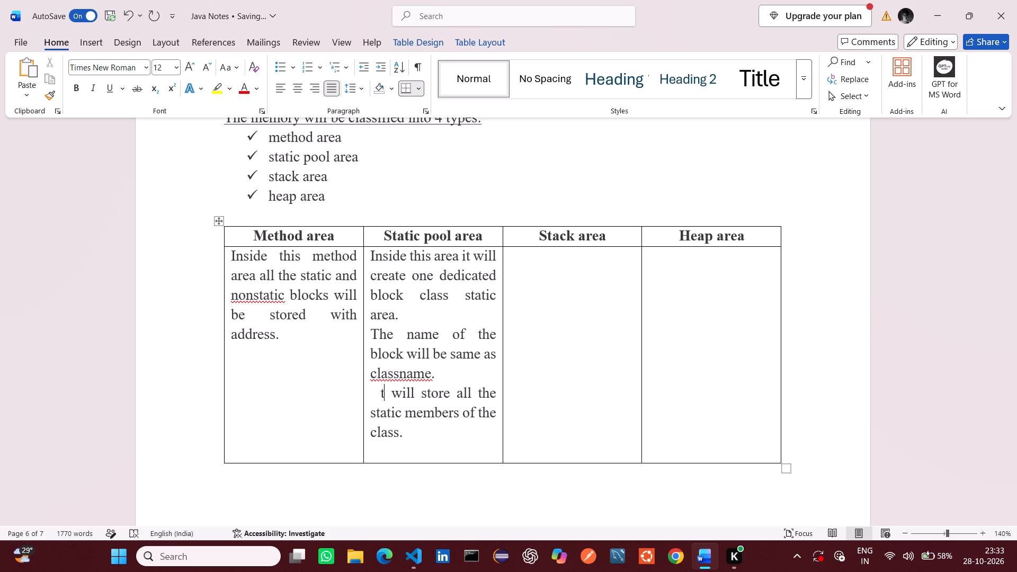
pyautogui.hotkey('shift', 'i')
pyautogui.press('Left')
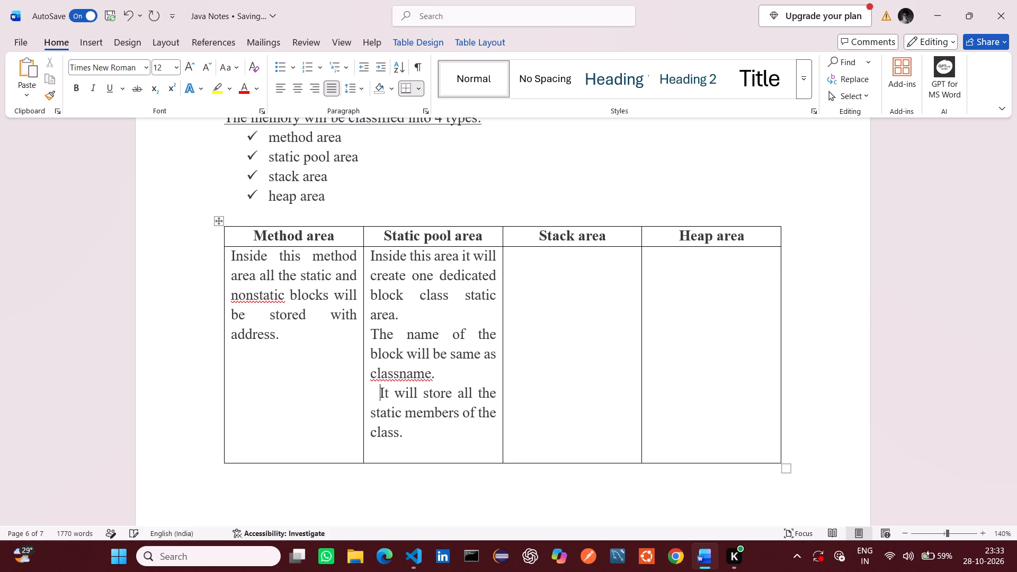
pyautogui.press('BackSpace')
pyautogui.press('BackSpace')
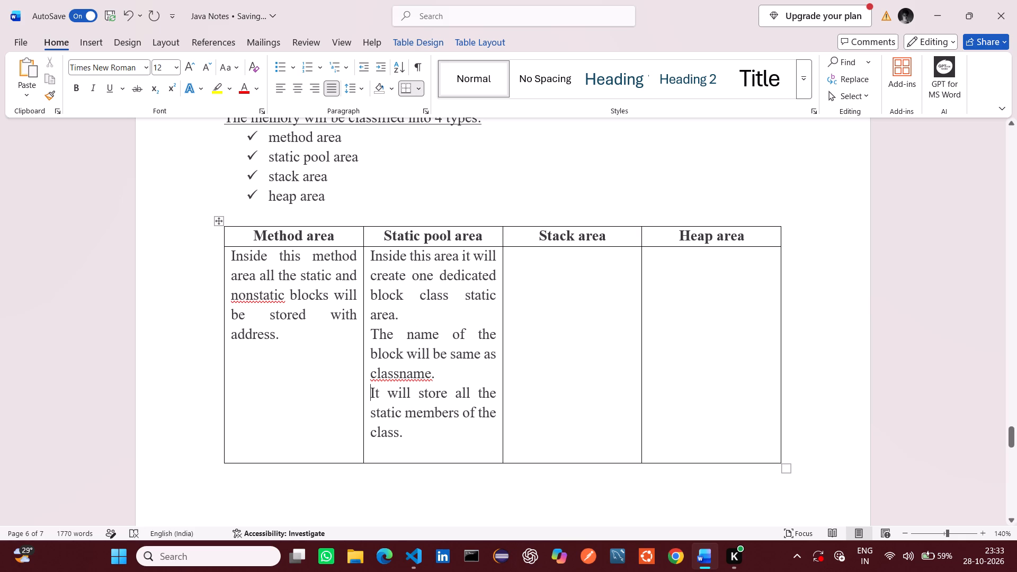
# Format the three static pool area sentences as a bulleted list with check mark bullets.
pyautogui.moveTo(414, 433); pyautogui.dragTo(376, 265)
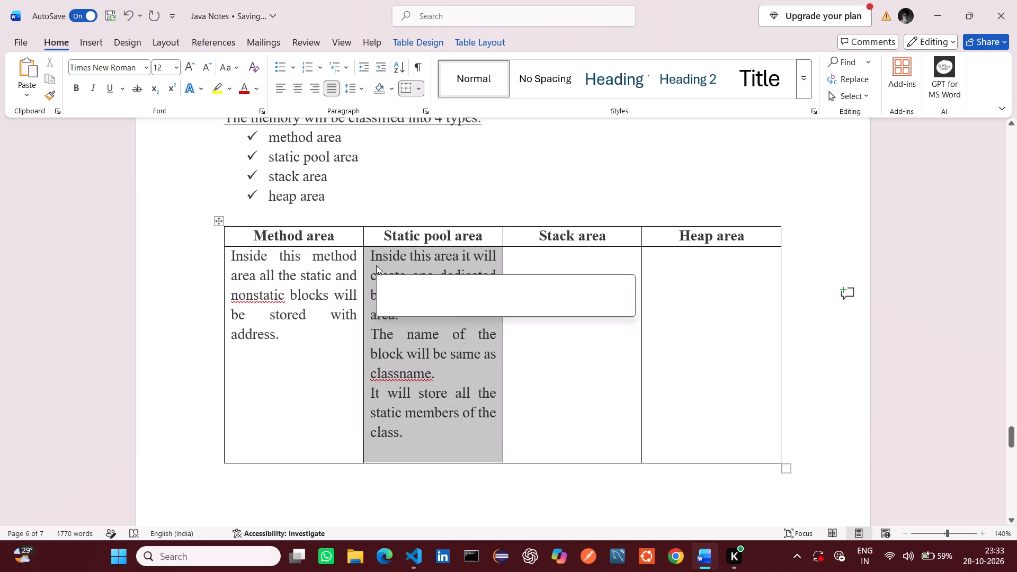
pyautogui.click(289, 70)
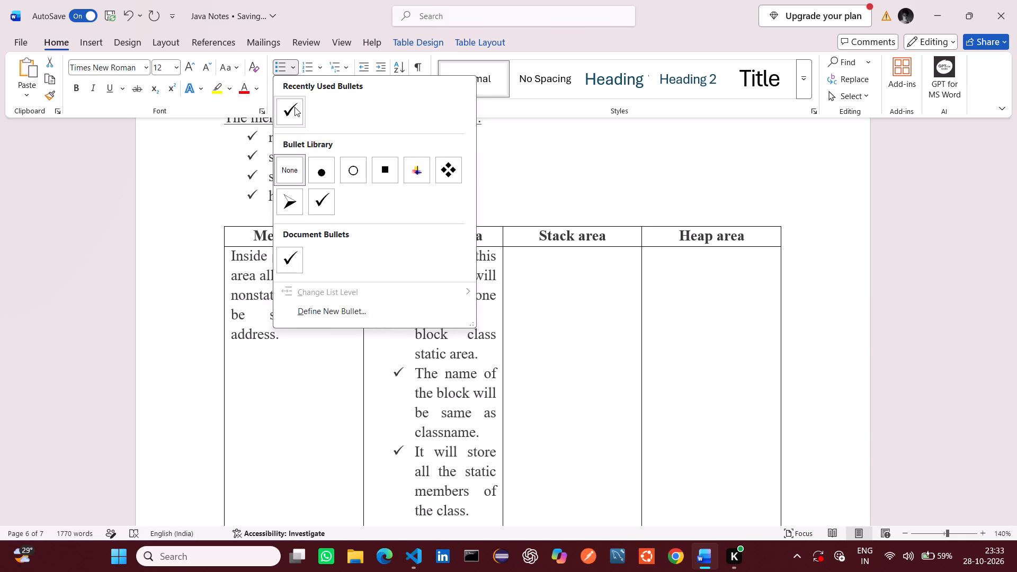
pyautogui.click(295, 107)
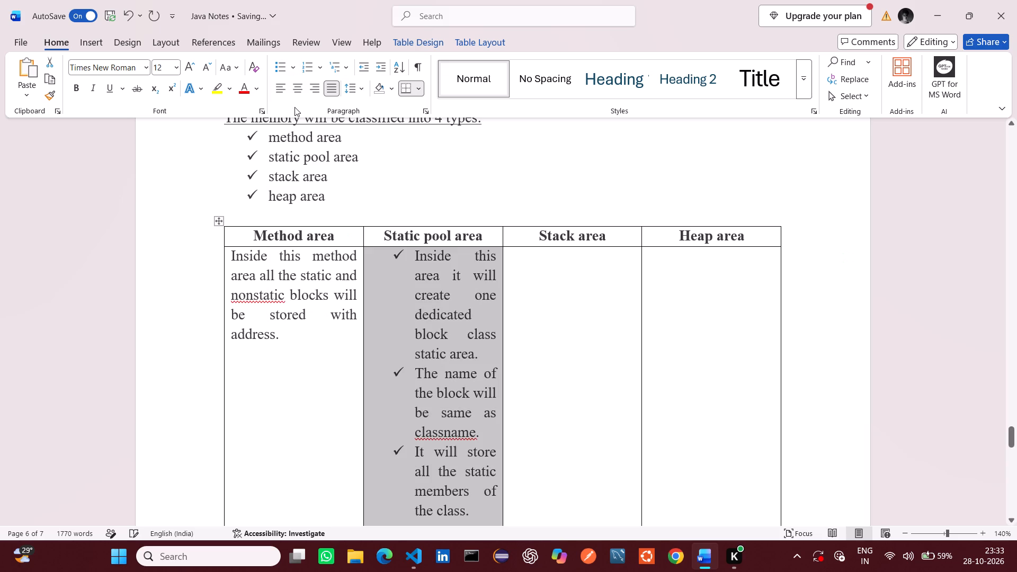
pyautogui.click(402, 296)
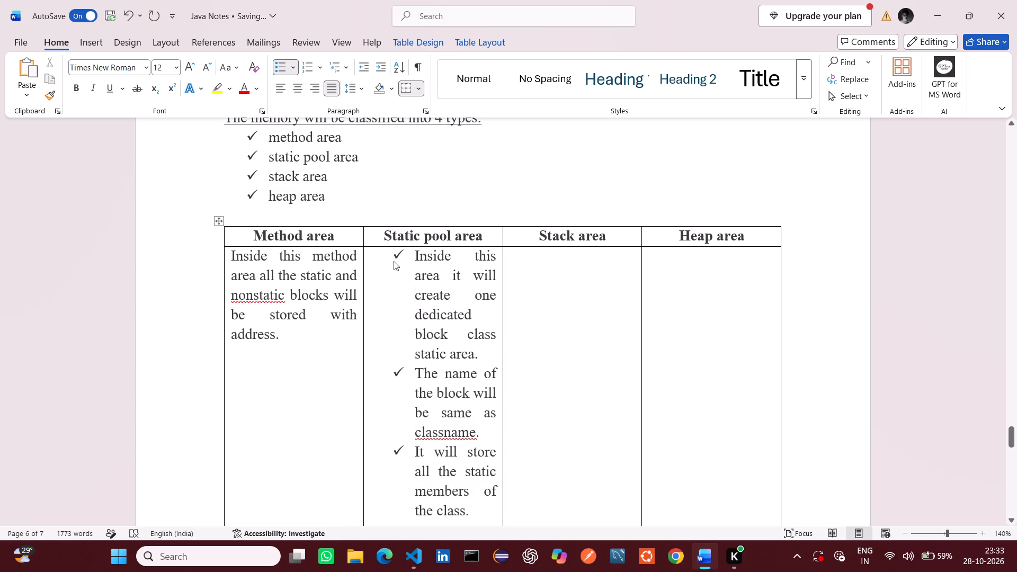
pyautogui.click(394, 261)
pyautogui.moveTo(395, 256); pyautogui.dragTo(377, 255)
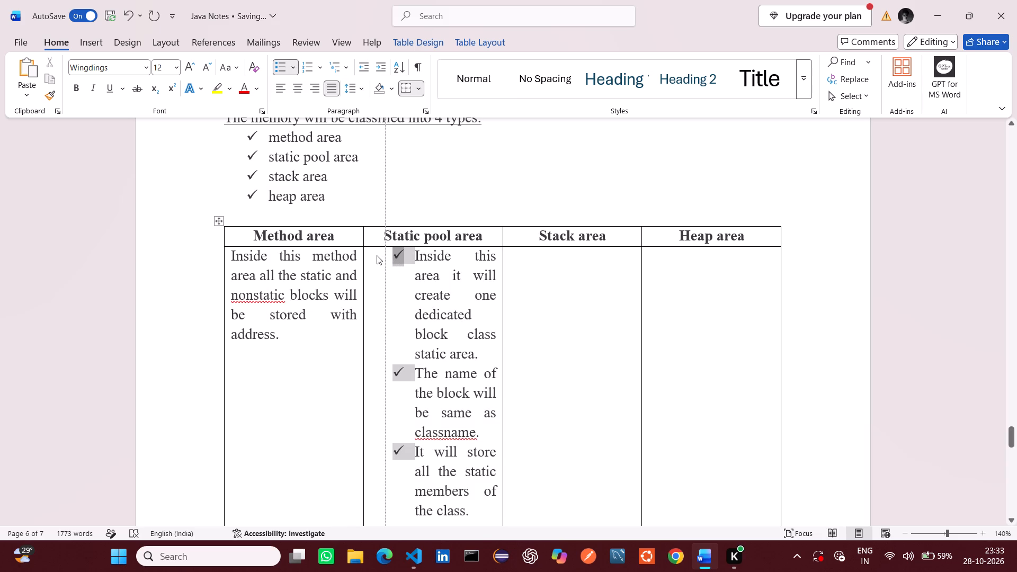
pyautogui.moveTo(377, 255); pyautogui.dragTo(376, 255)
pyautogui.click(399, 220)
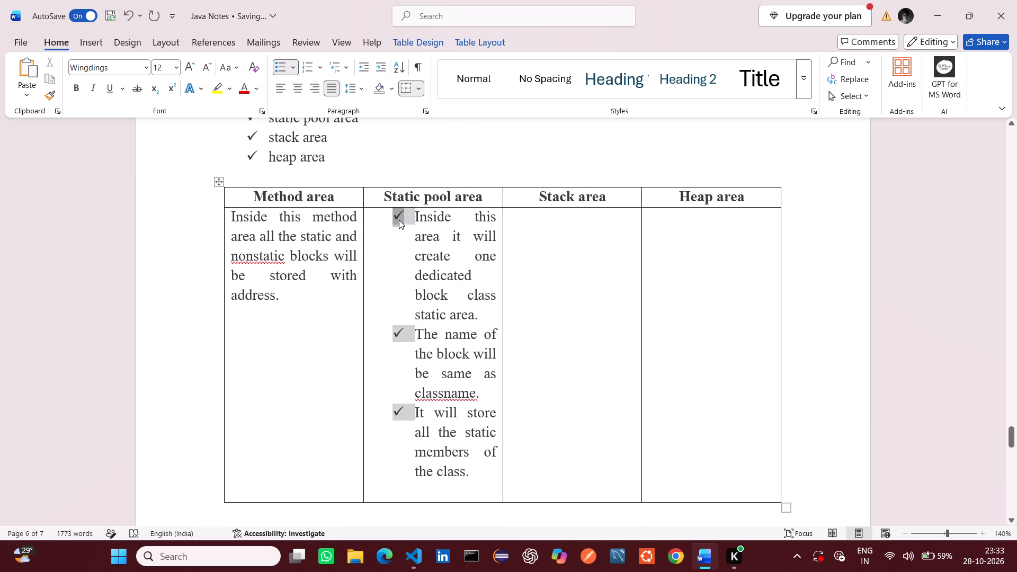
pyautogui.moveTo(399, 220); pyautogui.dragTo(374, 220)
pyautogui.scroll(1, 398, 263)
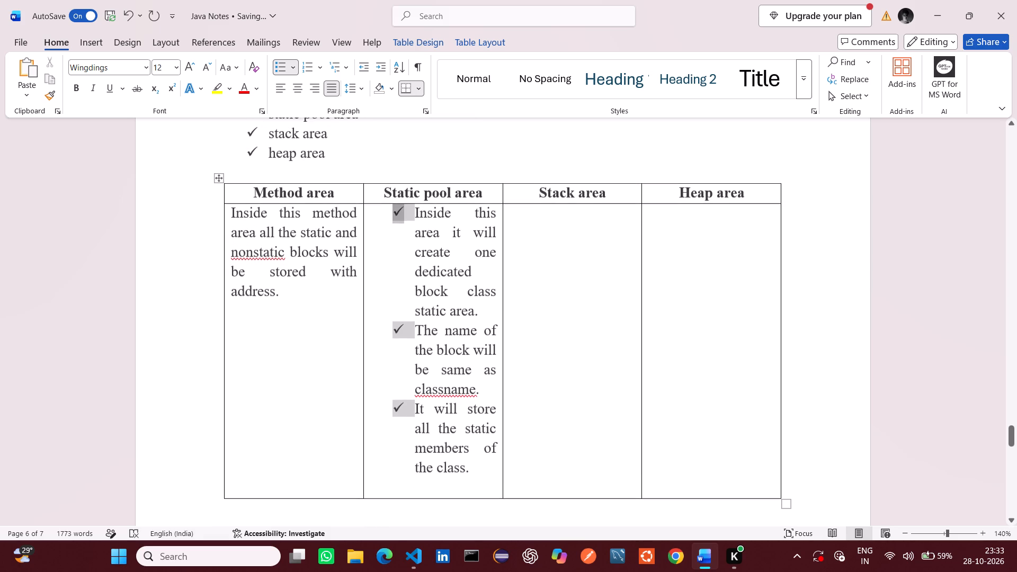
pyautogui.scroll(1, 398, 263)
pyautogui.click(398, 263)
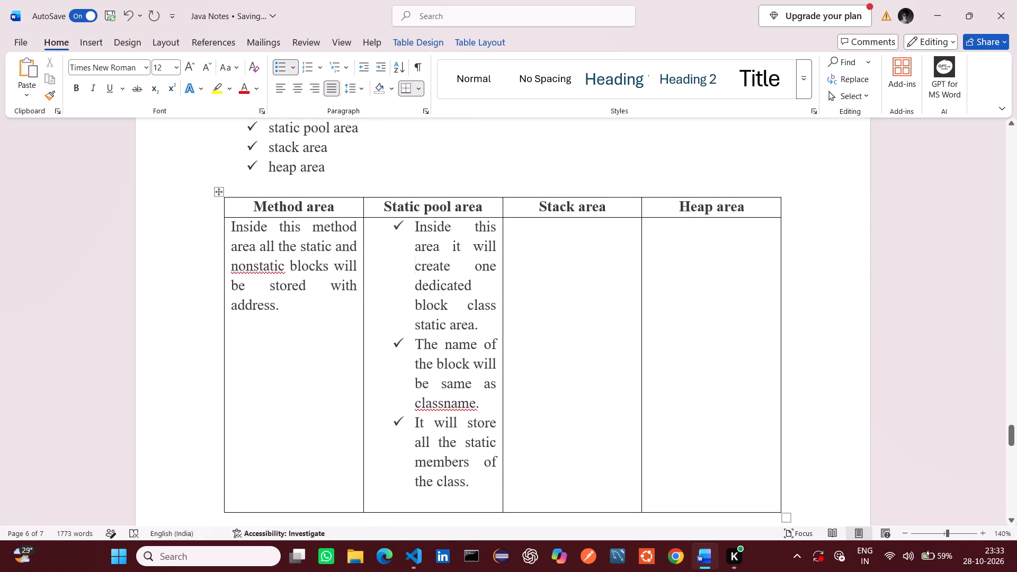
# Widen the Static pool area column slightly by moving its border with the Stack area column.
pyautogui.moveTo(501, 342); pyautogui.dragTo(503, 342)
pyautogui.moveTo(503, 342); pyautogui.dragTo(525, 343)
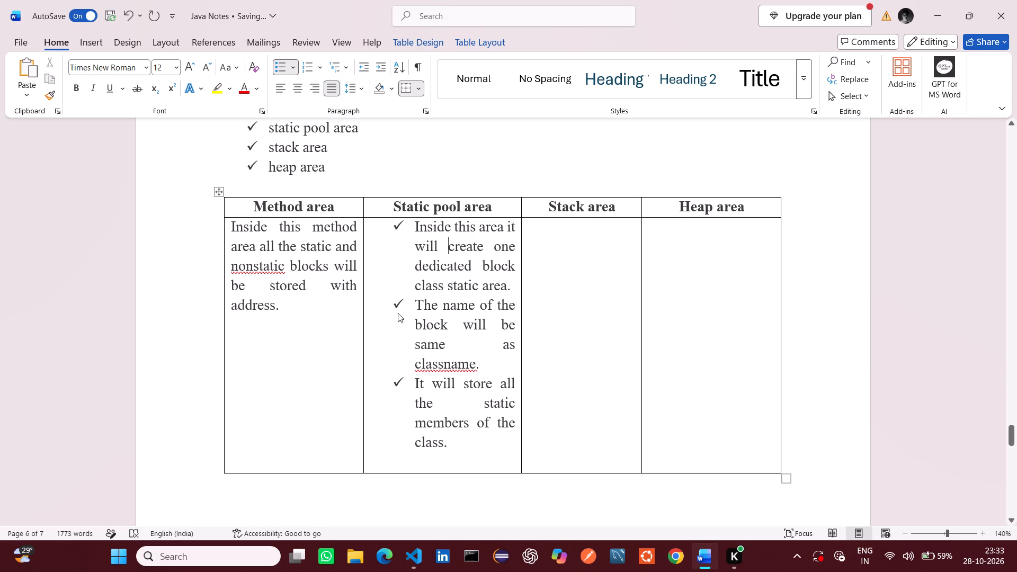
# Copy the four stack area sentences from javaNotes_A47.md in Visual Studio Code into the Word table cell below "Stack area".
pyautogui.hotkey('alt', 'Tab')
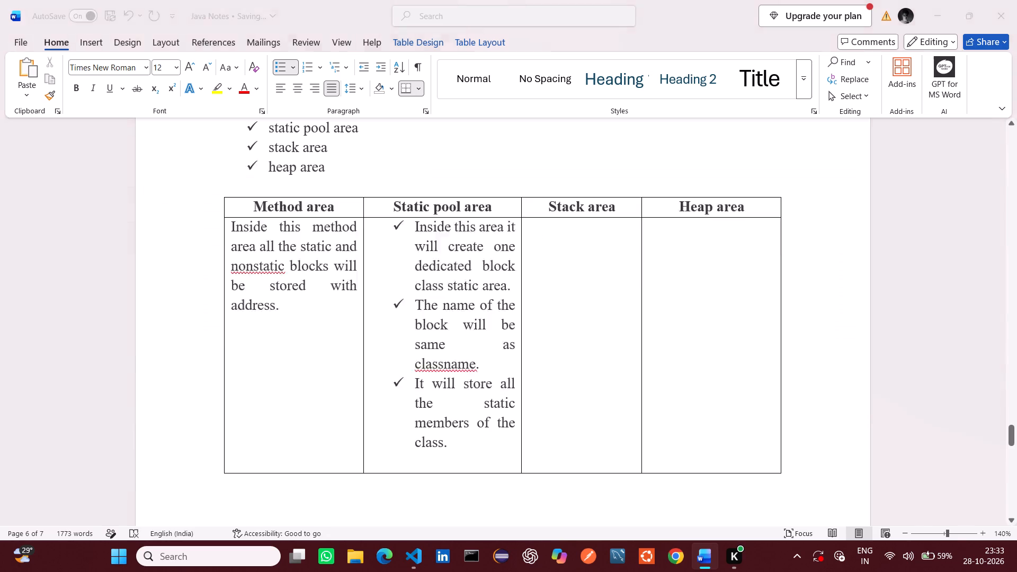
pyautogui.click(332, 283)
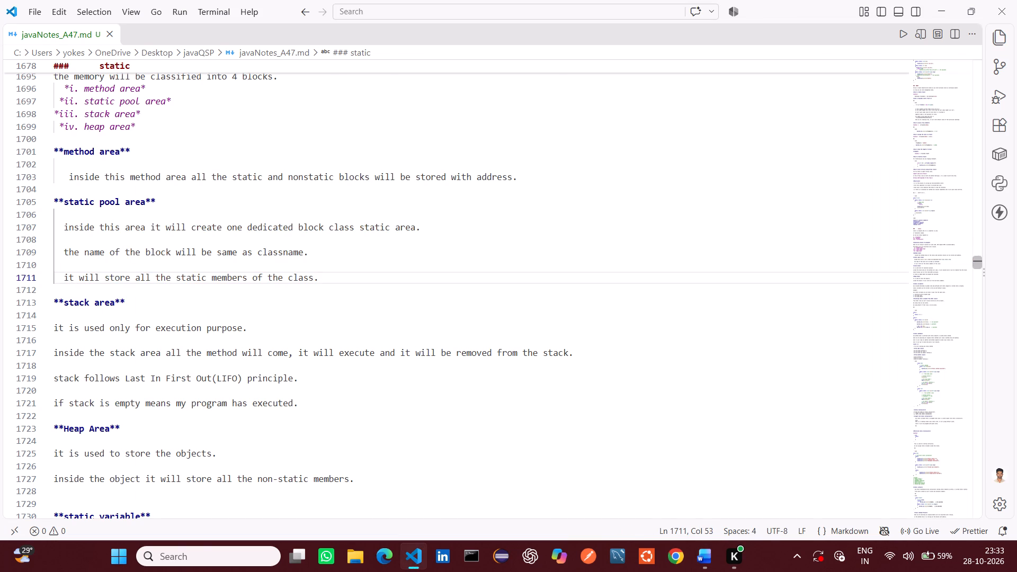
pyautogui.moveTo(54, 329); pyautogui.dragTo(252, 394)
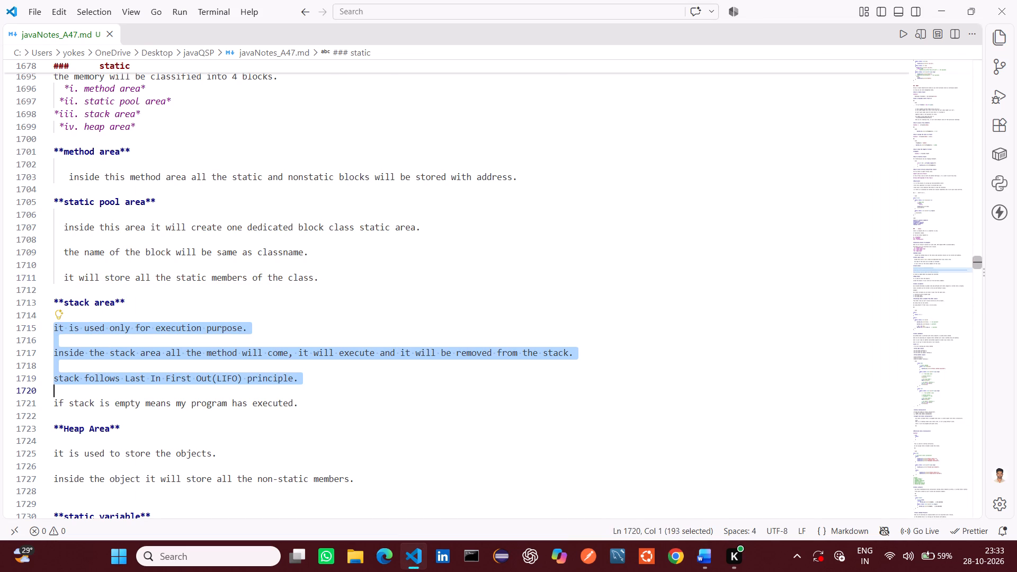
pyautogui.moveTo(252, 394); pyautogui.dragTo(303, 406)
pyautogui.hotkey('ctrl', 'c')
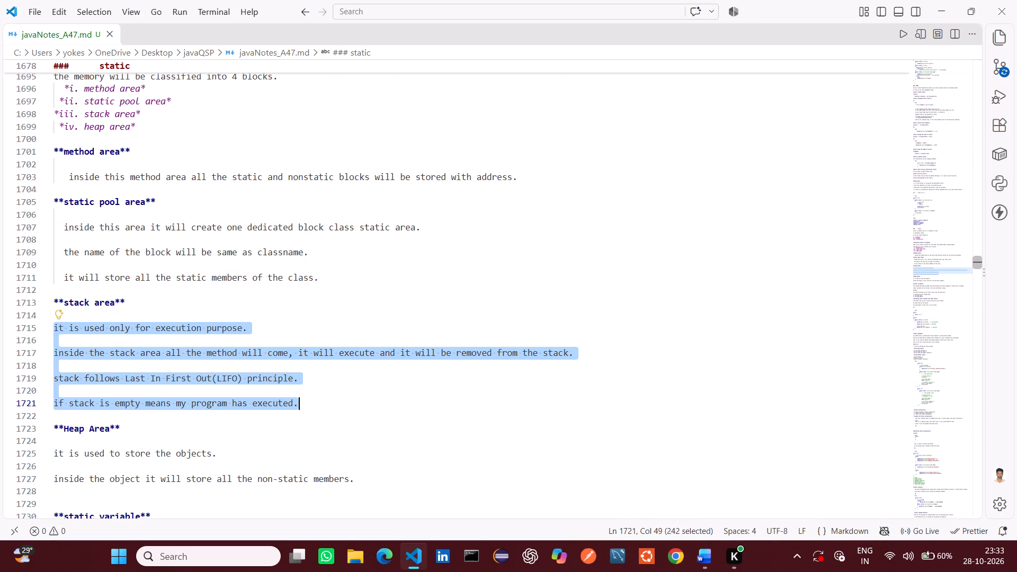
pyautogui.hotkey('alt', 'Tab')
pyautogui.click(543, 282)
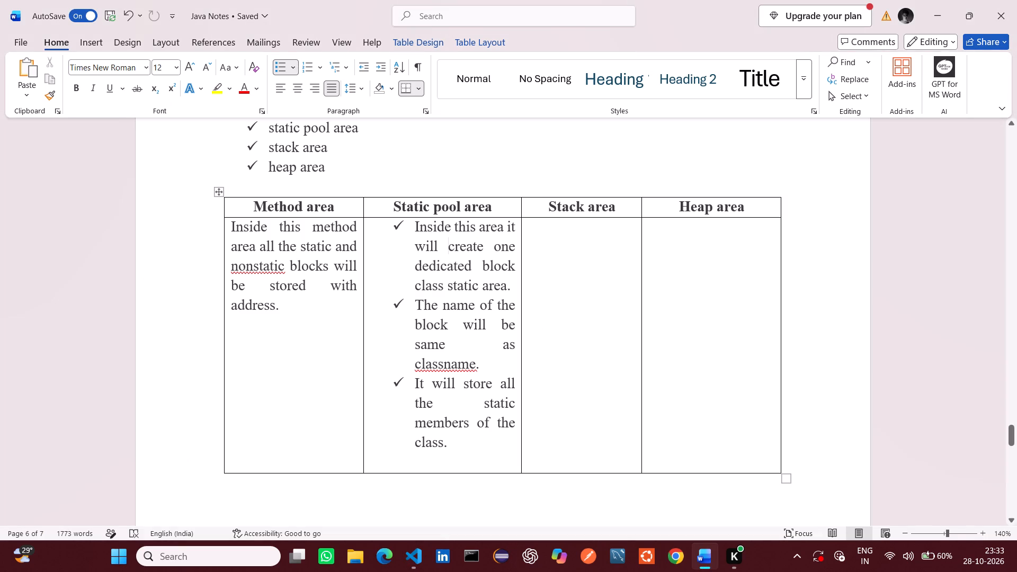
pyautogui.hotkey('ctrl', 'v')
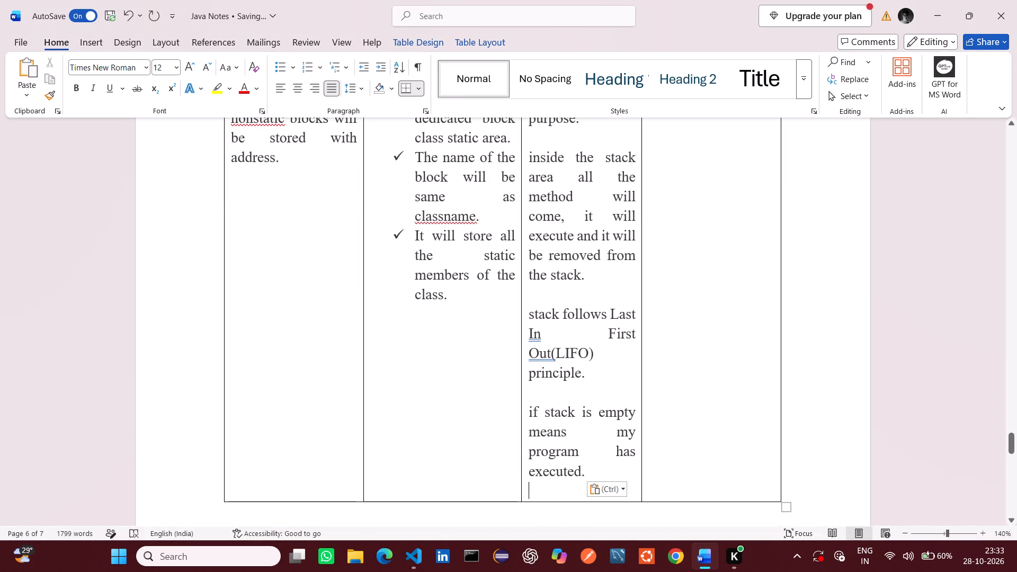
# Capitalize the opening word of the first stack area sentence as "It".
pyautogui.scroll(2, 591, 303)
pyautogui.click(532, 284)
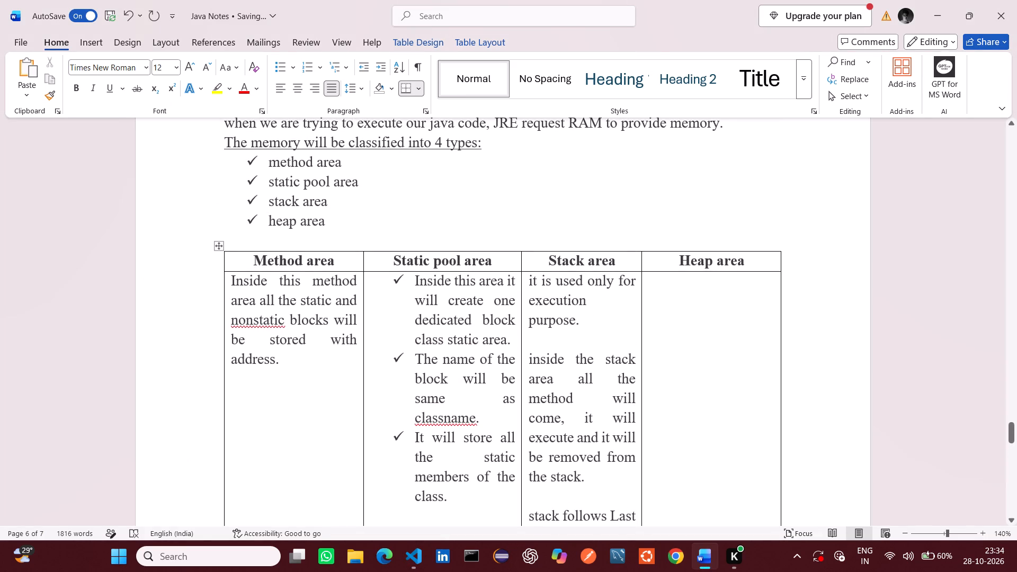
pyautogui.press('BackSpace')
pyautogui.hotkey('shift', 'i')
pyautogui.press('Left')
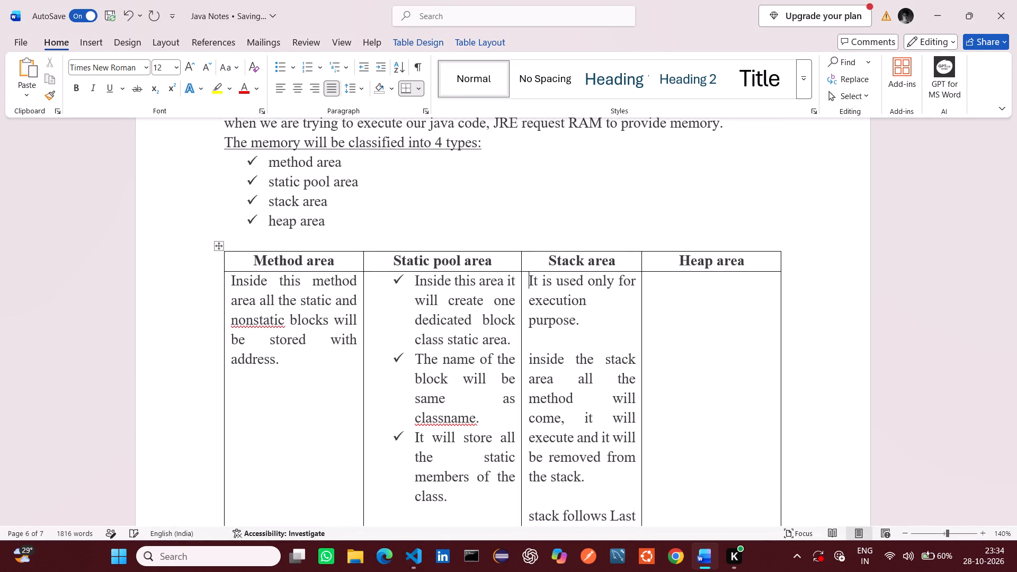
pyautogui.press('BackSpace')
# Remove the blank line before the second stack area sentence and capitalize its opening word as "Inside".
pyautogui.click(547, 341)
pyautogui.press('BackSpace')
pyautogui.press('Down')
pyautogui.press('Left')
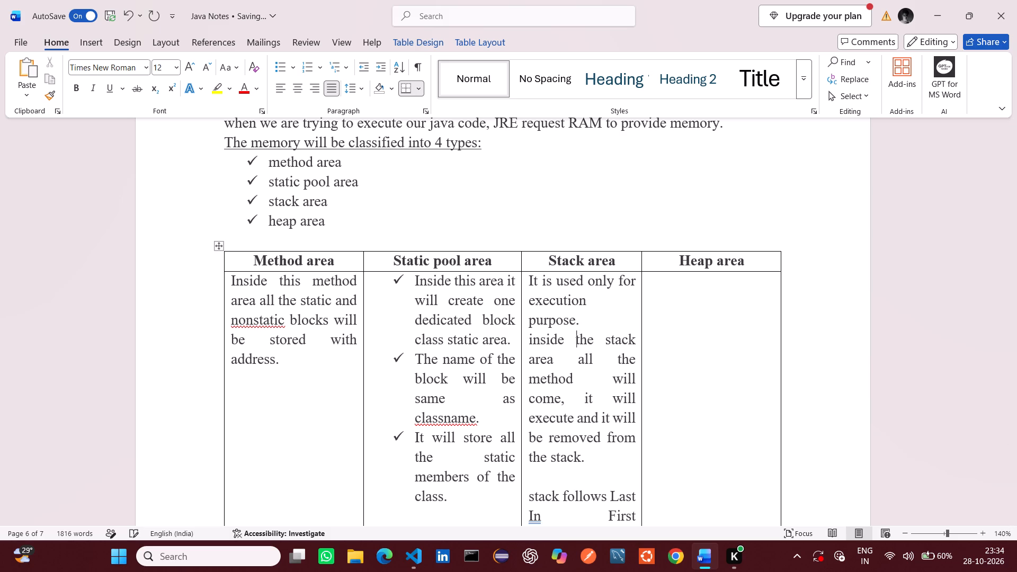
pyautogui.press('Left')
pyautogui.press('Left')
pyautogui.press('Left')
pyautogui.press('Left')
pyautogui.press('Left')
pyautogui.press('Left')
pyautogui.press('Left')
pyautogui.press('Right')
pyautogui.press('BackSpace')
pyautogui.hotkey('shift', 'i')
# Remove the blank lines before the third and fourth stack area sentences and capitalize the fourth's opening word as "If".
pyautogui.click(573, 477)
pyautogui.press('BackSpace')
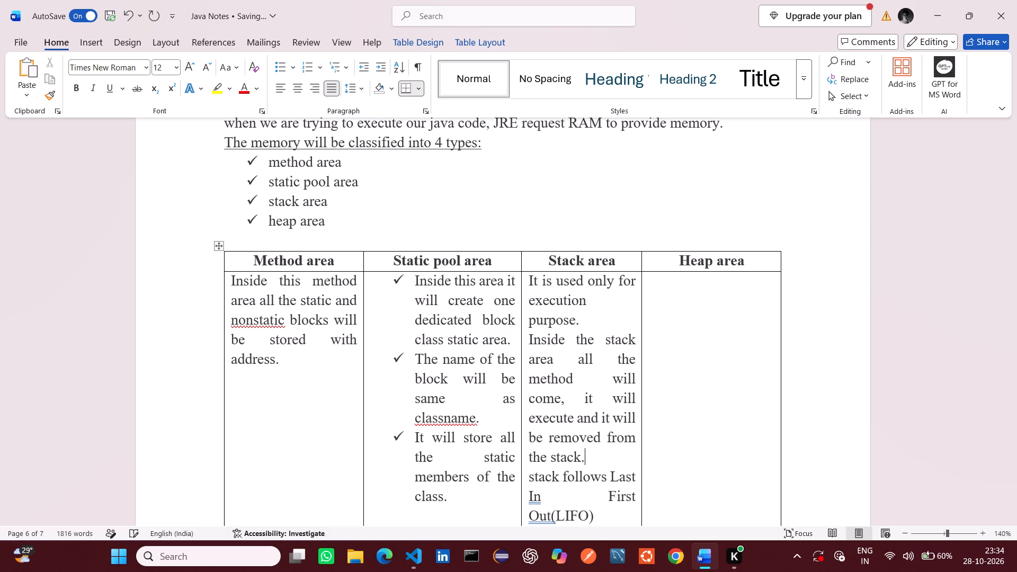
pyautogui.scroll(-1, 542, 488)
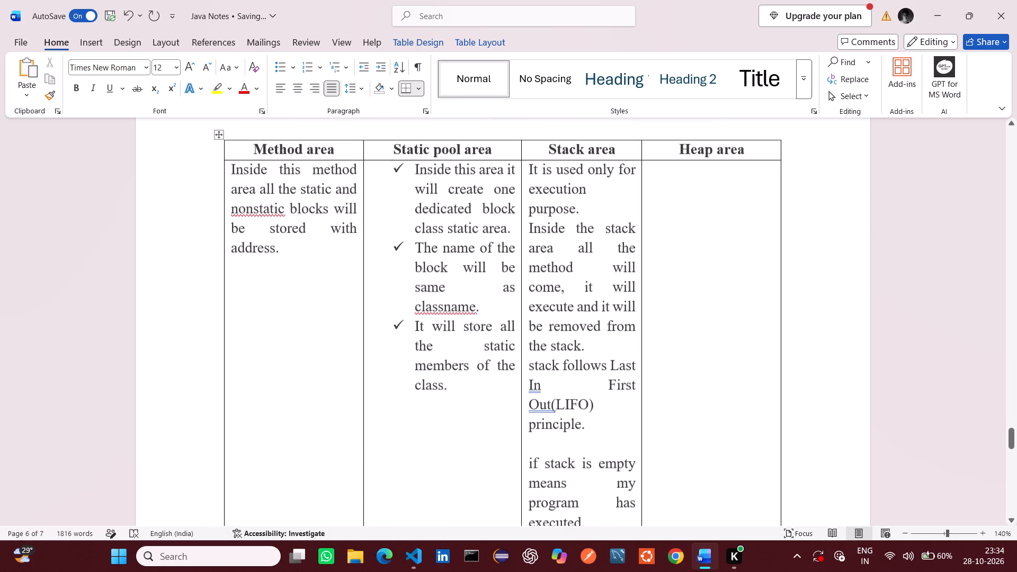
pyautogui.click(546, 445)
pyautogui.press('BackSpace')
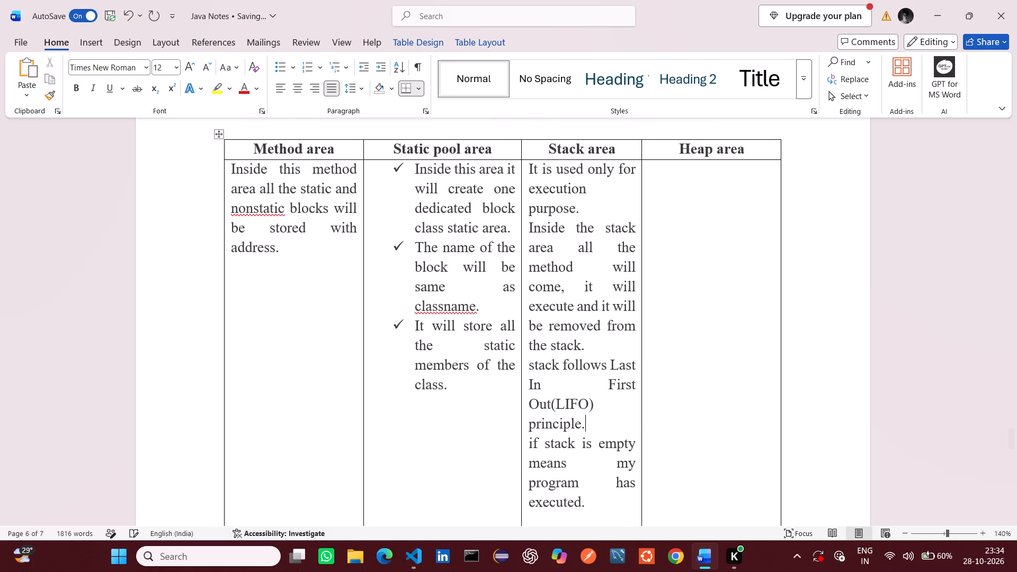
pyautogui.click(531, 446)
pyautogui.press('BackSpace')
pyautogui.hotkey('shift', 'i')
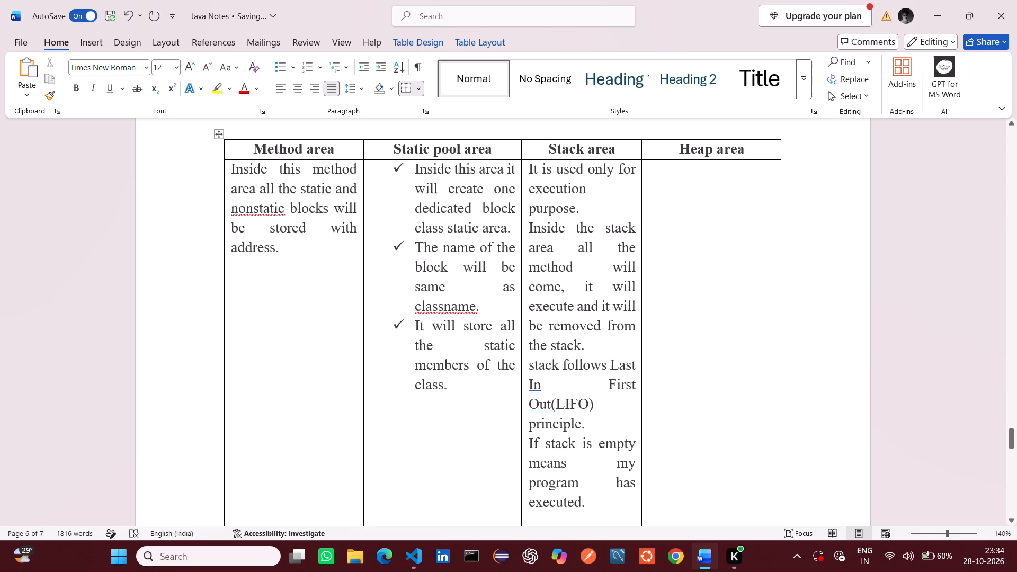
# Format the four stack area sentences as a bulleted list with check mark bullets.
pyautogui.moveTo(587, 506); pyautogui.dragTo(531, 179)
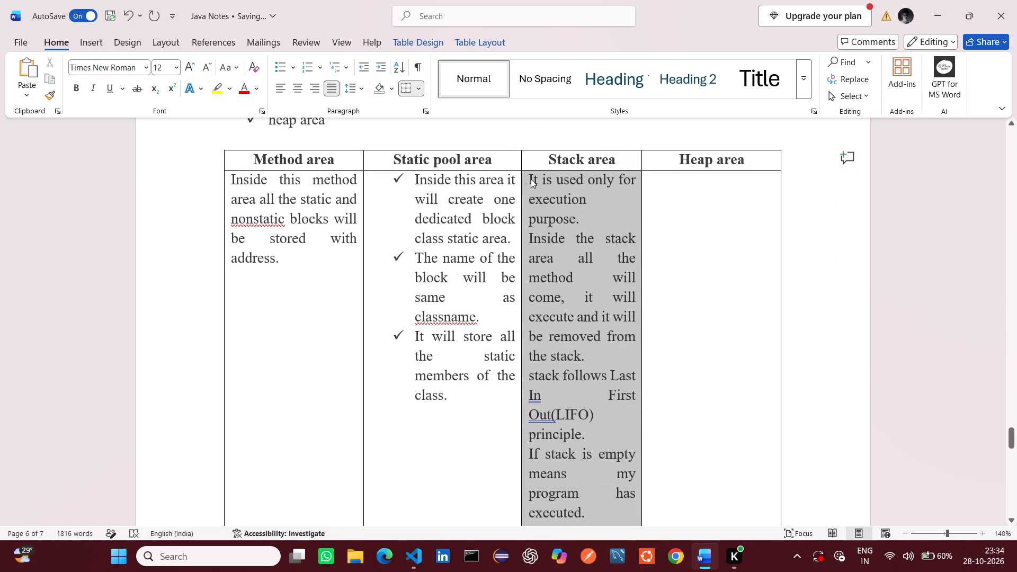
pyautogui.moveTo(531, 179); pyautogui.dragTo(531, 180)
pyautogui.click(298, 70)
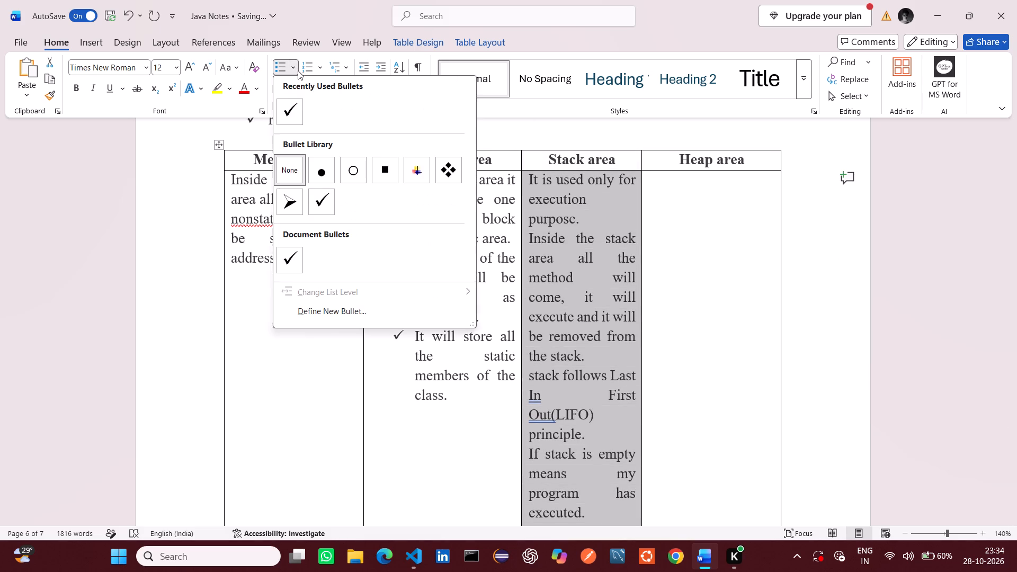
pyautogui.click(288, 111)
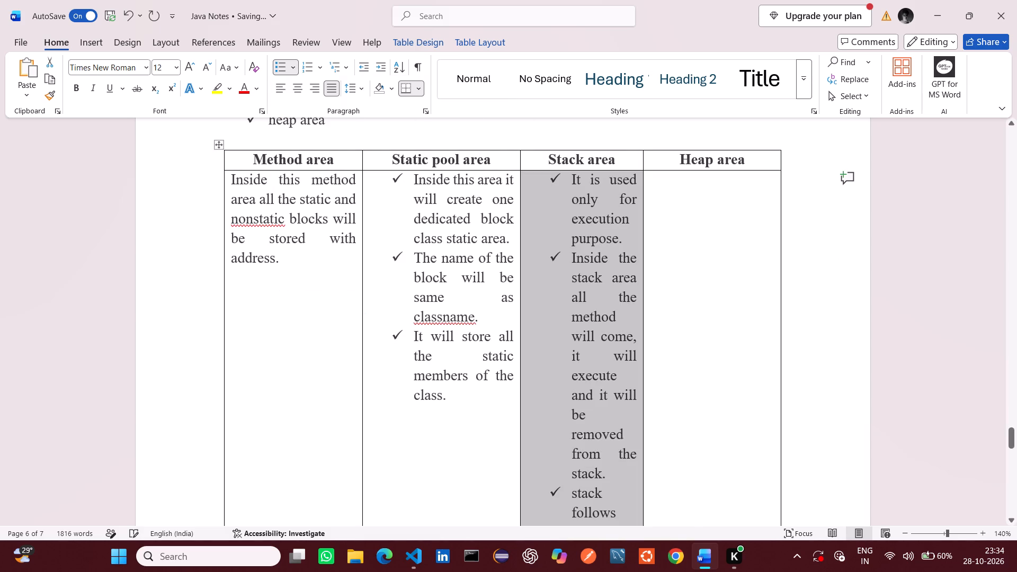
# Move the outer border of the heap area column slightly inward to narrow the memory areas table.
pyautogui.click(506, 451)
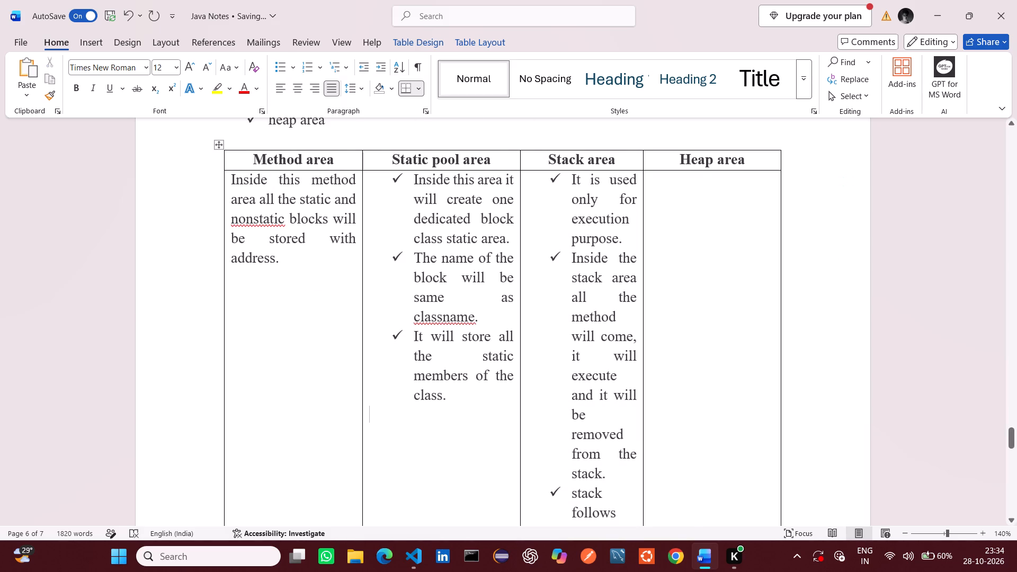
pyautogui.scroll(-1, 655, 345)
pyautogui.scroll(1, 655, 345)
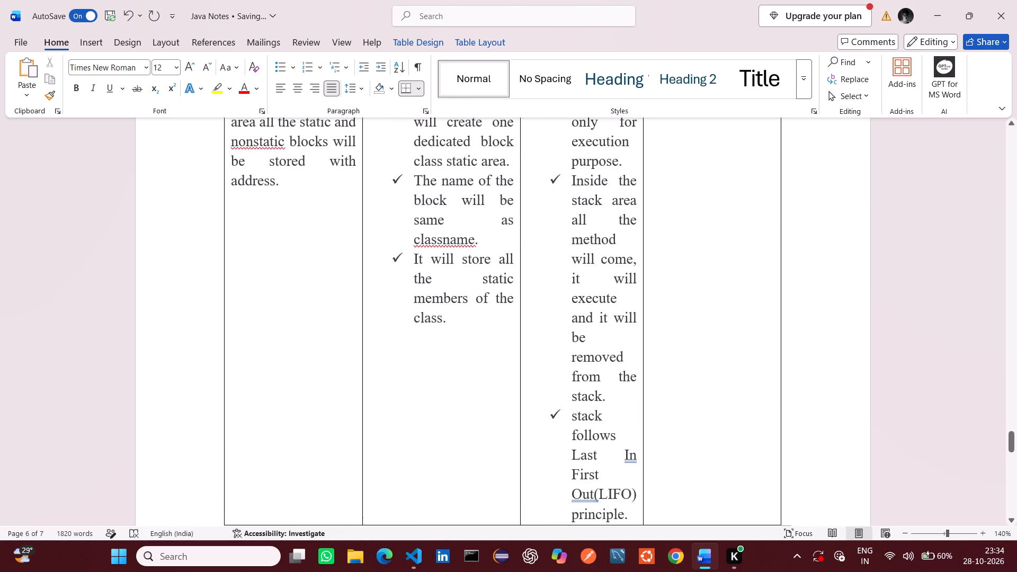
pyautogui.moveTo(780, 267); pyautogui.dragTo(795, 267)
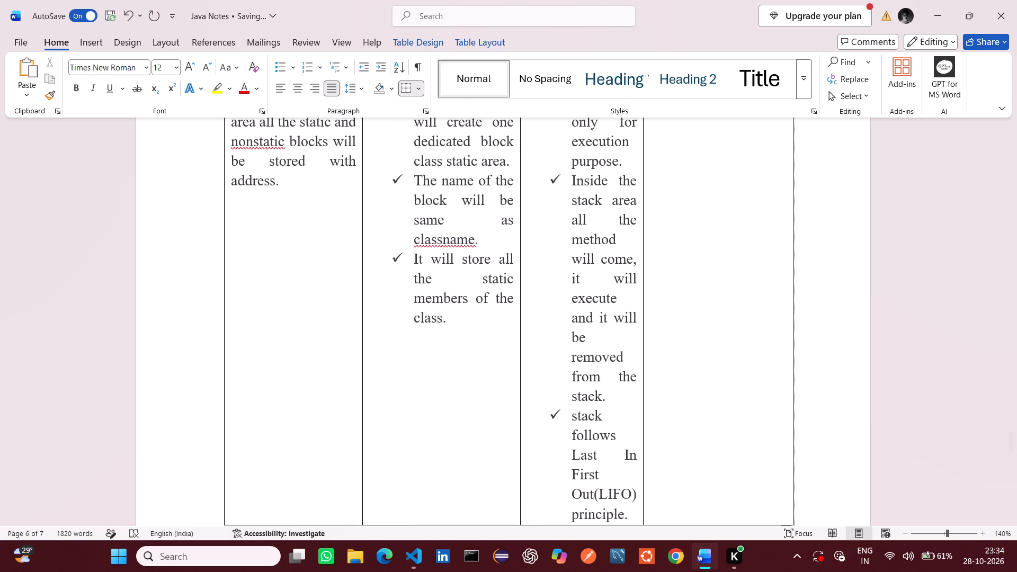
pyautogui.moveTo(795, 267); pyautogui.dragTo(775, 269)
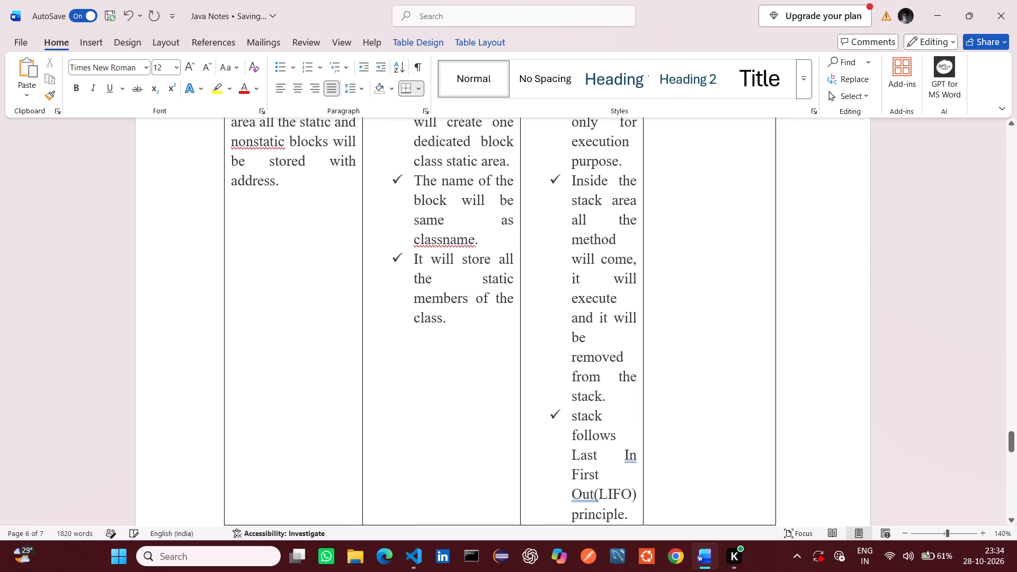
# Widen the stack area content cell by shifting its border with the heap area cell, leaving the header row unchanged.
pyautogui.click(644, 285)
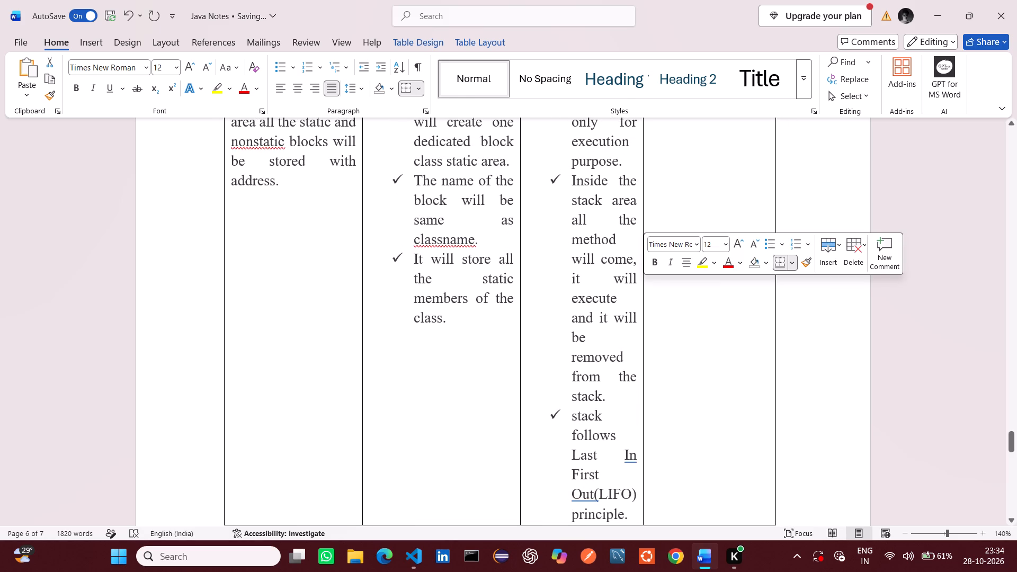
pyautogui.moveTo(643, 284); pyautogui.dragTo(668, 279)
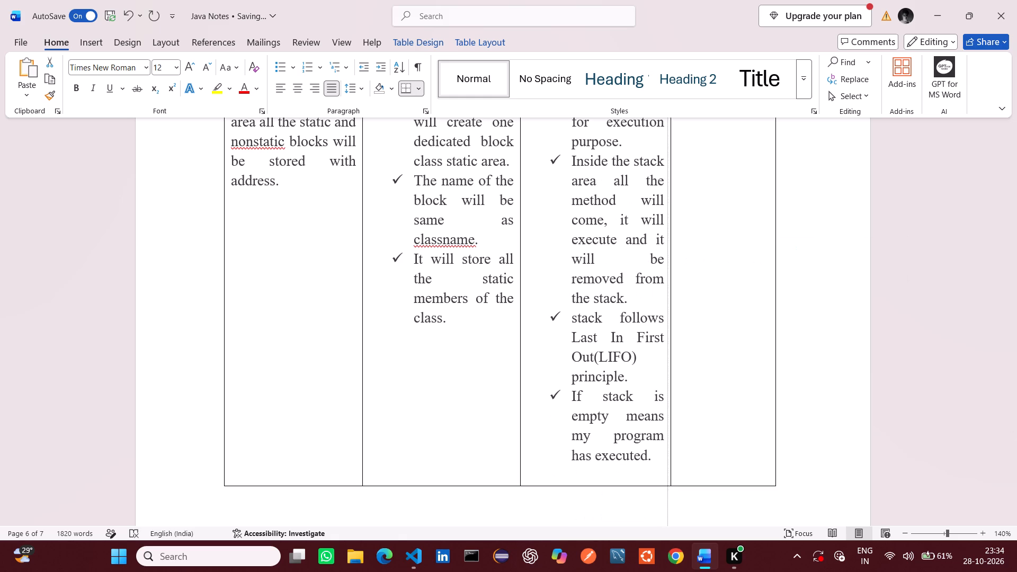
pyautogui.moveTo(668, 279); pyautogui.dragTo(671, 279)
# Reduce the indent of the stack area bullet list so its check marks align with the cell's inner edge.
pyautogui.scroll(1, 593, 273)
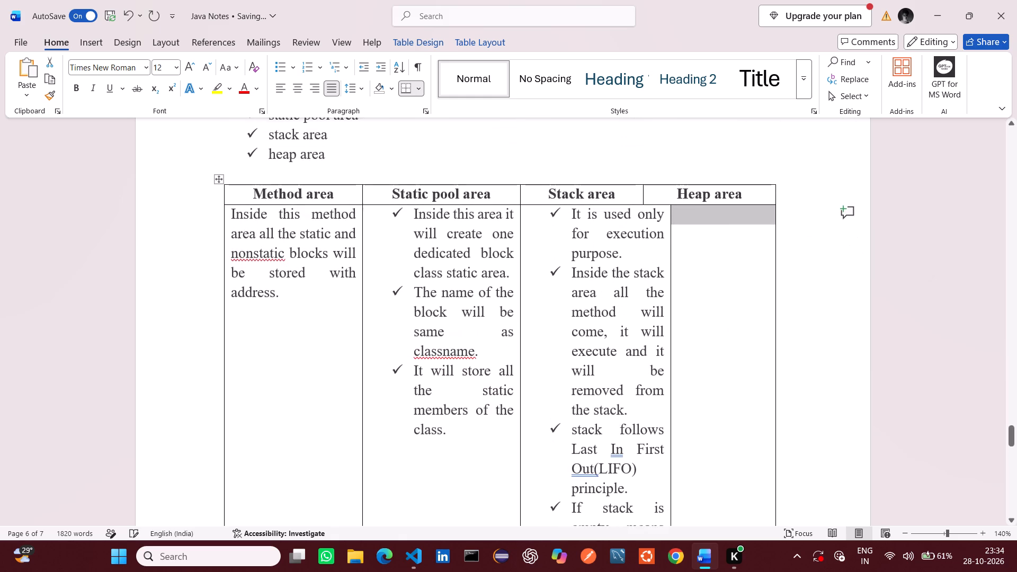
pyautogui.click(553, 222)
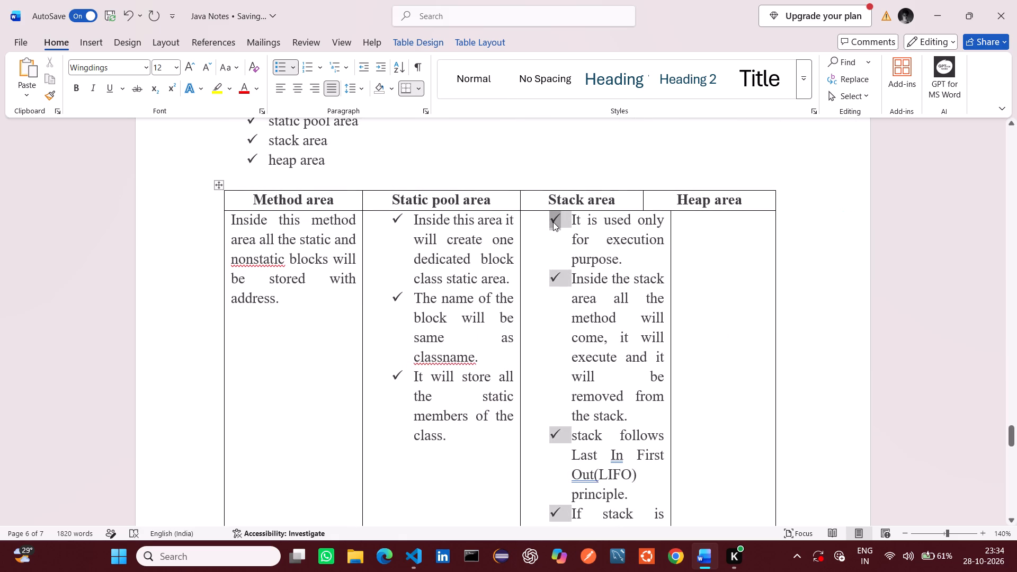
pyautogui.click(553, 222)
pyautogui.moveTo(553, 222); pyautogui.dragTo(528, 220)
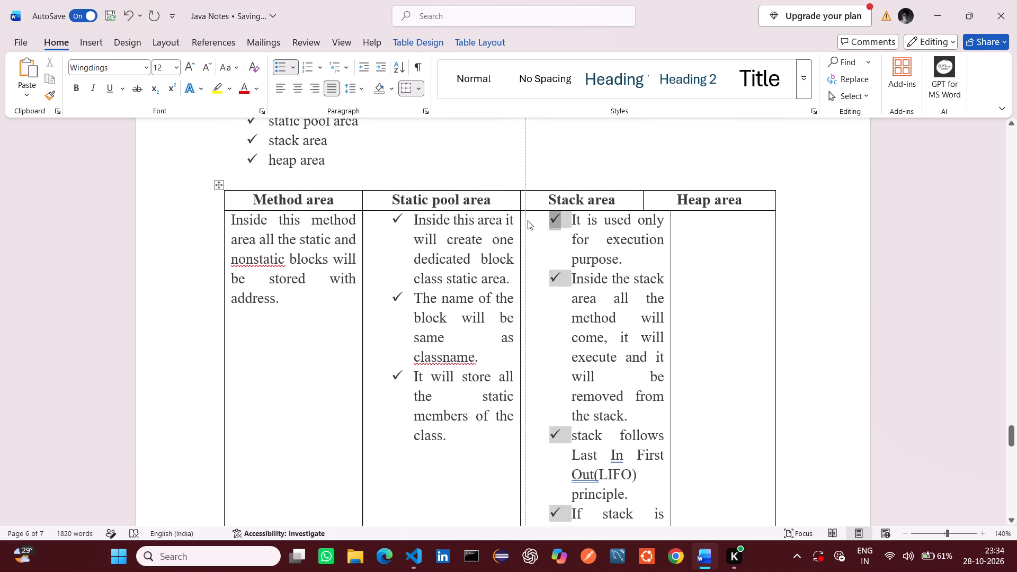
pyautogui.moveTo(528, 220); pyautogui.dragTo(526, 220)
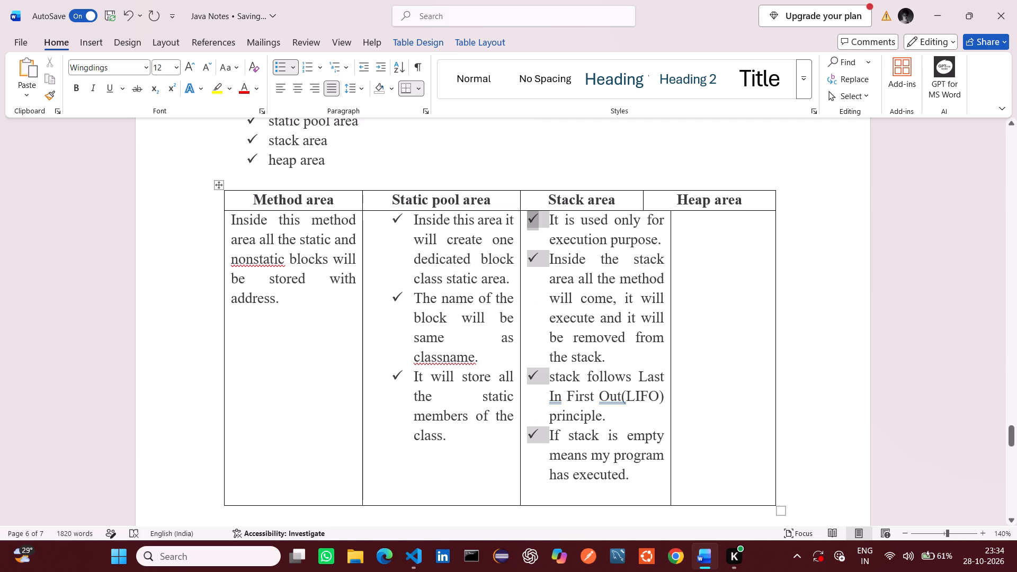
# Reduce the indent of the static pool area bullet list so its check marks align with the cell's inner edge.
pyautogui.click(394, 222)
pyautogui.moveTo(397, 220); pyautogui.dragTo(370, 220)
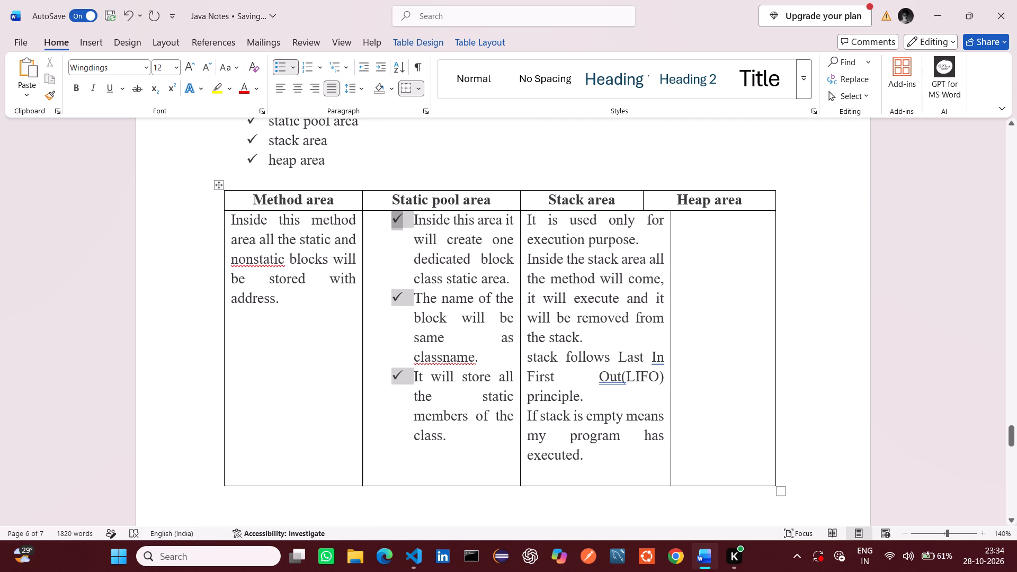
pyautogui.click(396, 220)
pyautogui.tripleClick(396, 220)
pyautogui.moveTo(396, 220); pyautogui.dragTo(369, 221)
pyautogui.moveTo(369, 221); pyautogui.dragTo(337, 227)
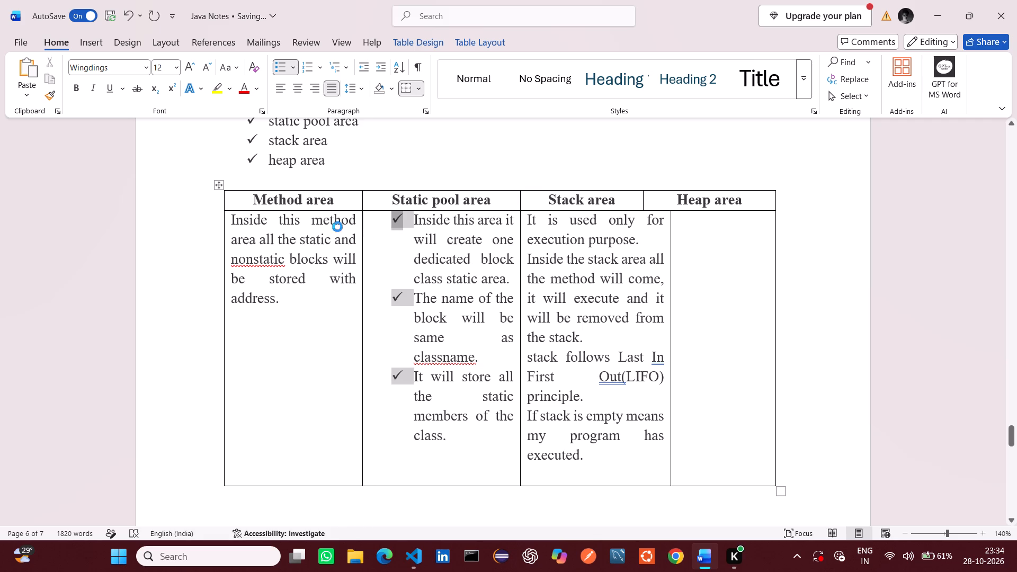
pyautogui.click(441, 415)
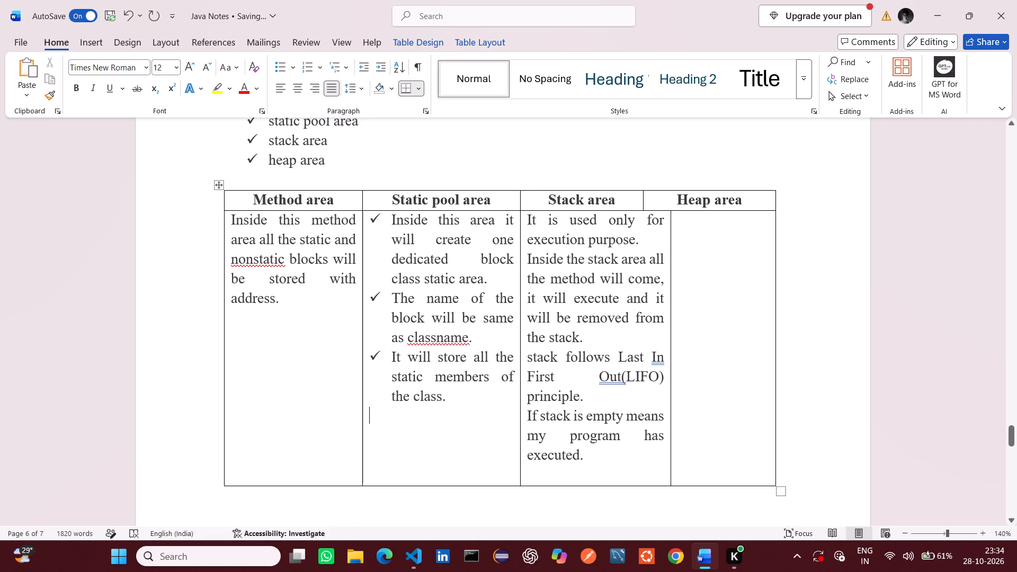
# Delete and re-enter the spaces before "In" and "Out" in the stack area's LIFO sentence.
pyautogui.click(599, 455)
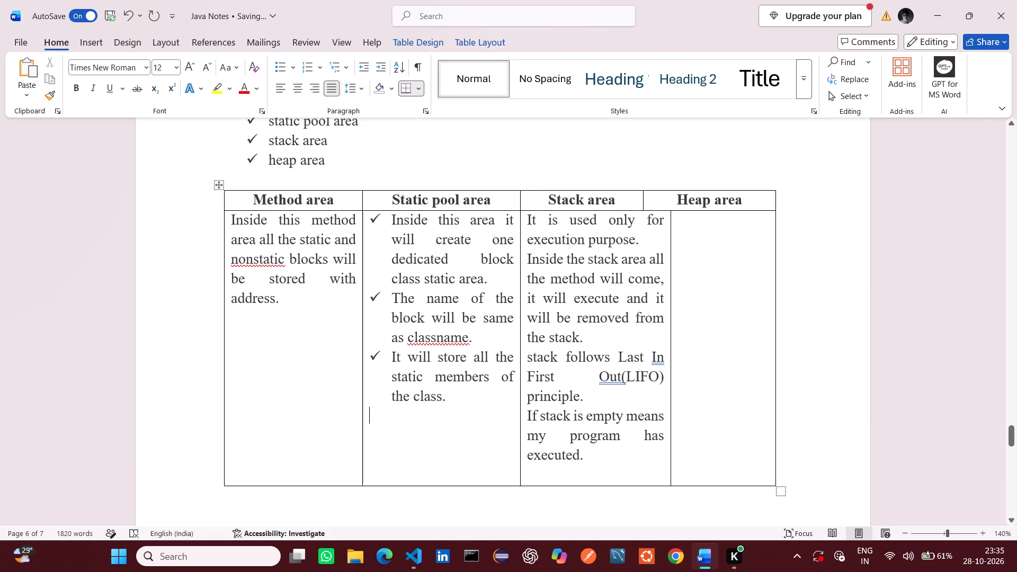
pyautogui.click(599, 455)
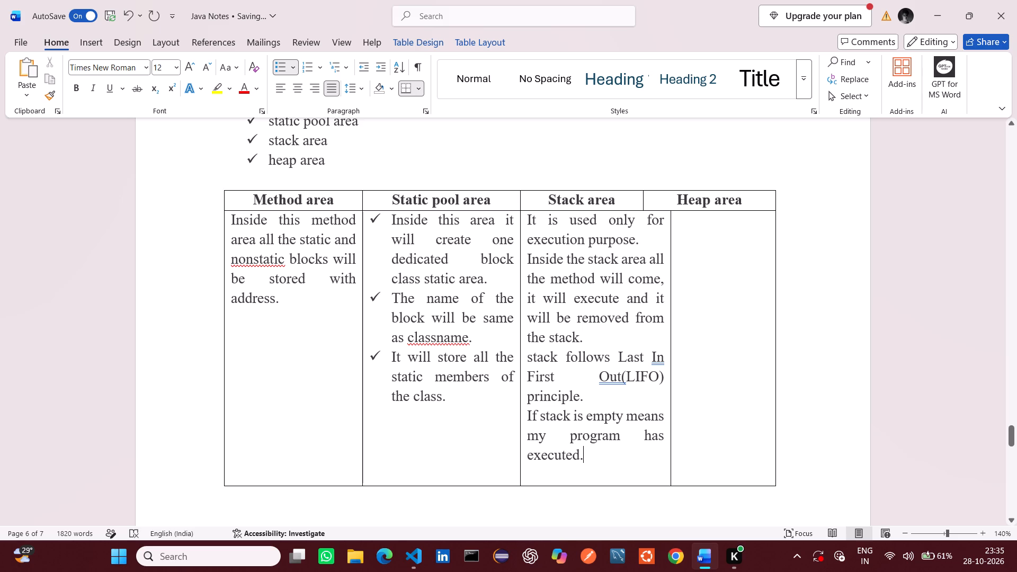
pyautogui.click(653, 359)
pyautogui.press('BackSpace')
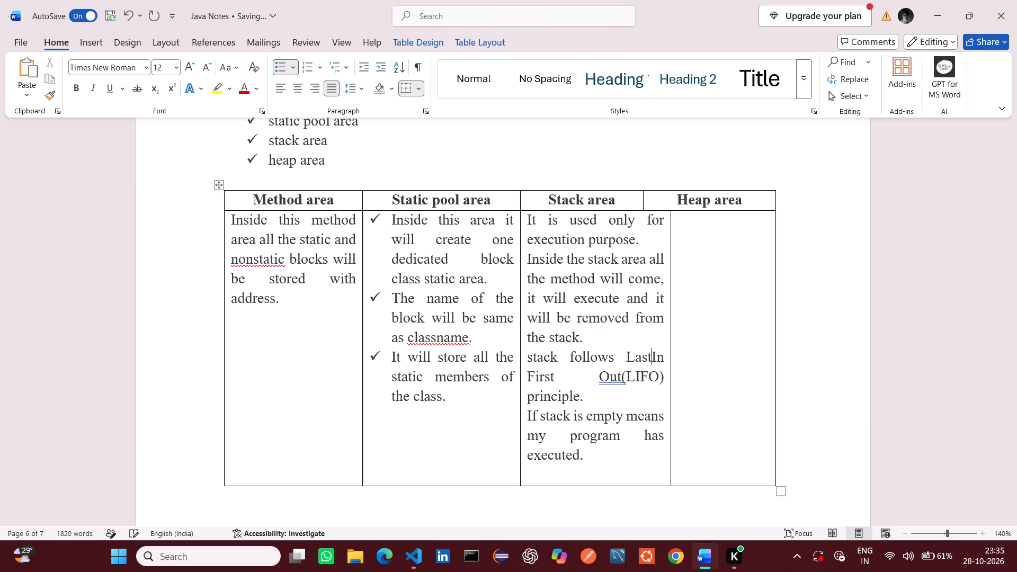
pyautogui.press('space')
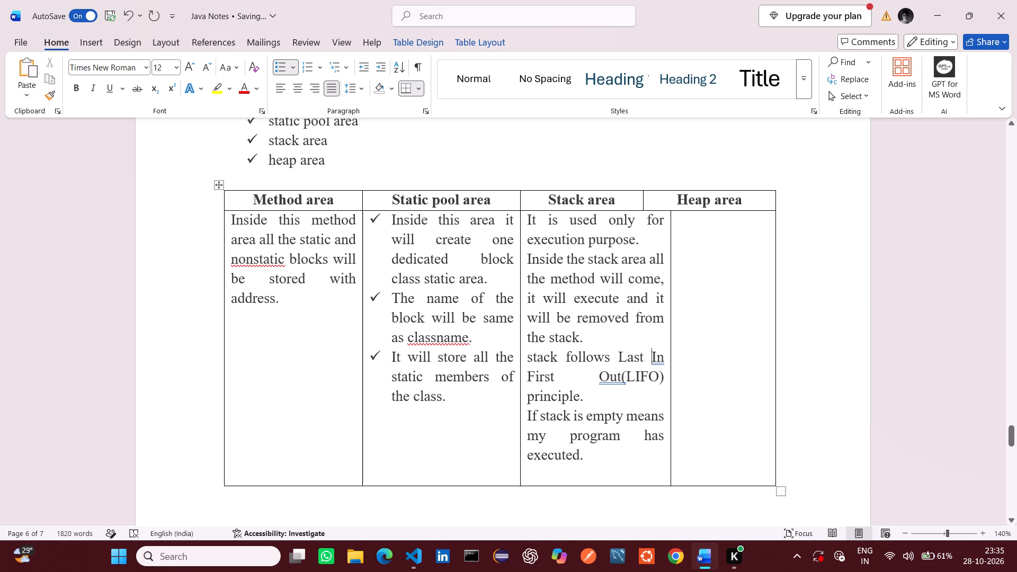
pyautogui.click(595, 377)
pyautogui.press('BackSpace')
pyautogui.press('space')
# Left-align the text in the method area, static pool area and stack area content cells.
pyautogui.click(581, 461)
pyautogui.click(586, 460)
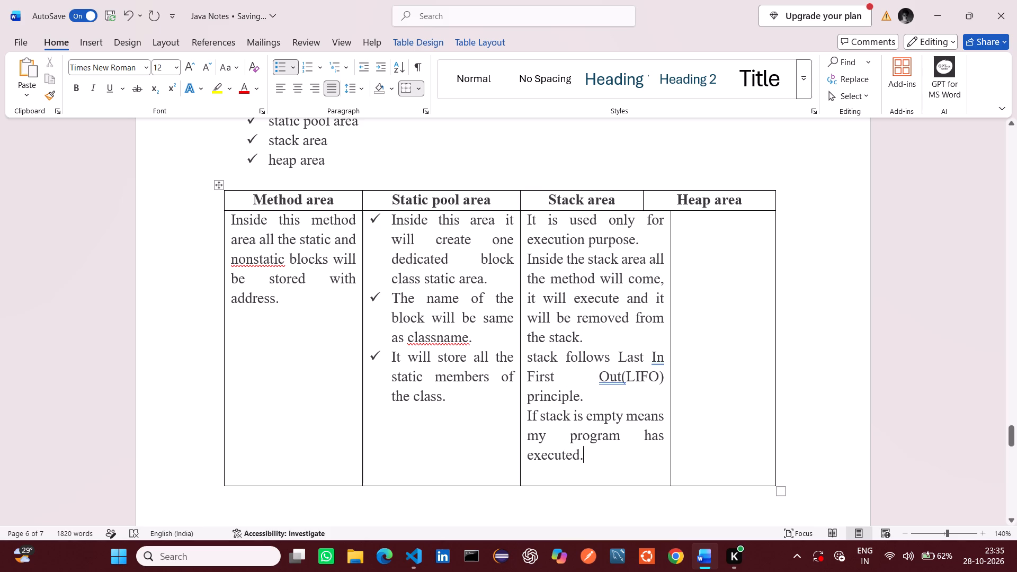
pyautogui.moveTo(586, 460); pyautogui.dragTo(477, 236)
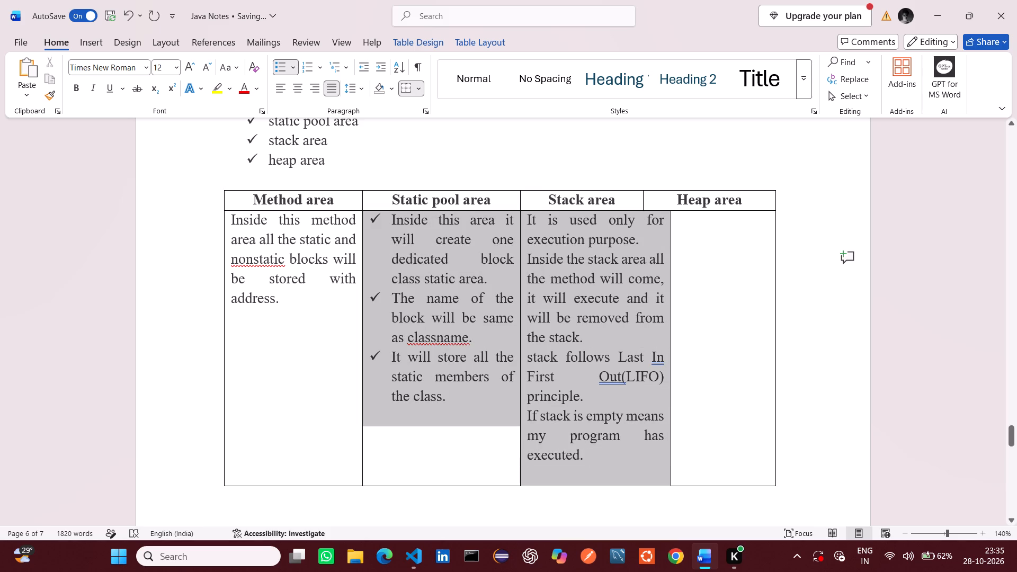
pyautogui.moveTo(477, 236); pyautogui.dragTo(336, 244)
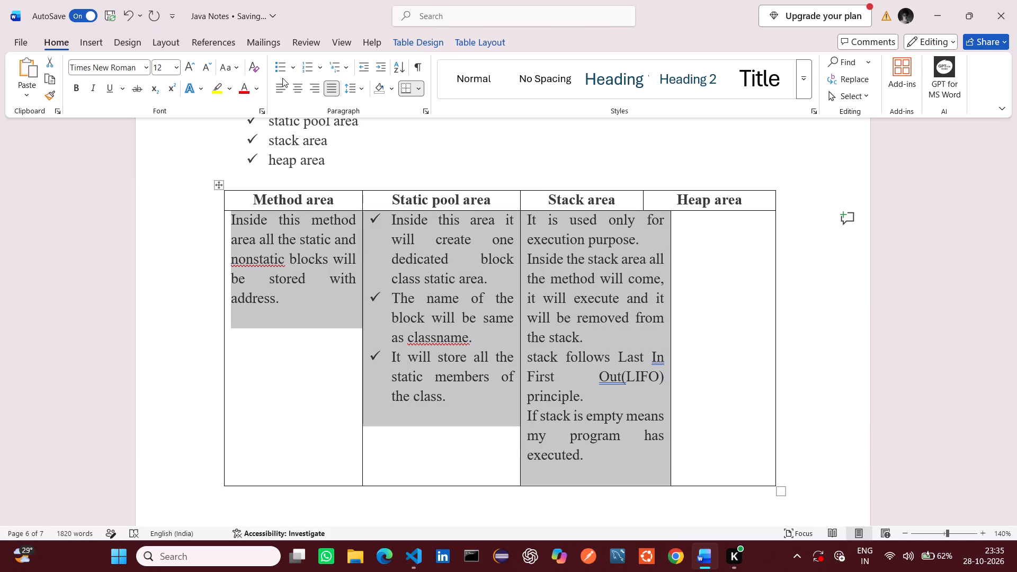
pyautogui.click(281, 87)
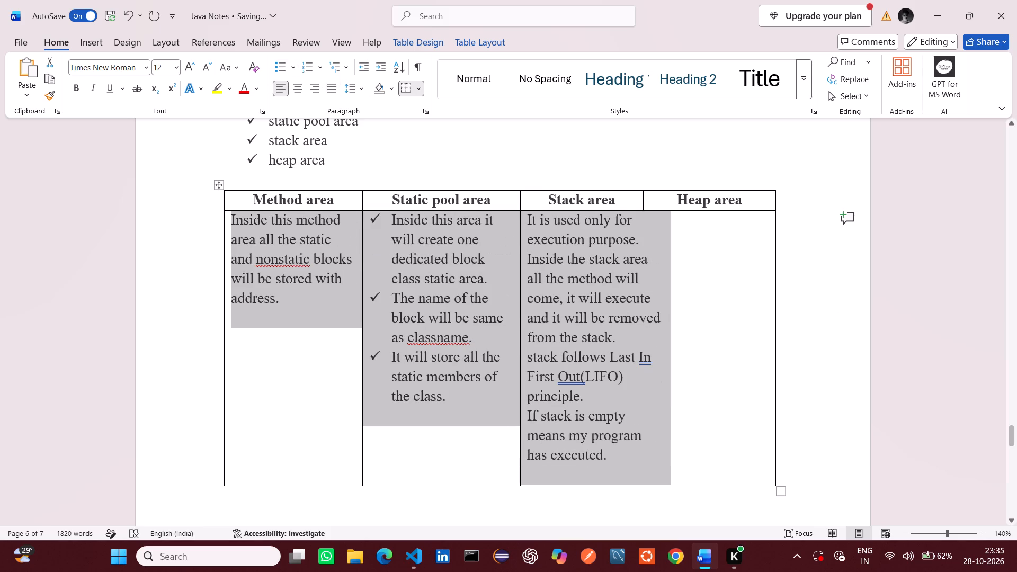
pyautogui.click(323, 359)
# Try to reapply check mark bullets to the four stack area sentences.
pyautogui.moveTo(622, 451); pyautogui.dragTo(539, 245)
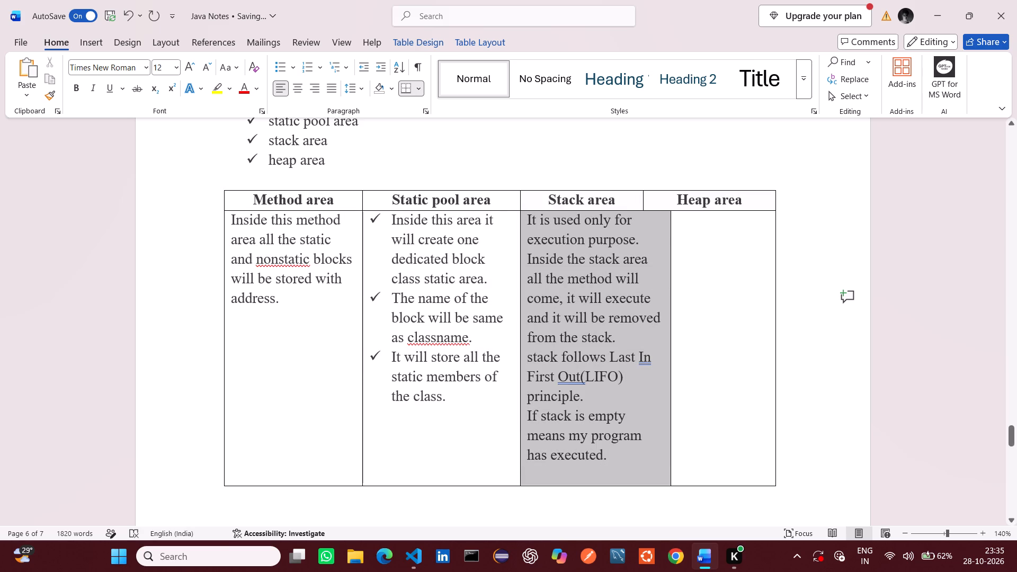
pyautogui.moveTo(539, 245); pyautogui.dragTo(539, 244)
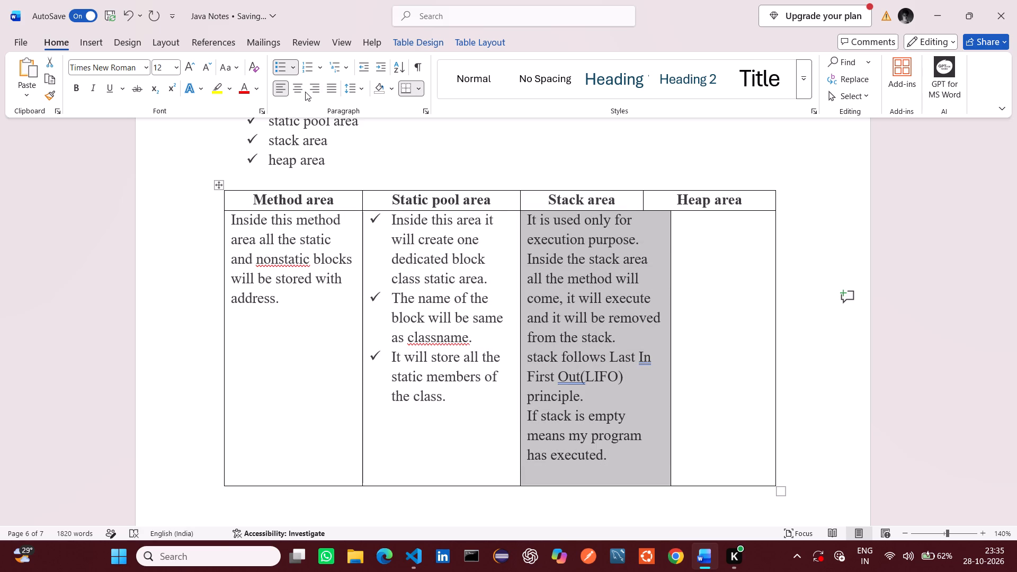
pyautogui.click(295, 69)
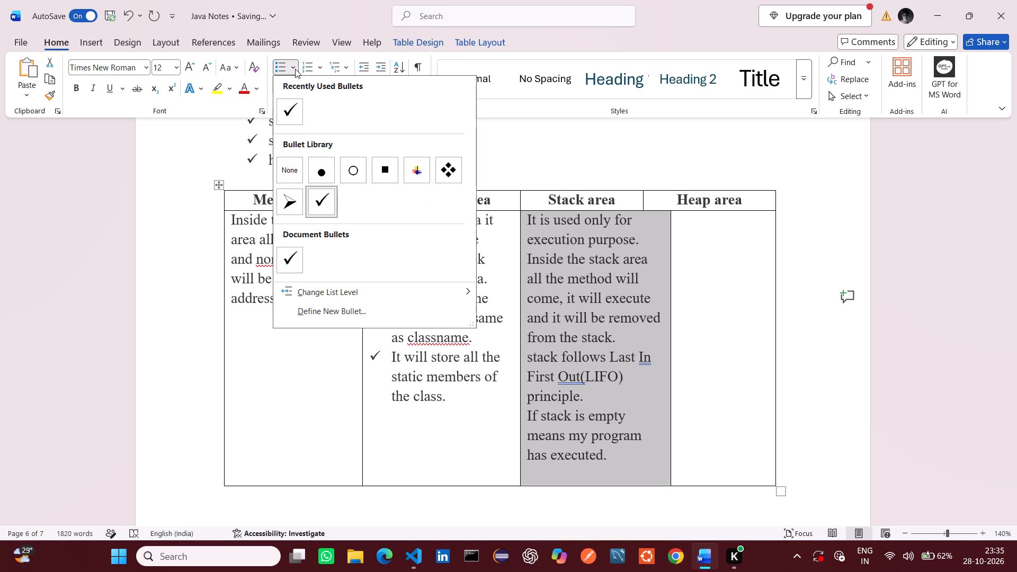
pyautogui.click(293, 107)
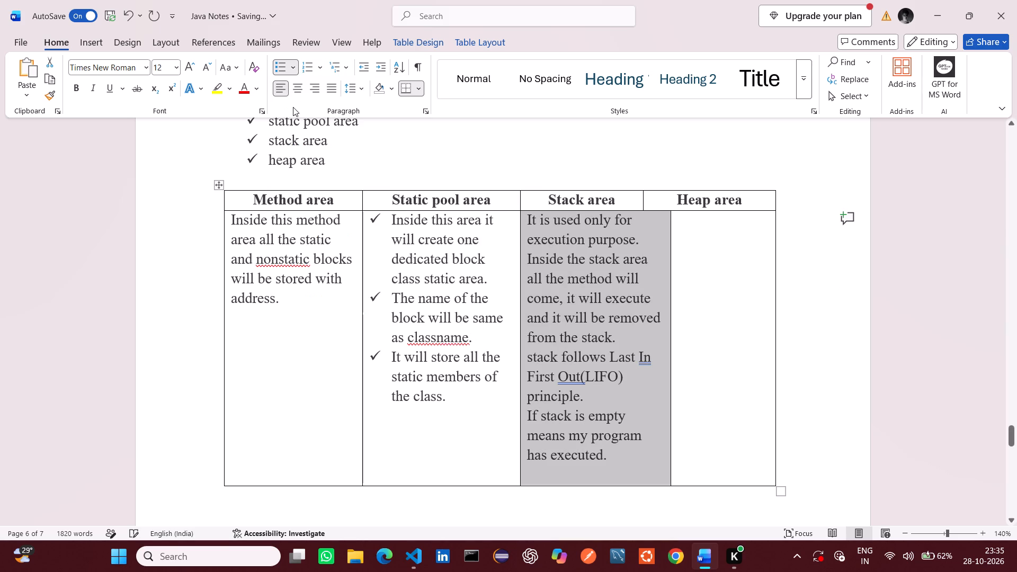
# Justify the first stack area sentence, "It is used only for execution purpose.".
pyautogui.click(534, 246)
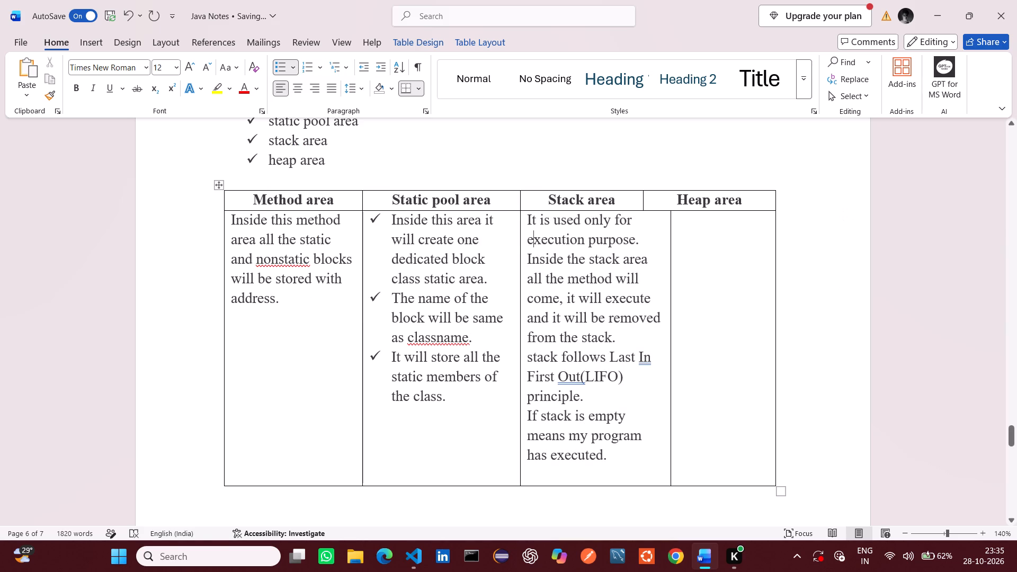
pyautogui.click(529, 245)
pyautogui.click(334, 87)
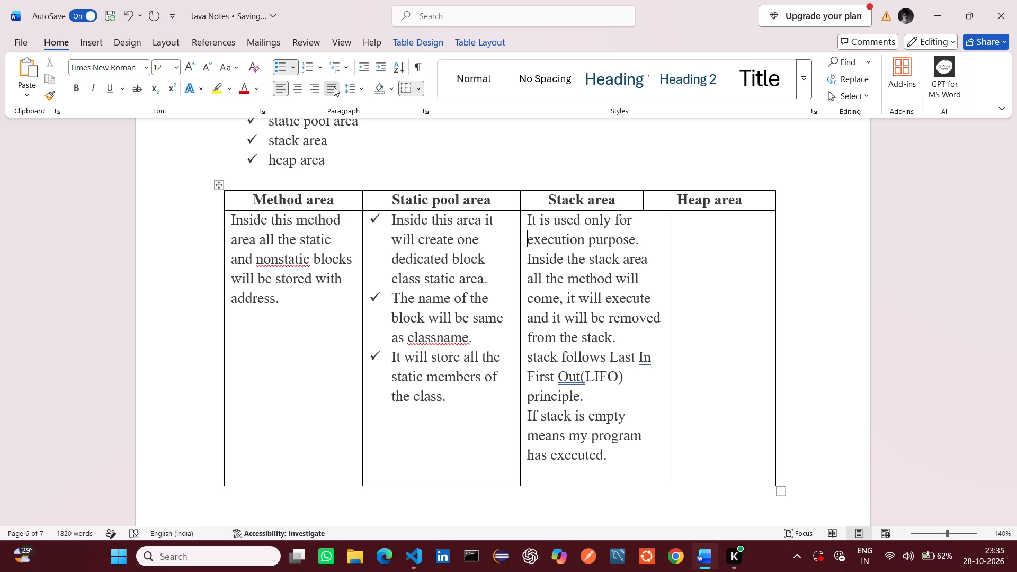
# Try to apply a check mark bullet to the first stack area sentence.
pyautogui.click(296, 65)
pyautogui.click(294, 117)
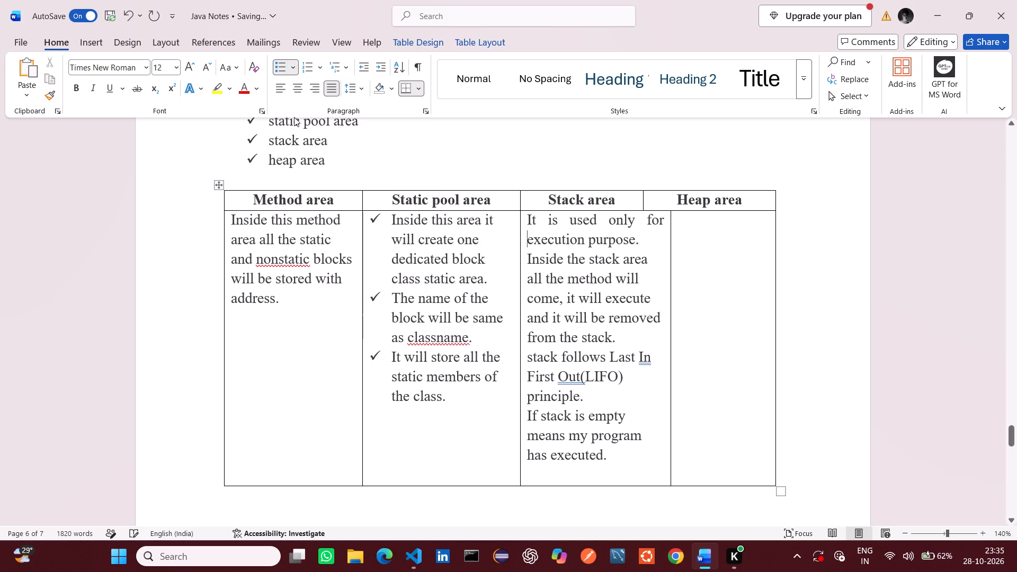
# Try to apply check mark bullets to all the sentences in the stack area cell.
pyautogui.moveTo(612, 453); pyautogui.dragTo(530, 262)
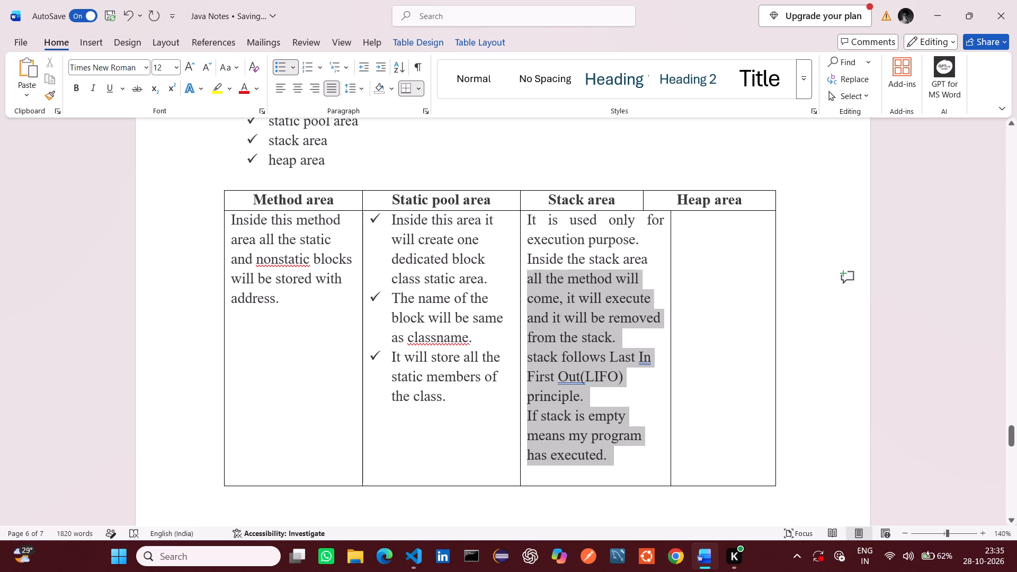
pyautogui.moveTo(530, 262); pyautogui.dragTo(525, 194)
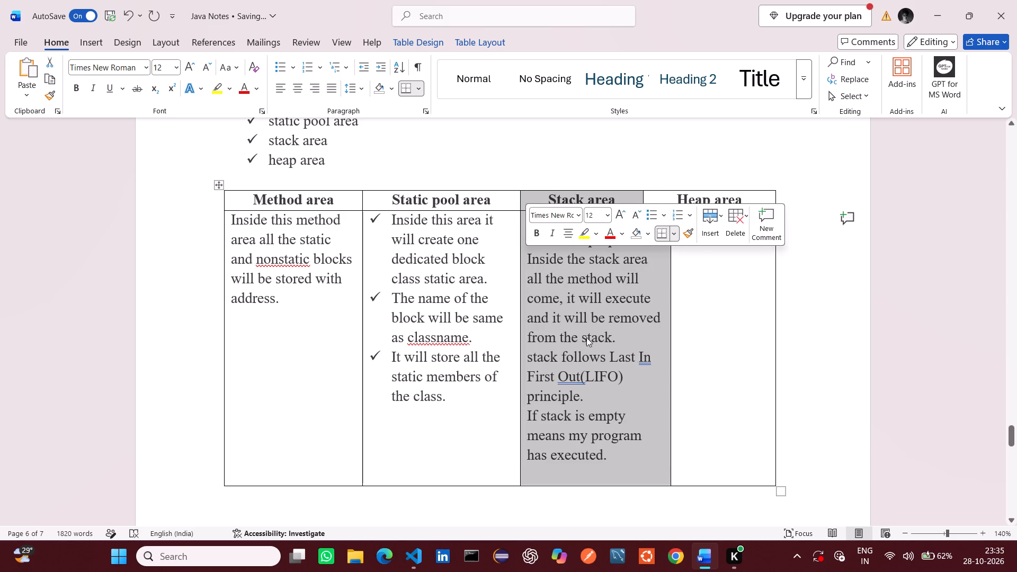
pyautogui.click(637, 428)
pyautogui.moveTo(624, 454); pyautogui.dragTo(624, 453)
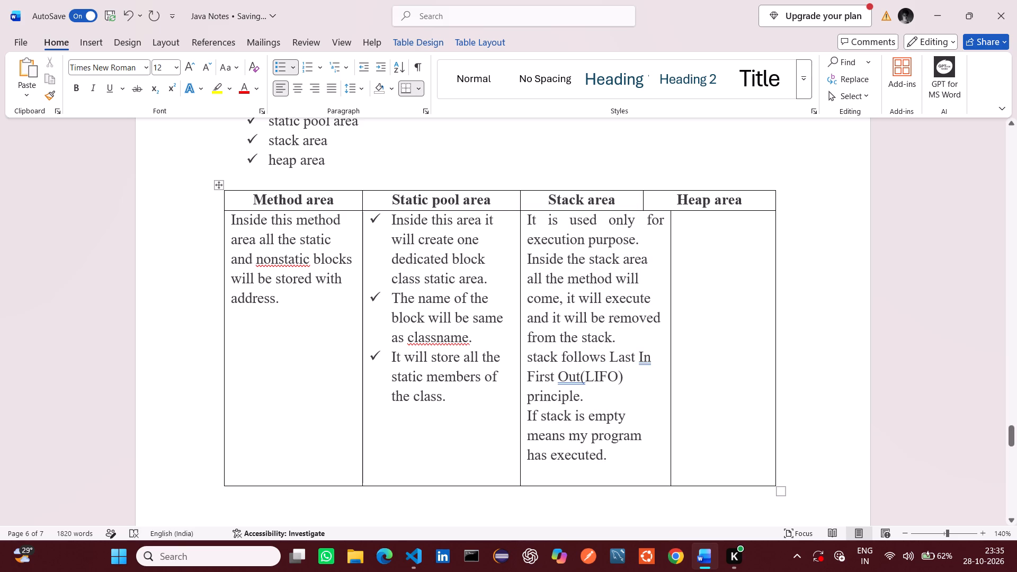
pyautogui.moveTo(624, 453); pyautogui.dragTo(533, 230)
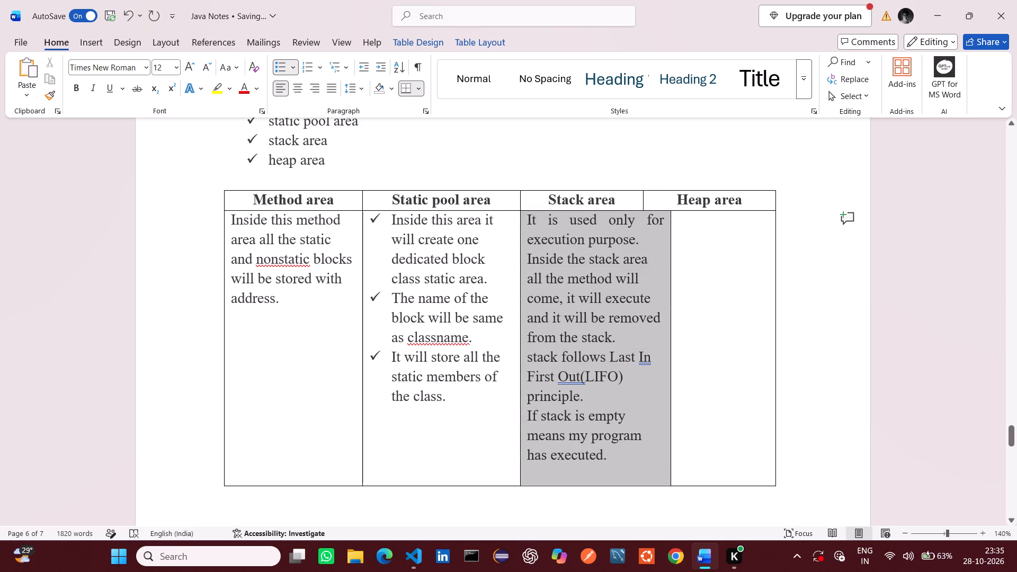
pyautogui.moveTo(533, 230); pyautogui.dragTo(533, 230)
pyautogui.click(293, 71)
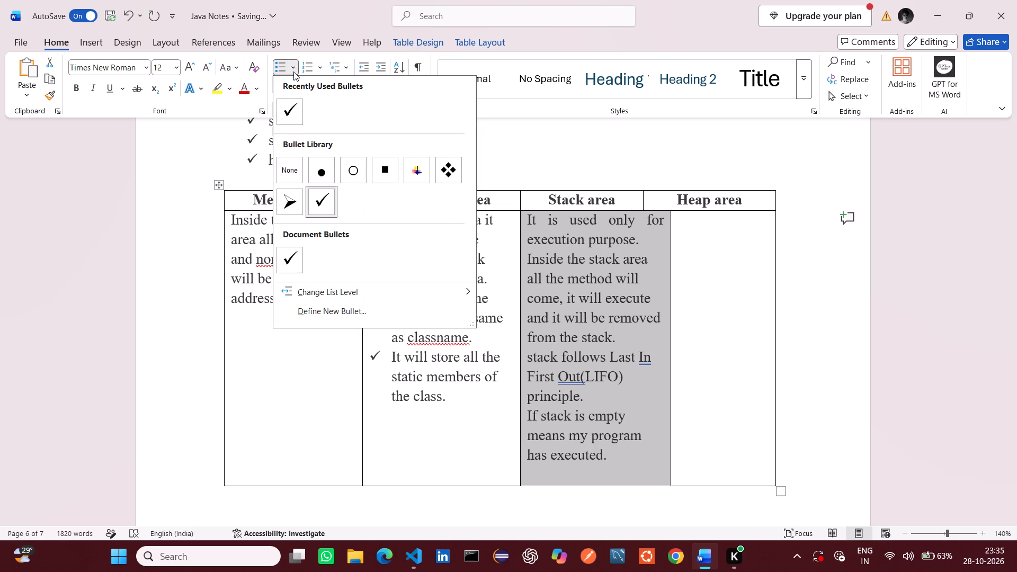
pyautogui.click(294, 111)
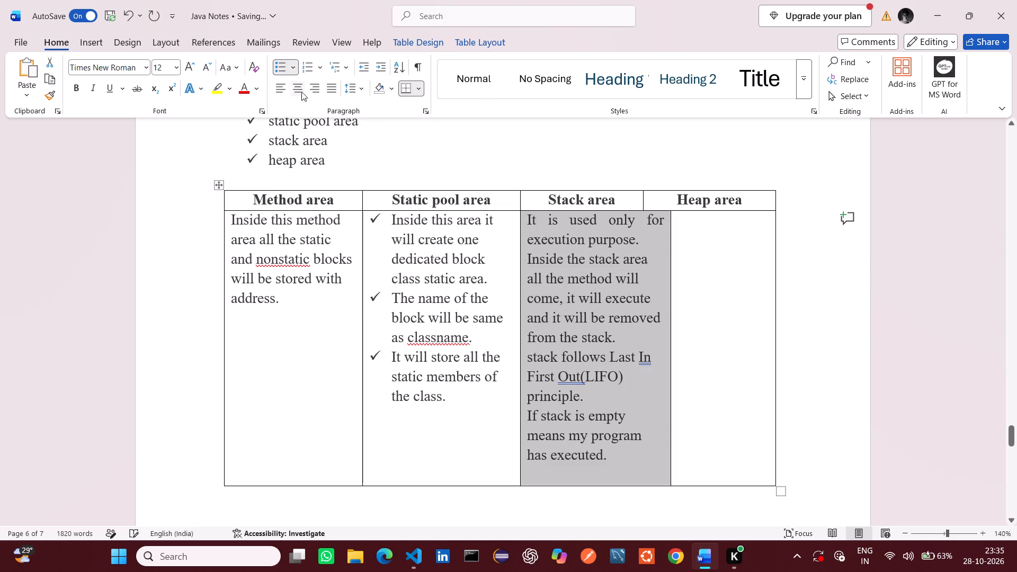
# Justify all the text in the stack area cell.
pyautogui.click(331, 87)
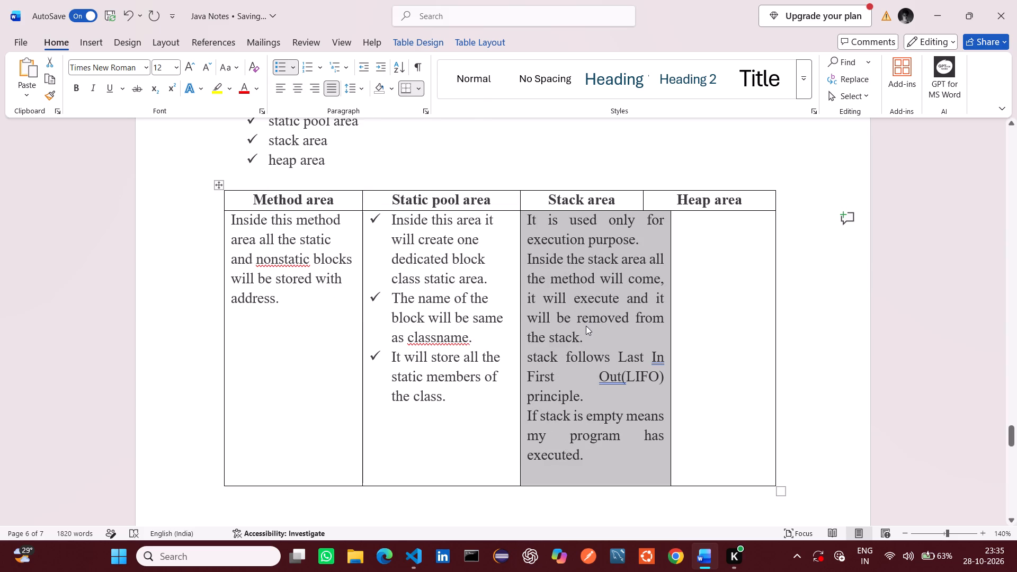
# Undo the recent alignment, bullet and indent changes in the memory area table, back to the check-marked stack area list.
pyautogui.hotkey('ctrl', 'z')
pyautogui.hotkey('ctrl', 'z')
pyautogui.hotkey('ctrl', 'z')
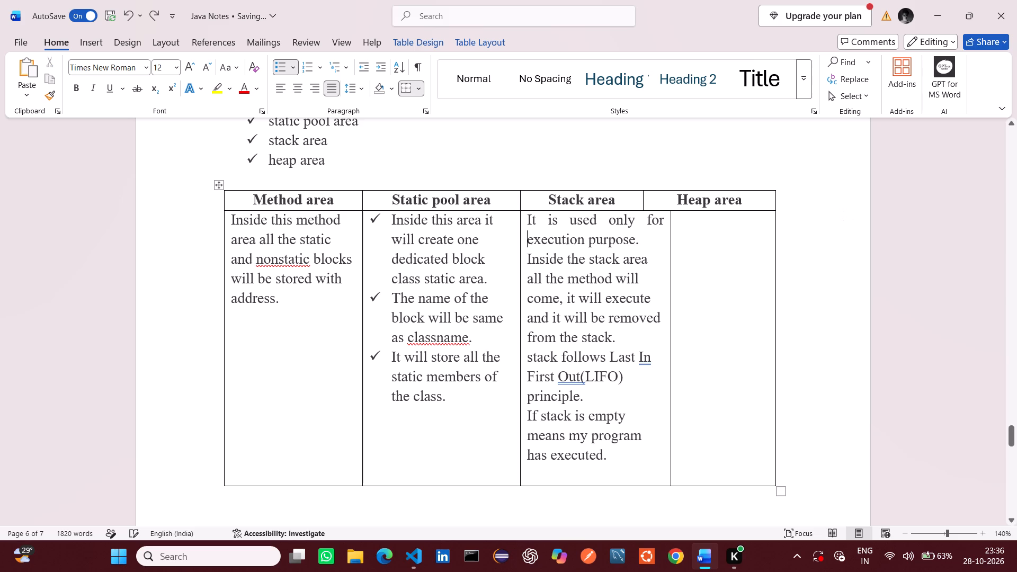
pyautogui.hotkey('ctrl', 'z')
pyautogui.hotkey('ctrl', 'z')
pyautogui.hotkey('ctrl', 'z')
pyautogui.hotkey('ctrl', 'z')
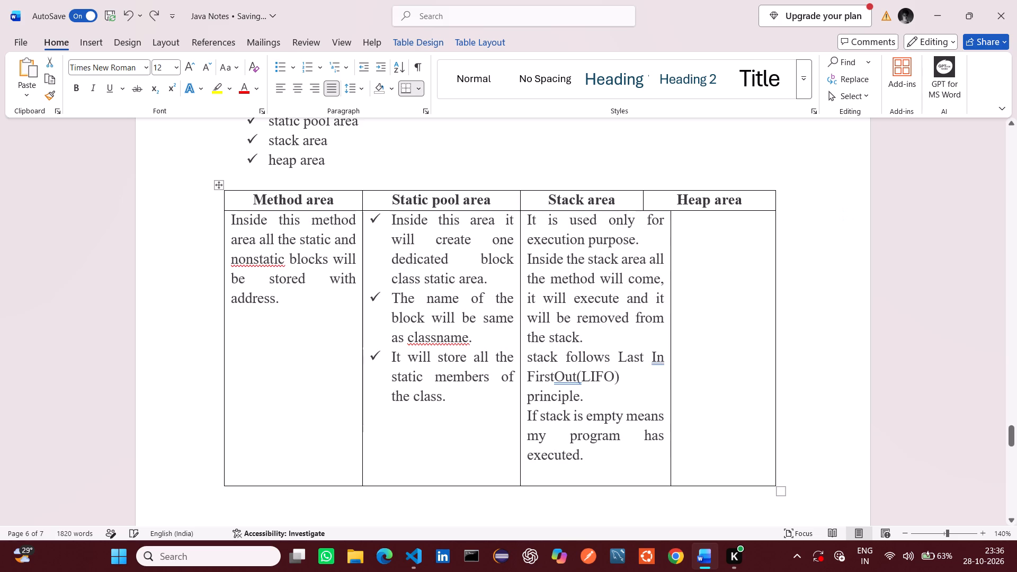
pyautogui.hotkey('ctrl', 'z')
pyautogui.hotkey('ctrl', 'z')
pyautogui.hotkey('ctrl', 'z')
pyautogui.hotkey('ctrl', 'z')
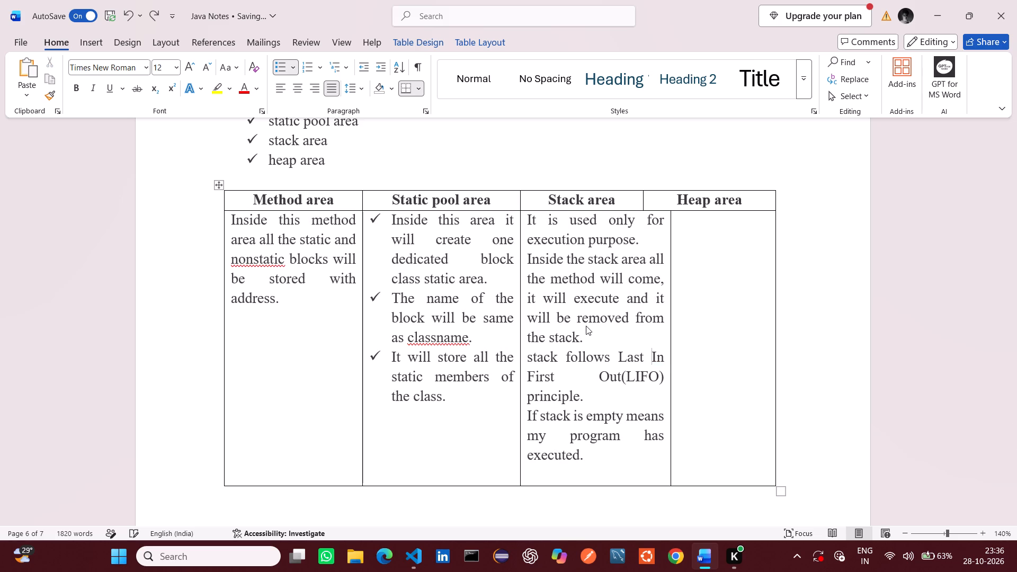
pyautogui.hotkey('ctrl', 'z')
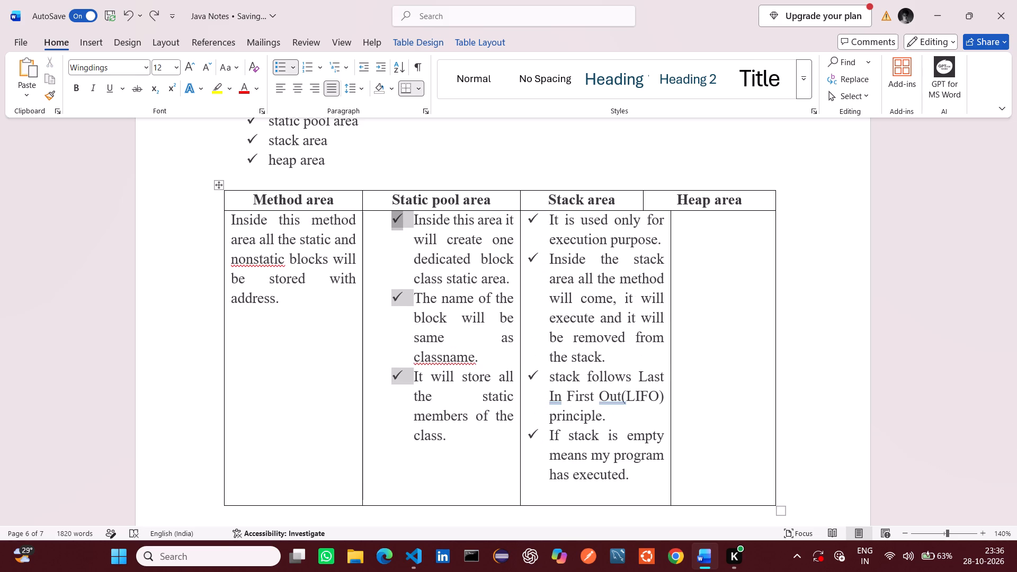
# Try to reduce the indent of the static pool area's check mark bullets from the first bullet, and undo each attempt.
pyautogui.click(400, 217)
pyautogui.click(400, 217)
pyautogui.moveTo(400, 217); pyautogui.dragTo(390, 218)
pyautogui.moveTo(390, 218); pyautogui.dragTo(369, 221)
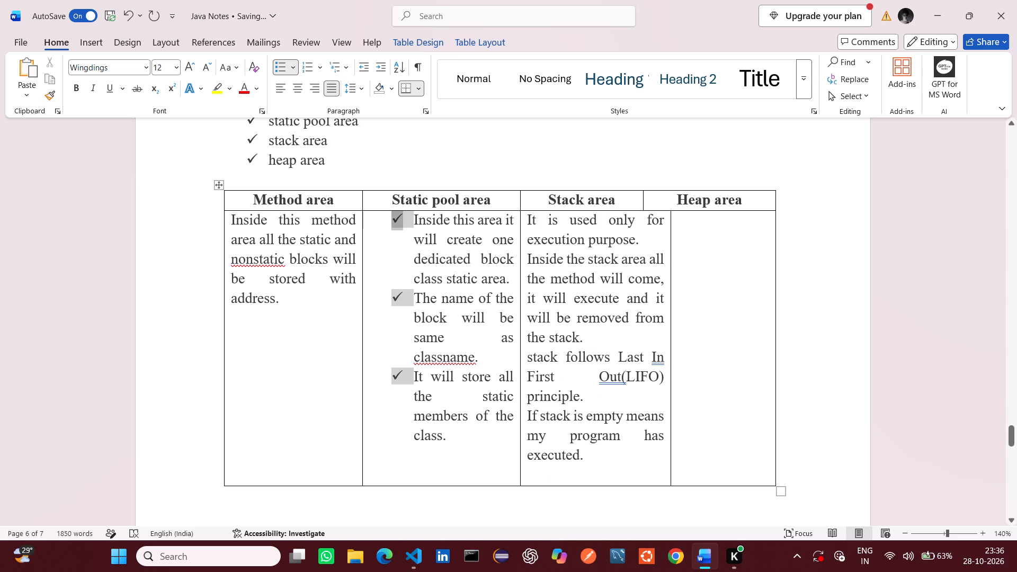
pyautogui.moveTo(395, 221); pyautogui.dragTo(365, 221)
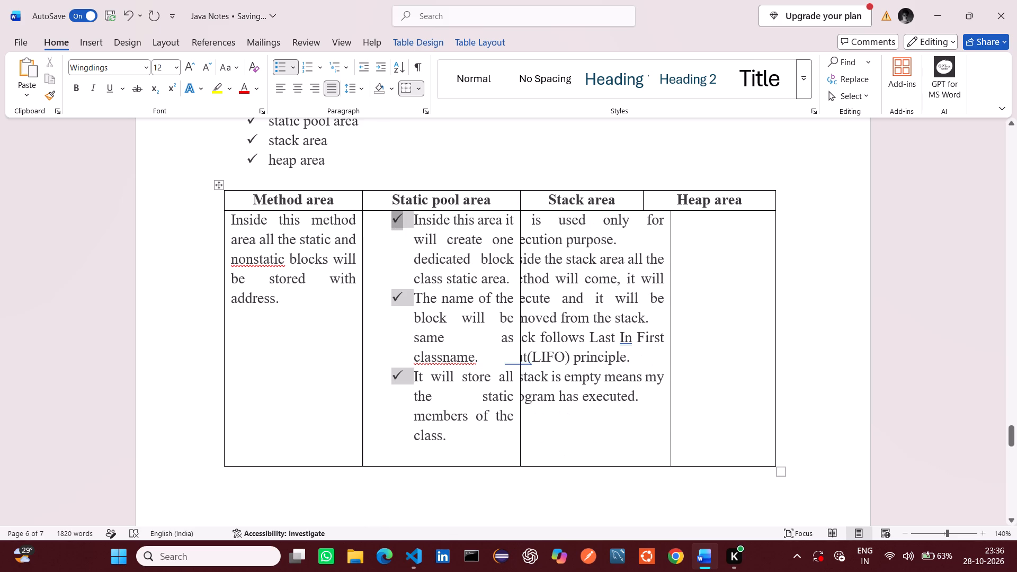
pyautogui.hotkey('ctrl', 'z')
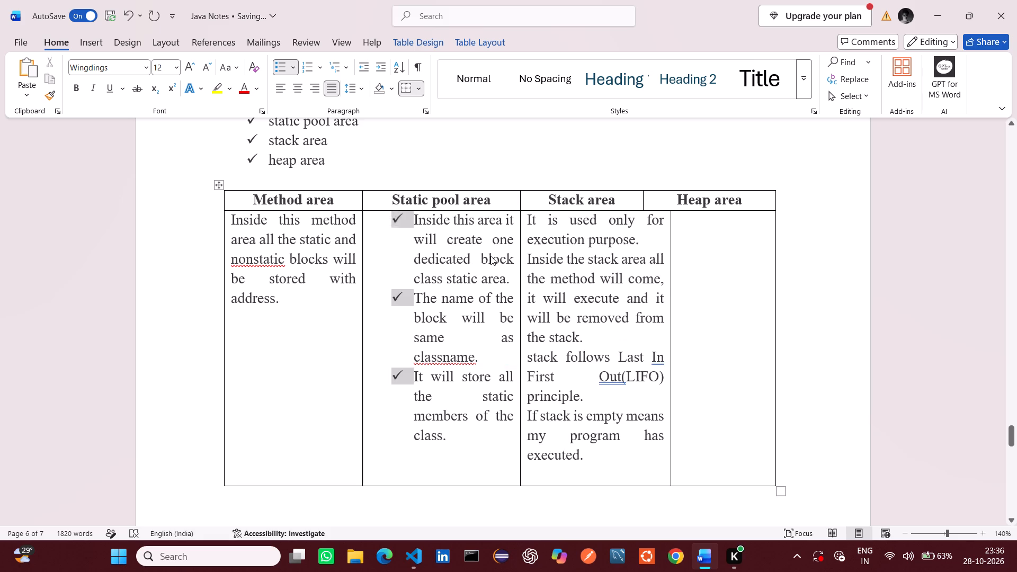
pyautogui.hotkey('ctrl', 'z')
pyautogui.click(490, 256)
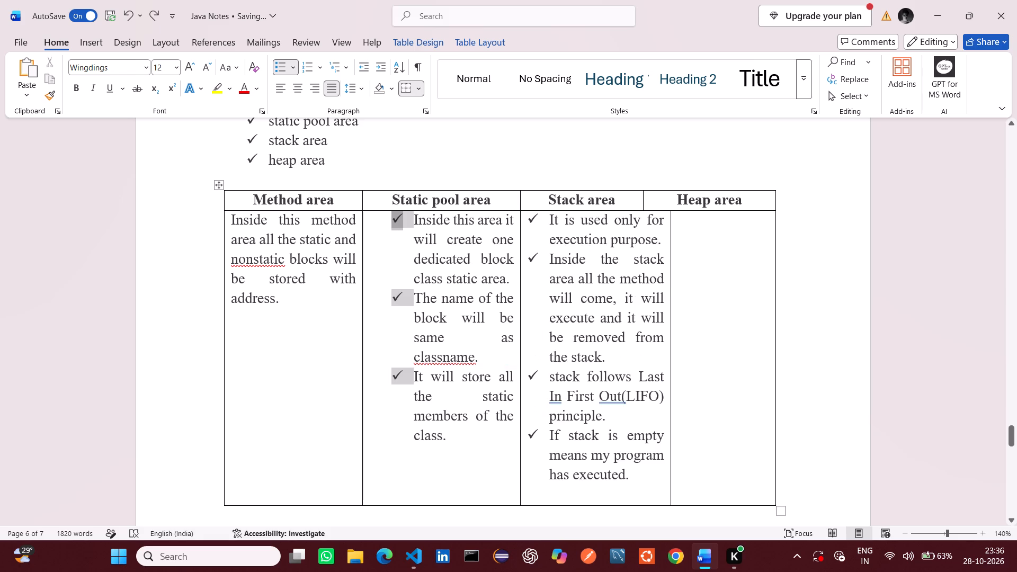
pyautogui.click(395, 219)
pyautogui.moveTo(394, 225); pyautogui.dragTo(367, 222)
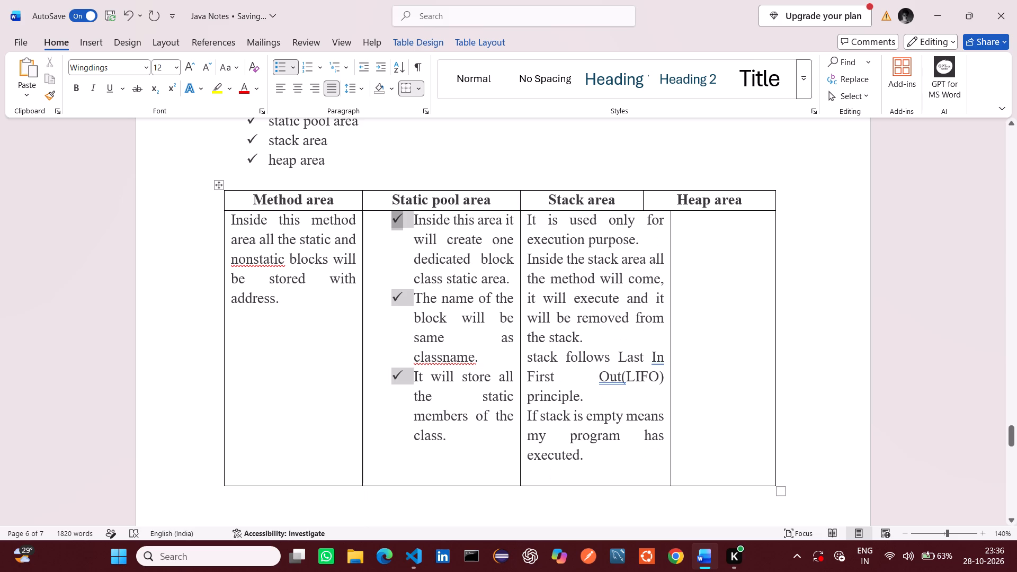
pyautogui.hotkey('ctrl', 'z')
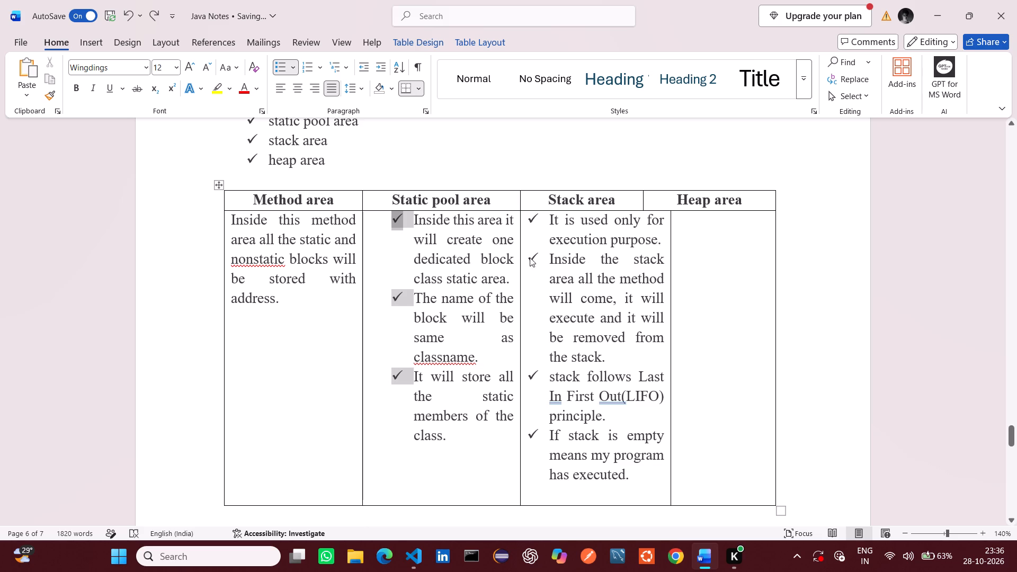
# Align the header border between Stack area and Heap area with the column border below it.
pyautogui.moveTo(643, 195); pyautogui.dragTo(673, 203)
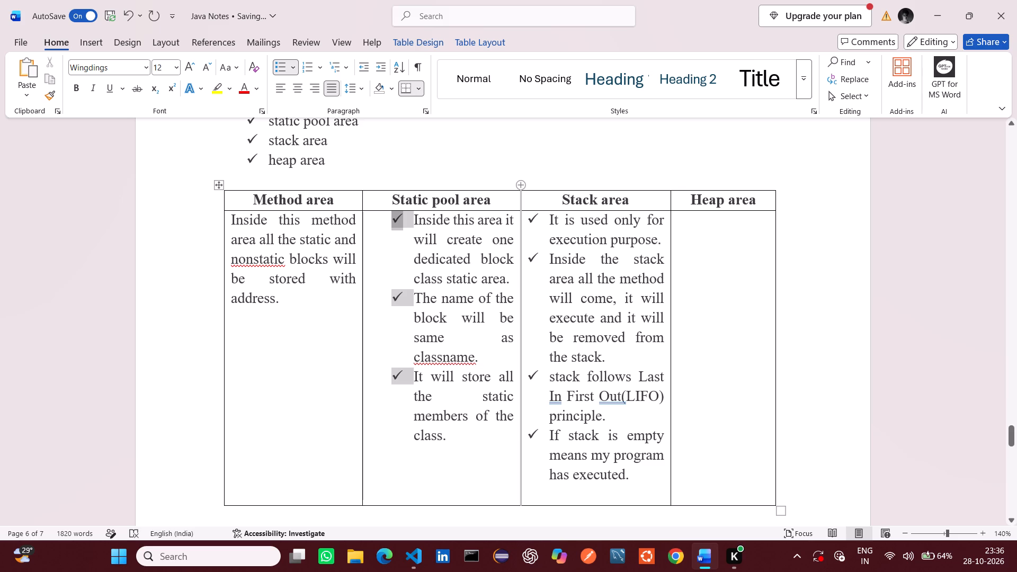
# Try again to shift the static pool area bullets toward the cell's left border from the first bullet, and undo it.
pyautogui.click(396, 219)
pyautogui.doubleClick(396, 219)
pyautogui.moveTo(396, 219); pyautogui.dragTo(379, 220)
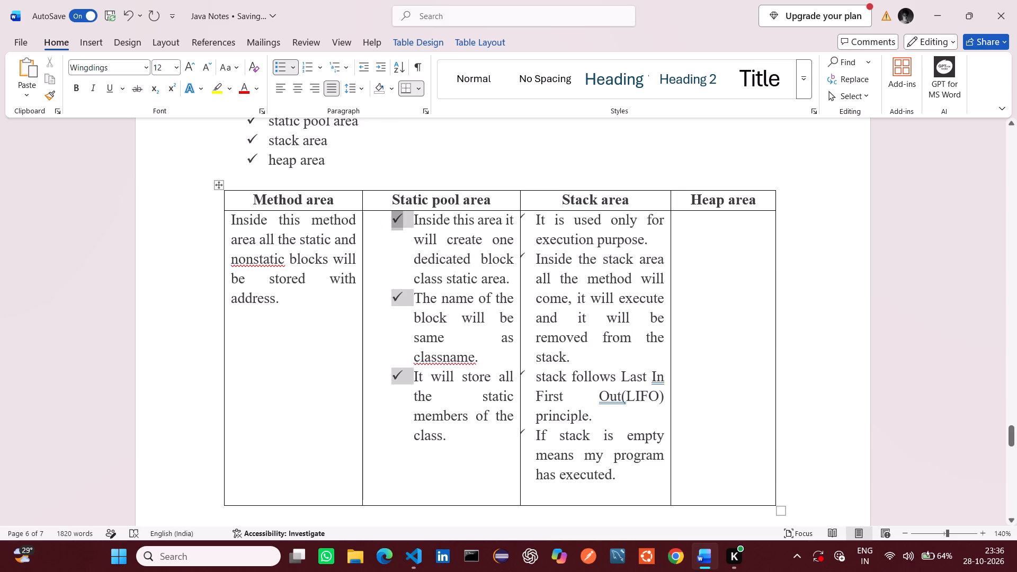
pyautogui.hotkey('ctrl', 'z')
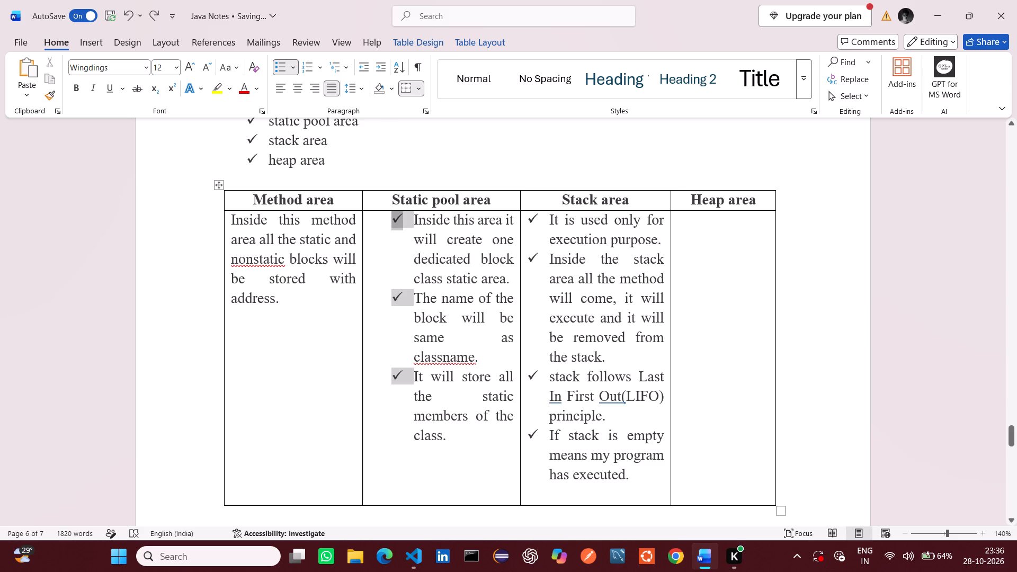
# Reduce the indent of the three static pool area bullets from the last bullet, bringing the check marks next to the cell's left border.
pyautogui.click(383, 367)
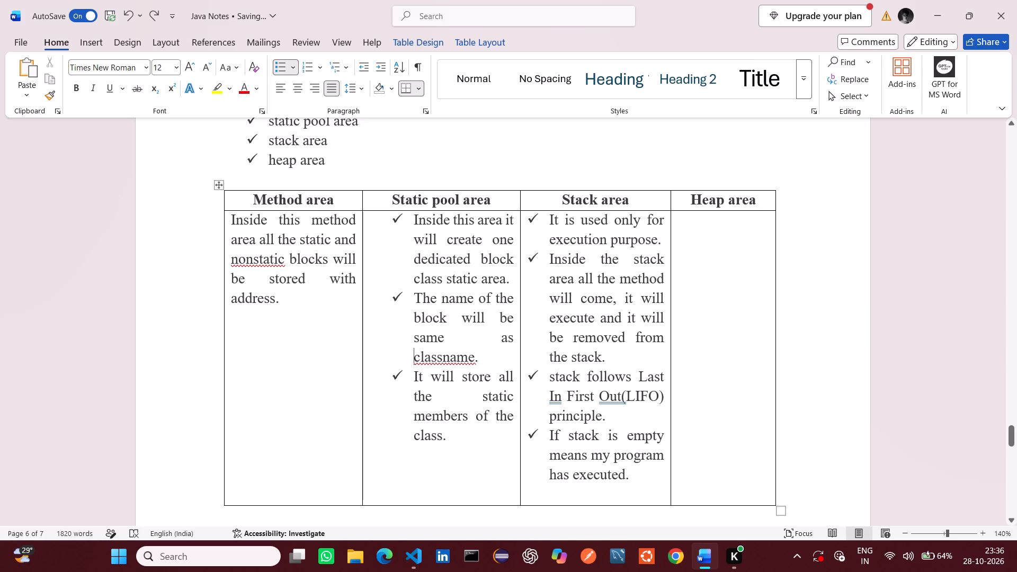
pyautogui.click(395, 388)
pyautogui.click(395, 381)
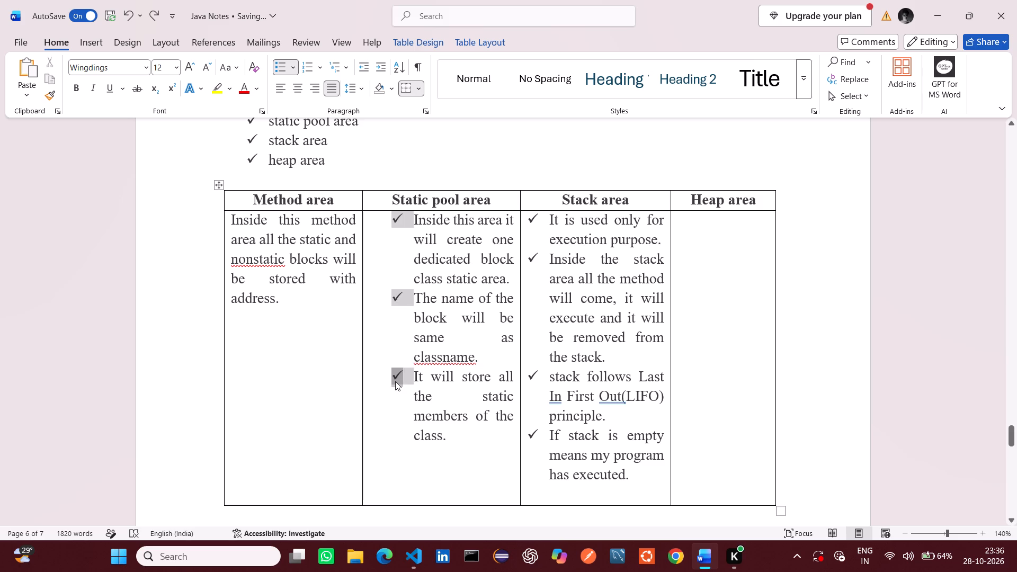
pyautogui.click(395, 381)
pyautogui.moveTo(395, 381); pyautogui.dragTo(380, 379)
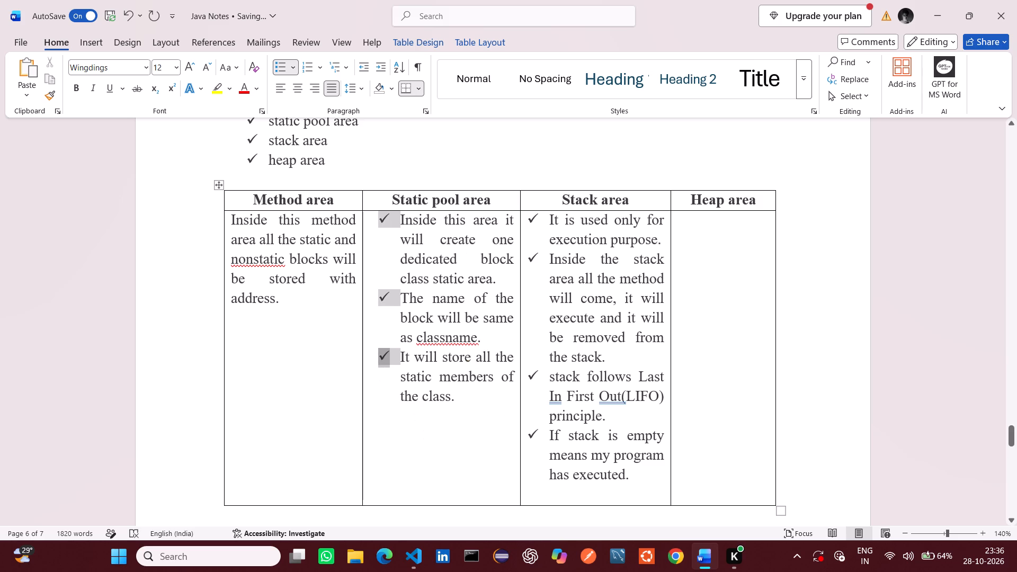
pyautogui.click(385, 360)
pyautogui.moveTo(384, 360); pyautogui.dragTo(368, 361)
pyautogui.moveTo(368, 361); pyautogui.dragTo(368, 360)
pyautogui.click(398, 417)
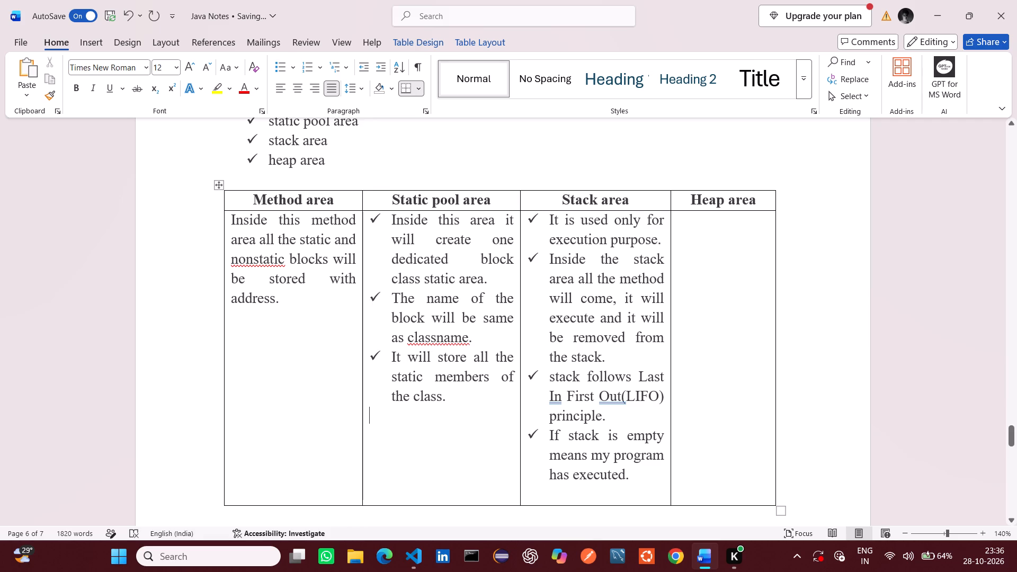
# Copy the two Heap Area sentences from javaNotes_A47.md in Visual Studio Code into the empty heap area cell in Word.
pyautogui.scroll(1, 475, 384)
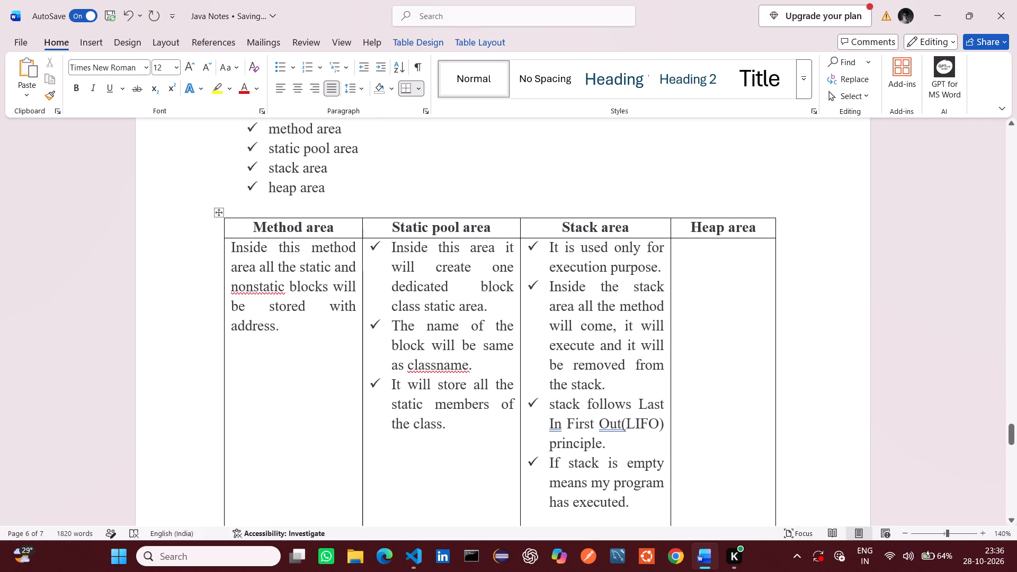
pyautogui.click(685, 286)
pyautogui.hotkey('alt', 'Tab')
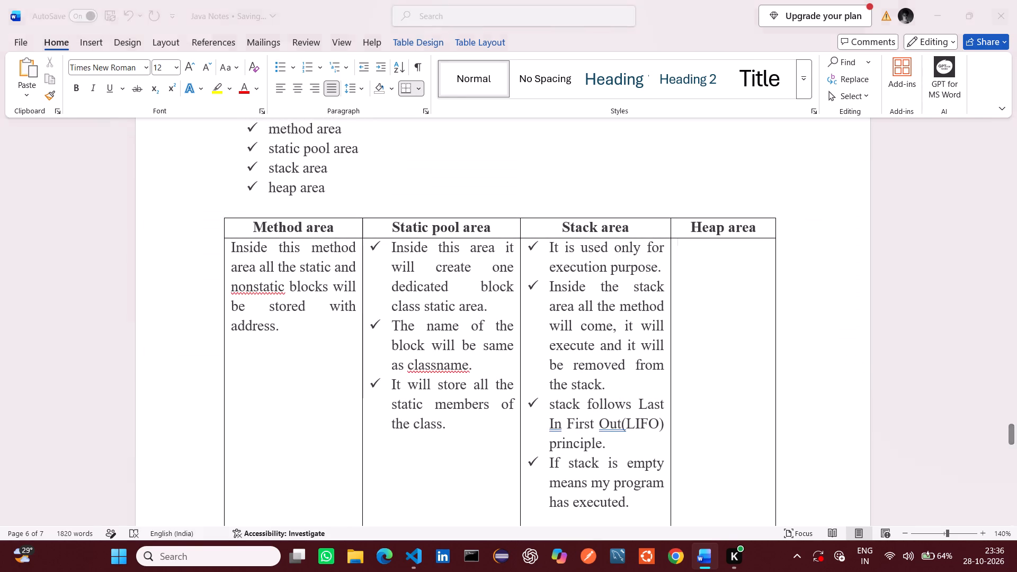
pyautogui.click(460, 389)
pyautogui.scroll(-1, 369, 427)
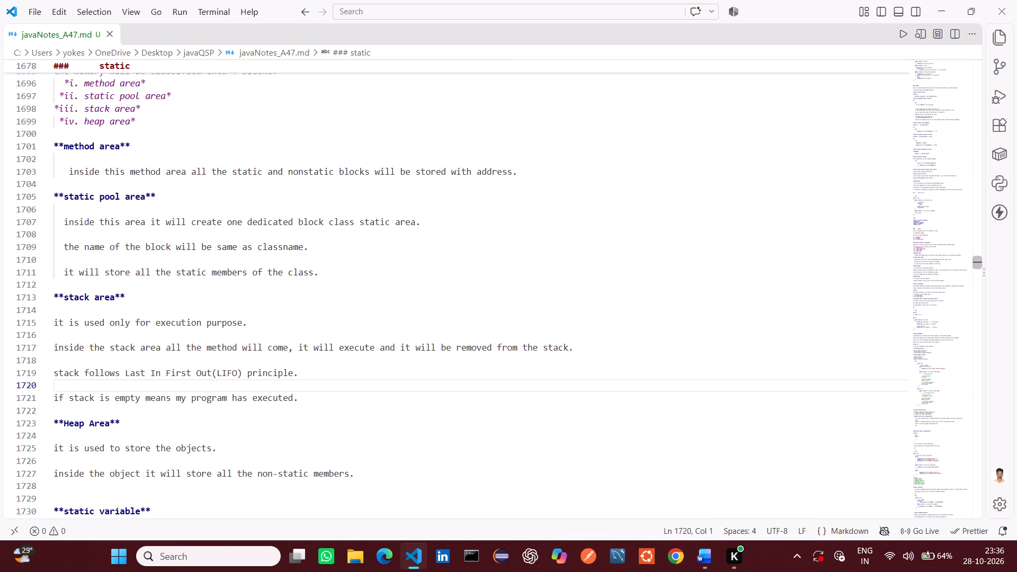
pyautogui.scroll(-1, 369, 427)
pyautogui.moveTo(355, 462); pyautogui.dragTo(55, 433)
pyautogui.hotkey('ctrl', 'c')
pyautogui.hotkey('alt', 'Tab')
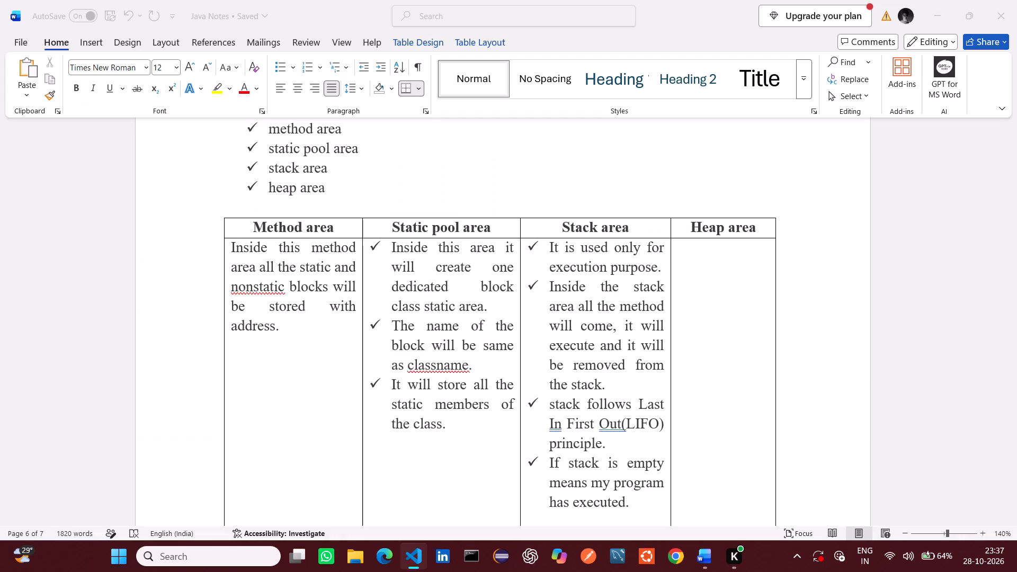
pyautogui.hotkey('ctrl', 'v')
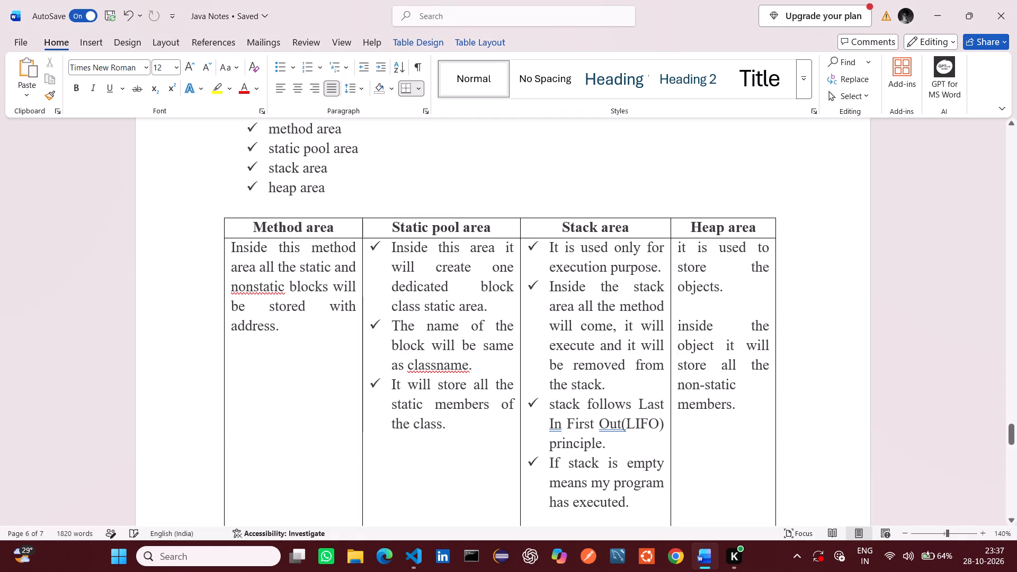
# Format the two heap area sentences in the table as a check-mark bulleted list.
pyautogui.moveTo(741, 405); pyautogui.dragTo(679, 254)
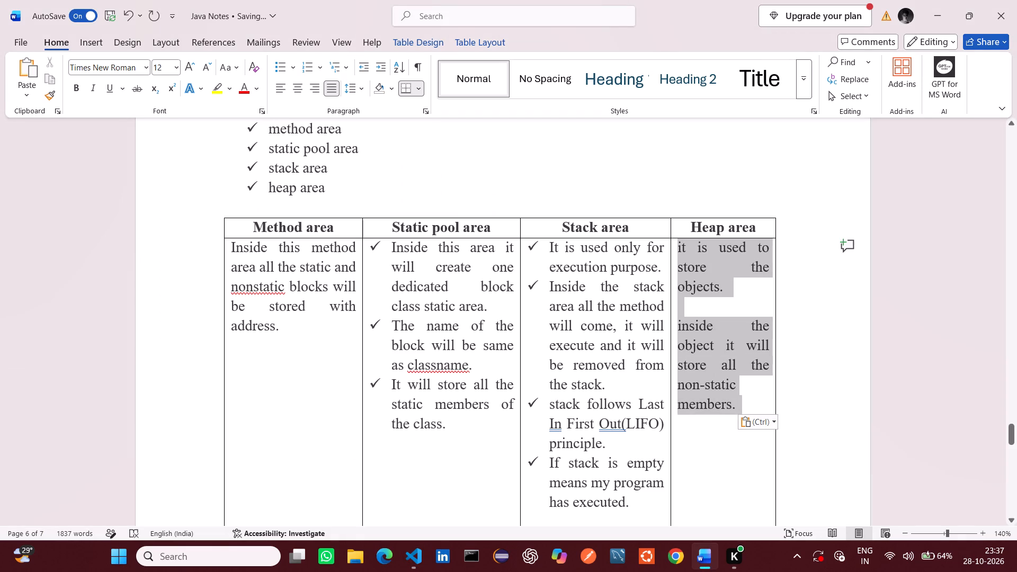
pyautogui.moveTo(679, 254); pyautogui.dragTo(677, 254)
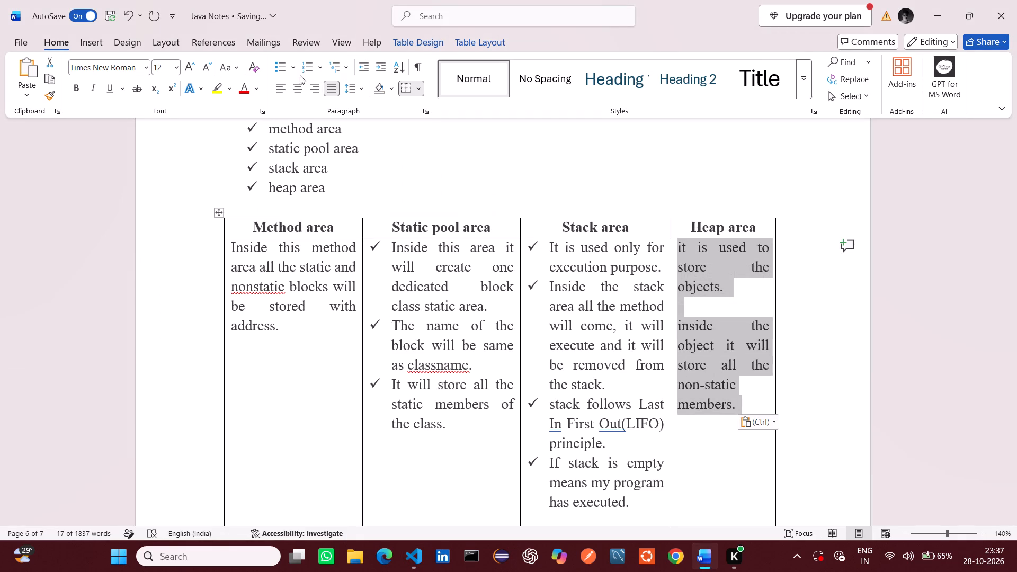
pyautogui.click(293, 70)
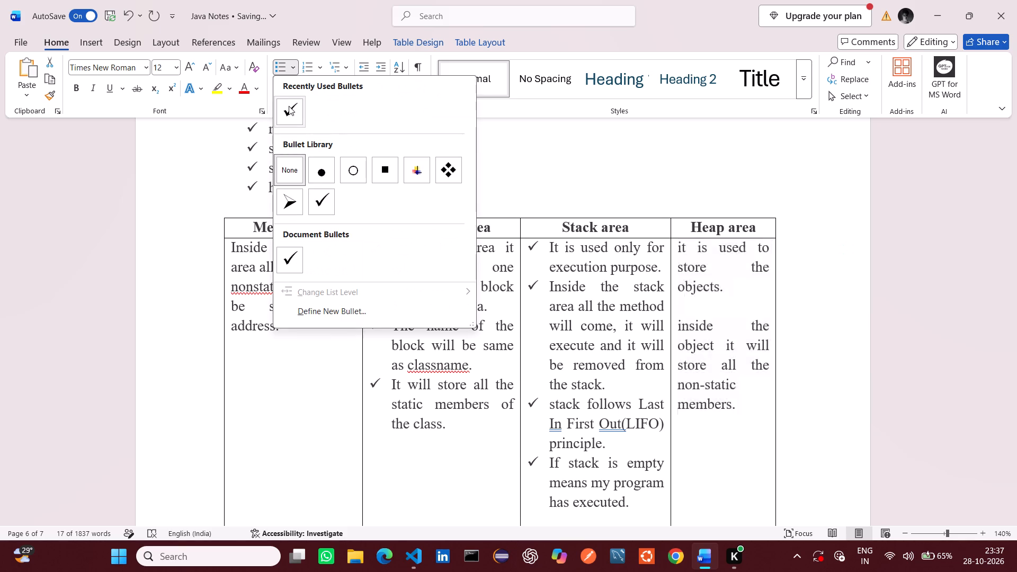
pyautogui.click(289, 107)
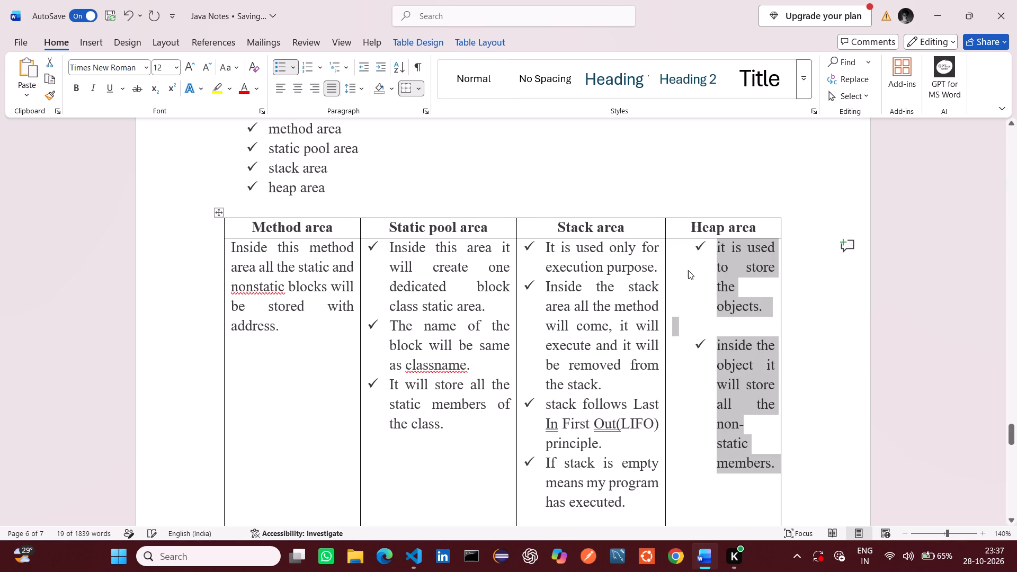
# Capitalize the first letter of both heap area bullets so they start with It and Inside.
pyautogui.click(719, 249)
pyautogui.press('BackSpace')
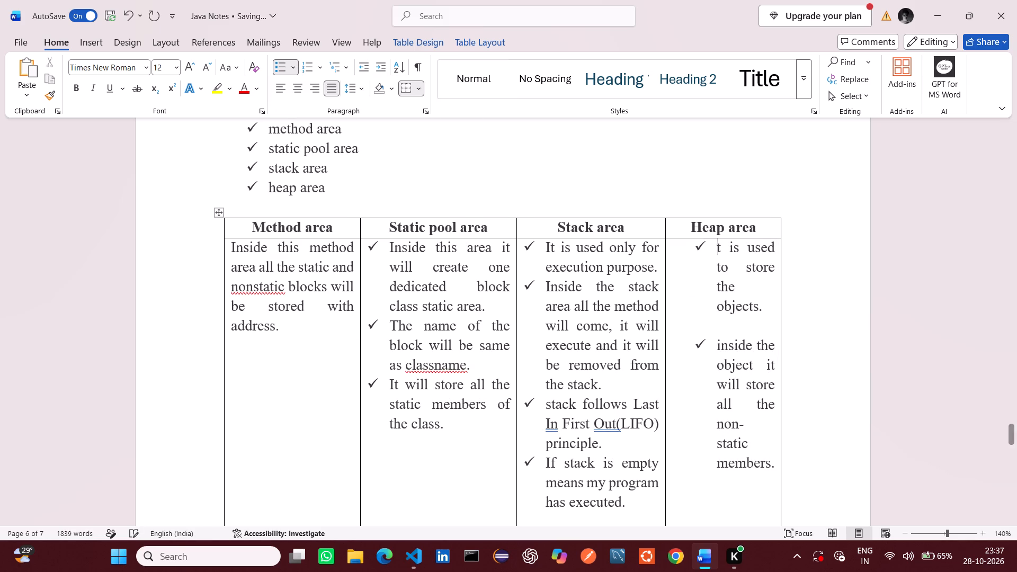
pyautogui.hotkey('shift', 'i')
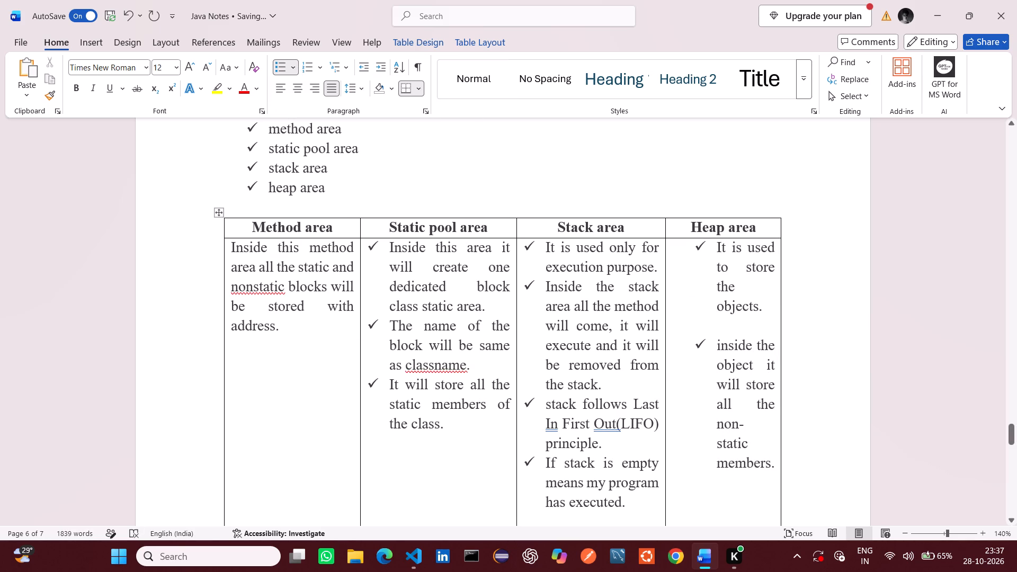
pyautogui.click(722, 347)
pyautogui.press('BackSpace')
pyautogui.hotkey('shift', 'i')
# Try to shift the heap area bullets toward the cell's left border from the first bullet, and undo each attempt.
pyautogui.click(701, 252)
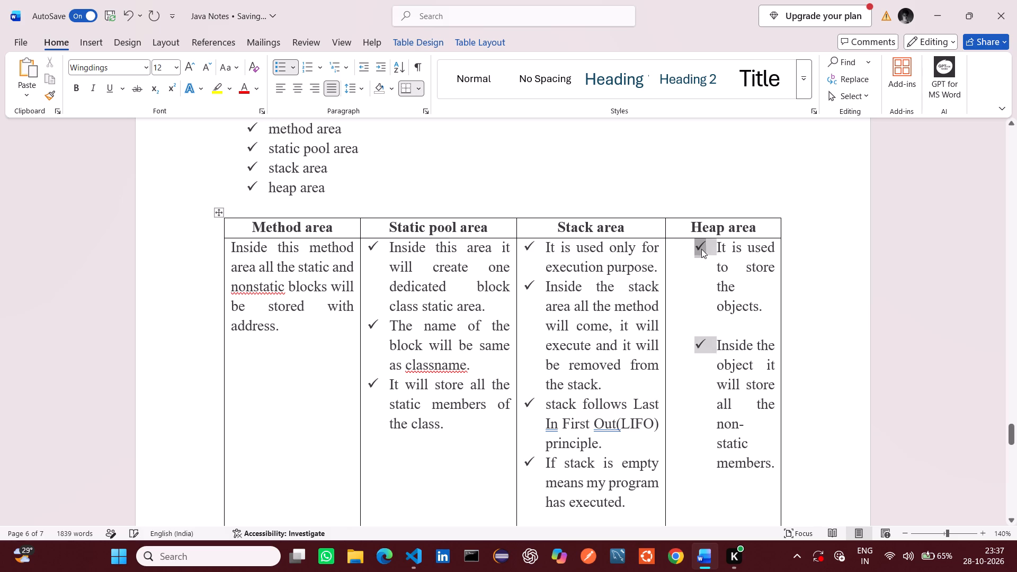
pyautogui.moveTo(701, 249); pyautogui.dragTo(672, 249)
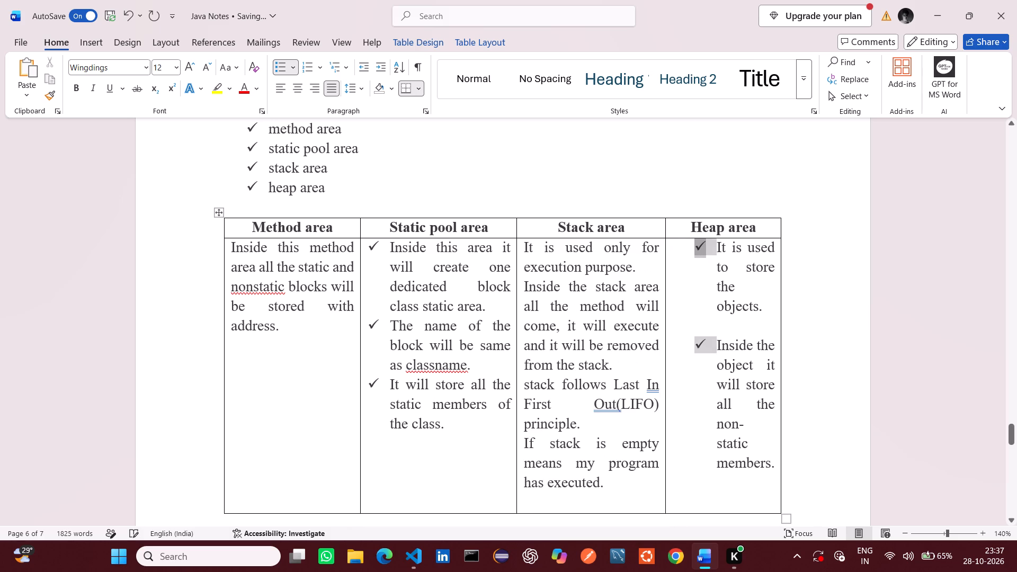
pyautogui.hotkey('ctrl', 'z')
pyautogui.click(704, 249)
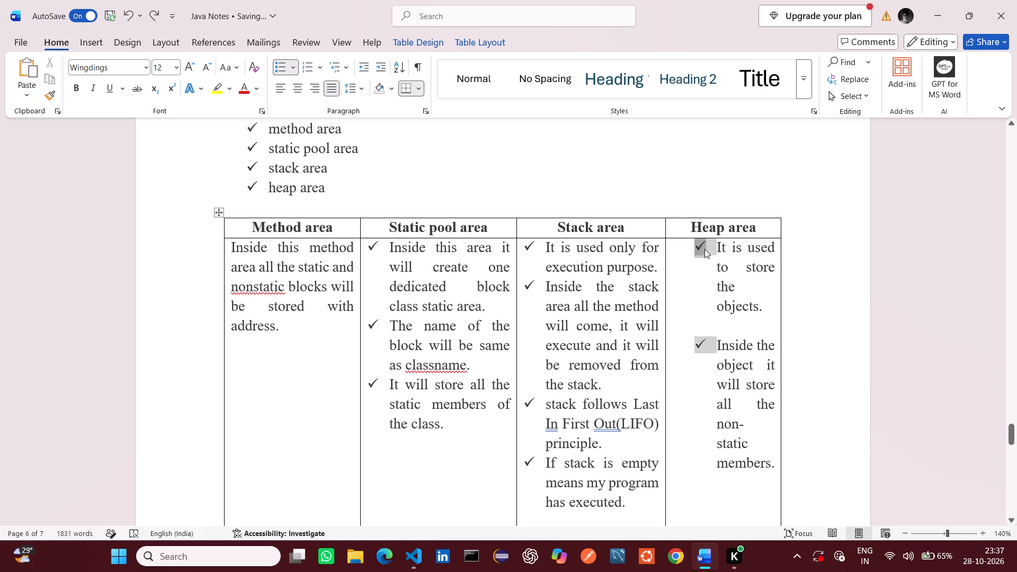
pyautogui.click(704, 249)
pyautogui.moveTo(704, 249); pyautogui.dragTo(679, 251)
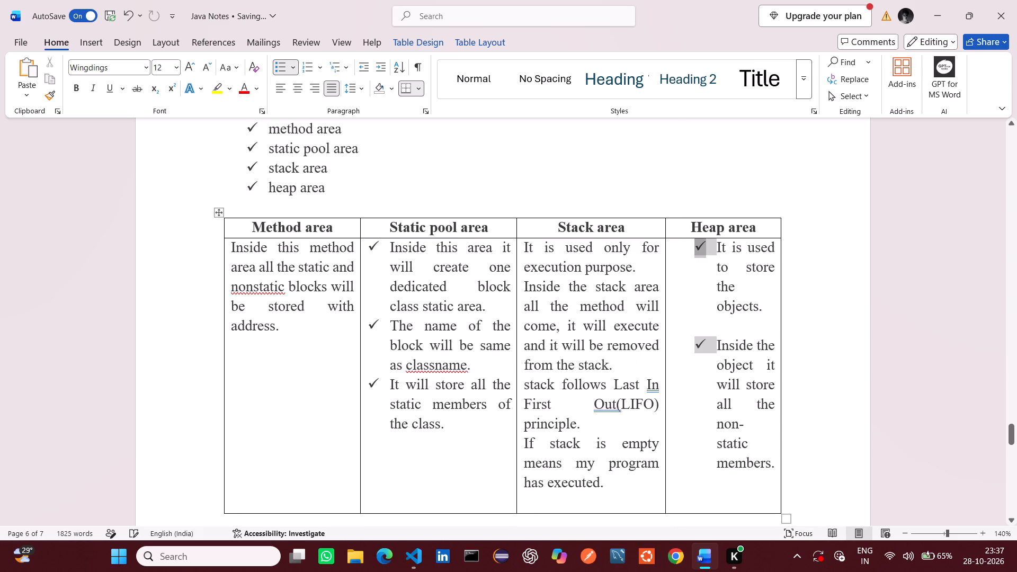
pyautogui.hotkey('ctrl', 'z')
# Reduce the indent of the heap area bullets from the second bullet, bringing the check marks next to the cell's left border.
pyautogui.doubleClick(726, 414)
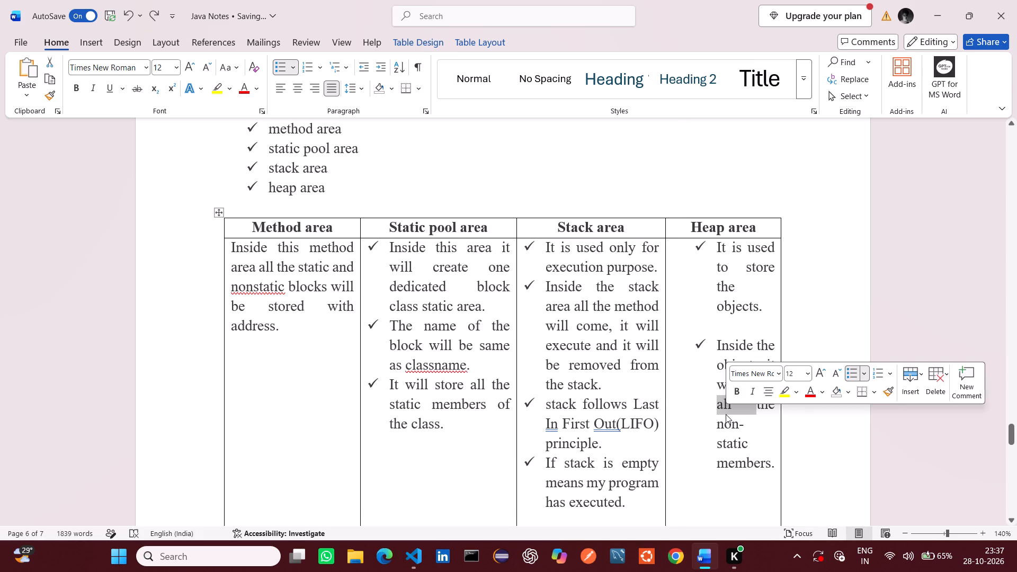
pyautogui.doubleClick(698, 351)
pyautogui.moveTo(699, 347); pyautogui.dragTo(674, 342)
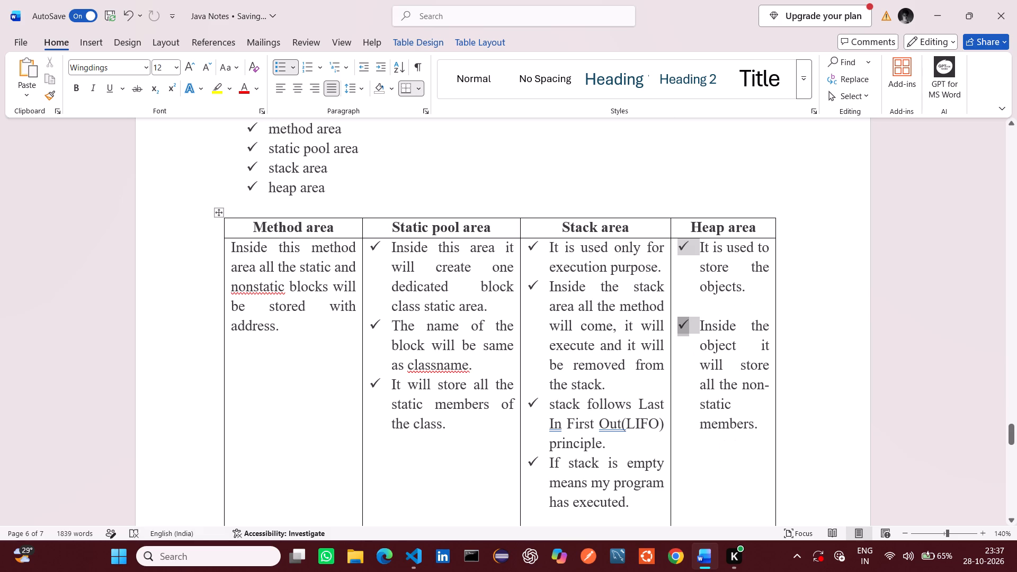
pyautogui.click(685, 336)
pyautogui.moveTo(685, 326); pyautogui.dragTo(674, 327)
pyautogui.click(721, 371)
# Remove the blank line between the two heap area bullets.
pyautogui.keyDown('ctrl'); pyautogui.scroll(-4, 721, 371); pyautogui.keyUp('ctrl')
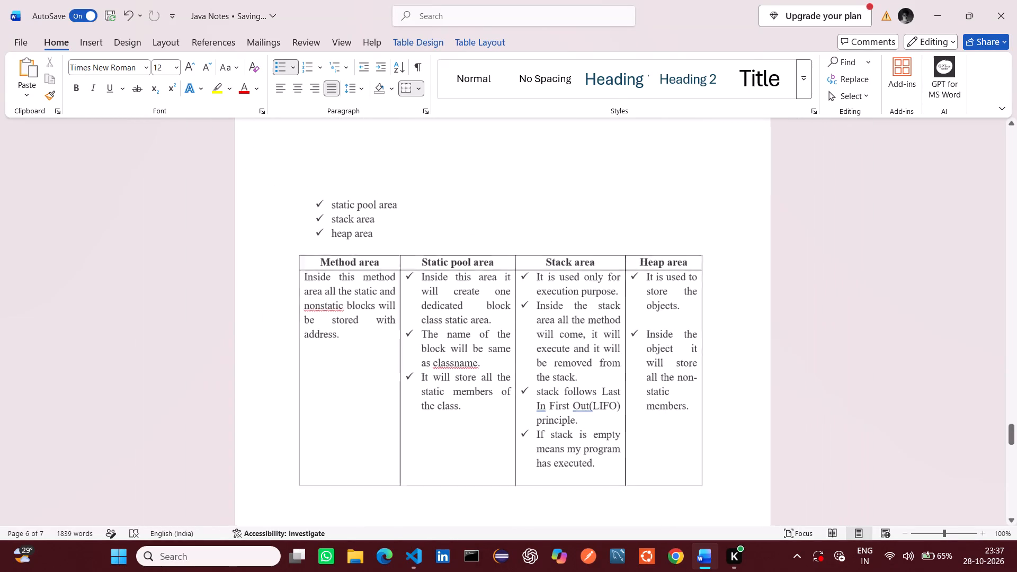
pyautogui.scroll(-1, 721, 371)
pyautogui.scroll(1, 721, 371)
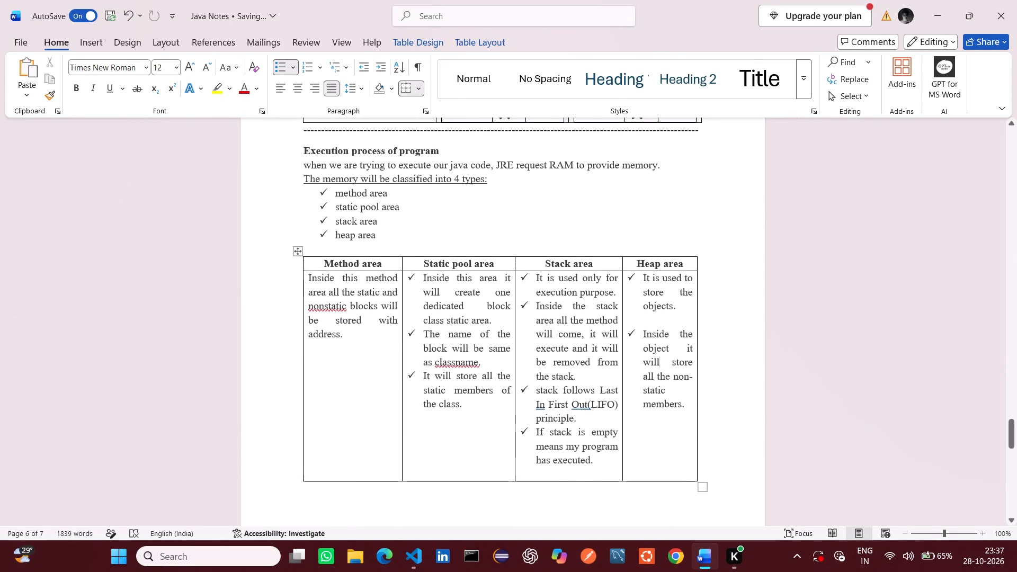
pyautogui.keyDown('ctrl'); pyautogui.scroll(1, 721, 371); pyautogui.keyUp('ctrl')
pyautogui.click(660, 321)
pyautogui.press('BackSpace')
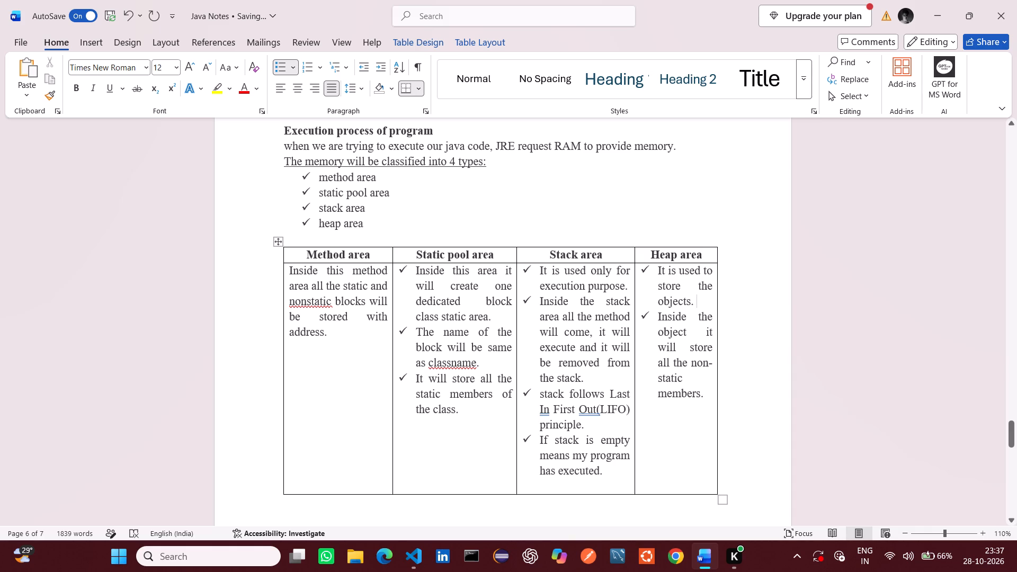
# Copy the dashed separator line above Execution process of program and paste it on a new line below the memory areas table.
pyautogui.scroll(2, 603, 425)
pyautogui.scroll(-2, 608, 437)
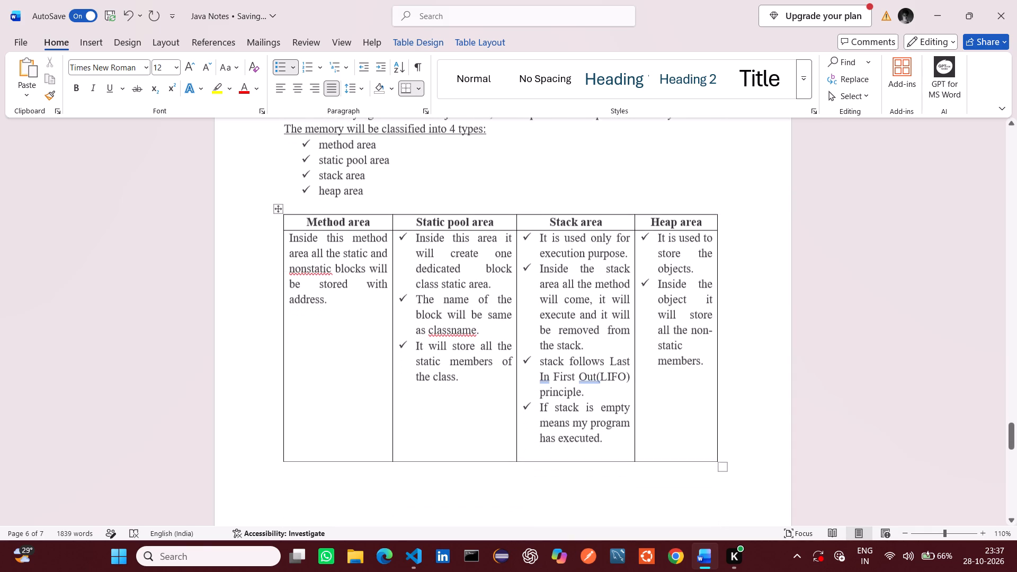
pyautogui.scroll(-1, 608, 437)
pyautogui.scroll(2, 608, 437)
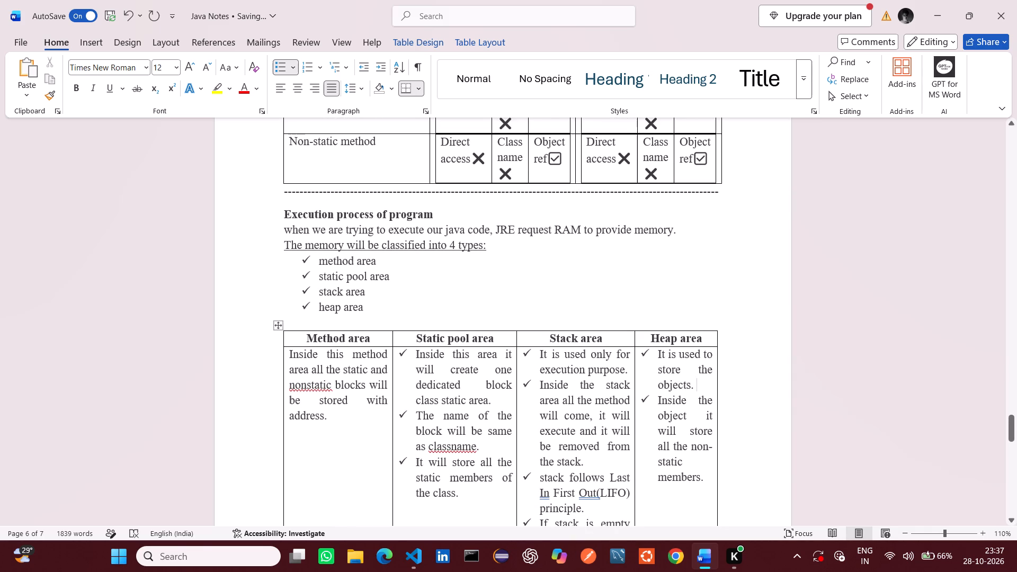
pyautogui.tripleClick(519, 194)
pyautogui.hotkey('ctrl', 'c')
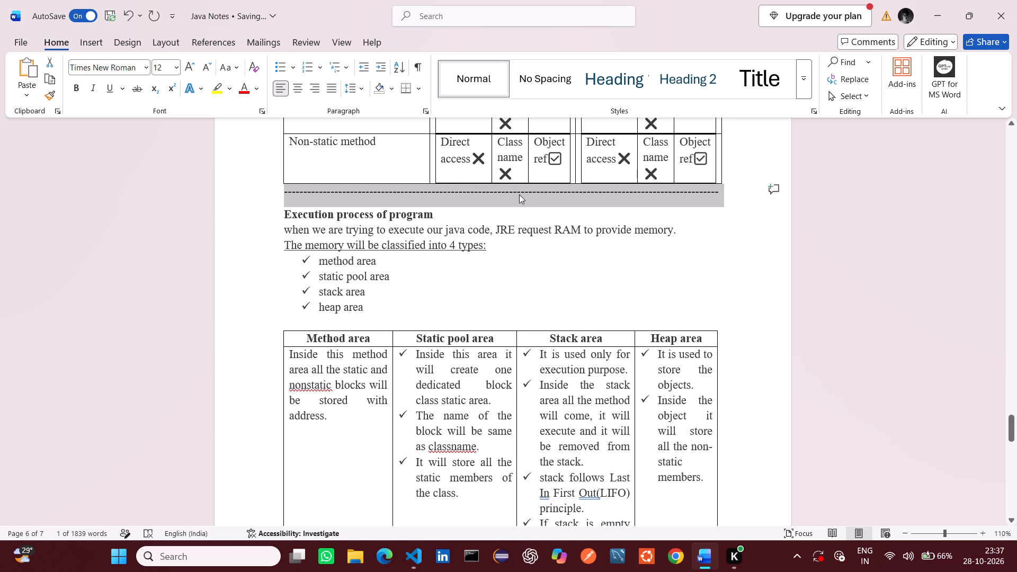
pyautogui.click(529, 290)
pyautogui.scroll(-1, 529, 290)
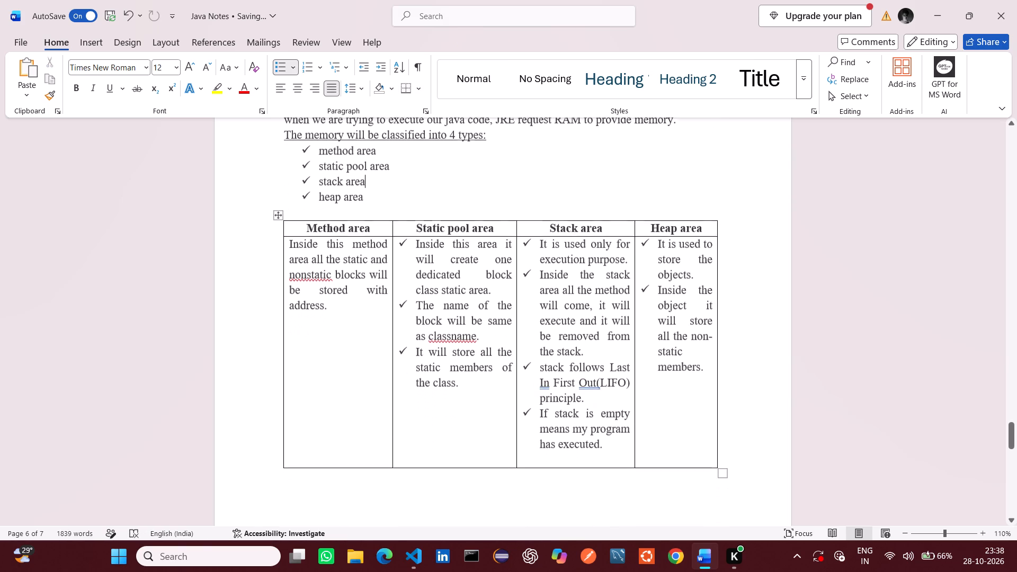
pyautogui.click(467, 475)
pyautogui.press('Return')
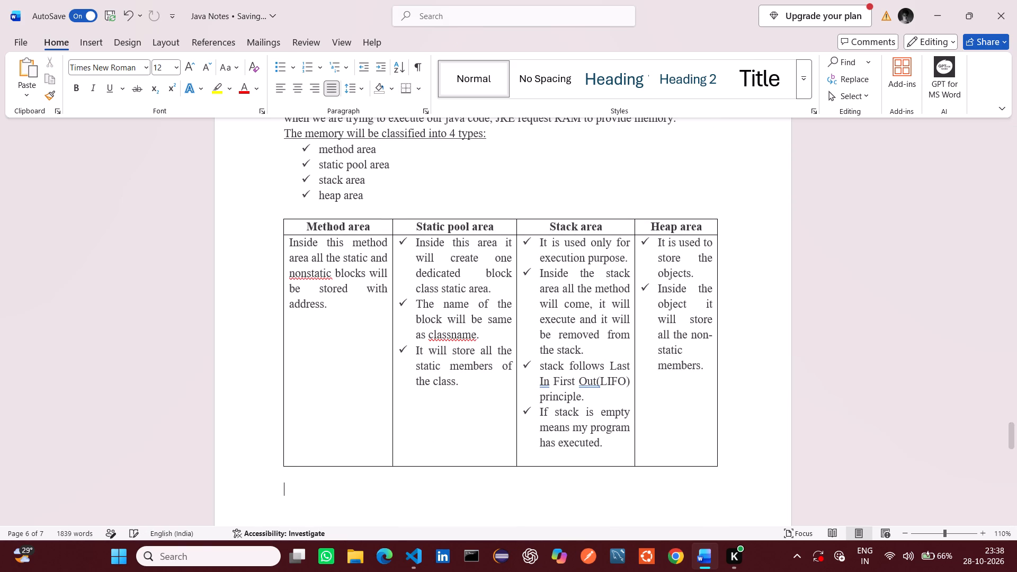
pyautogui.hotkey('ctrl', 'v')
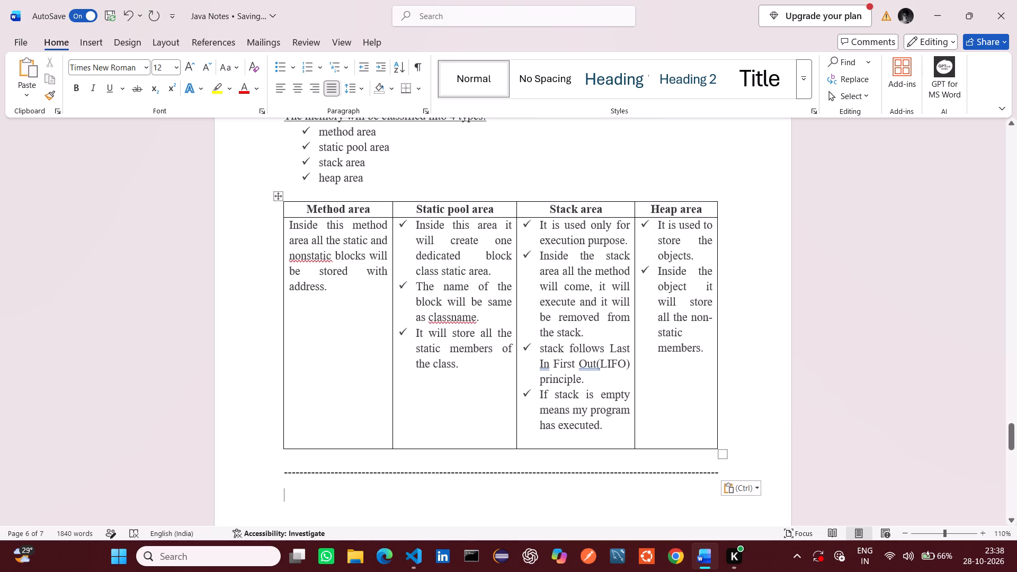
# Look through javaNotes_A47.md in Visual Studio Code from the Heap Area notes to the Class Loading Process section, and return to Word.
pyautogui.hotkey('alt', 'Tab')
pyautogui.click(392, 367)
pyautogui.scroll(-3, 392, 367)
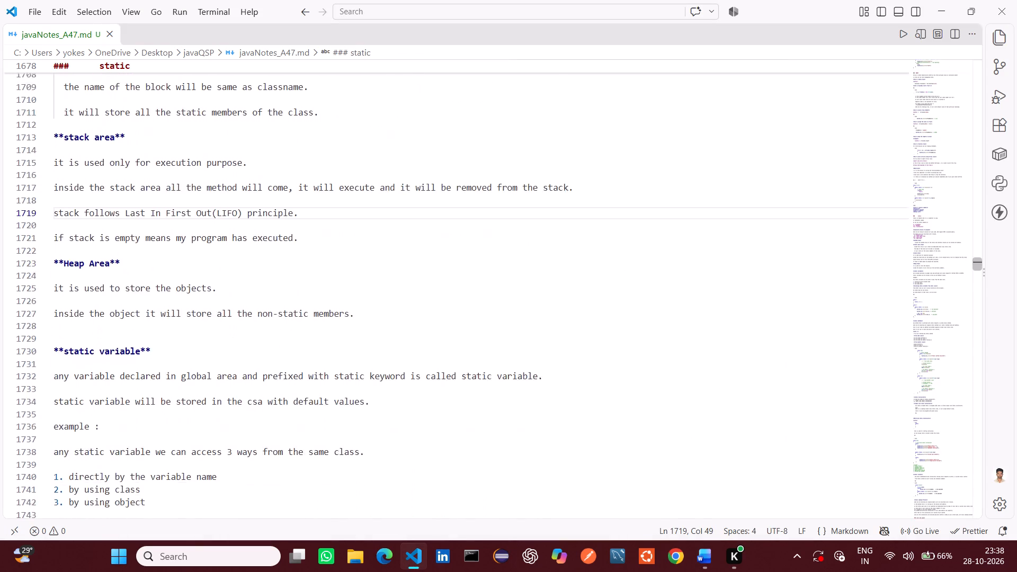
pyautogui.scroll(-9, 392, 367)
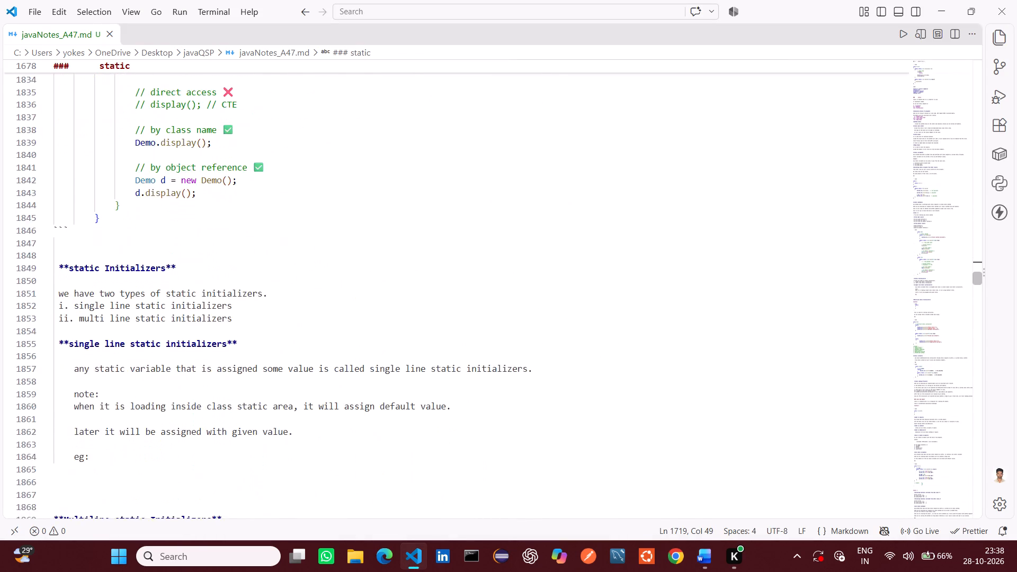
pyautogui.scroll(-6, 392, 367)
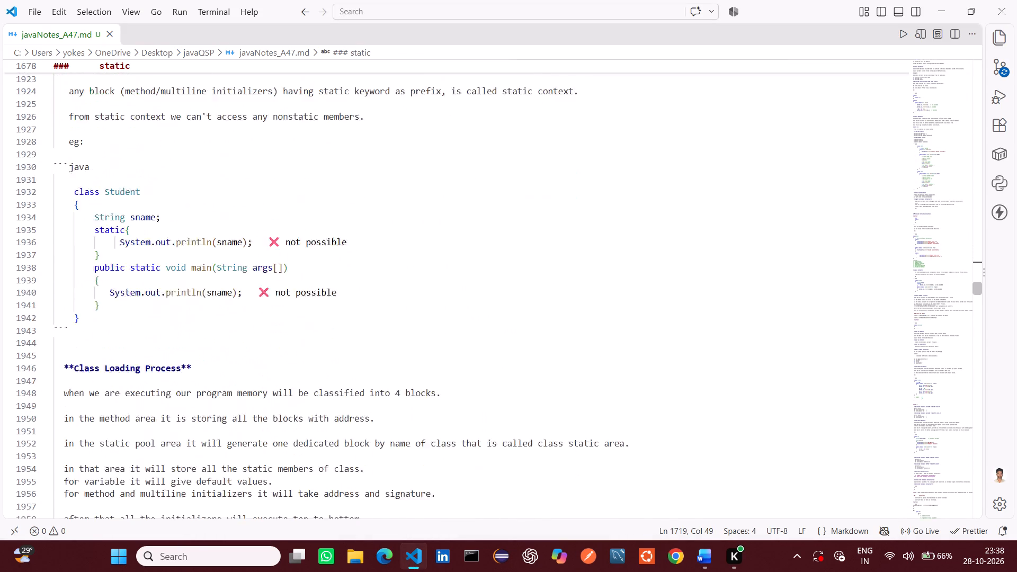
pyautogui.scroll(-2, 392, 367)
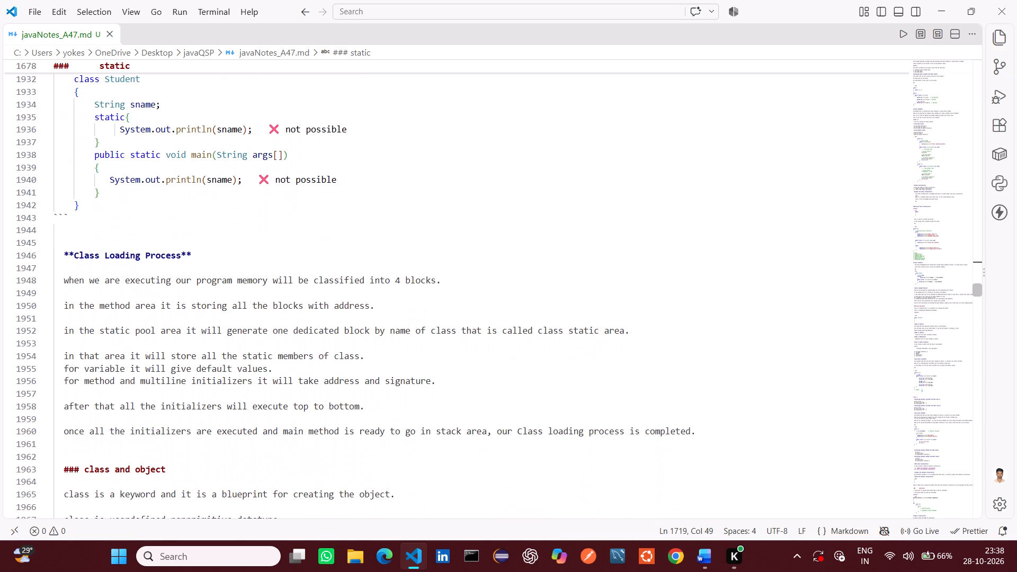
pyautogui.hotkey('alt', 'Tab')
pyautogui.hotkey('alt', 'Tab')
pyautogui.hotkey('alt', 'Tab')
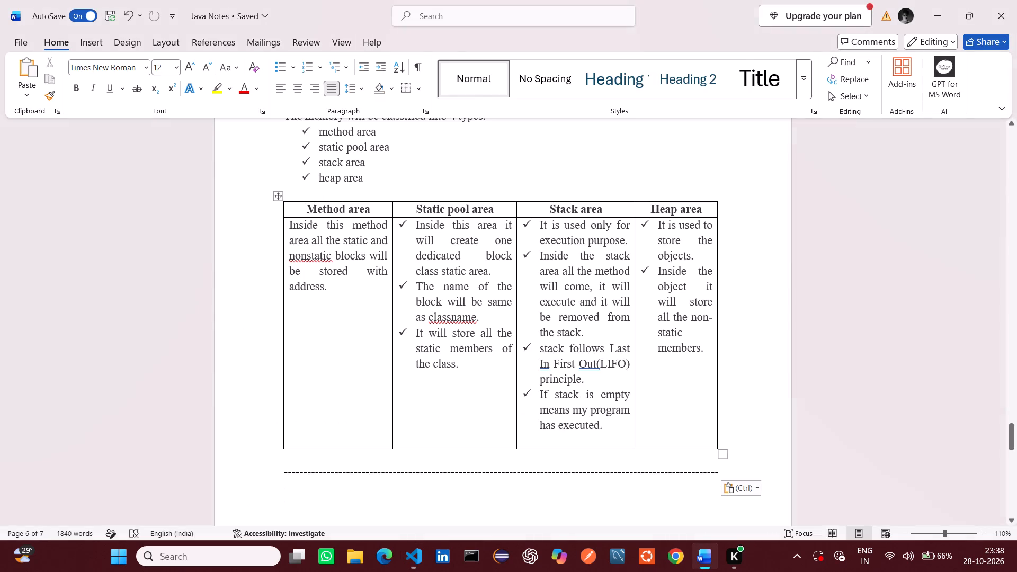
# Insert a table with two columns and four rows below the new dashed separator line.
pyautogui.click(94, 46)
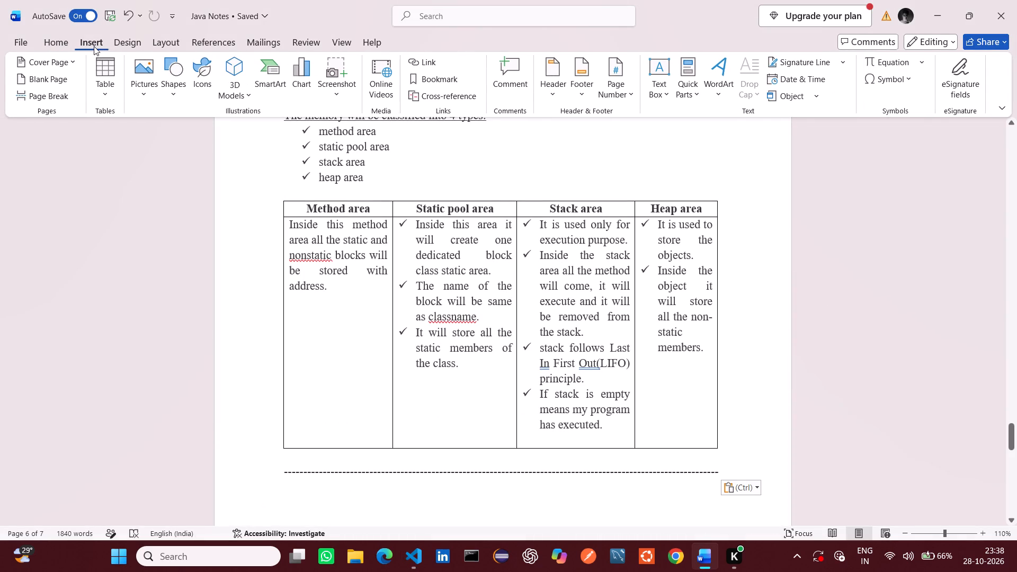
pyautogui.click(112, 79)
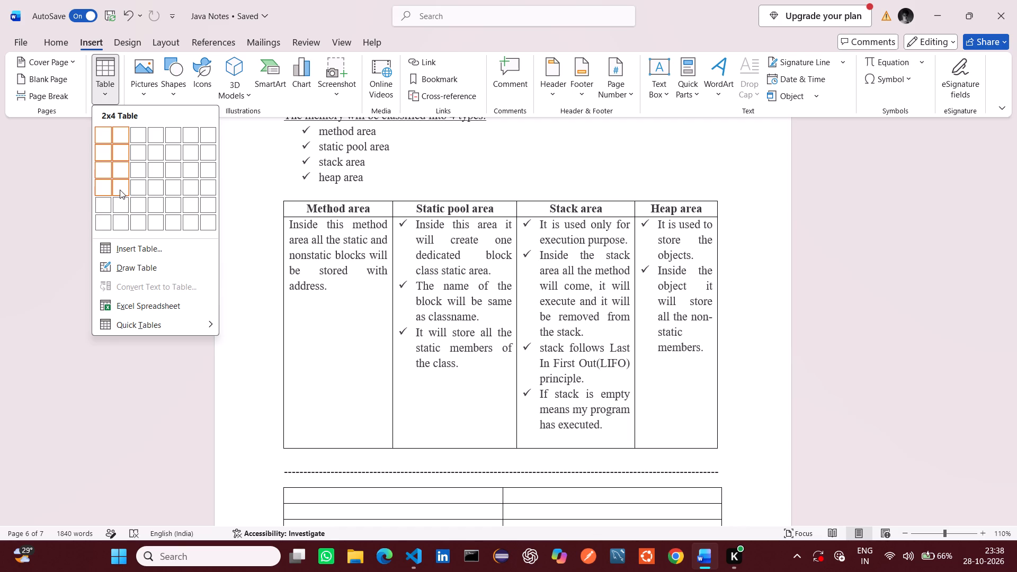
pyautogui.click(120, 190)
# Enter the headers "Class loading process" and "Object loading process" in the first row of the new two-column table.
pyautogui.scroll(-2, 314, 368)
pyautogui.keyDown('ctrl'); pyautogui.scroll(3, 314, 368); pyautogui.keyUp('ctrl')
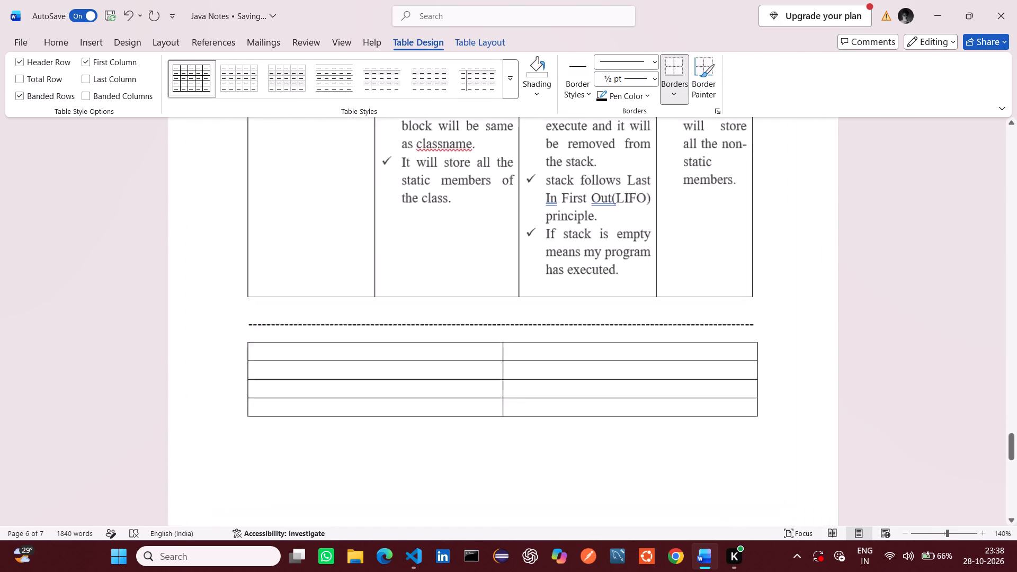
pyautogui.keyDown('ctrl'); pyautogui.scroll(2, 314, 368); pyautogui.keyUp('ctrl')
pyautogui.click(314, 355)
pyautogui.write('class Loadinf')
pyautogui.press('BackSpace')
pyautogui.press('BackSpace')
pyautogui.press('BackSpace')
pyautogui.press('BackSpace')
pyautogui.press('BackSpace')
pyautogui.press('BackSpace')
pyautogui.press('BackSpace')
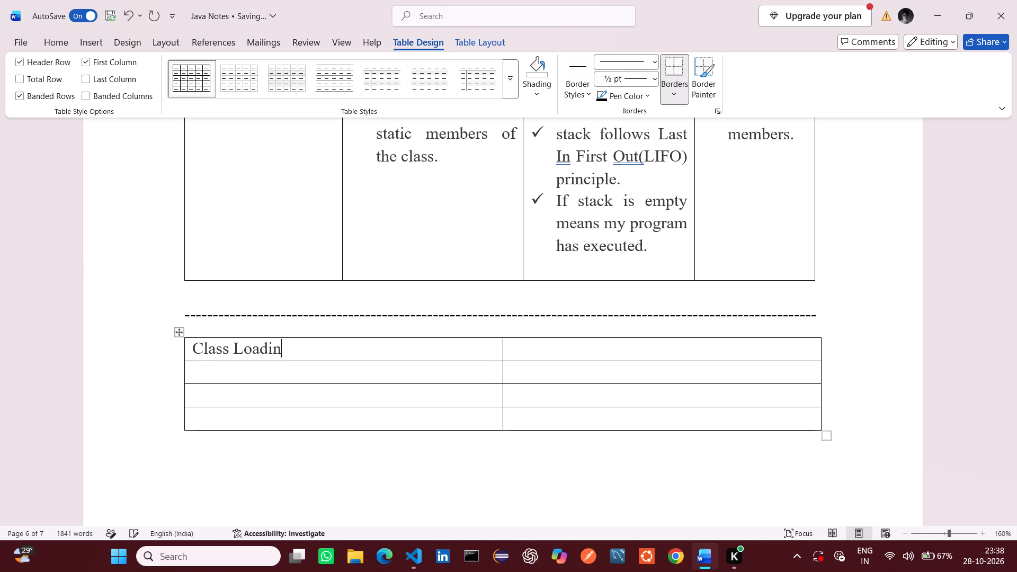
pyautogui.press('BackSpace')
pyautogui.press('space')
pyautogui.write('loading process')
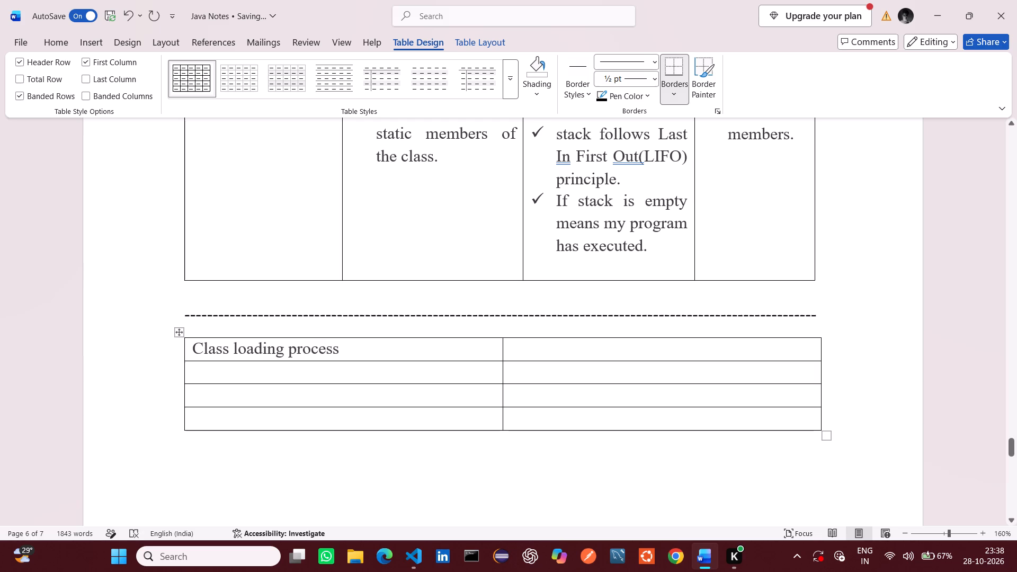
pyautogui.click(537, 348)
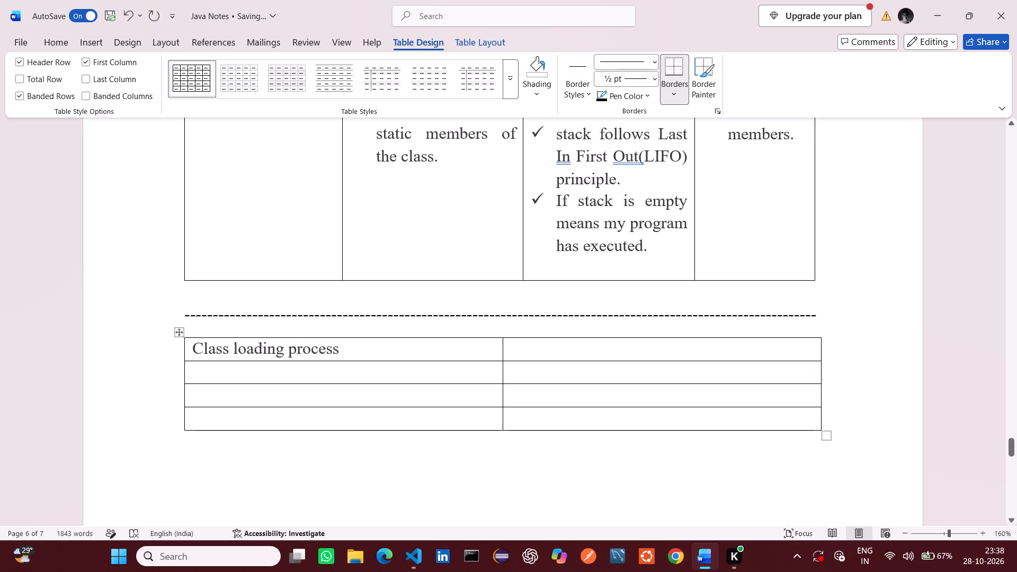
pyautogui.write('object loading process')
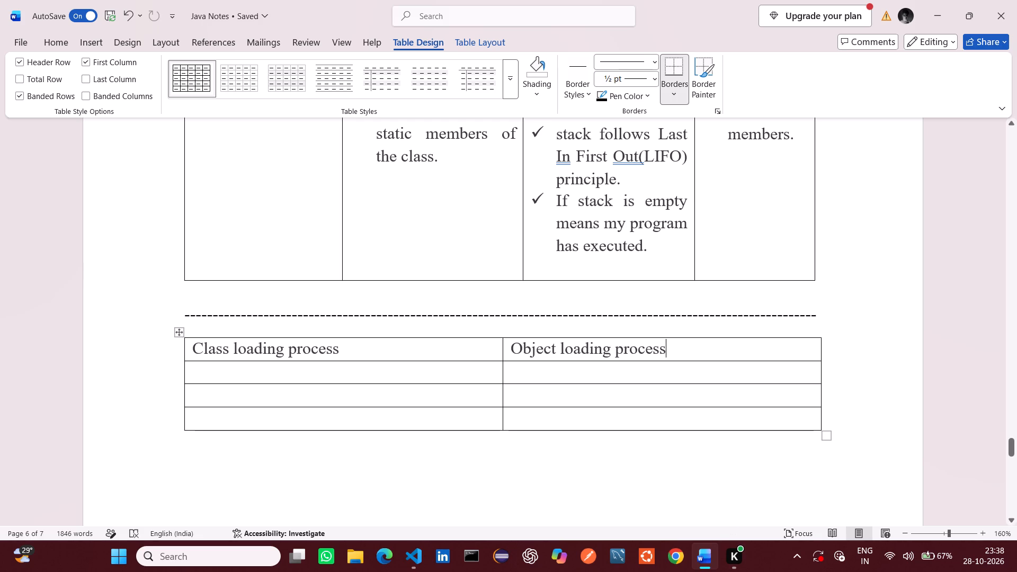
# Make both header cells of the new table bold and centre-aligned.
pyautogui.moveTo(716, 356); pyautogui.dragTo(453, 350)
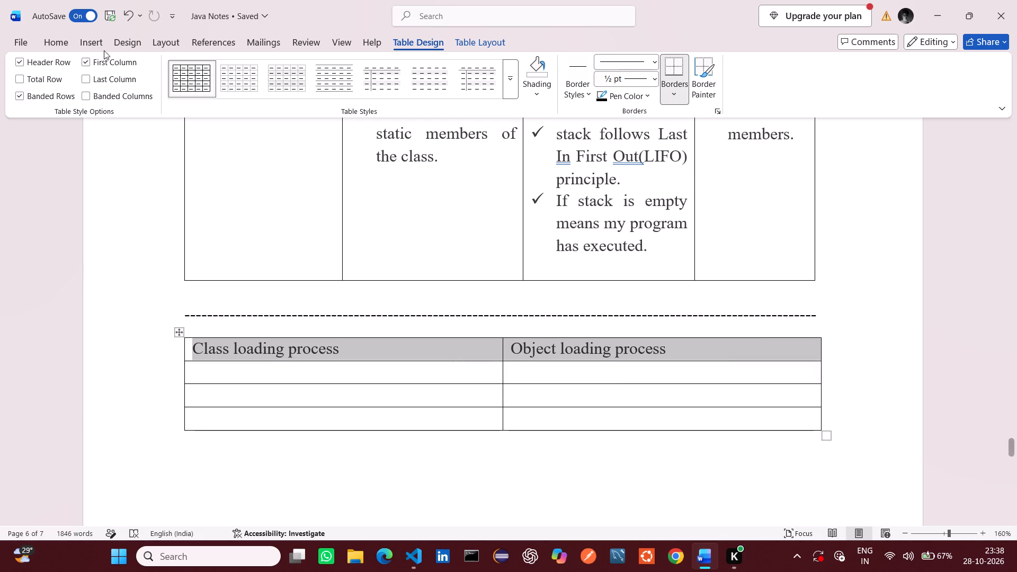
pyautogui.click(59, 39)
pyautogui.click(75, 84)
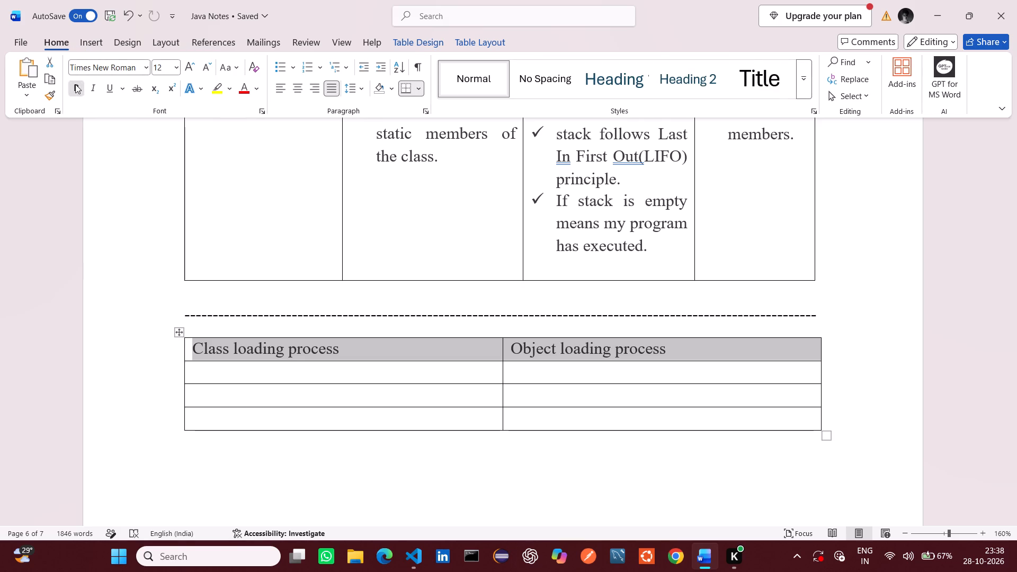
pyautogui.click(300, 88)
# Copy "in the method area it is storing all the blocks with address." from javaNotes_A47.md into the first cell below Class loading process.
pyautogui.click(336, 369)
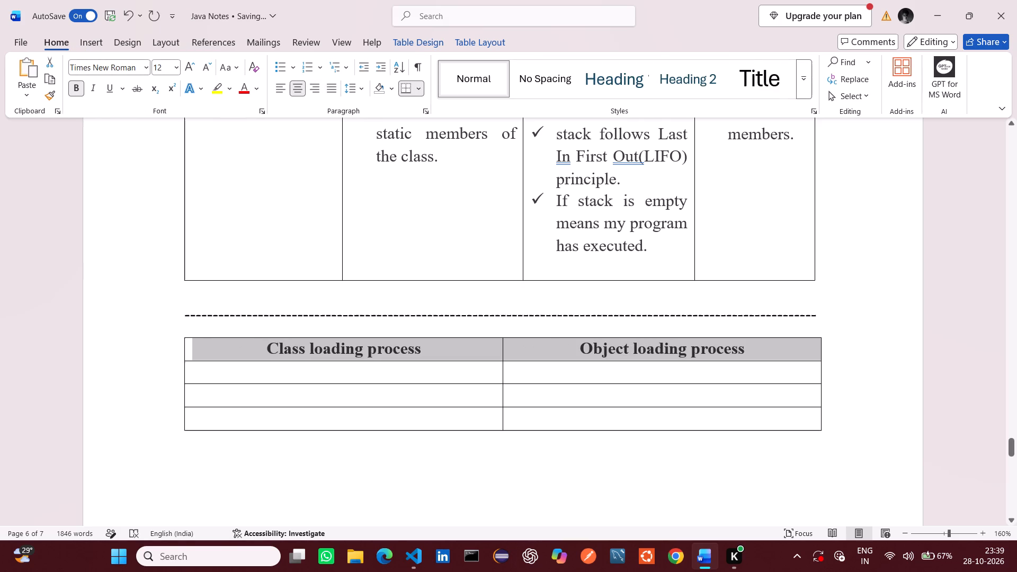
pyautogui.hotkey('alt', 'Tab')
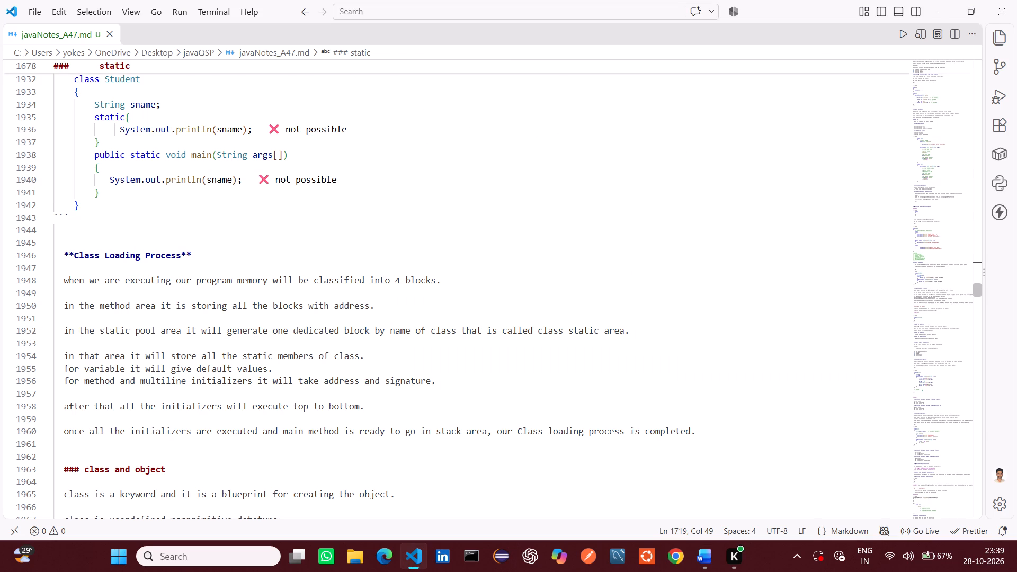
pyautogui.scroll(-1, 415, 306)
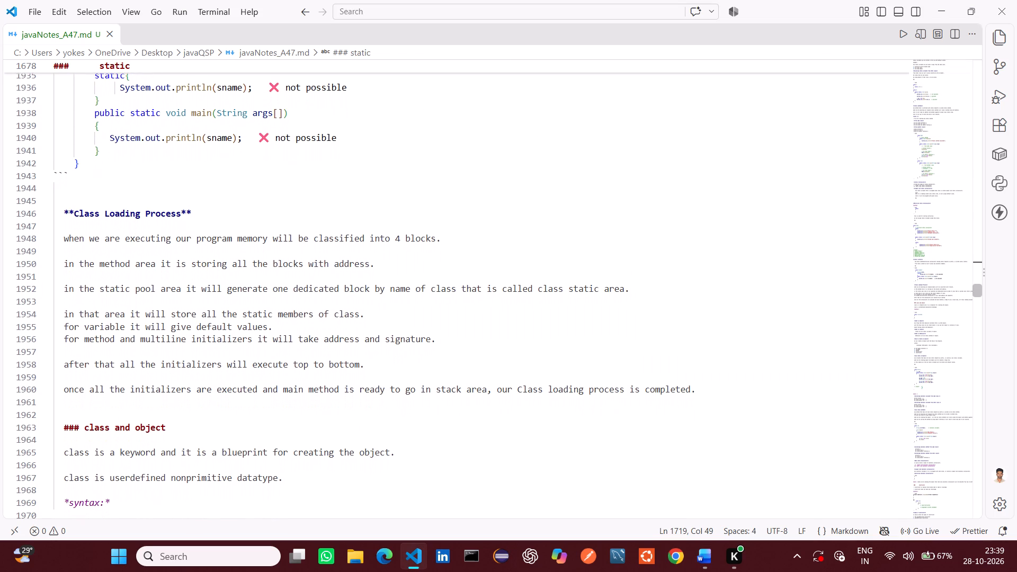
pyautogui.moveTo(381, 264); pyautogui.dragTo(65, 263)
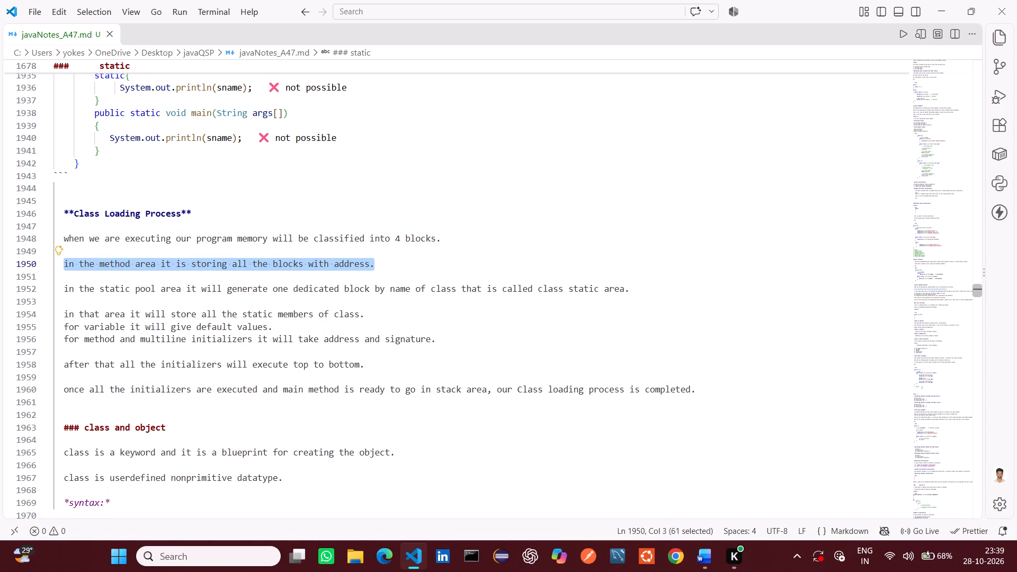
pyautogui.hotkey('ctrl', 'c')
pyautogui.hotkey('alt', 'Tab')
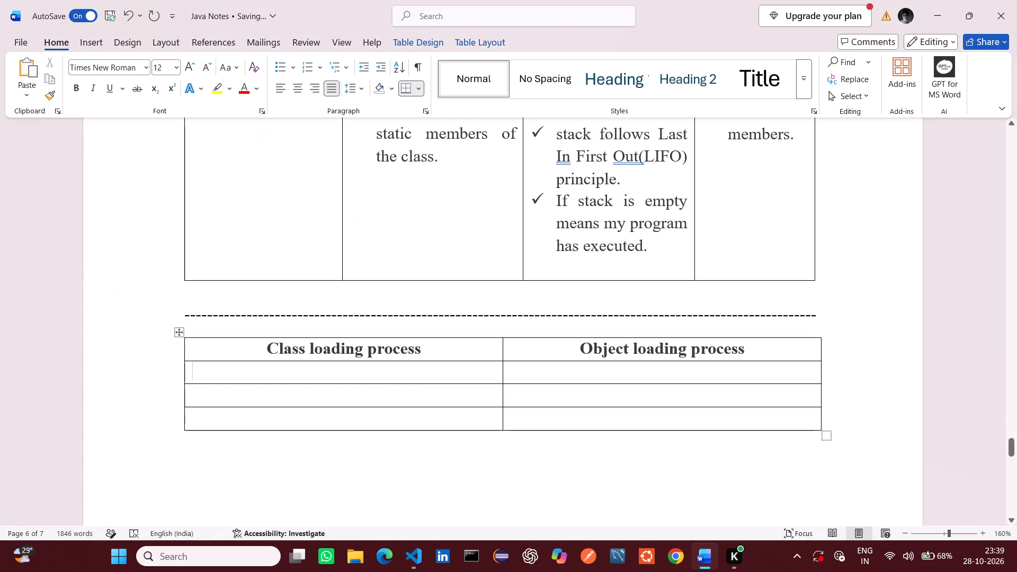
pyautogui.click(202, 365)
pyautogui.hotkey('ctrl', 'v')
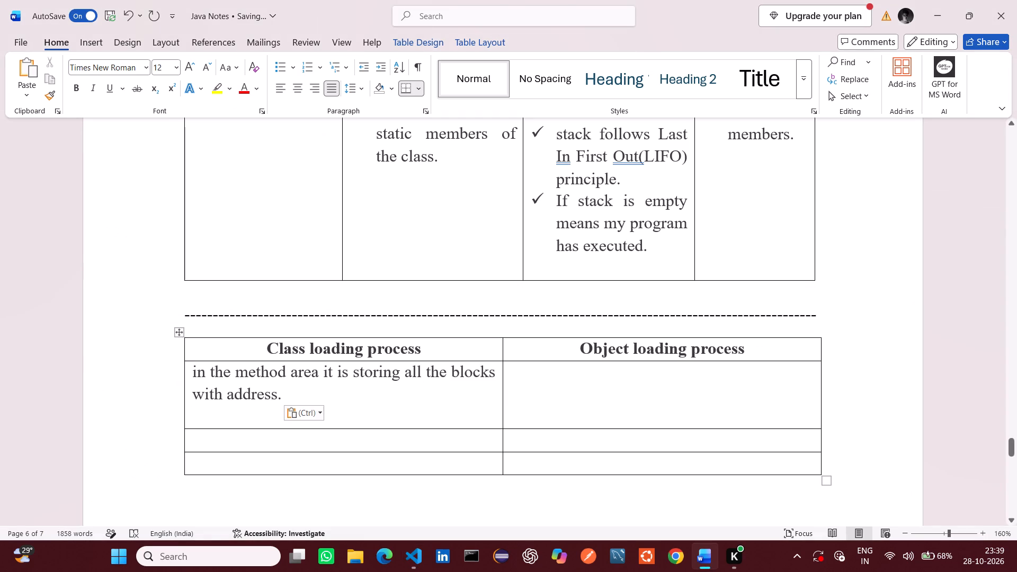
# Capitalize the first word of the pasted sentence to "In" and make "method area" bold.
pyautogui.click(195, 371)
pyautogui.press('BackSpace')
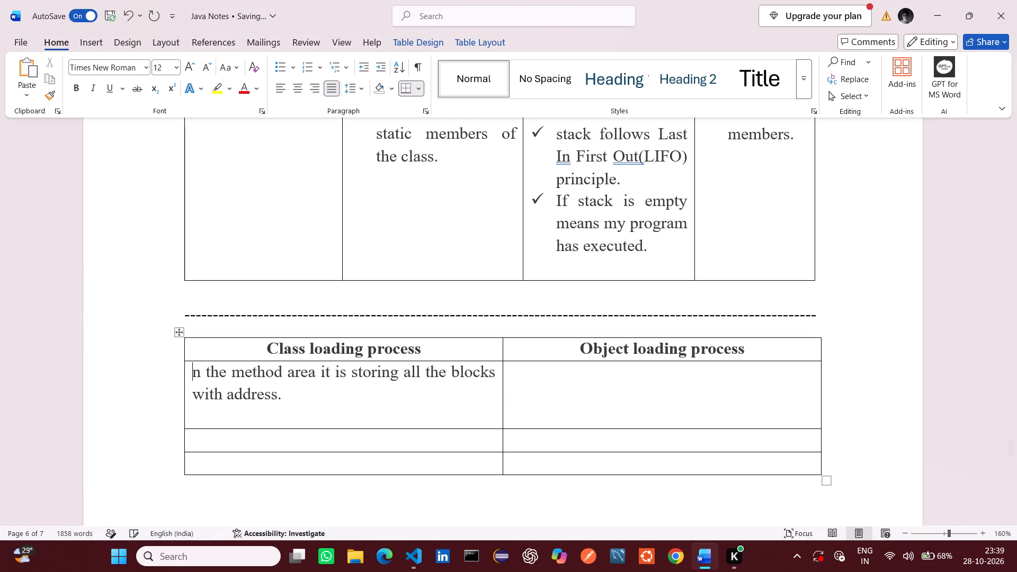
pyautogui.hotkey('shift', 'i')
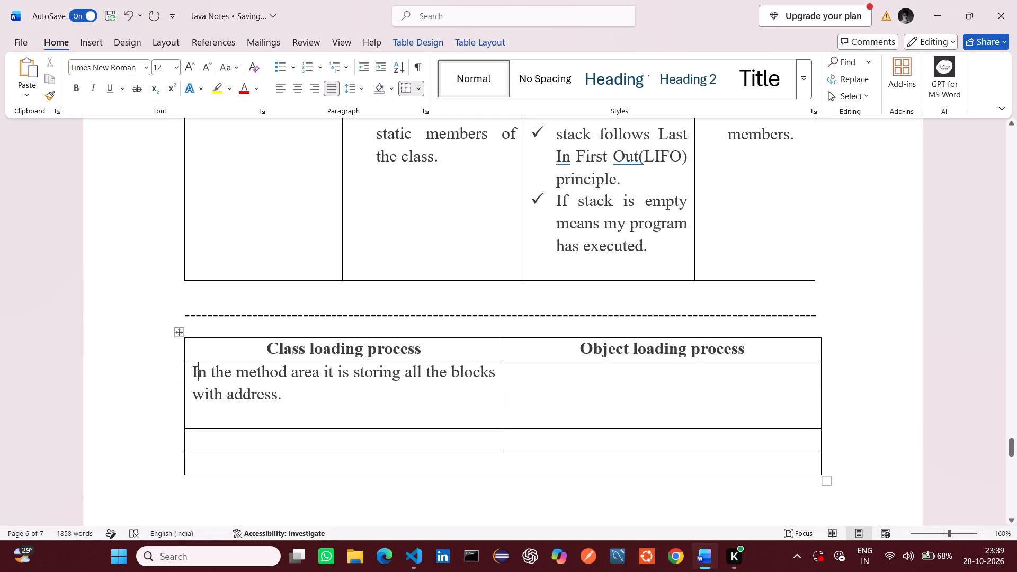
pyautogui.moveTo(234, 373); pyautogui.dragTo(314, 376)
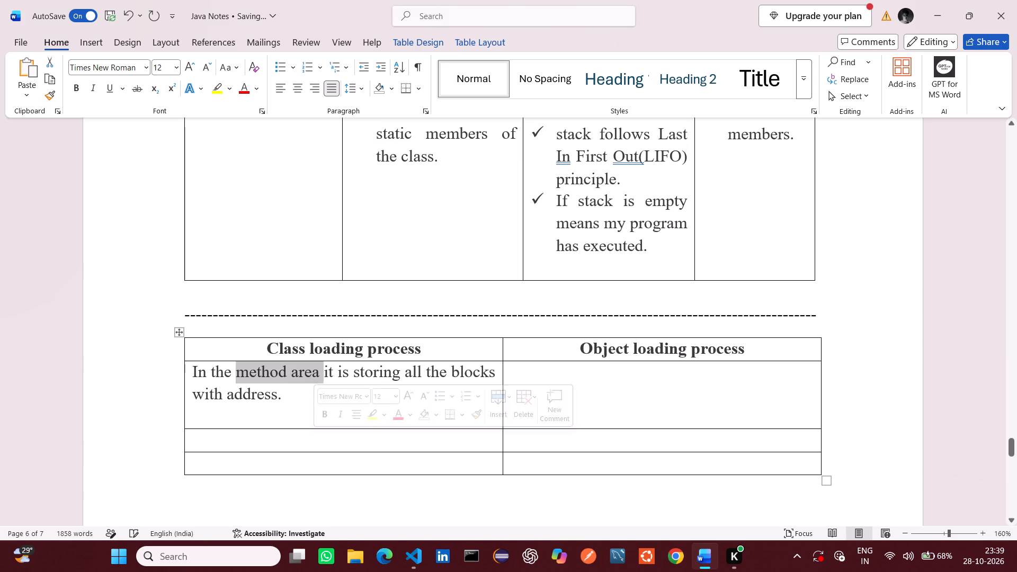
pyautogui.click(81, 87)
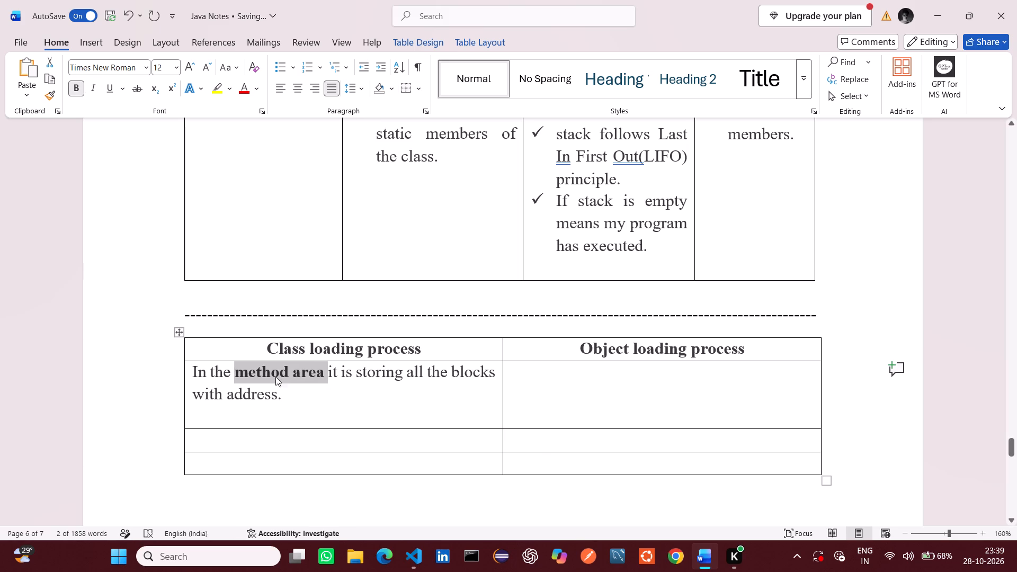
pyautogui.click(286, 397)
# Copy the Class Loading Process sentence about the static pool area from javaNotes_A47.md into the table's third row, under Class loading process.
pyautogui.click(262, 442)
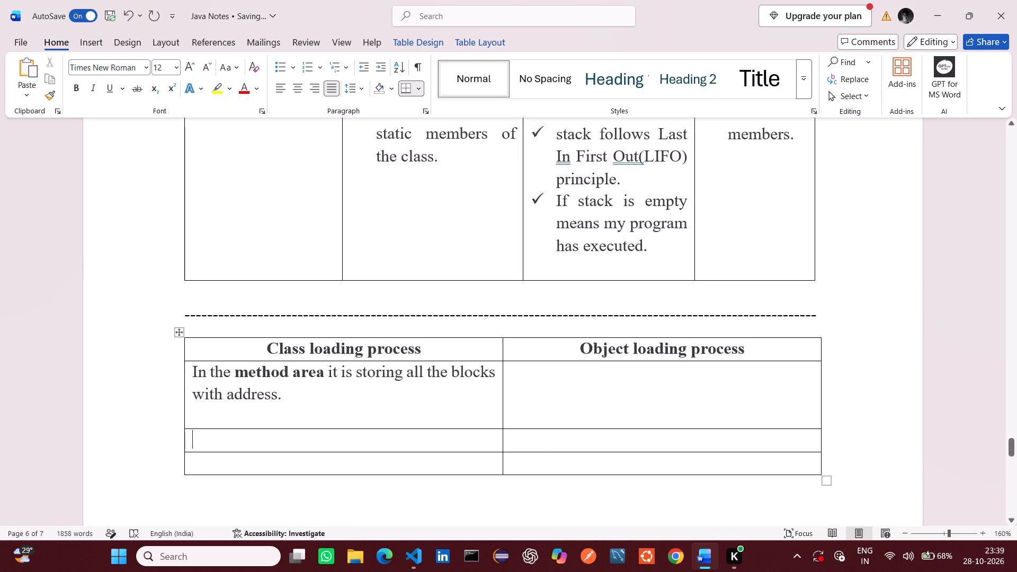
pyautogui.hotkey('alt', 'Tab')
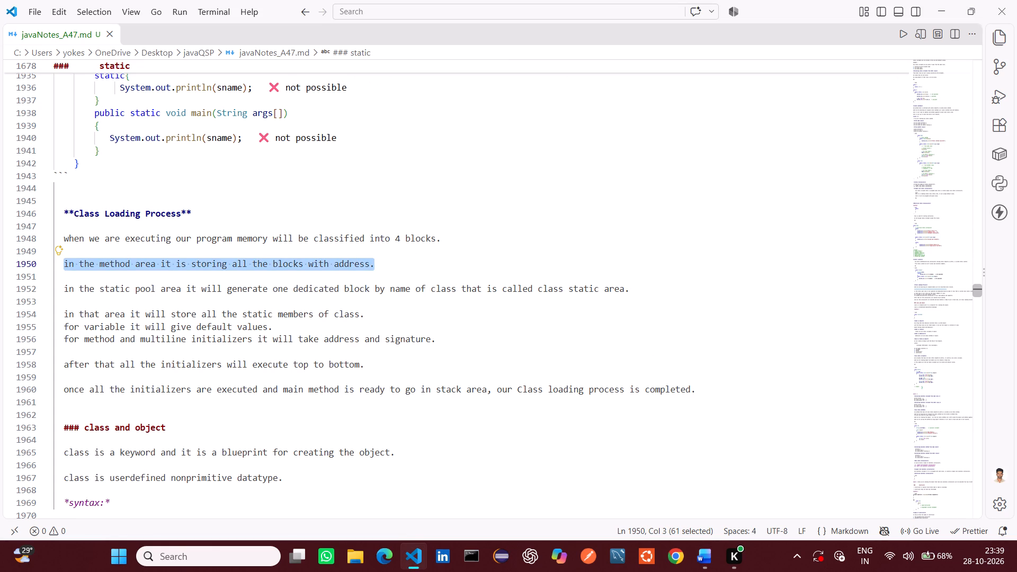
pyautogui.moveTo(64, 291); pyautogui.dragTo(472, 298)
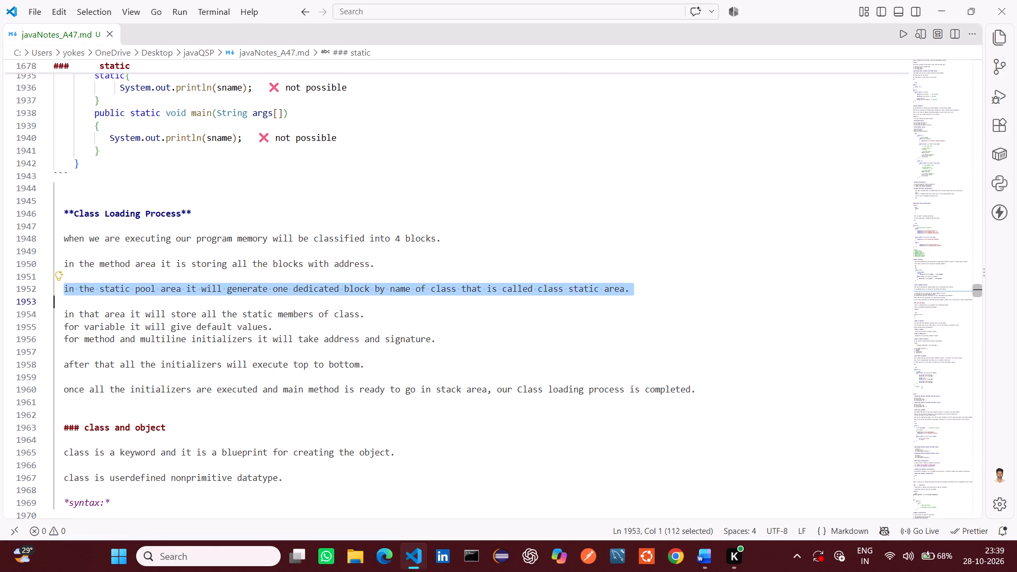
pyautogui.hotkey('ctrl', 'c')
pyautogui.hotkey('alt', 'Tab')
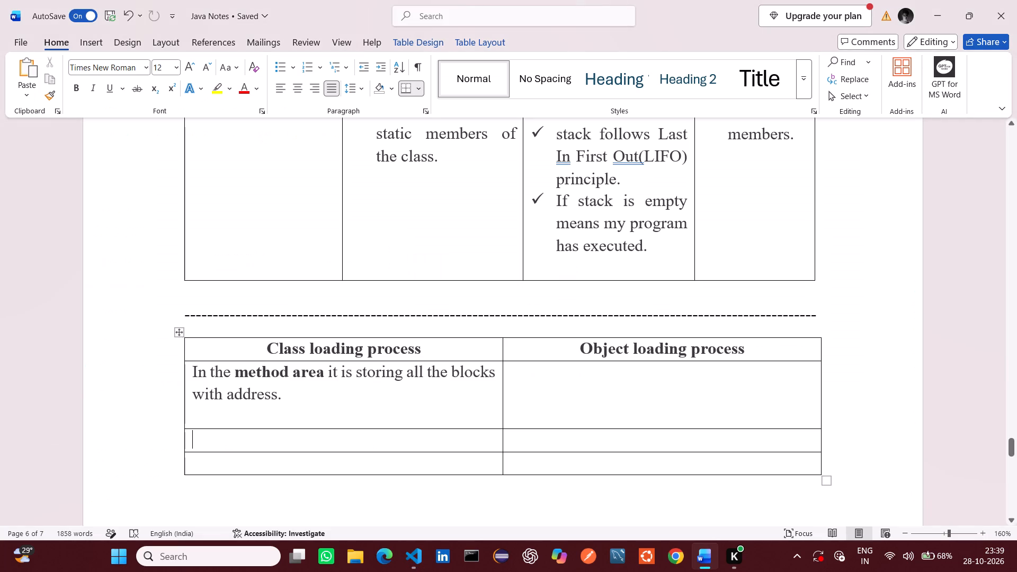
pyautogui.click(318, 443)
pyautogui.hotkey('ctrl', 'v')
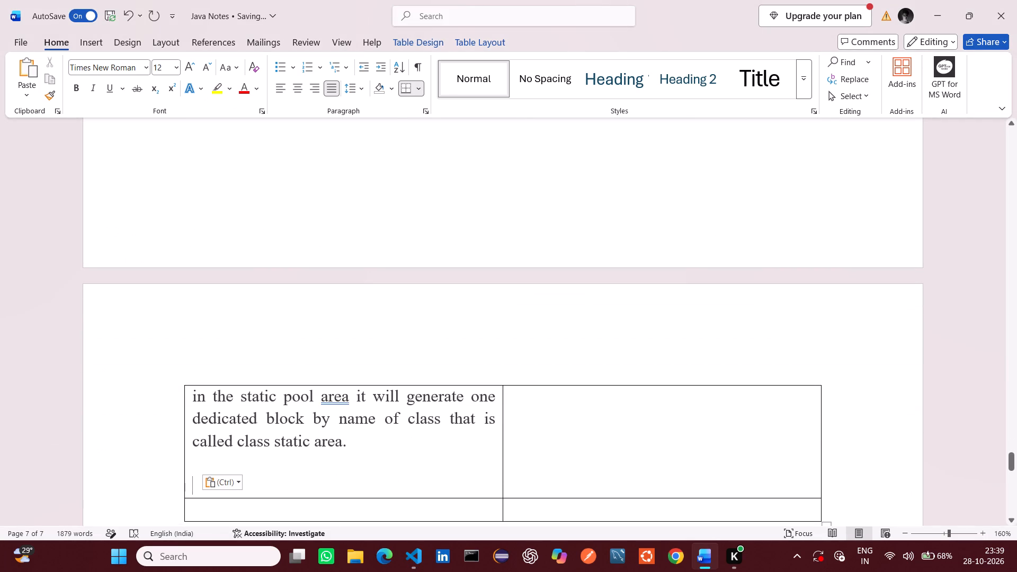
# Make "static pool area" bold in the pasted sentence and capitalize its first word to "In".
pyautogui.moveTo(239, 396); pyautogui.dragTo(336, 398)
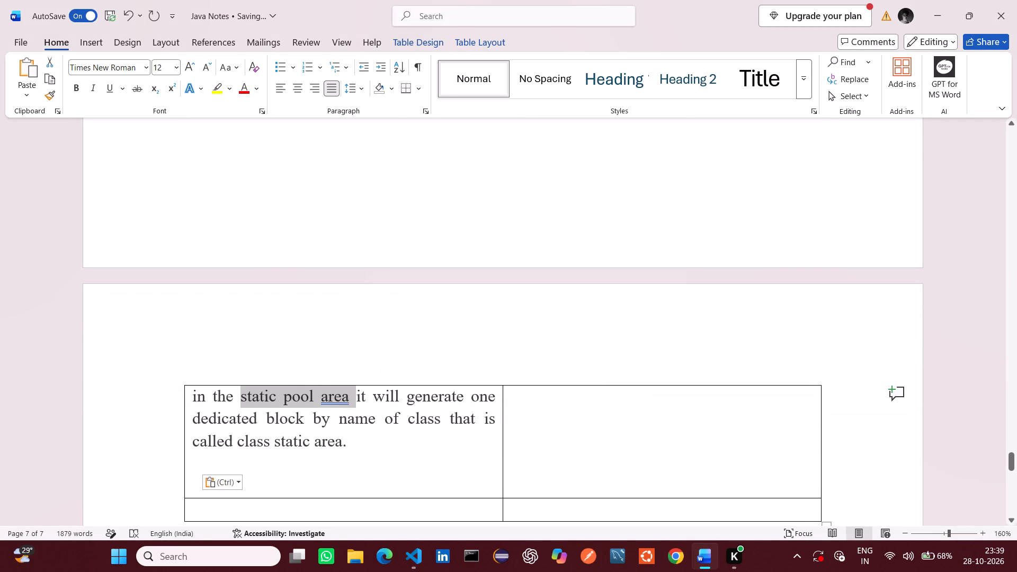
pyautogui.click(77, 86)
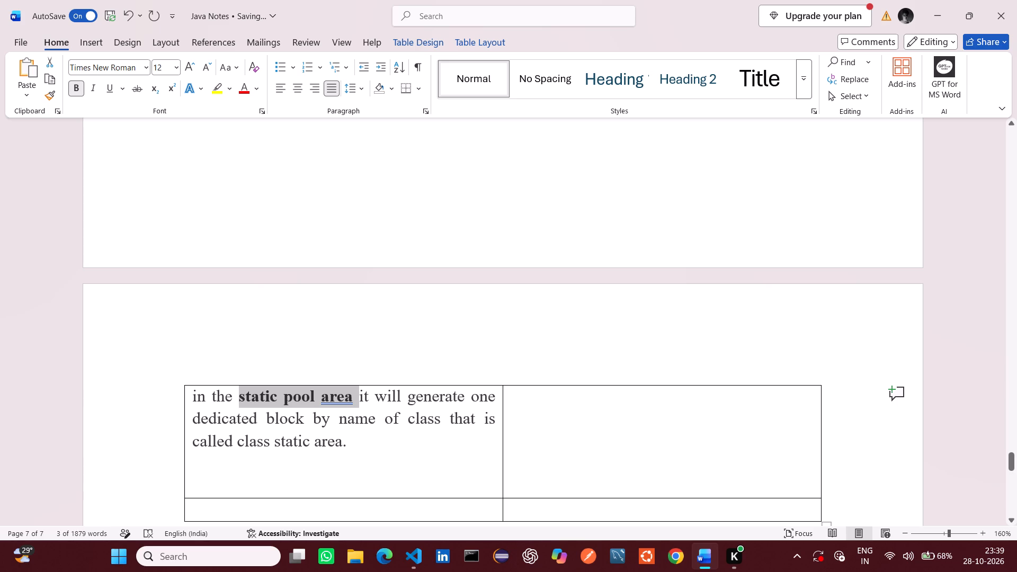
pyautogui.click(196, 397)
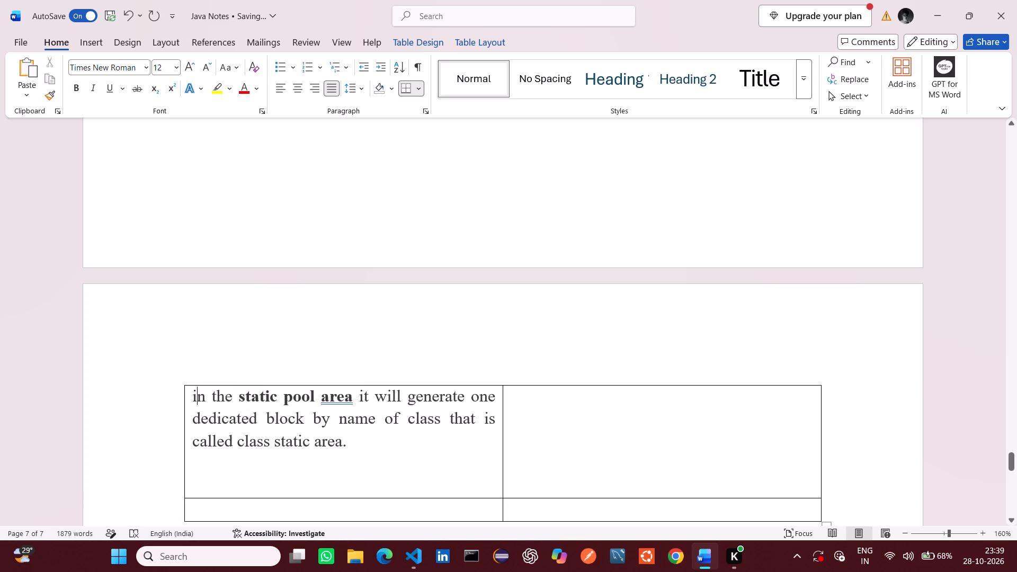
pyautogui.press('BackSpace')
pyautogui.hotkey('shift', 'i')
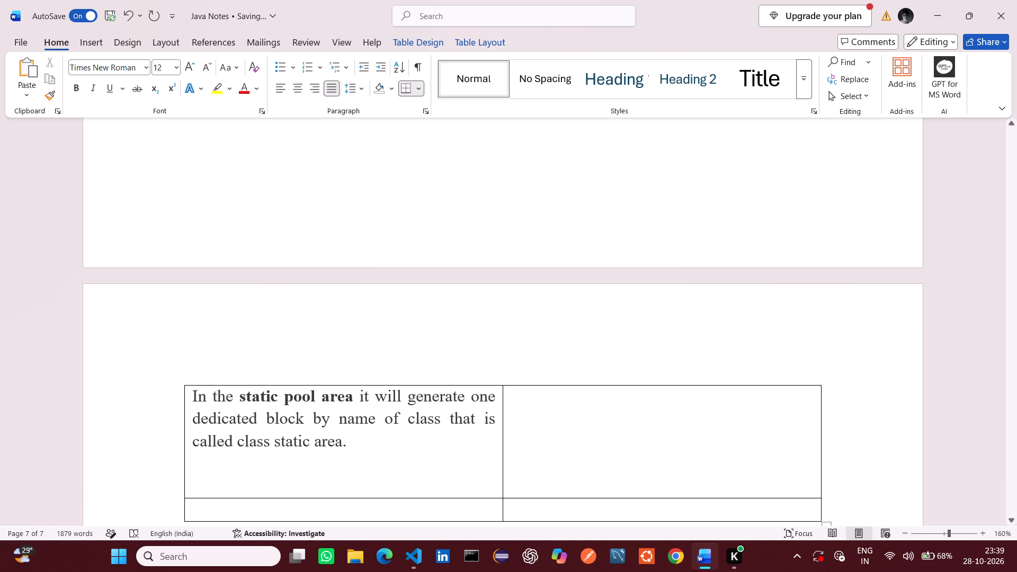
# Check the remaining Class Loading Process lines in javaNotes_A47.md, and review the layout of the new table across the pages in Word.
pyautogui.click(328, 505)
pyautogui.hotkey('alt', 'Tab')
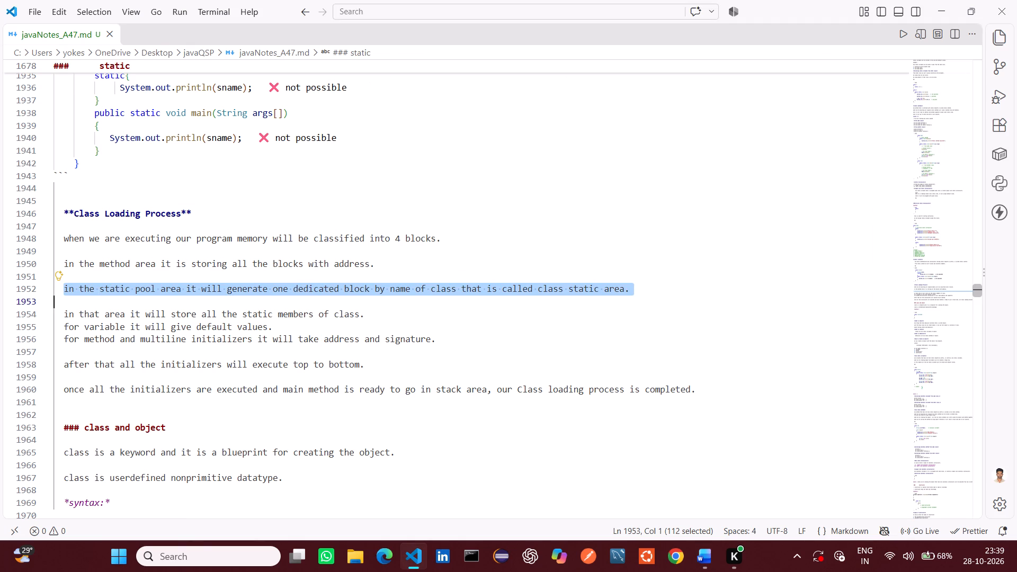
pyautogui.click(163, 307)
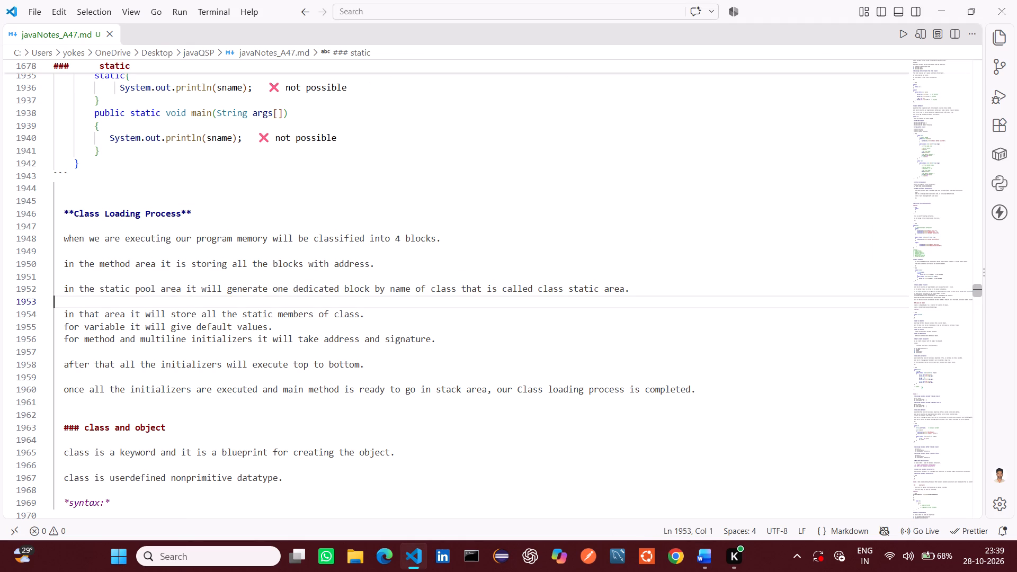
pyautogui.click(282, 301)
pyautogui.hotkey('alt', 'Tab')
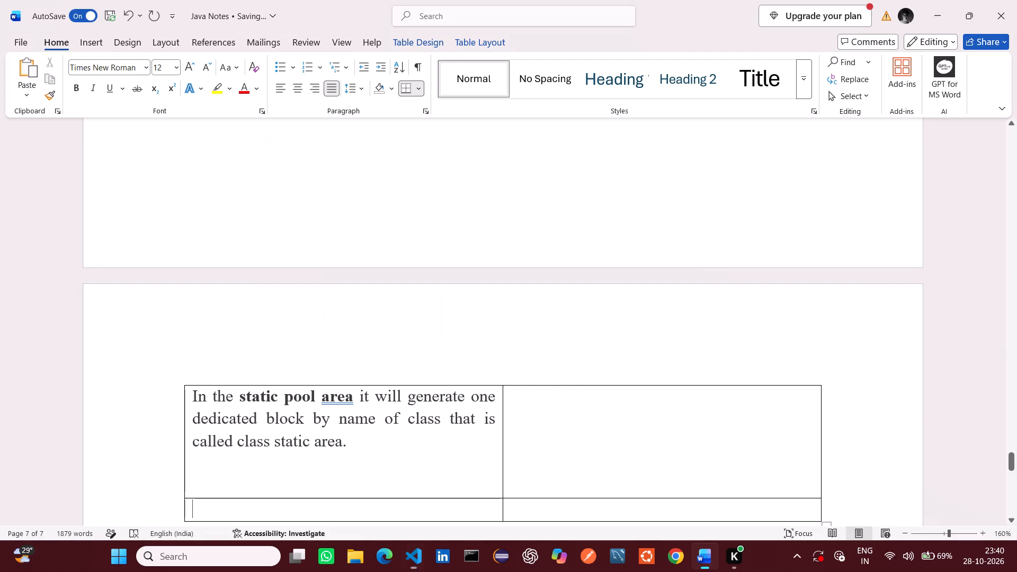
pyautogui.scroll(2, 430, 353)
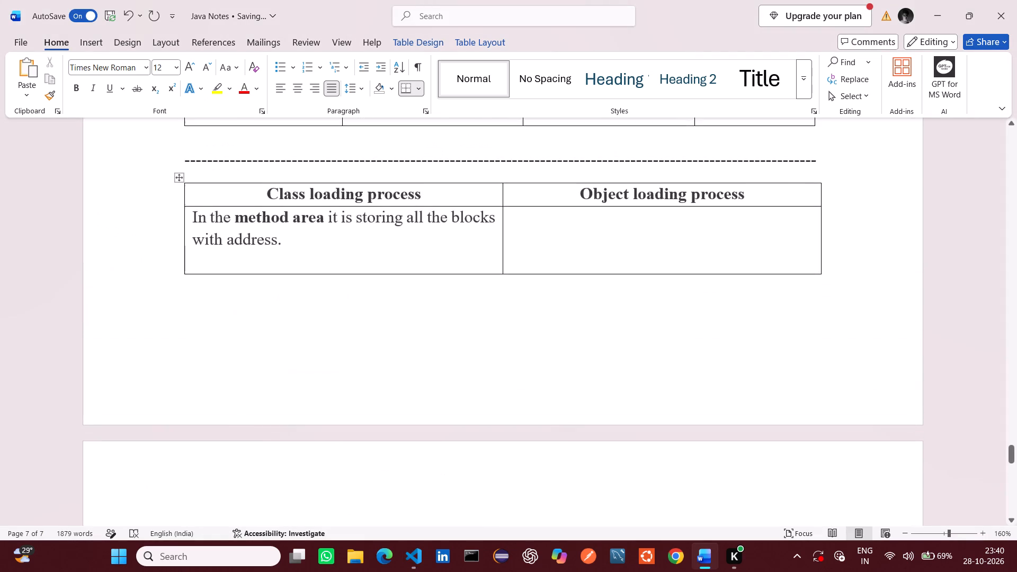
pyautogui.keyDown('ctrl'); pyautogui.scroll(-4, 430, 353); pyautogui.keyUp('ctrl')
pyautogui.scroll(1, 430, 353)
pyautogui.scroll(-1, 430, 353)
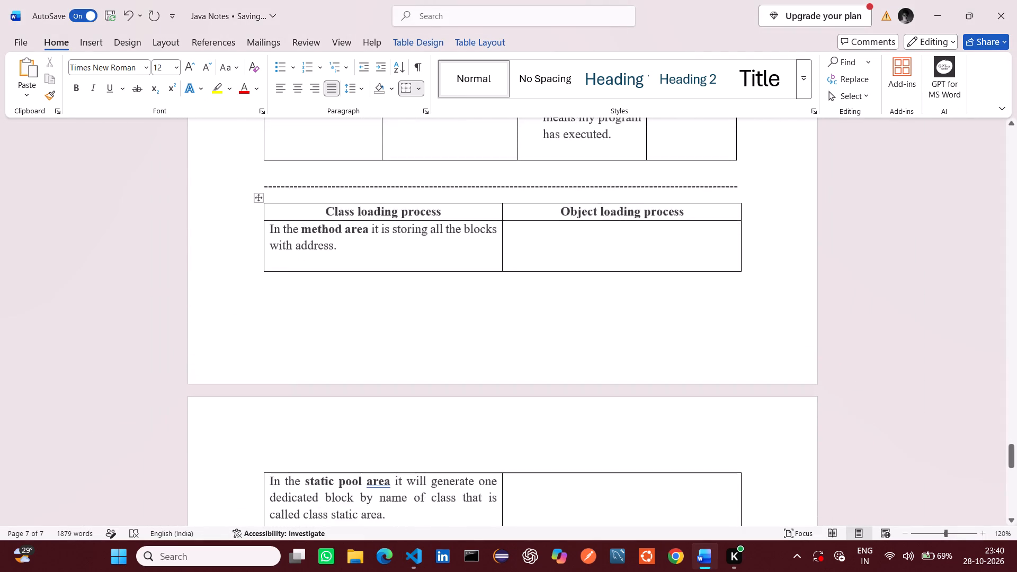
pyautogui.scroll(-2, 430, 353)
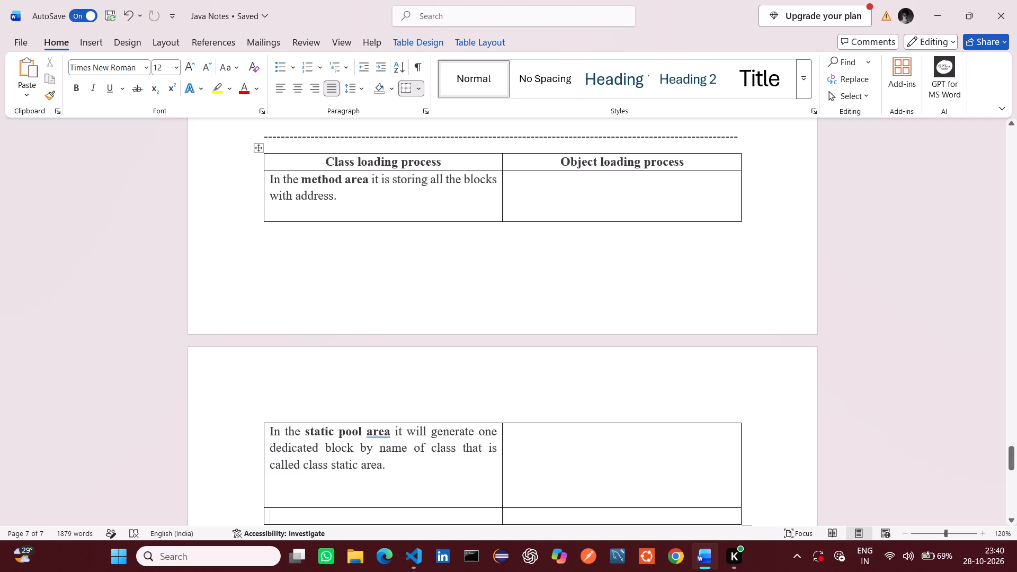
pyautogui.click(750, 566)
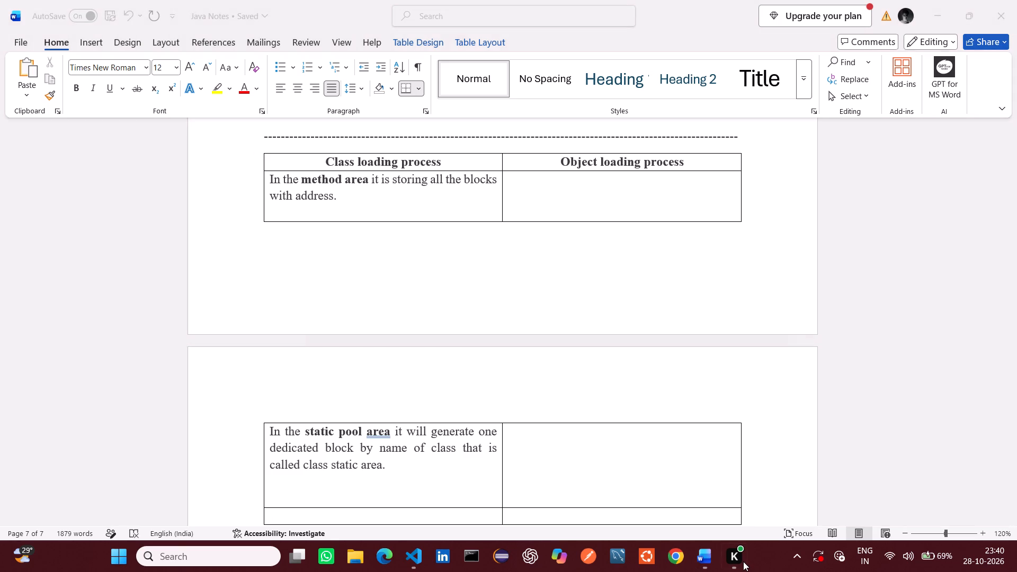
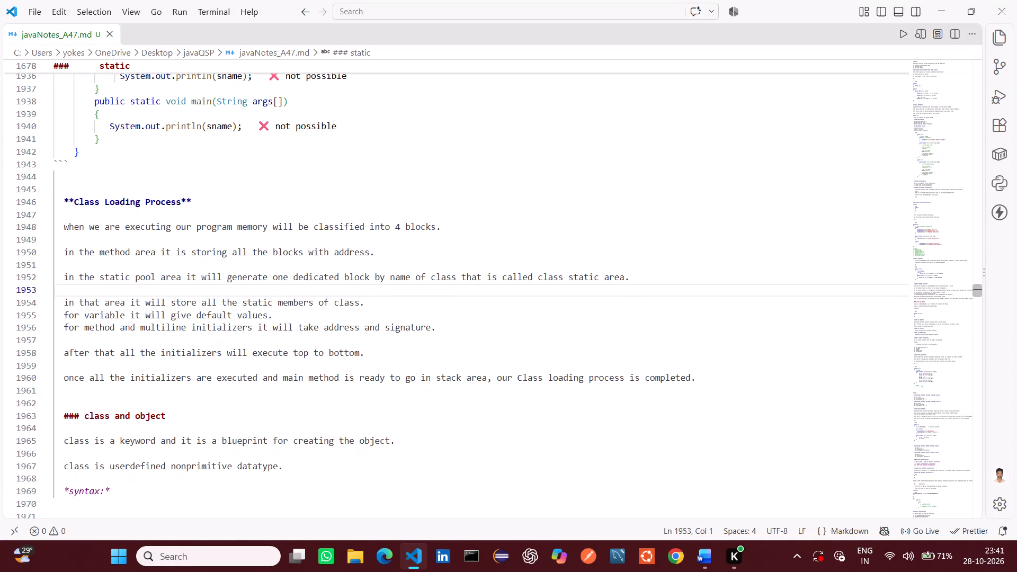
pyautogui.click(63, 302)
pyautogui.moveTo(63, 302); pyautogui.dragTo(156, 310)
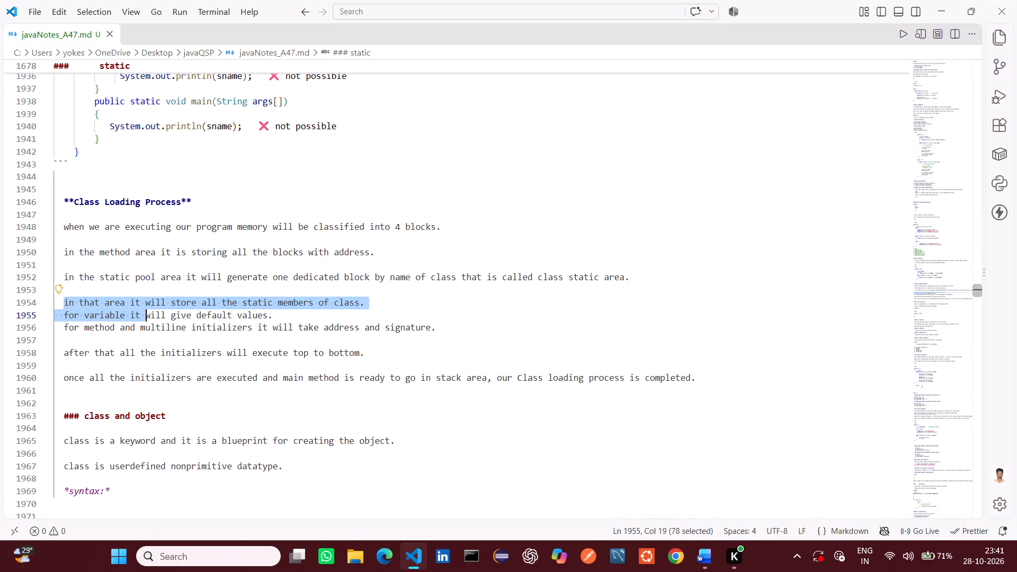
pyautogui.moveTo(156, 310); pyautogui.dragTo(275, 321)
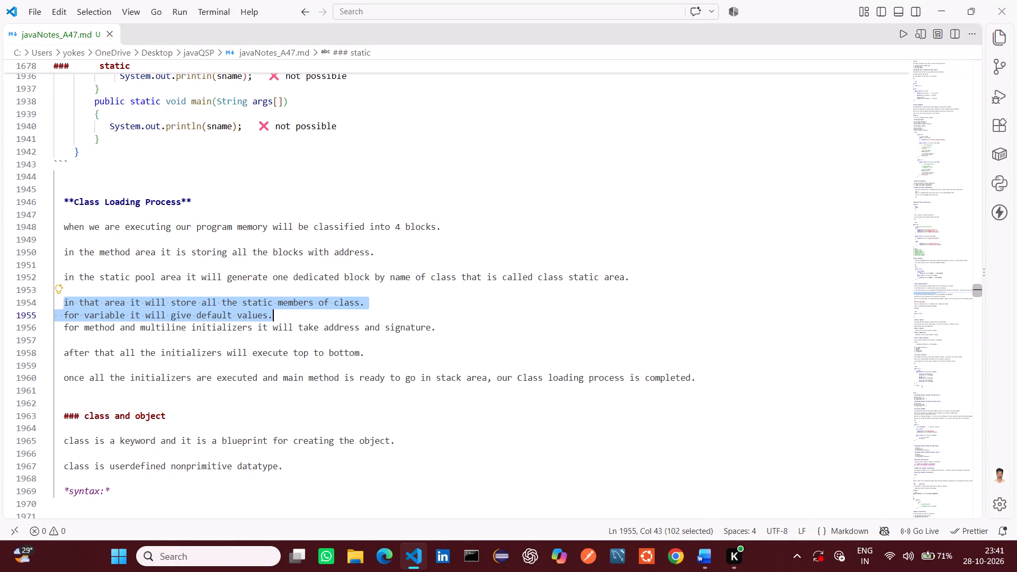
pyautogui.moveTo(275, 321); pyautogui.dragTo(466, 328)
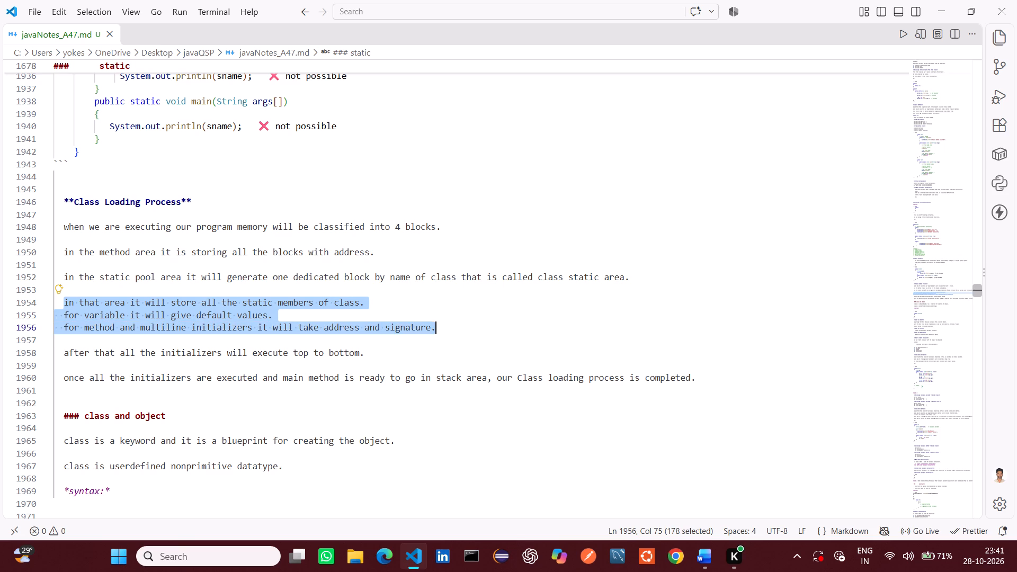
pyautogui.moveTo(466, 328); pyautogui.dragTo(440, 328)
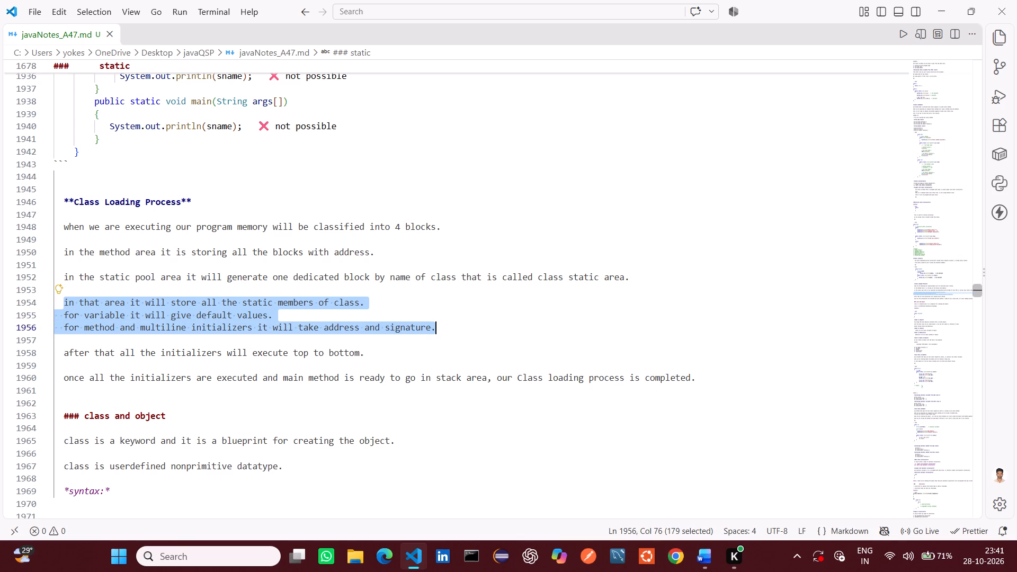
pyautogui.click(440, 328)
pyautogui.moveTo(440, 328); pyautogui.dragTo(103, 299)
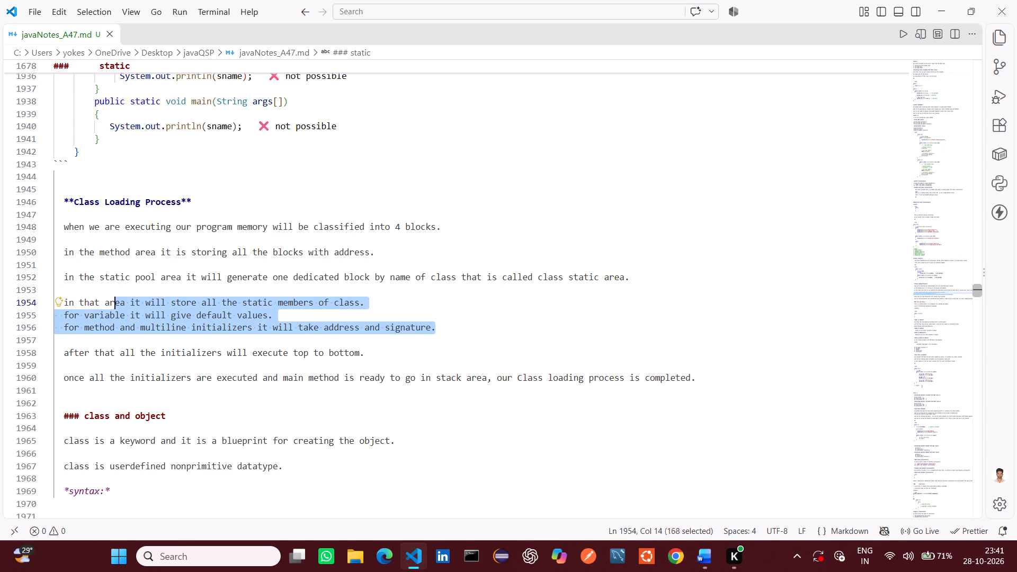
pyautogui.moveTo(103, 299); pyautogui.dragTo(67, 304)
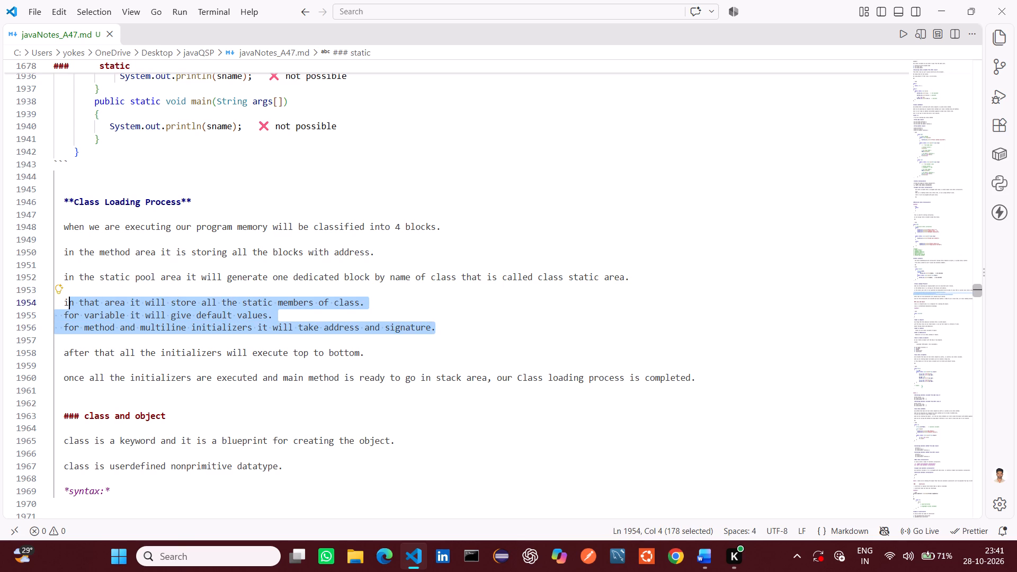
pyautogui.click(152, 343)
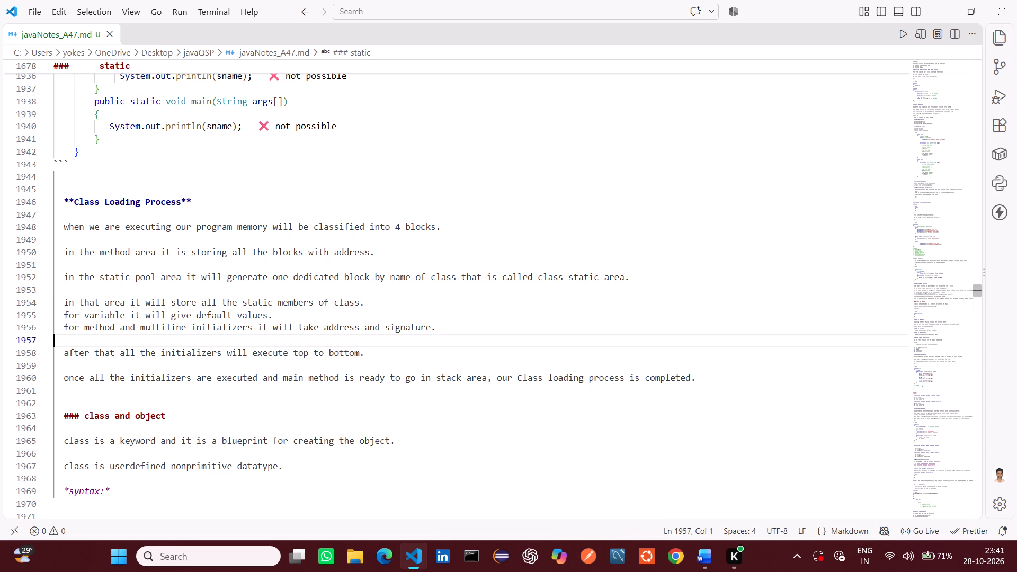
# Copy the three Class Loading Process lines about static members, variables and methods from javaNotes_A47.md into the Word table's fourth row, under Class loading process.
pyautogui.moveTo(63, 303); pyautogui.dragTo(235, 332)
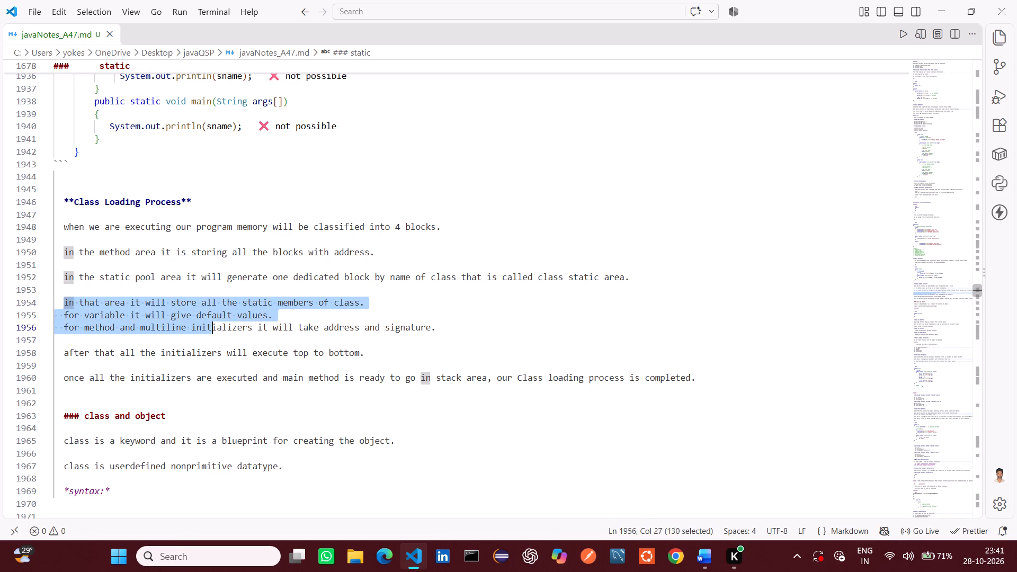
pyautogui.moveTo(235, 332); pyautogui.dragTo(438, 332)
pyautogui.hotkey('ctrl', 'c')
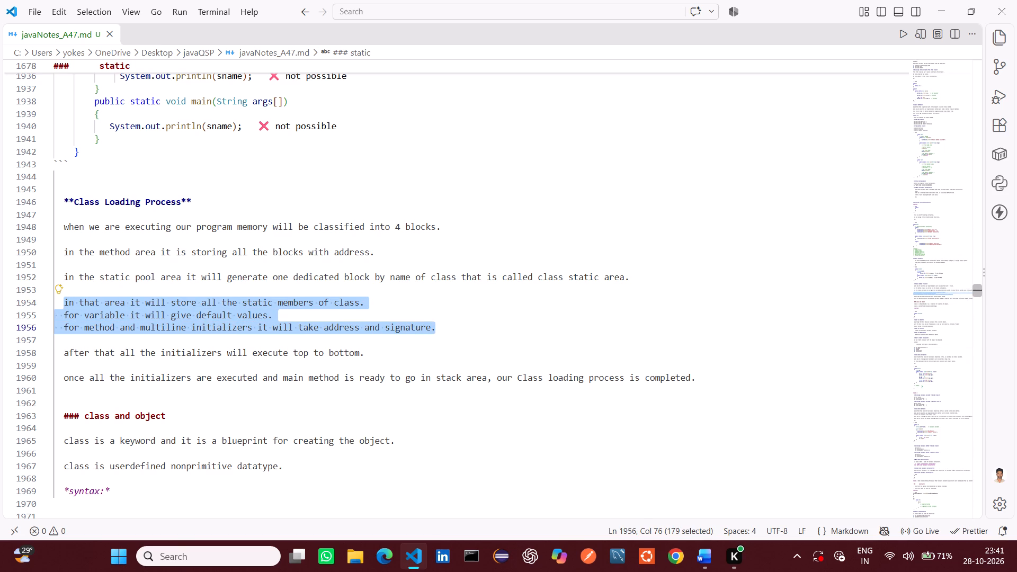
pyautogui.press('Tab')
pyautogui.hotkey('alt', 'Tab')
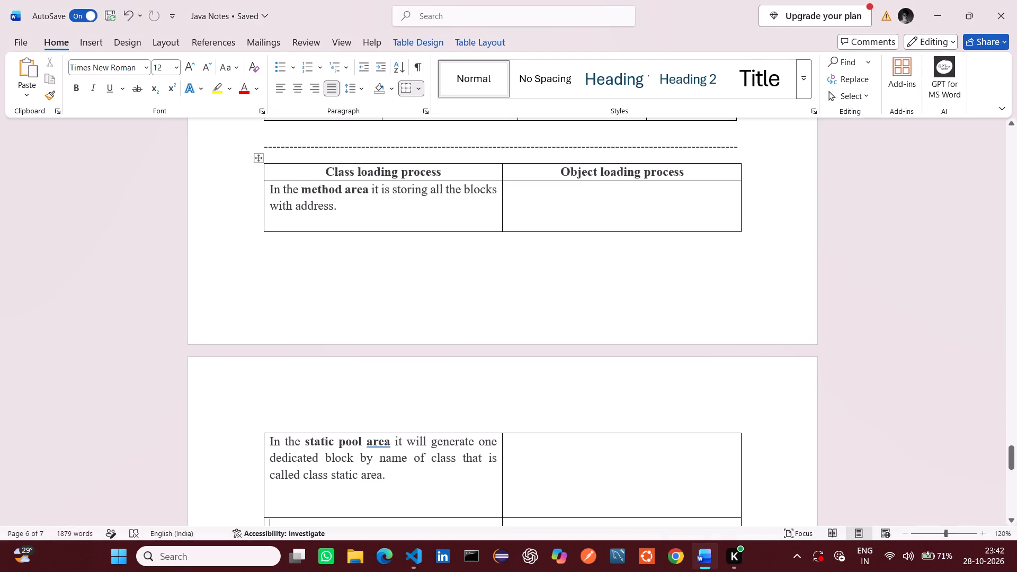
pyautogui.scroll(-1, 366, 459)
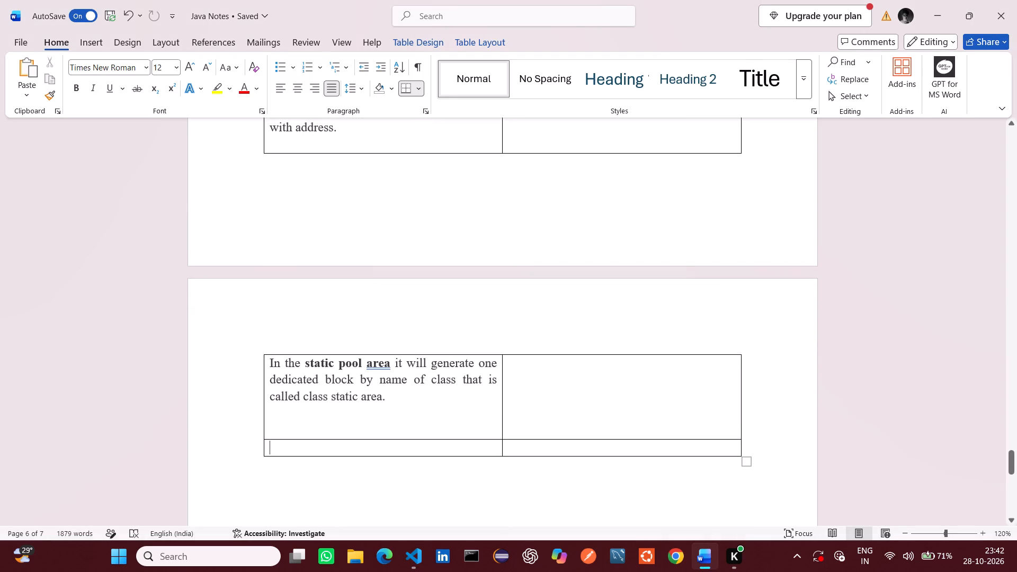
pyautogui.click(333, 450)
pyautogui.hotkey('ctrl', 'v')
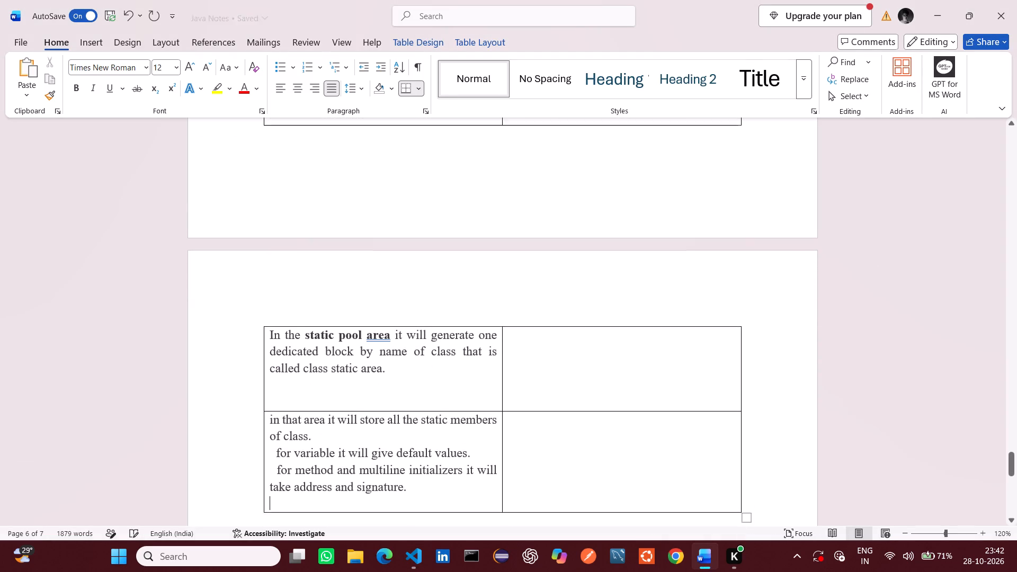
# Capitalize the first word of the pasted "in that area" sentence to "In".
pyautogui.click(273, 416)
pyautogui.press('BackSpace')
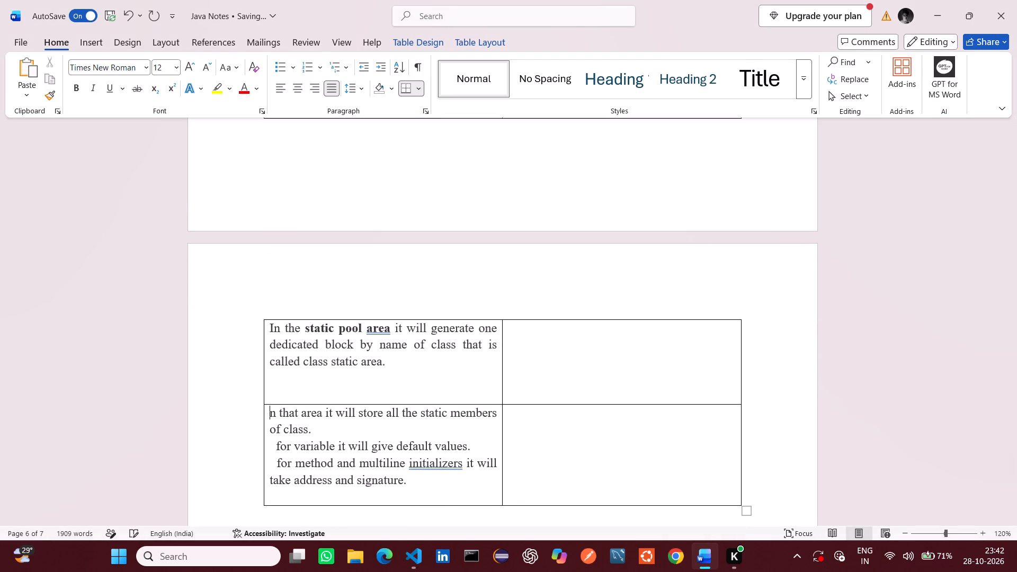
pyautogui.hotkey('shift', 'i')
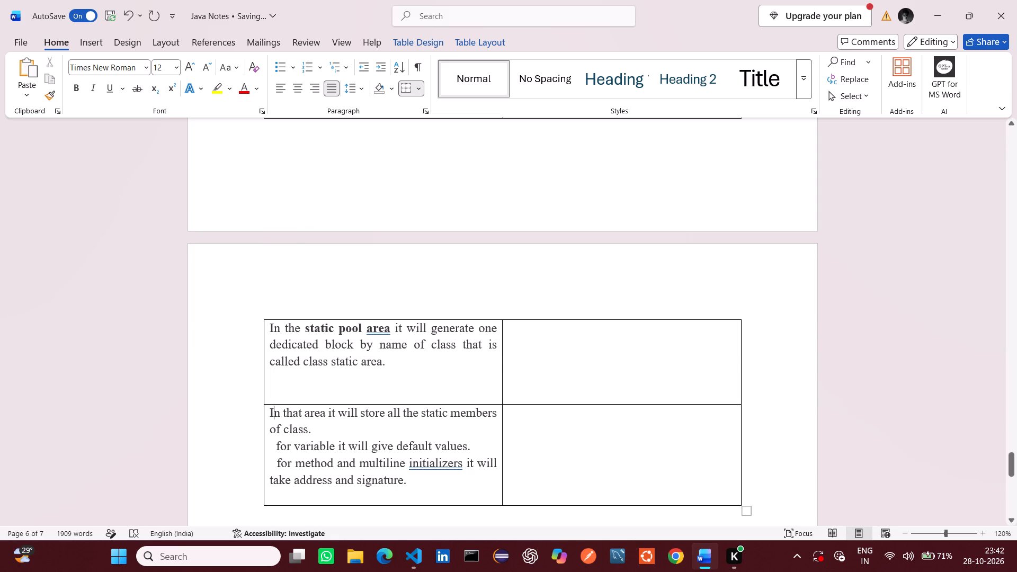
# Remove the leading spaces before the "for variable" and "for method" lines in the table's fourth row.
pyautogui.click(276, 447)
pyautogui.press('BackSpace')
pyautogui.press('BackSpace')
pyautogui.press('Down')
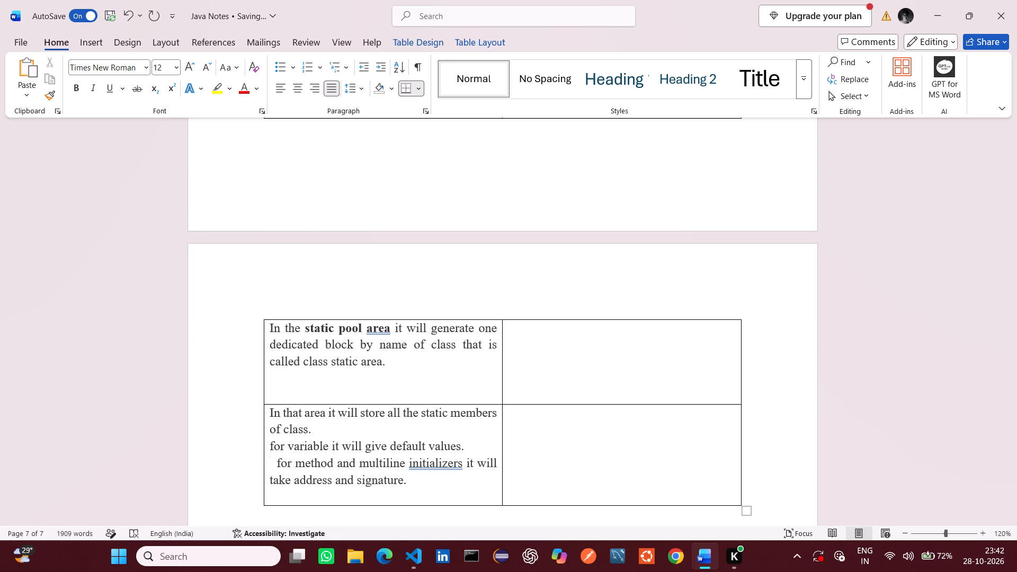
pyautogui.write('00')
pyautogui.press('BackSpace')
pyautogui.press('BackSpace')
pyautogui.press('Right')
pyautogui.press('Right')
pyautogui.press('BackSpace')
pyautogui.press('BackSpace')
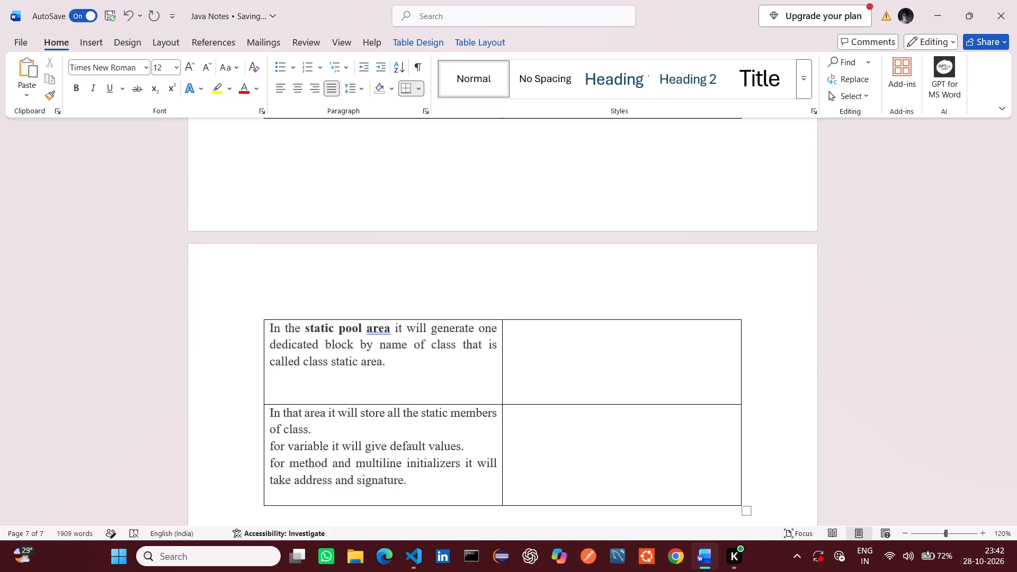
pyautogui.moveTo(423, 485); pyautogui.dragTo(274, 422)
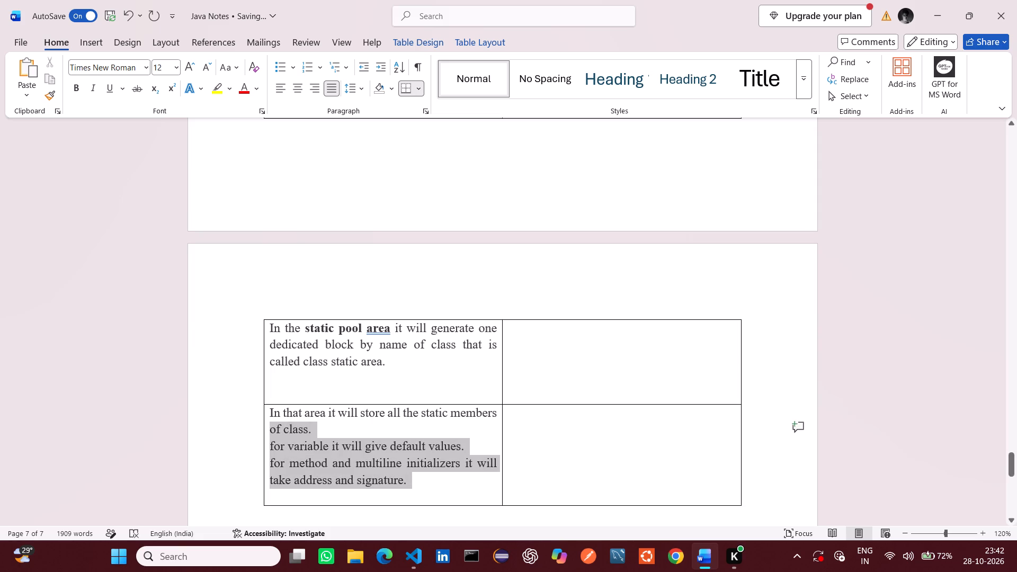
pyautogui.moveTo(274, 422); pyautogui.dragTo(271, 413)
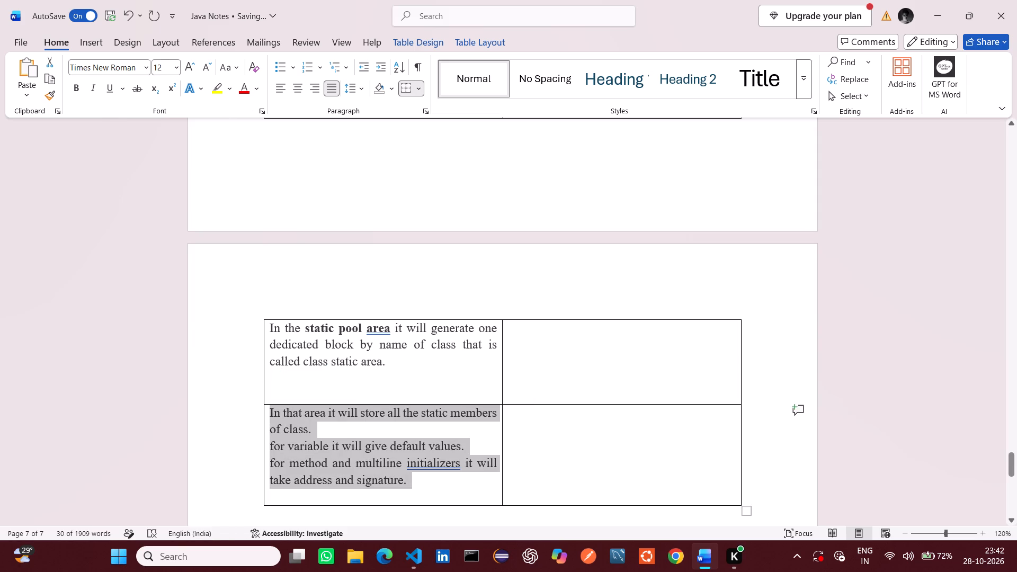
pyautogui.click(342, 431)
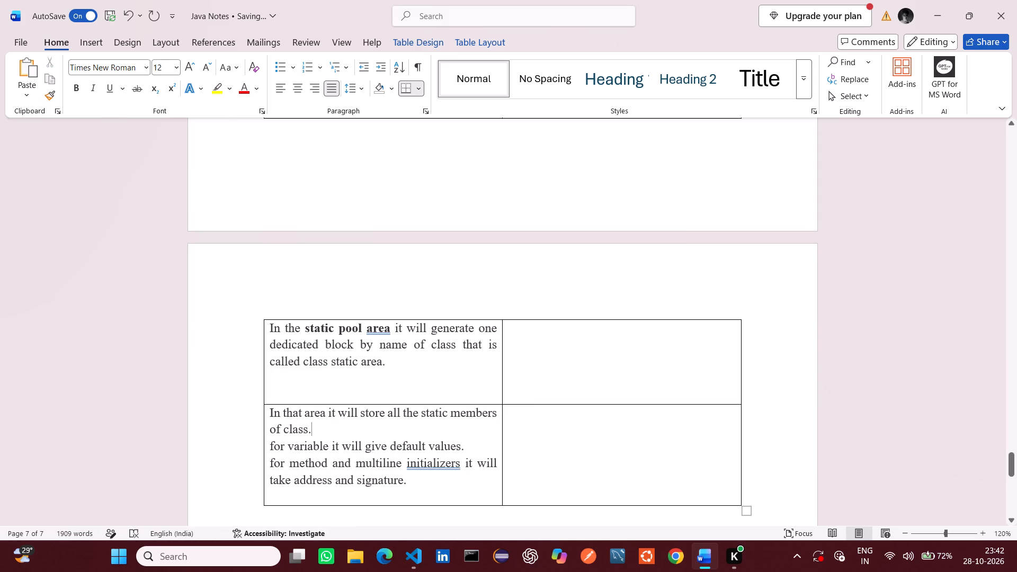
# Apply the suggested grammar correction "initializers," in the "for method and multiline initializers" line.
pyautogui.click(430, 464)
pyautogui.rightClick(430, 464)
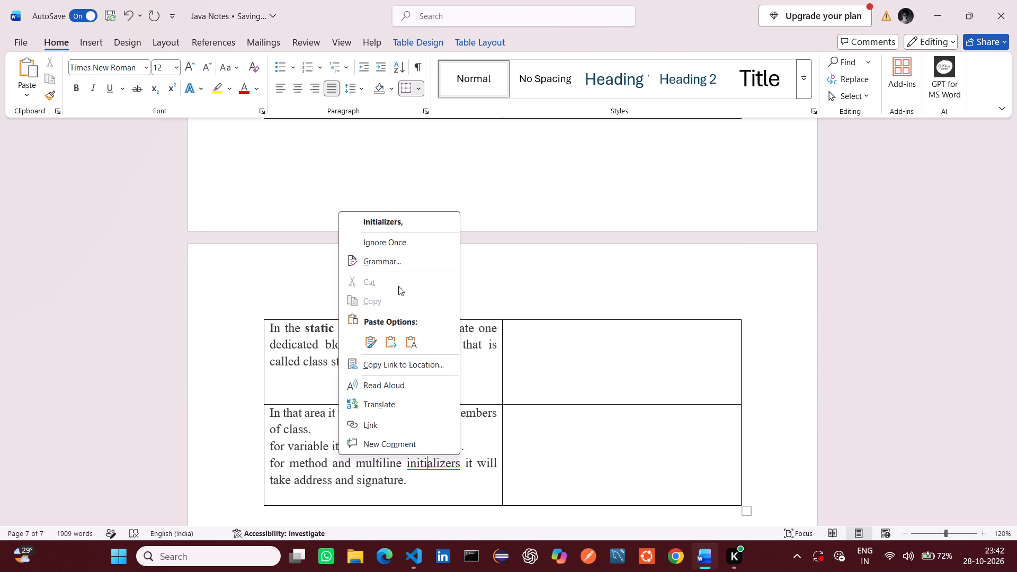
pyautogui.click(398, 225)
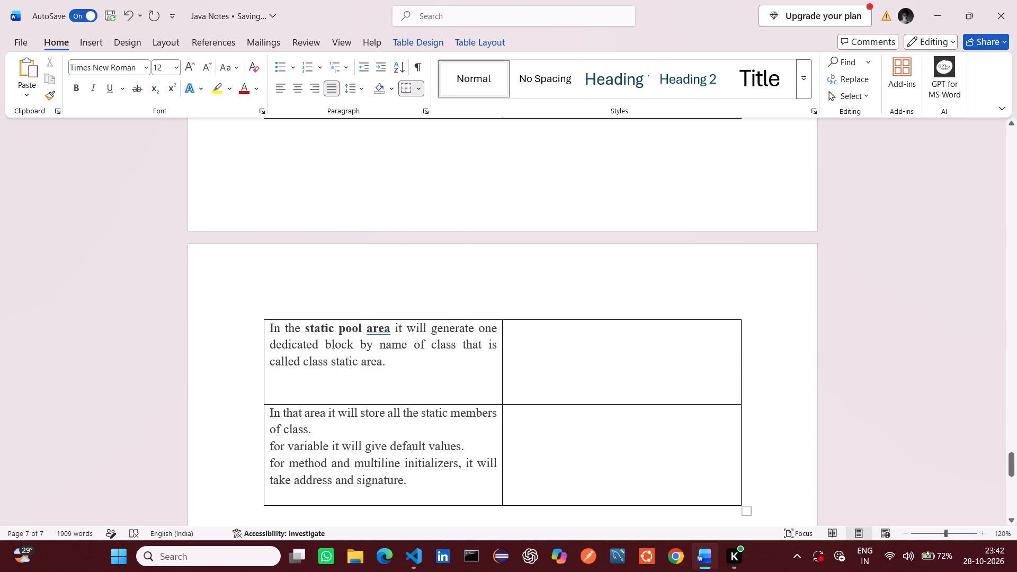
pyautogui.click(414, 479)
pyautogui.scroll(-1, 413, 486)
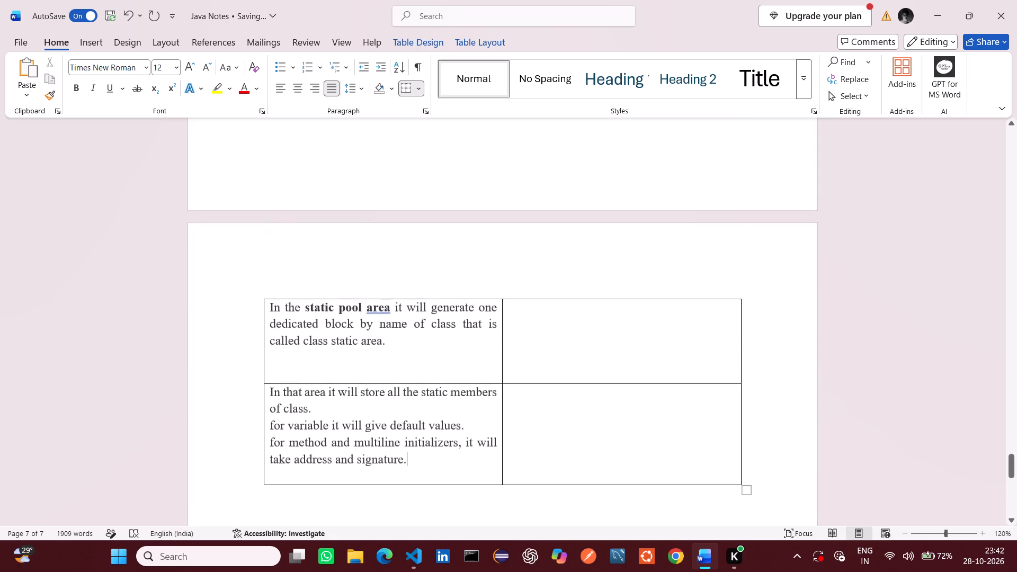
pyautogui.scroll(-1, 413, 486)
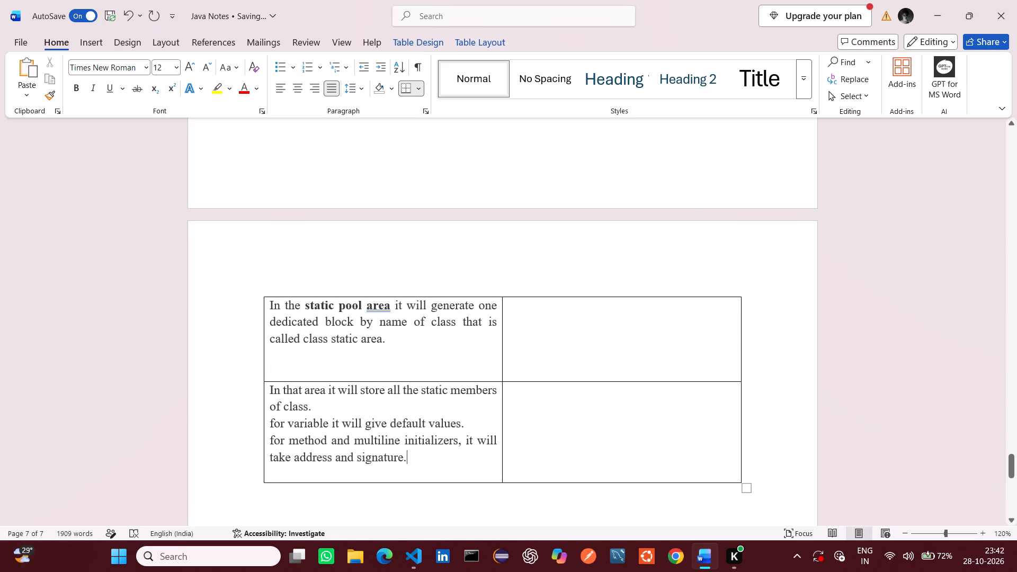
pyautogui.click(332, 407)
# Copy "after that all the initializers will execute top to bottom." from javaNotes_A47.md into a new bottom row of the Word table, under Class loading process.
pyautogui.hotkey('alt', 'Tab')
pyautogui.click(342, 362)
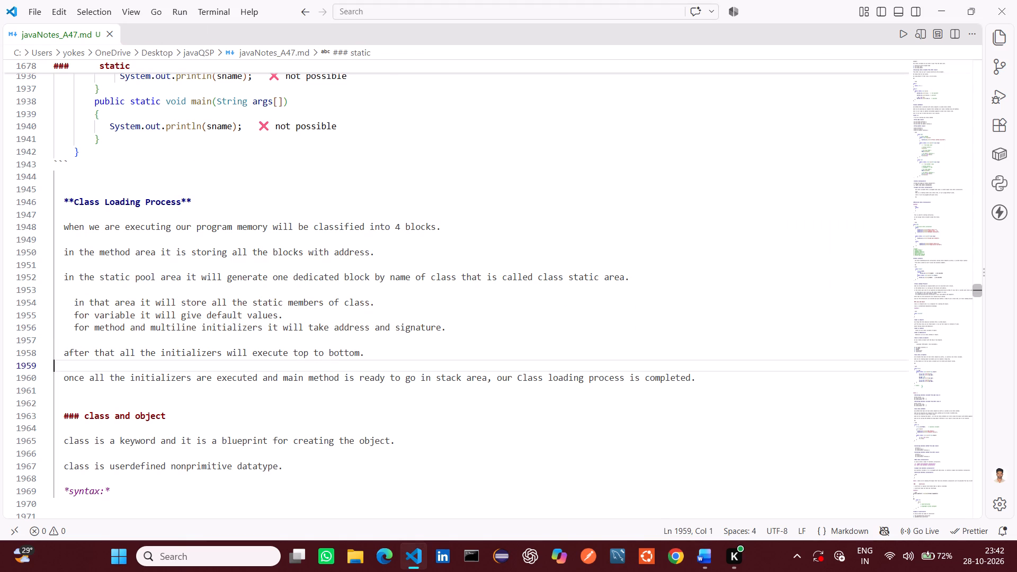
pyautogui.moveTo(372, 354); pyautogui.dragTo(61, 353)
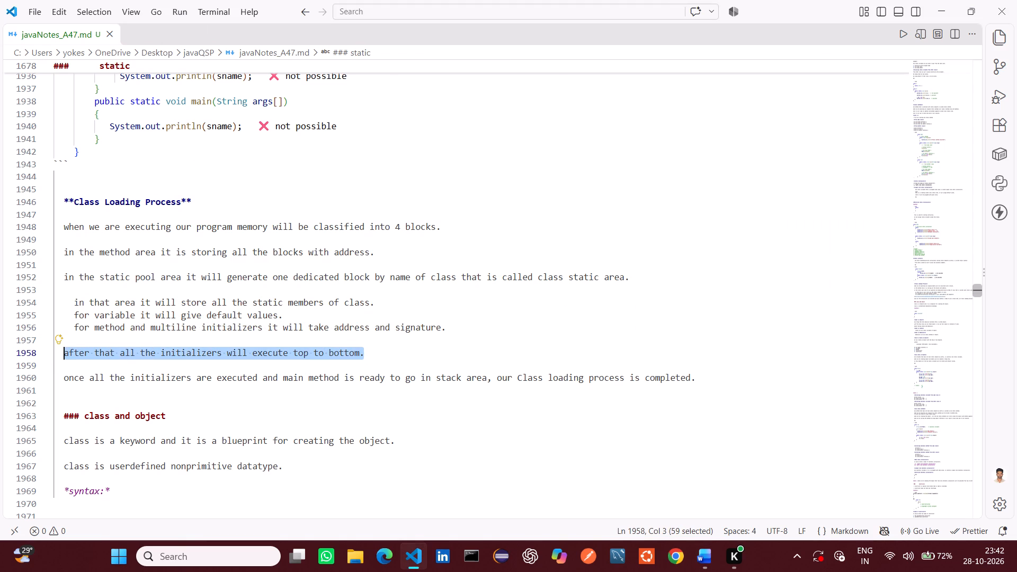
pyautogui.hotkey('ctrl', 'c')
pyautogui.hotkey('alt', 'Tab')
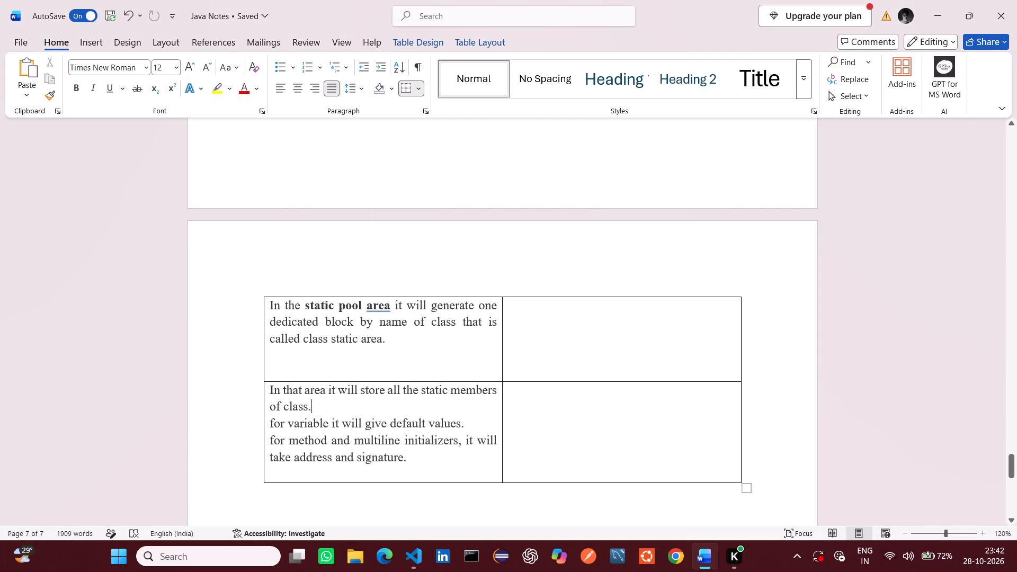
pyautogui.click(260, 484)
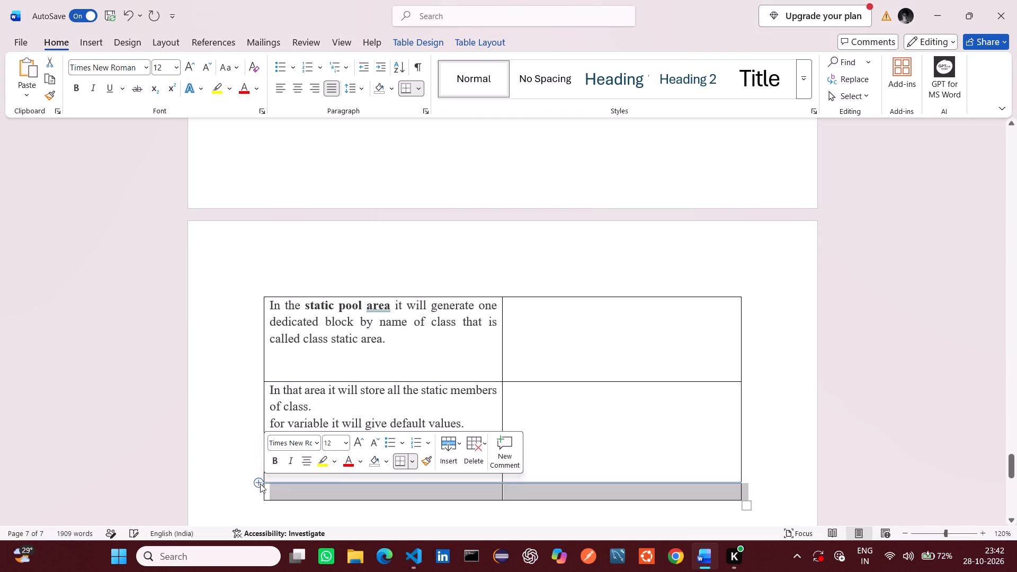
pyautogui.click(283, 490)
pyautogui.hotkey('ctrl', 'v')
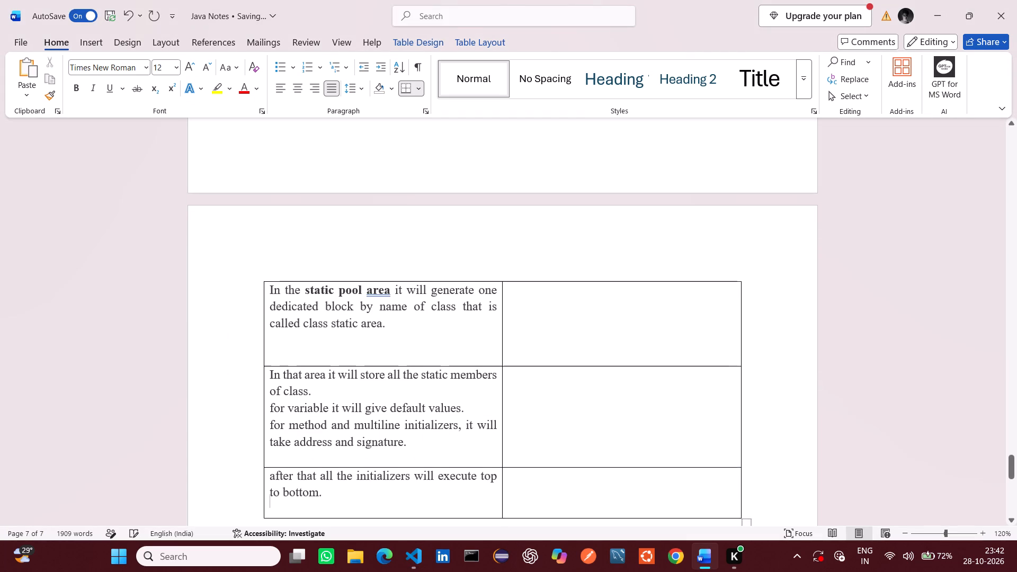
# Copy the "once all the initializers are executed" sentence from javaNotes_A47.md into a new bottom row of the Word table, without a leading space.
pyautogui.hotkey('alt', 'Tab')
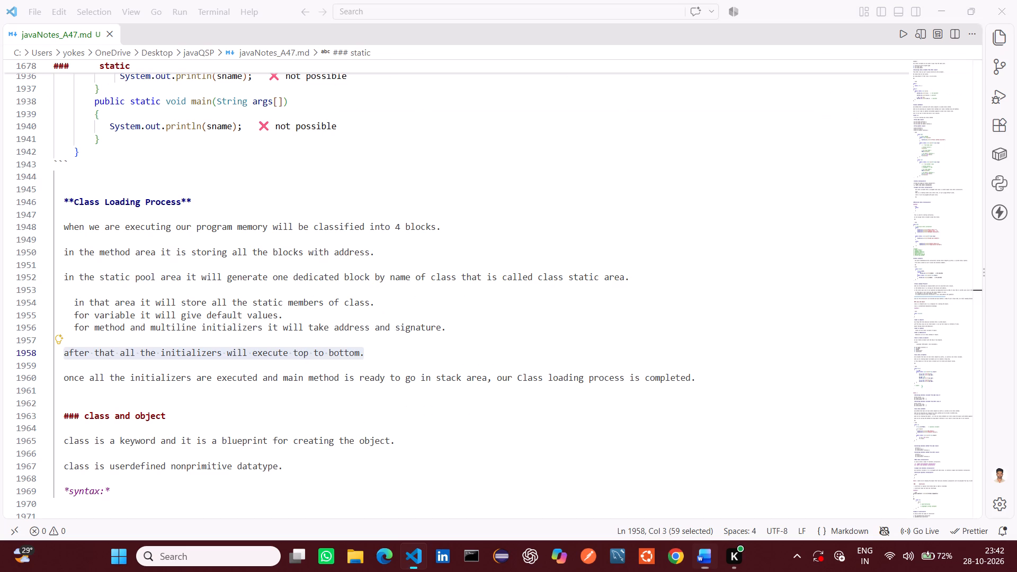
pyautogui.moveTo(60, 379); pyautogui.dragTo(154, 379)
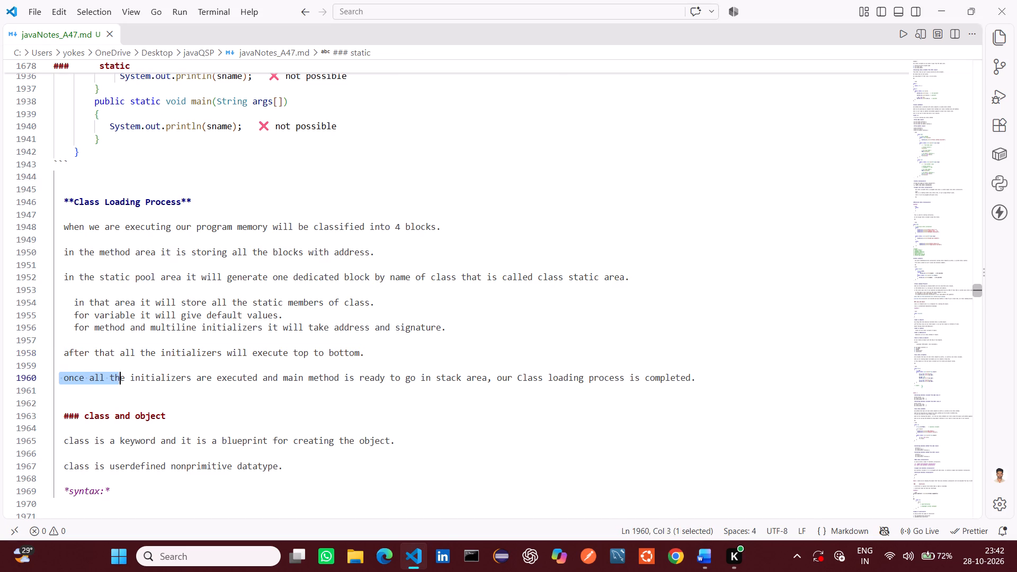
pyautogui.moveTo(154, 379); pyautogui.dragTo(663, 390)
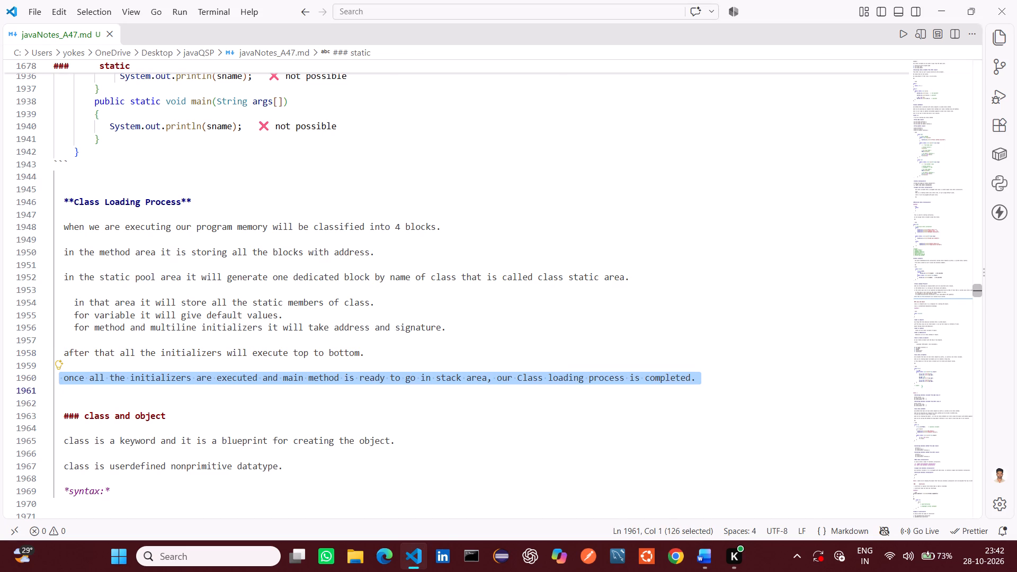
pyautogui.hotkey('ctrl', 'c')
pyautogui.hotkey('alt', 'Tab')
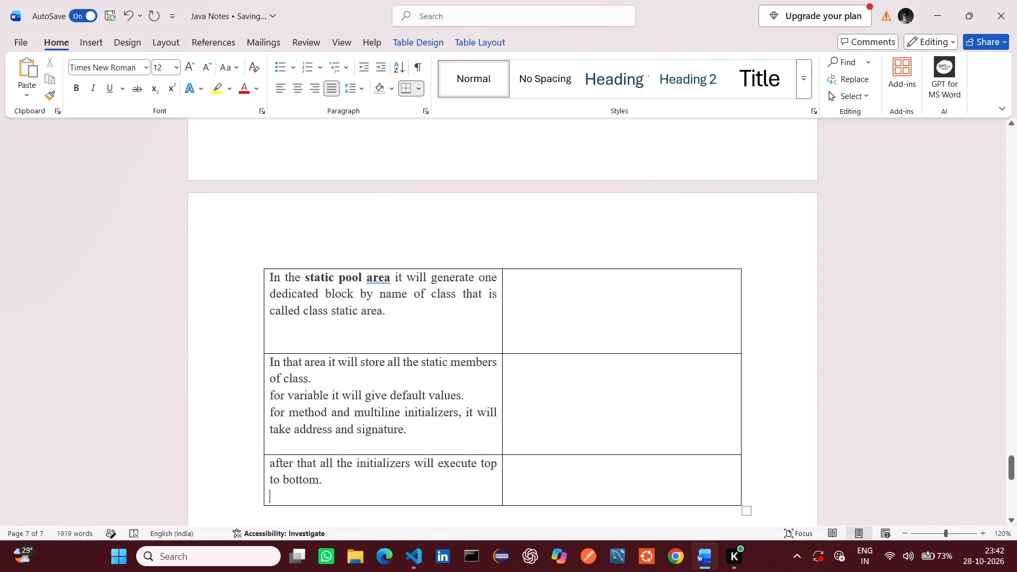
pyautogui.click(261, 504)
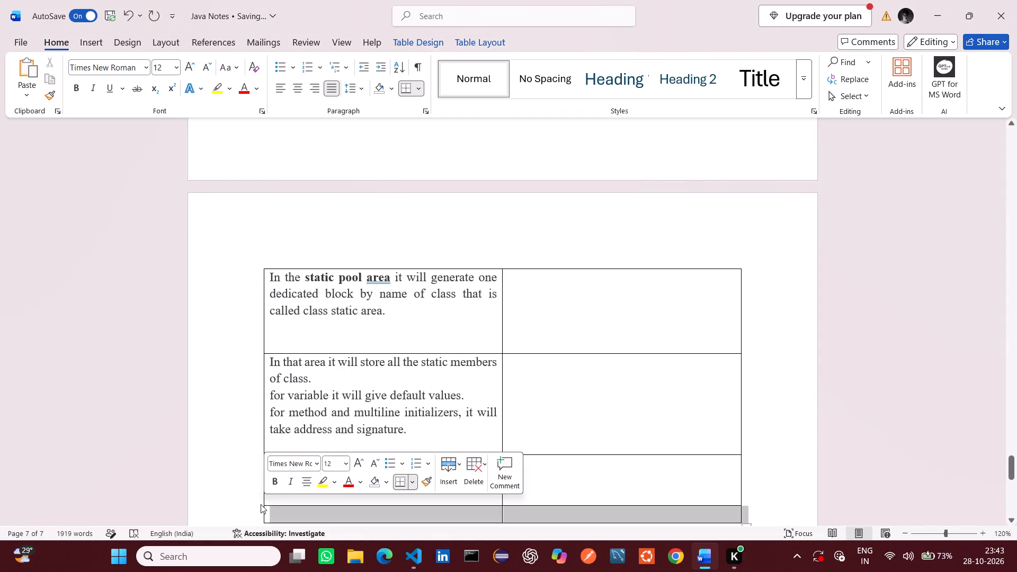
pyautogui.scroll(-1, 261, 504)
pyautogui.click(317, 446)
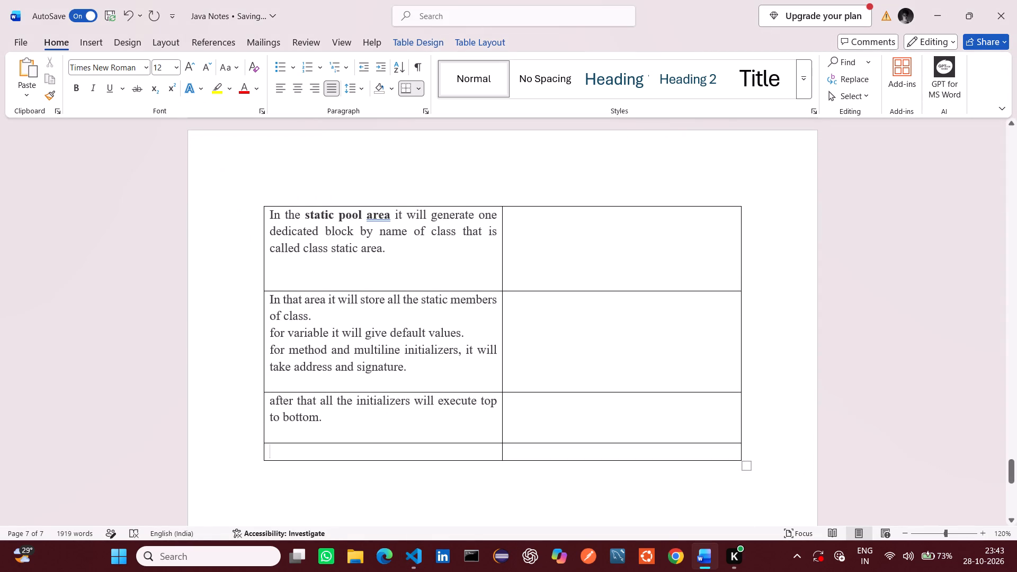
pyautogui.hotkey('ctrl', 'v')
pyautogui.click(273, 450)
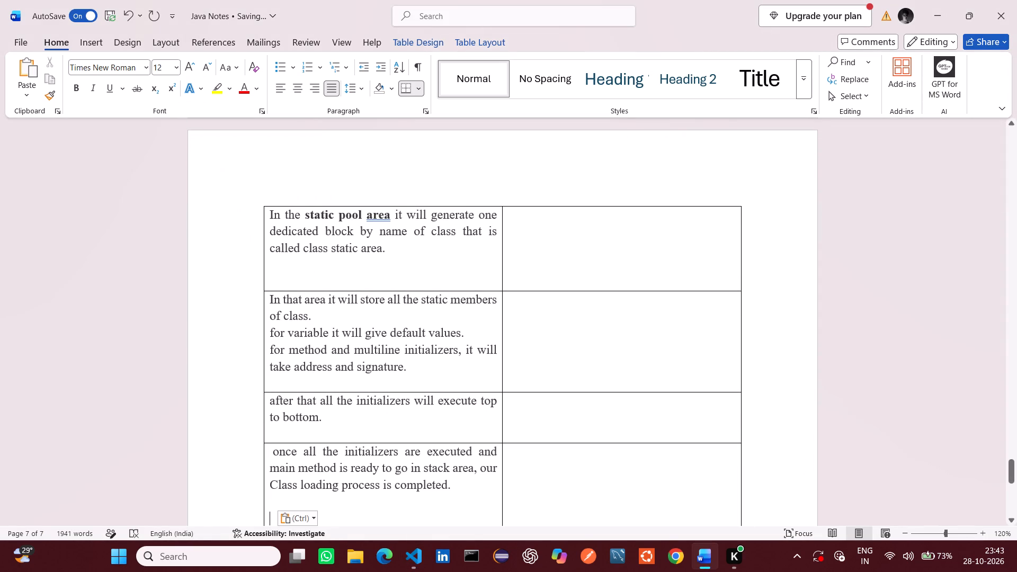
pyautogui.press('BackSpace')
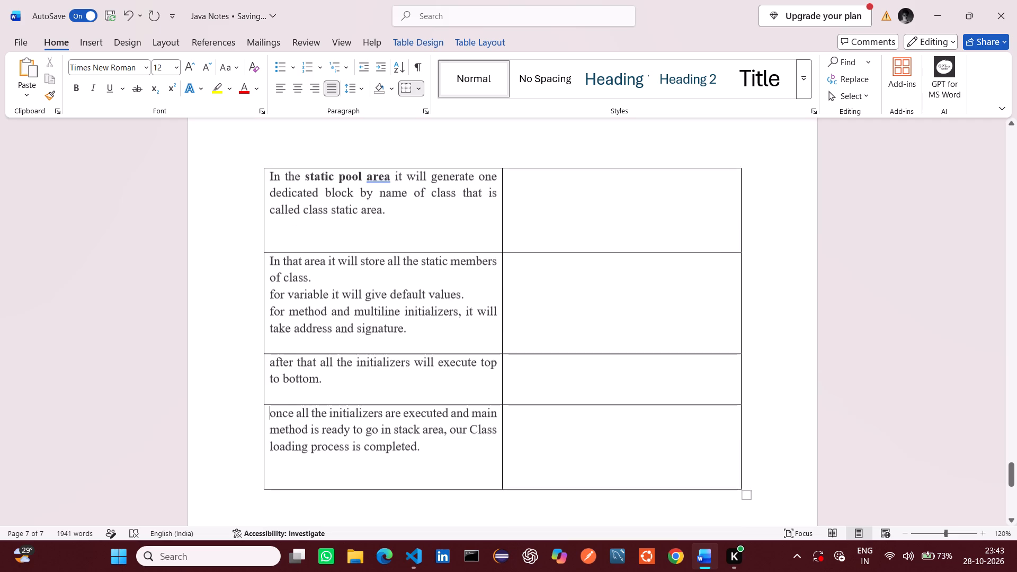
# Apply the suggested grammar correction "area," after "static pool" in the Class loading process column.
pyautogui.keyDown('ctrl'); pyautogui.scroll(-2, 290, 410); pyautogui.keyUp('ctrl')
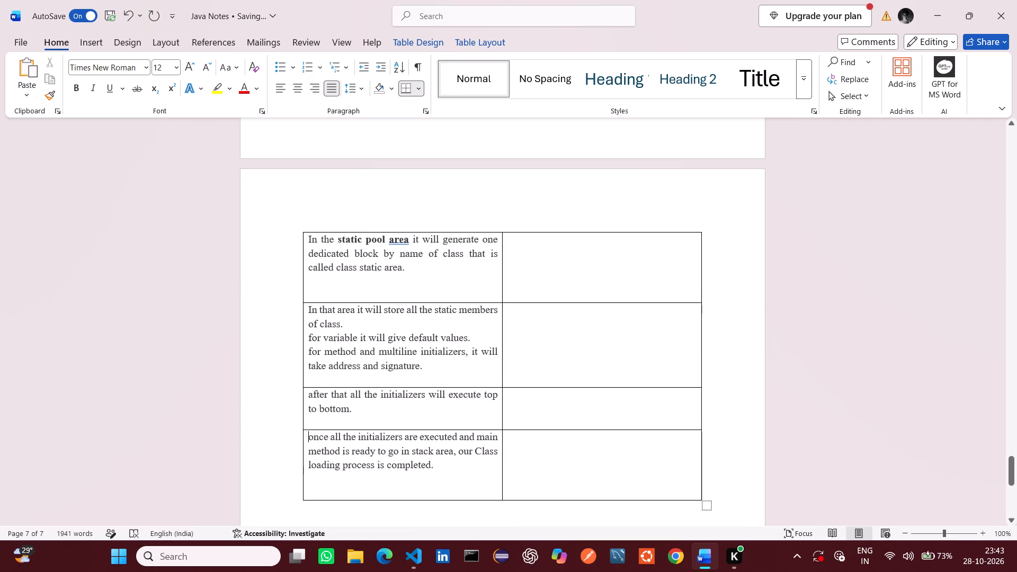
pyautogui.scroll(1, 290, 410)
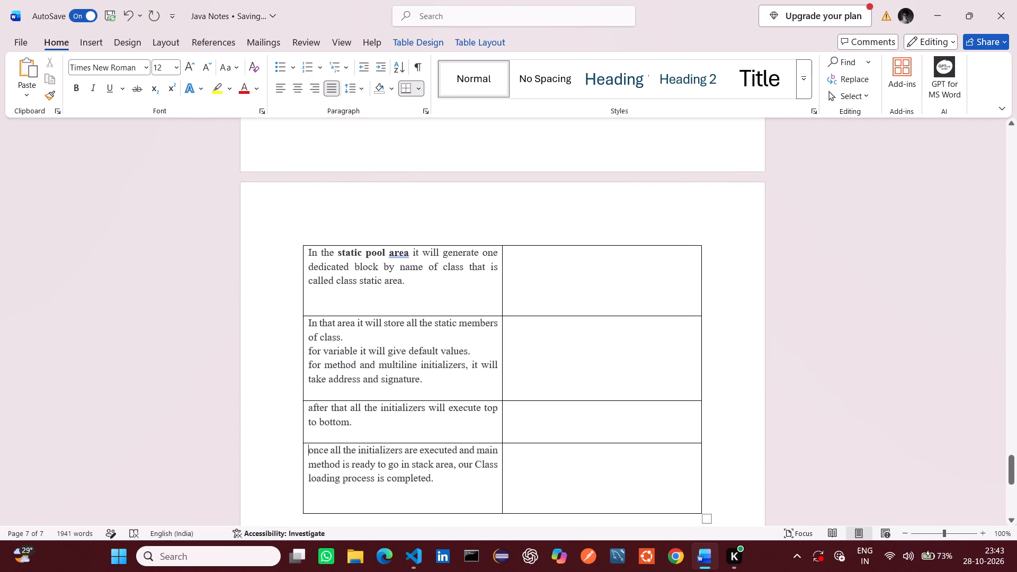
pyautogui.click(355, 426)
pyautogui.scroll(1, 355, 426)
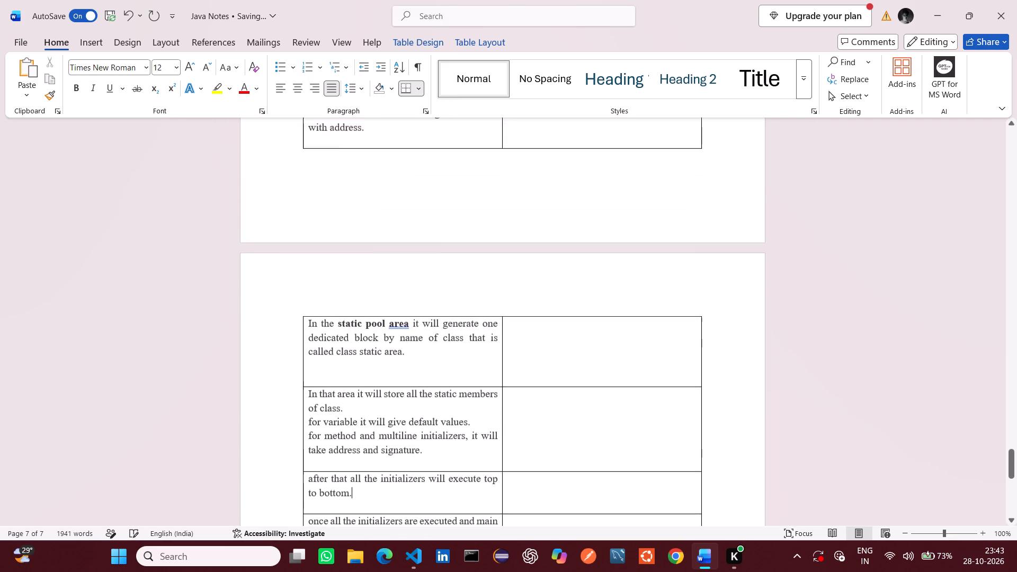
pyautogui.scroll(1, 355, 426)
pyautogui.keyDown('ctrl'); pyautogui.scroll(-3, 355, 426); pyautogui.keyUp('ctrl')
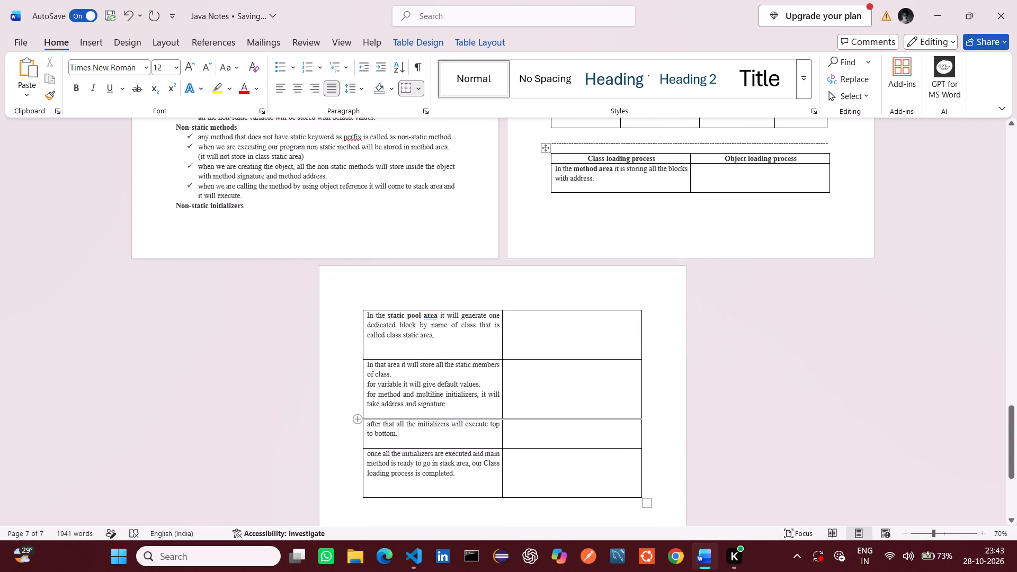
pyautogui.keyDown('ctrl'); pyautogui.scroll(2, 355, 426); pyautogui.keyUp('ctrl')
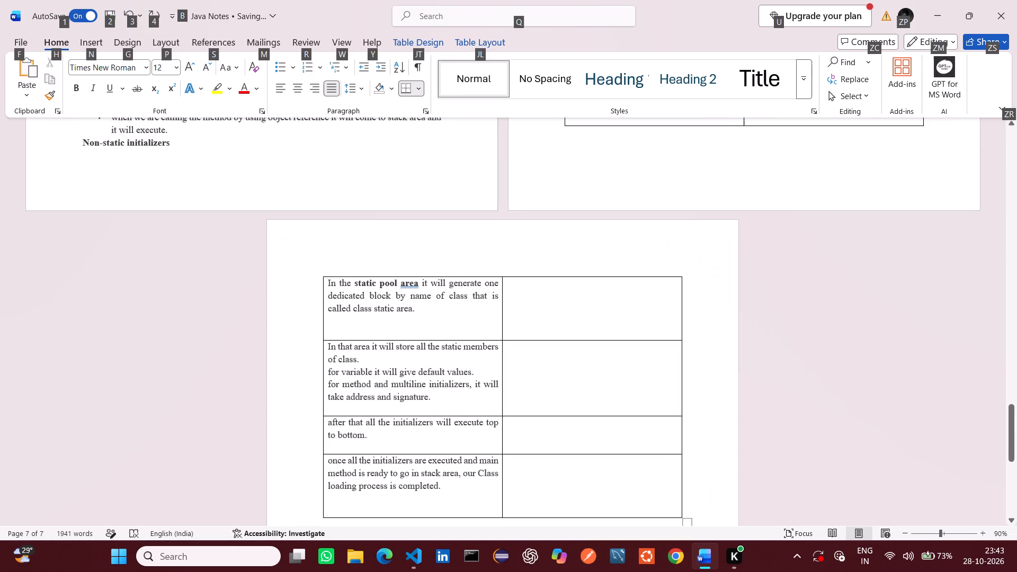
pyautogui.rightClick(409, 288)
pyautogui.click(387, 300)
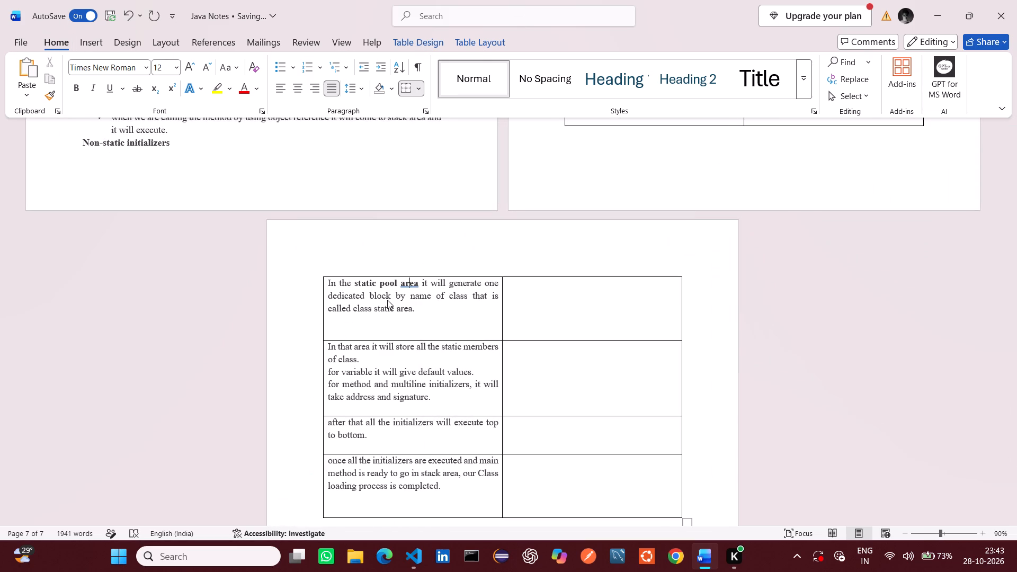
# Copy the first Object Loading Process point from javaNotes_A47.md into the first cell under Object loading process in Word, without the leading space.
pyautogui.hotkey('alt', 'Tab')
pyautogui.click(288, 392)
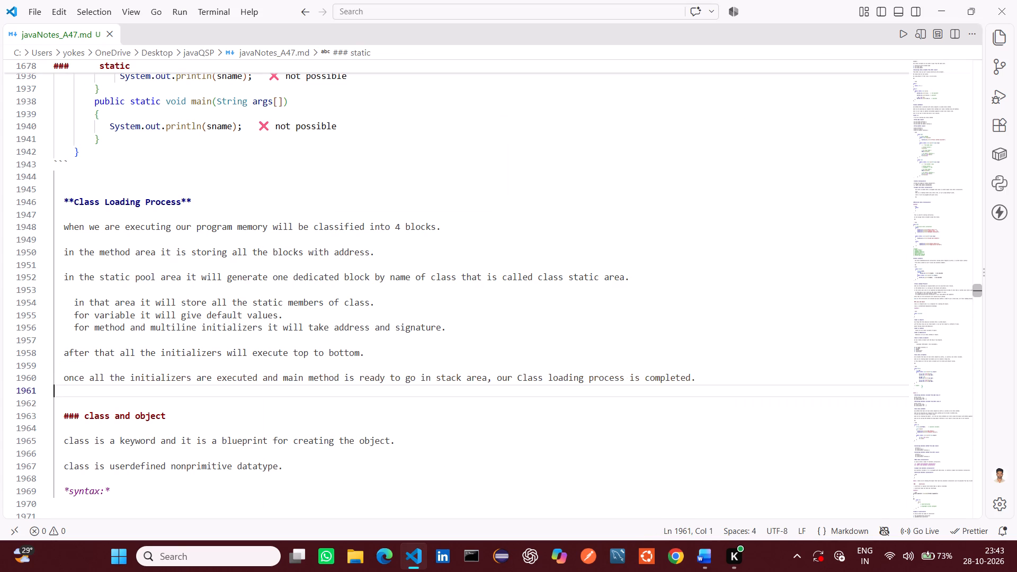
pyautogui.scroll(-6, 288, 392)
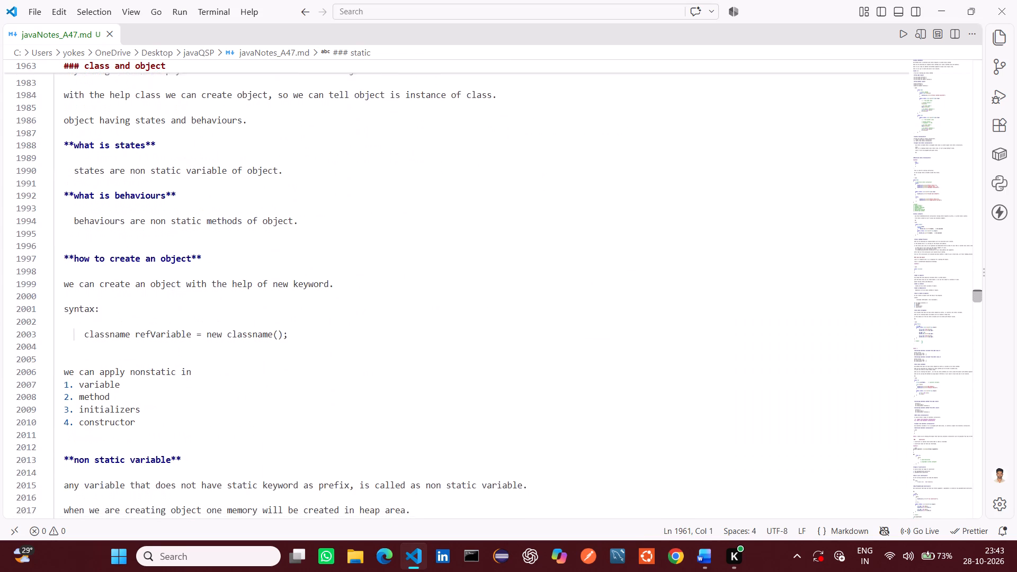
pyautogui.scroll(-8, 288, 392)
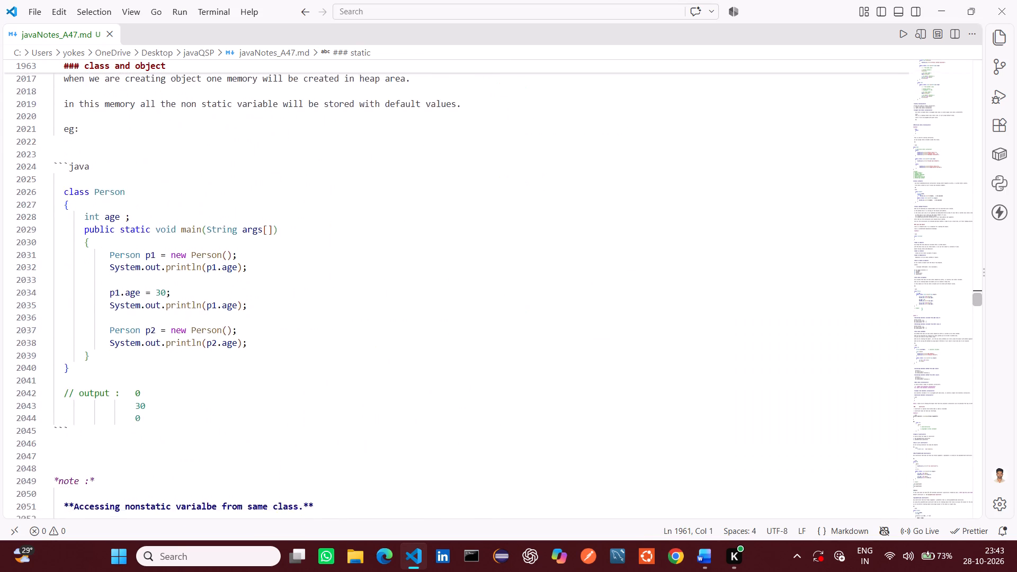
pyautogui.scroll(-7, 288, 392)
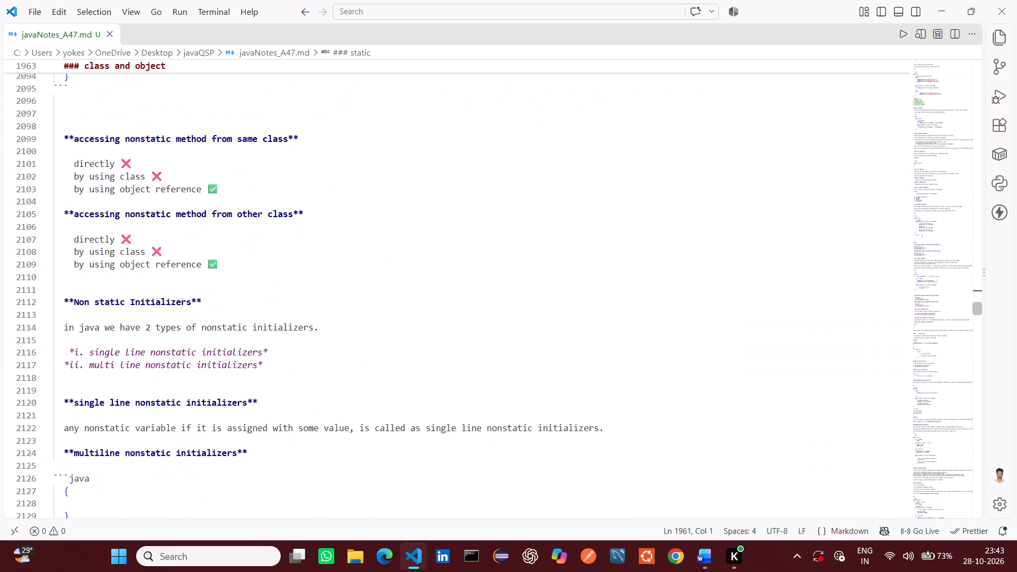
pyautogui.scroll(-5, 288, 392)
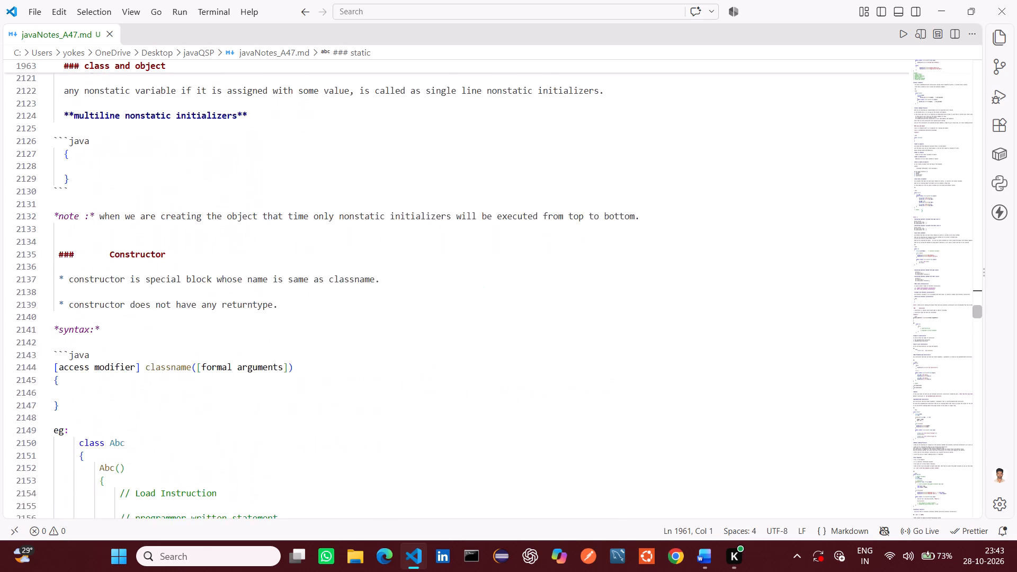
pyautogui.scroll(-5, 288, 392)
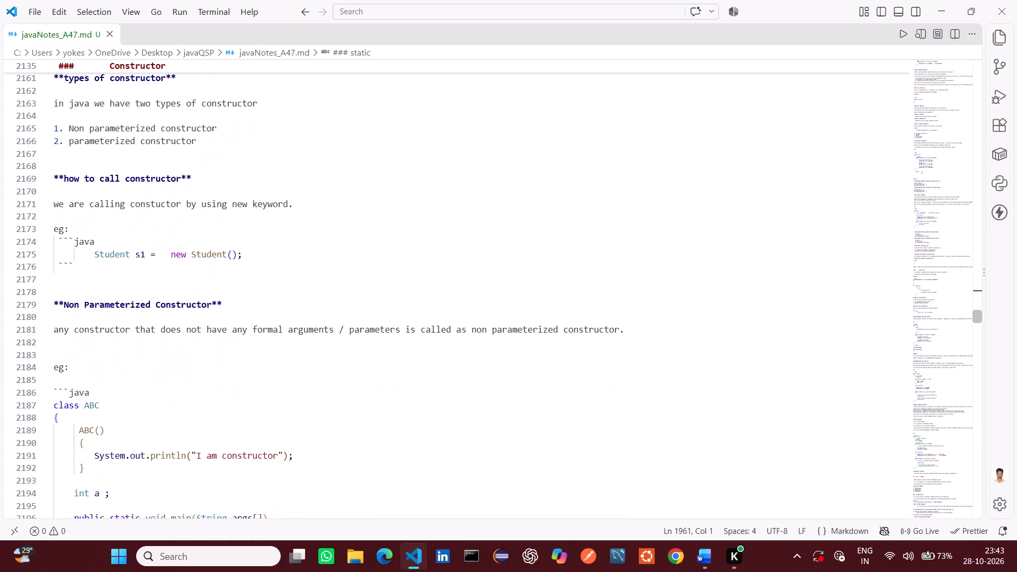
pyautogui.scroll(-6, 288, 392)
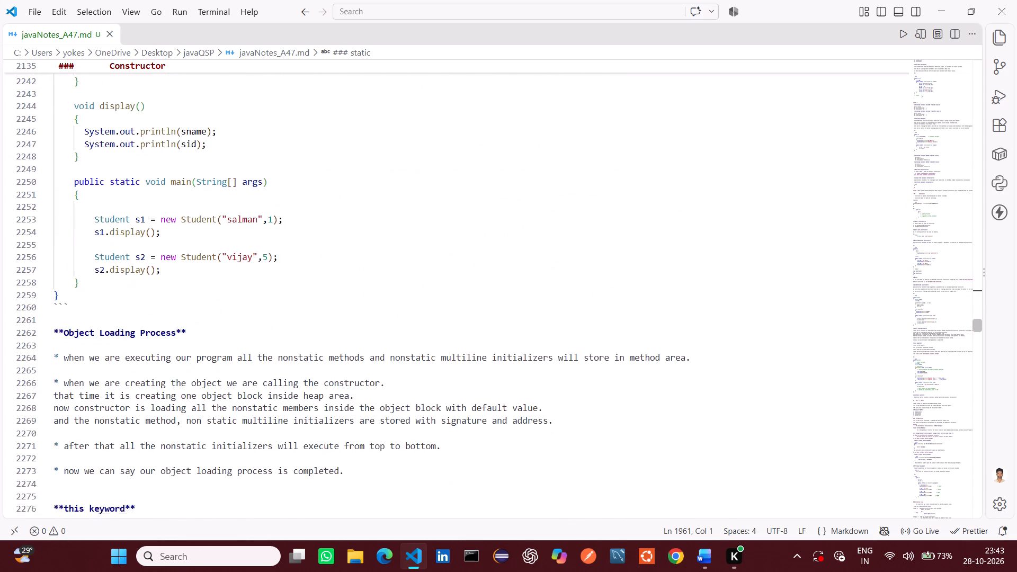
pyautogui.scroll(-1, 288, 392)
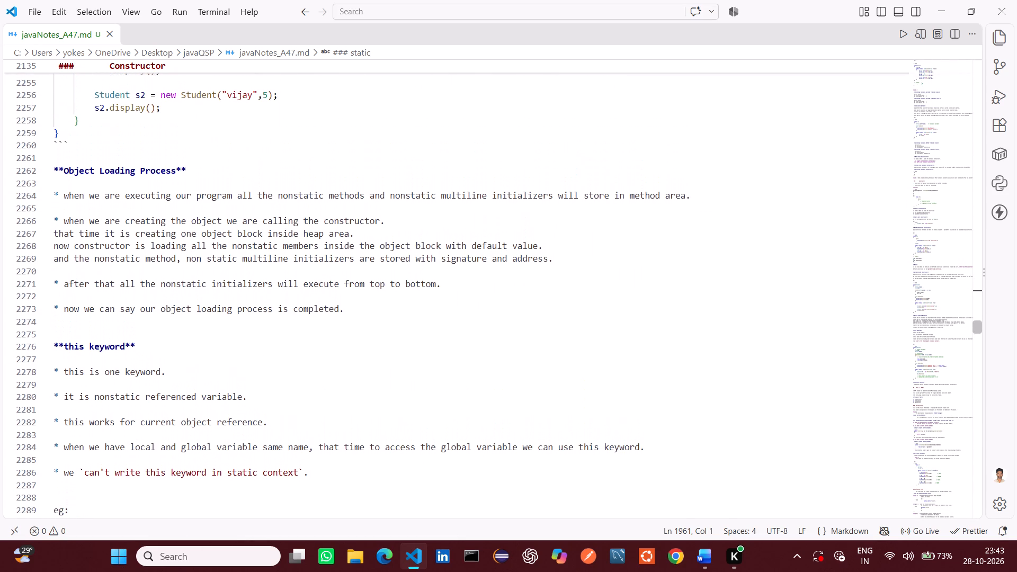
pyautogui.moveTo(60, 198); pyautogui.dragTo(303, 208)
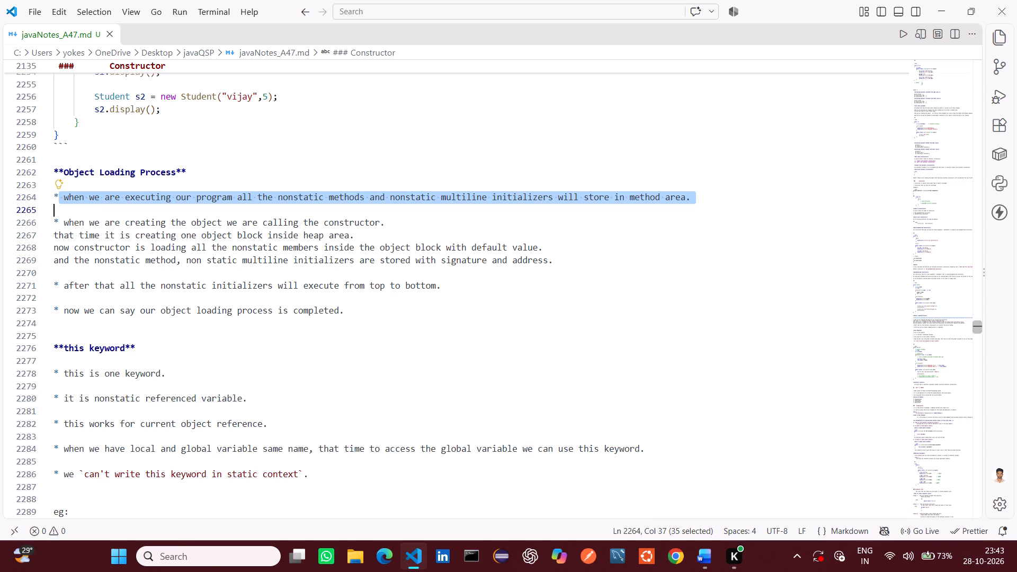
pyautogui.moveTo(303, 208); pyautogui.dragTo(451, 209)
pyautogui.hotkey('ctrl', 'c')
pyautogui.hotkey('alt', 'Tab')
pyautogui.scroll(1, 560, 292)
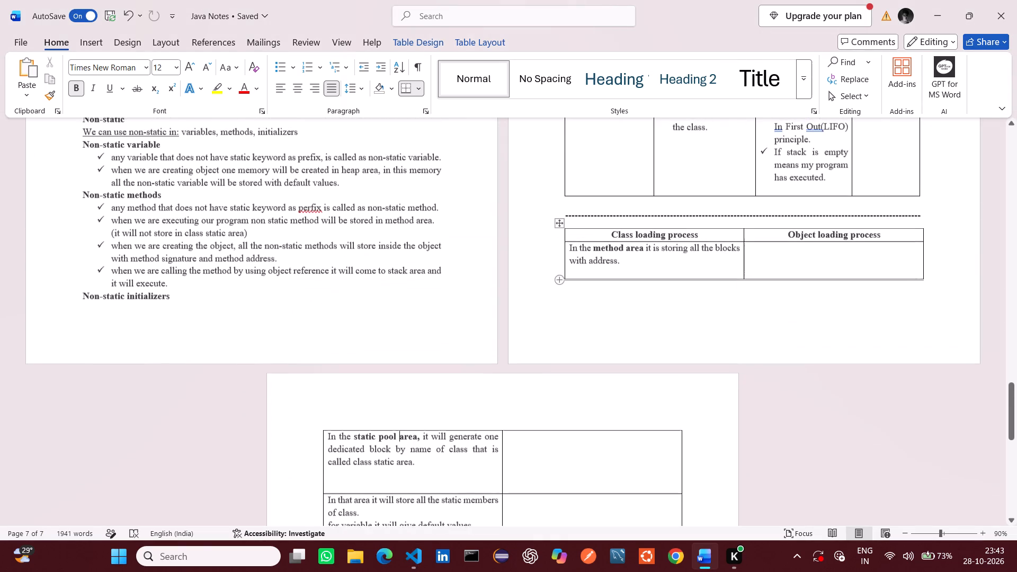
pyautogui.scroll(1, 560, 292)
pyautogui.click(790, 270)
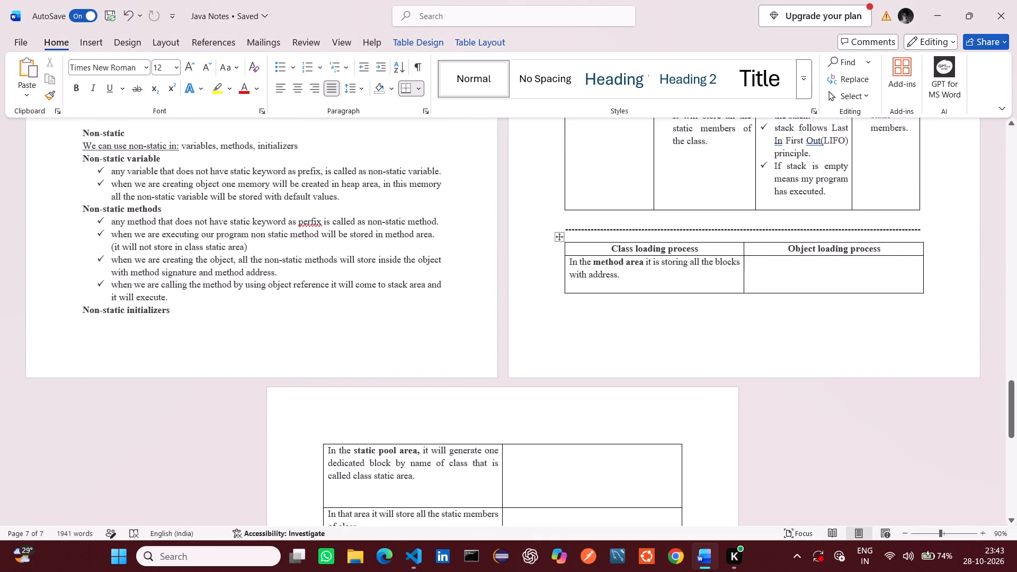
pyautogui.hotkey('ctrl', 'v')
pyautogui.click(753, 264)
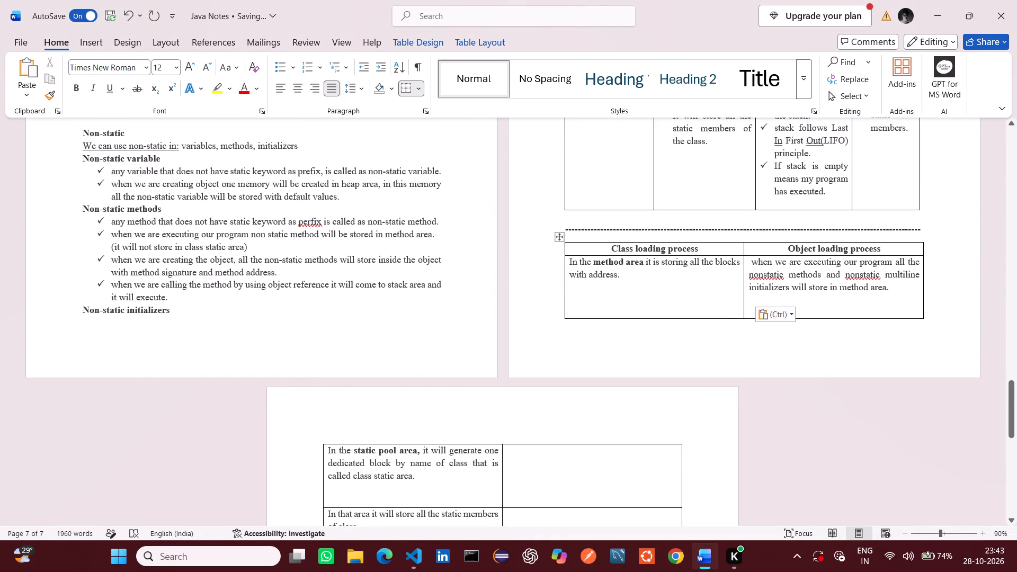
pyautogui.press('BackSpace')
# Change both occurrences of "nonstatic" to "non-static" in the first Object loading process cell.
pyautogui.keyDown('ctrl'); pyautogui.scroll(3, 753, 264); pyautogui.keyUp('ctrl')
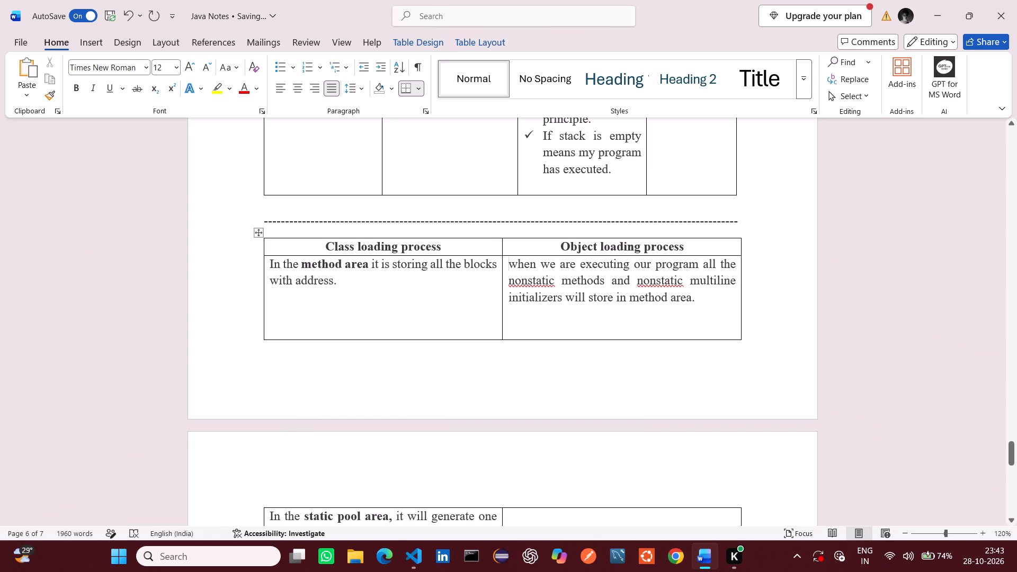
pyautogui.click(528, 280)
pyautogui.press('-')
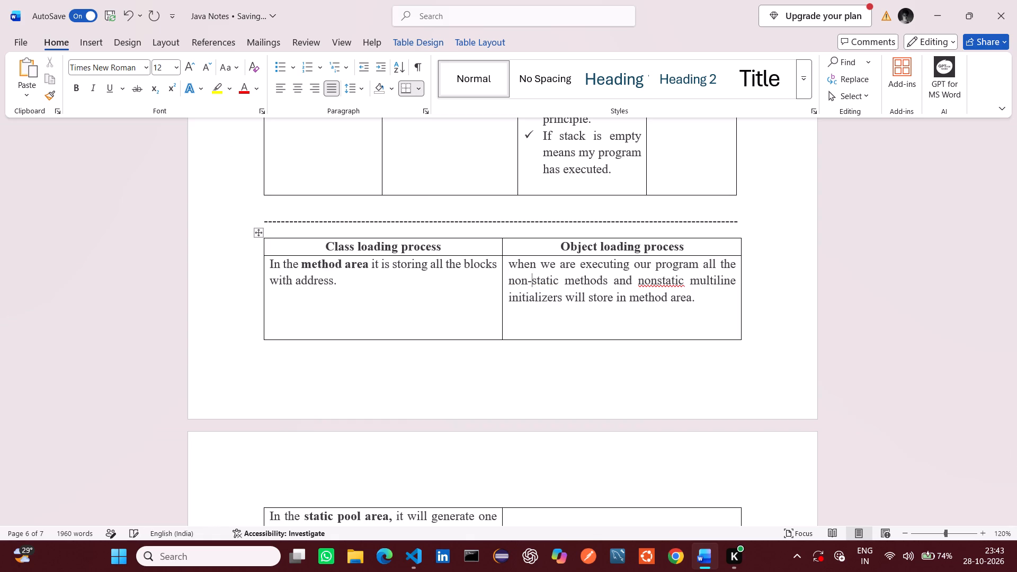
pyautogui.press('Right')
pyautogui.press('Right')
pyautogui.press('Right')
pyautogui.press('Right')
pyautogui.press('Right')
pyautogui.press('Right')
pyautogui.press('Right')
pyautogui.press('Right')
pyautogui.press('Right')
pyautogui.press('Right')
pyautogui.press('Right')
pyautogui.press('Right')
pyautogui.press('Right')
pyautogui.press('Right')
pyautogui.press('Right')
pyautogui.press('Right')
pyautogui.press('Right')
pyautogui.press('Right')
pyautogui.press('Right')
pyautogui.press('Right')
pyautogui.press('Right')
pyautogui.press('Right')
pyautogui.press('-')
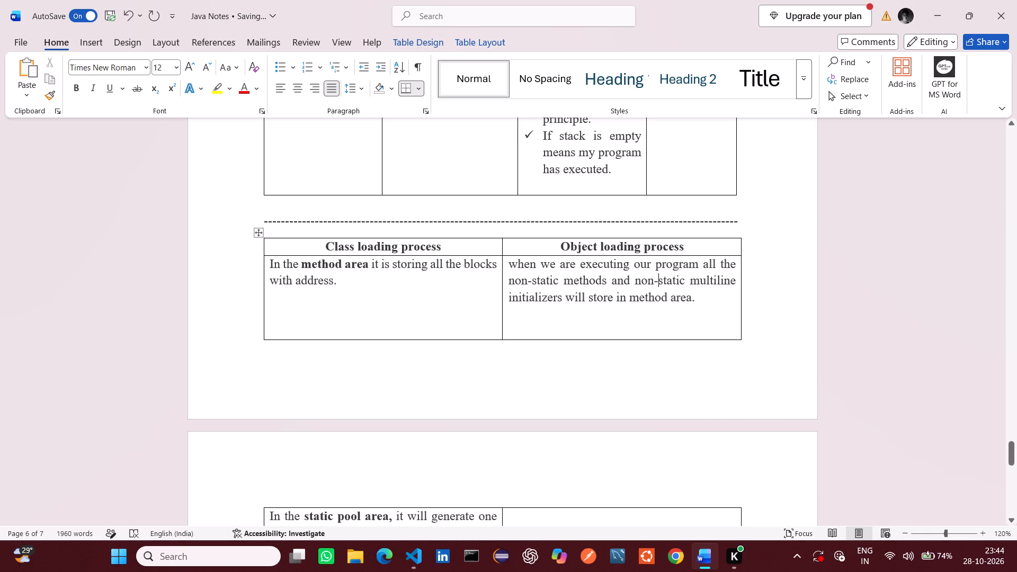
# Make "method area" bold in the first Object loading process cell.
pyautogui.moveTo(630, 300); pyautogui.dragTo(688, 303)
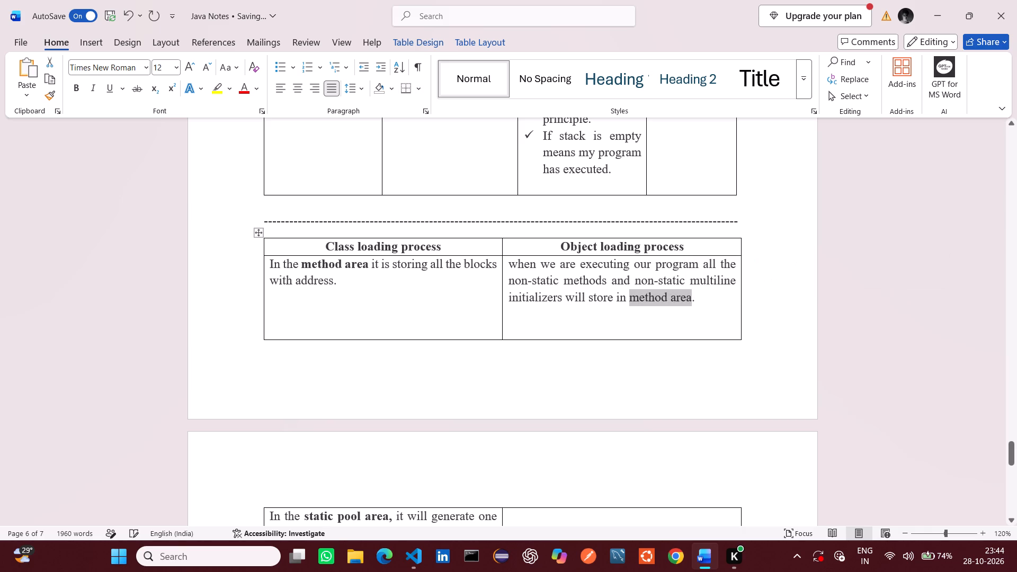
pyautogui.click(78, 91)
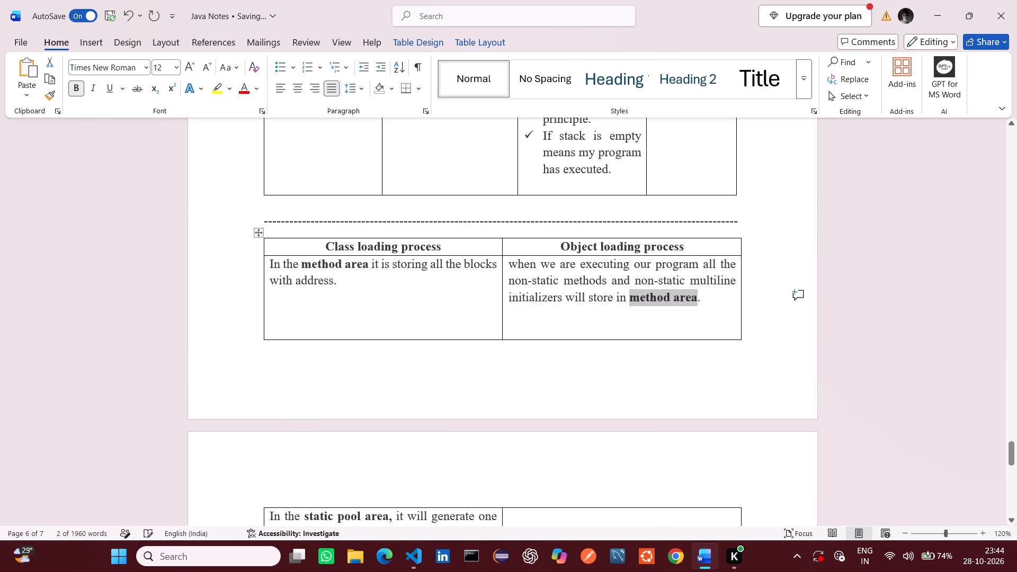
pyautogui.click(396, 352)
pyautogui.scroll(-2, 396, 352)
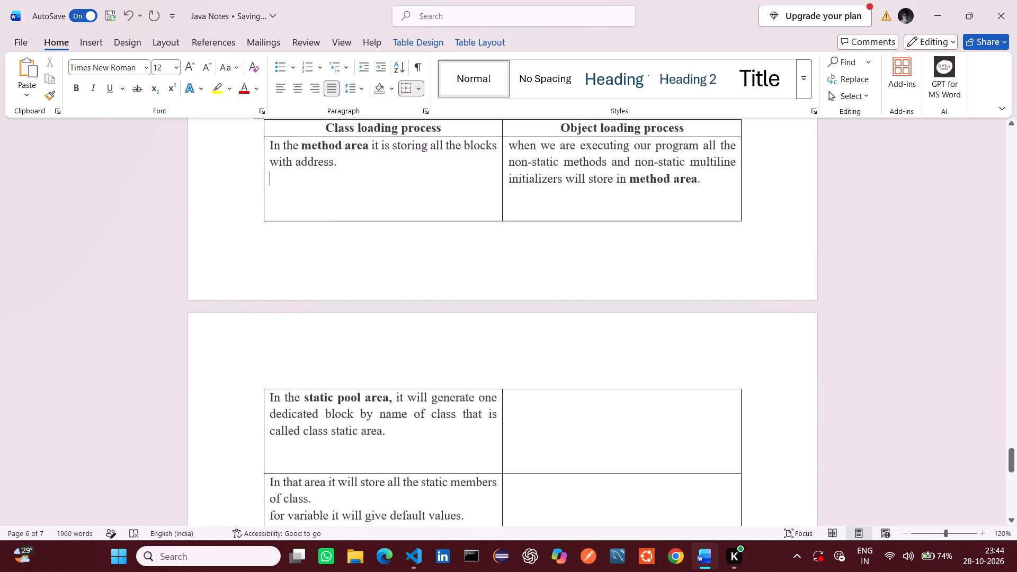
# Copy the two lines on calling the constructor and creating the heap object block from javaNotes_A47.md into the second Object loading process cell in Word.
pyautogui.hotkey('alt', 'Tab')
pyautogui.click(302, 353)
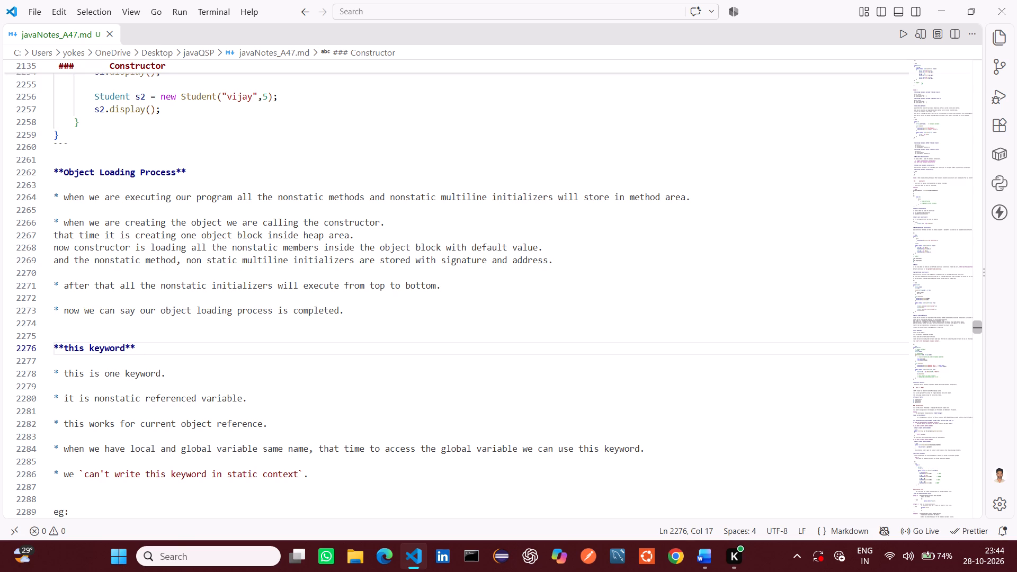
pyautogui.moveTo(64, 222); pyautogui.dragTo(354, 239)
pyautogui.hotkey('ctrl', 'c')
pyautogui.hotkey('alt', 'Tab')
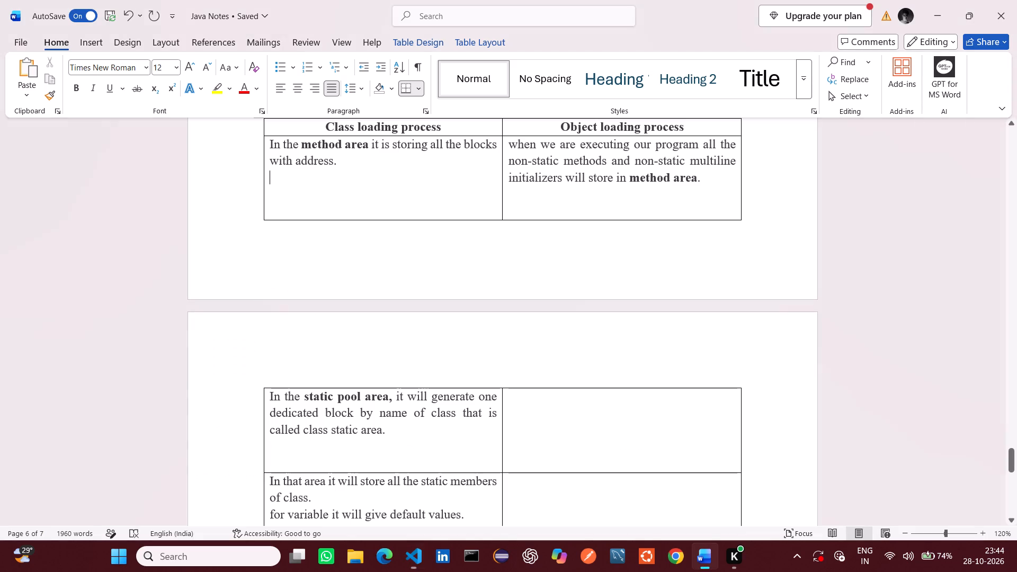
pyautogui.click(547, 397)
pyautogui.hotkey('ctrl', 'v')
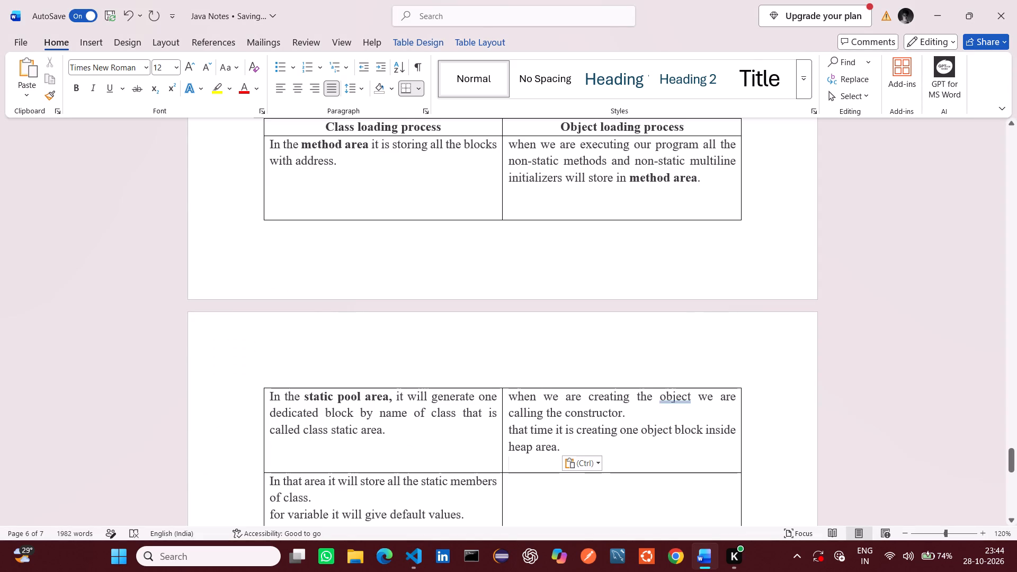
# Add a comma after "object" and capitalize "That" in the second Object loading process cell.
pyautogui.click(691, 401)
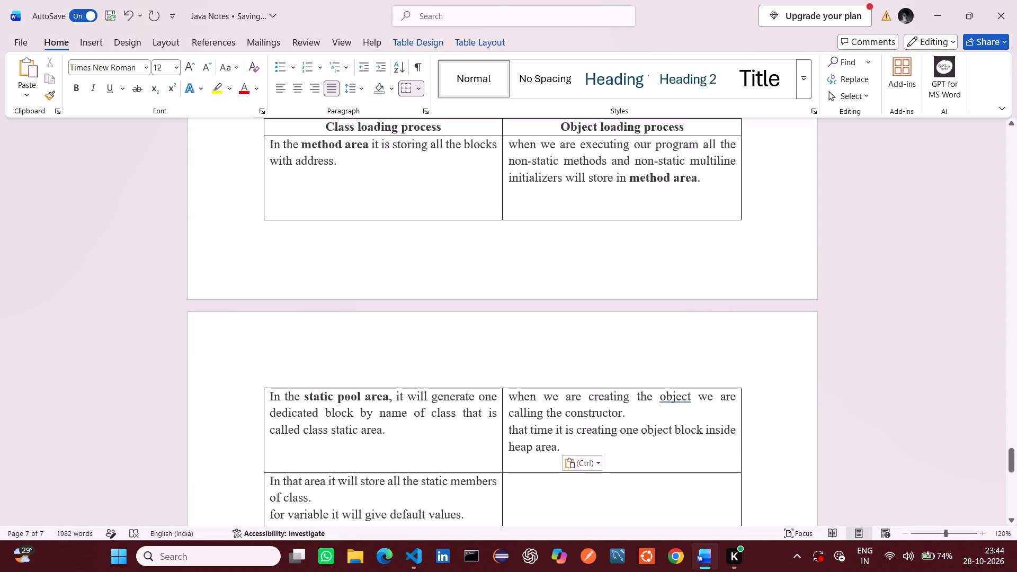
pyautogui.press(',')
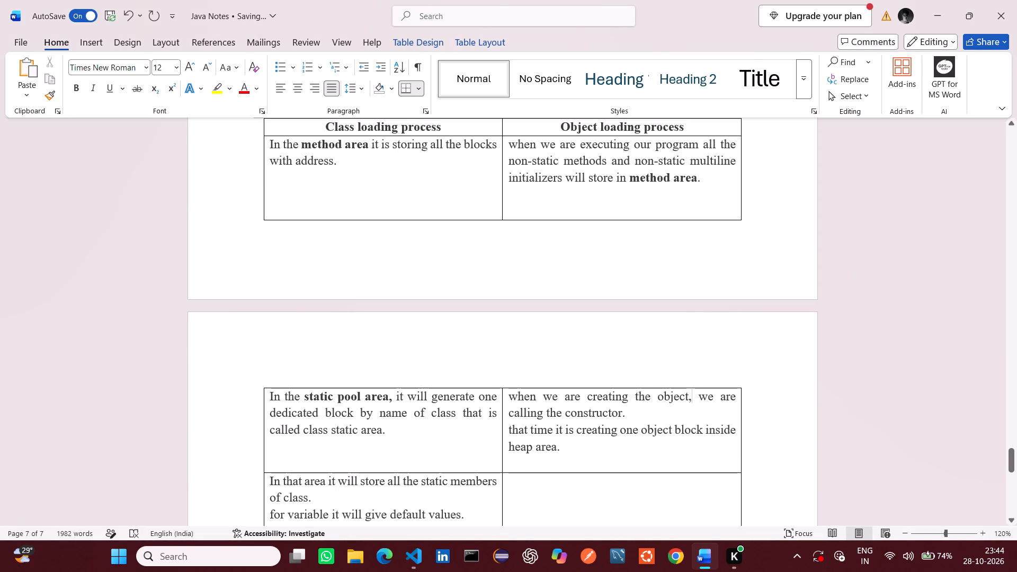
pyautogui.click(511, 430)
pyautogui.press('BackSpace')
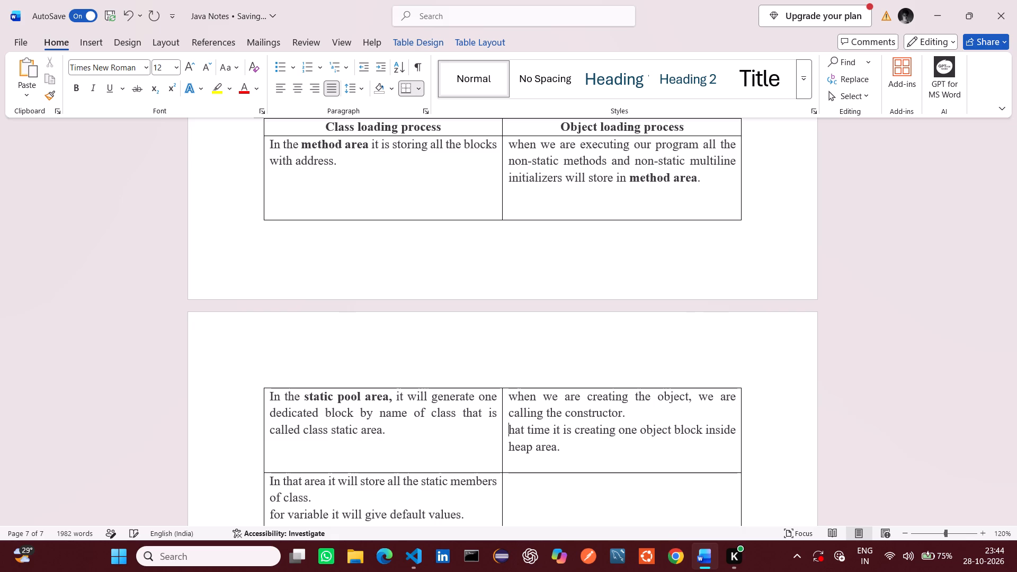
pyautogui.hotkey('shift', 't')
pyautogui.click(603, 443)
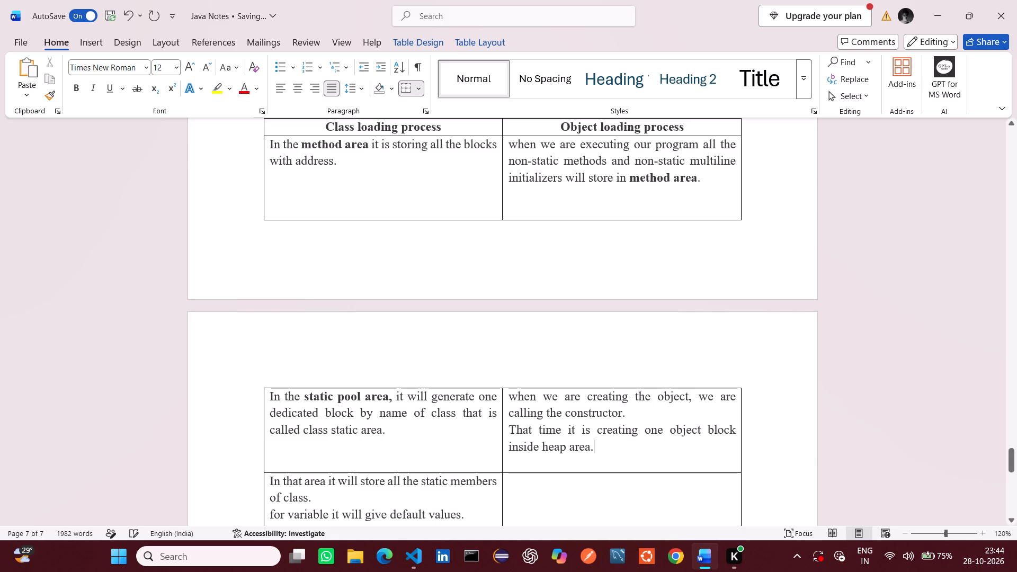
# Capitalize "For" at the start of the variable and method lines in the third Class loading process cell.
pyautogui.scroll(-1, 603, 443)
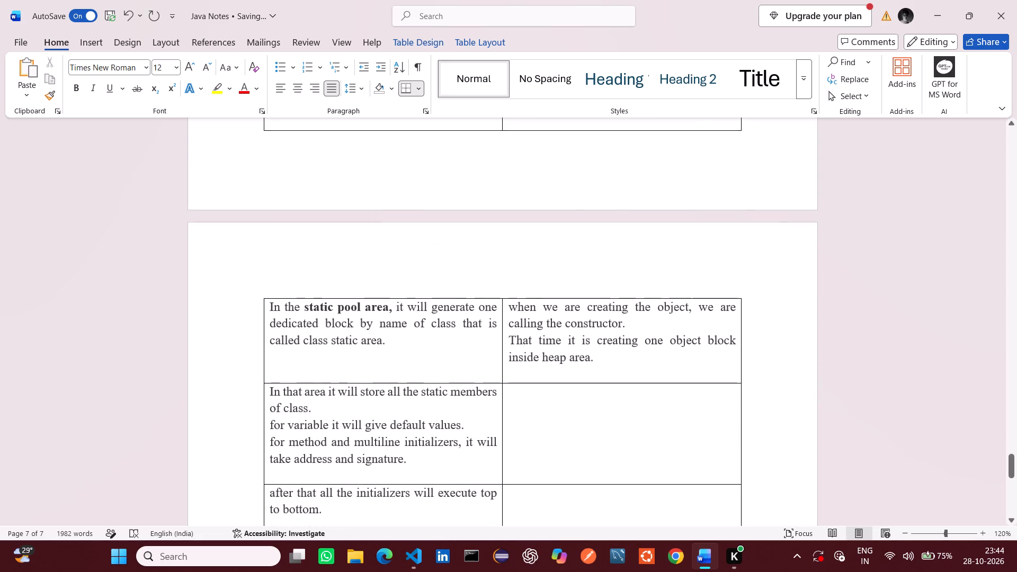
pyautogui.click(274, 424)
pyautogui.press('BackSpace')
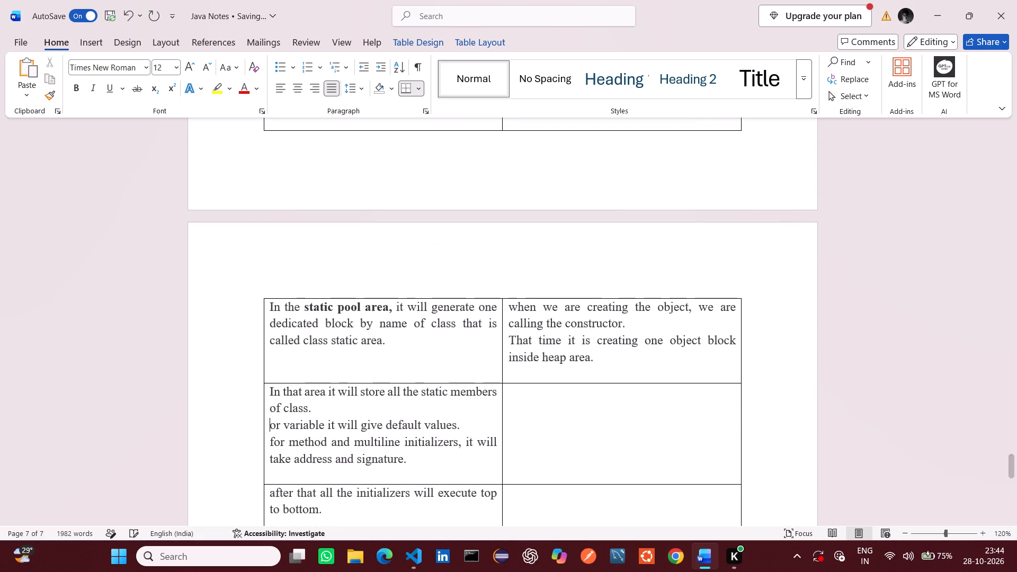
pyautogui.hotkey('shift', 'f')
pyautogui.press('Down')
pyautogui.press('BackSpace')
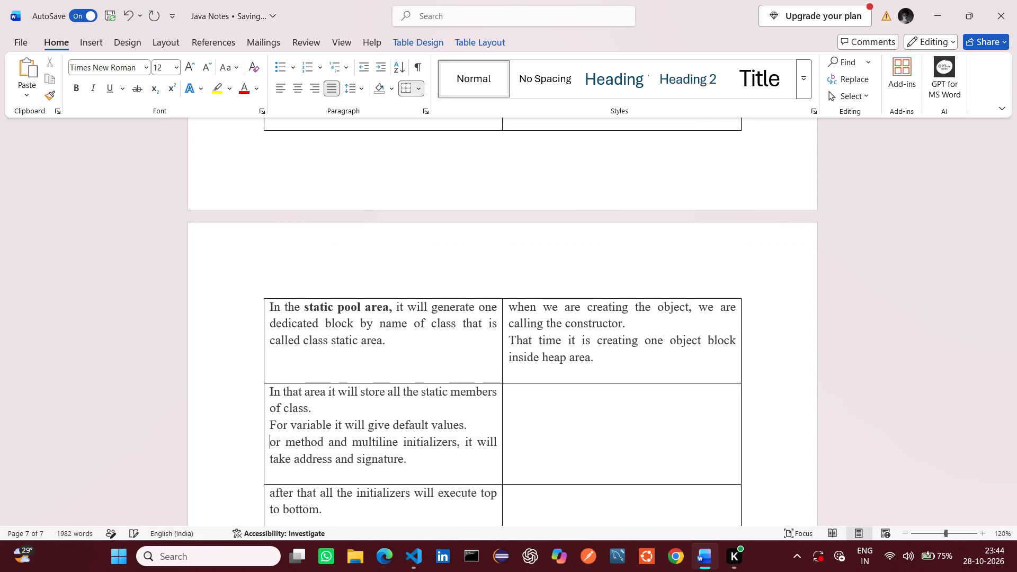
pyautogui.hotkey('shift', 'f')
# Capitalize the opening words "After" and "Once" in the last two Class loading process cells.
pyautogui.press('Down')
pyautogui.press('Down')
pyautogui.press('Down')
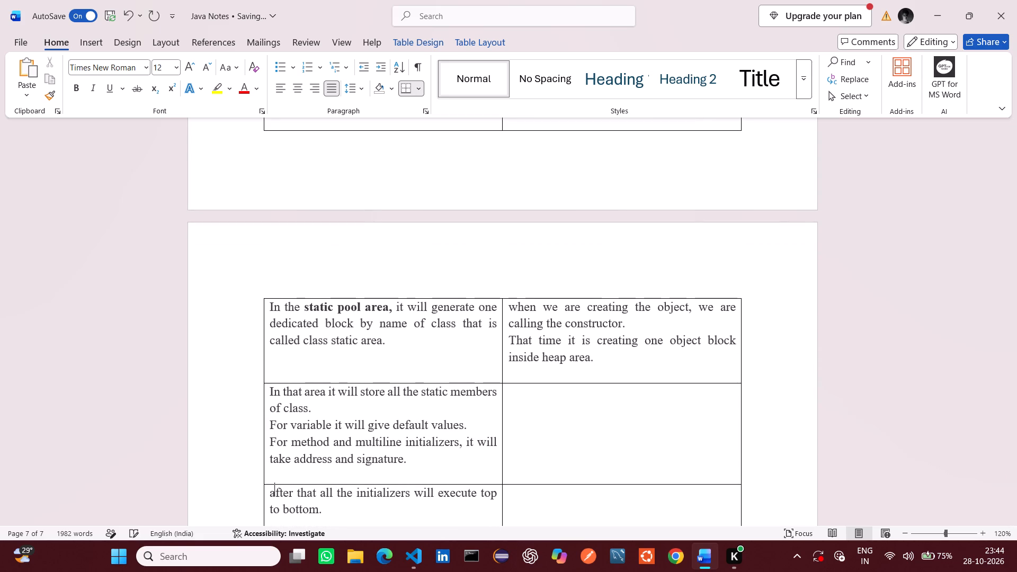
pyautogui.press('BackSpace')
pyautogui.hotkey('shift', 'a')
pyautogui.press('Down')
pyautogui.press('Down')
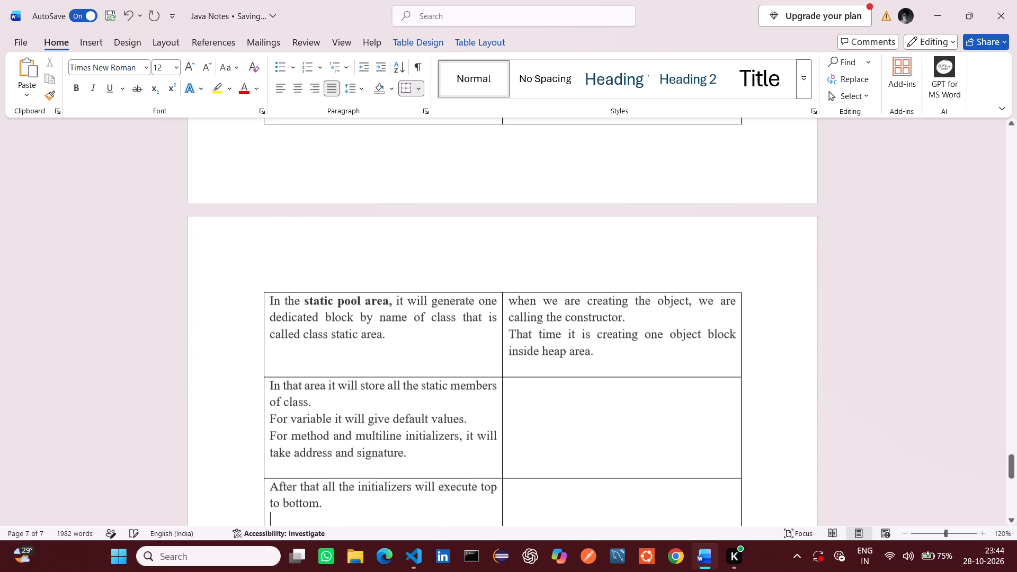
pyautogui.press('Down')
pyautogui.press('Down')
pyautogui.press('Up')
pyautogui.press('BackSpace')
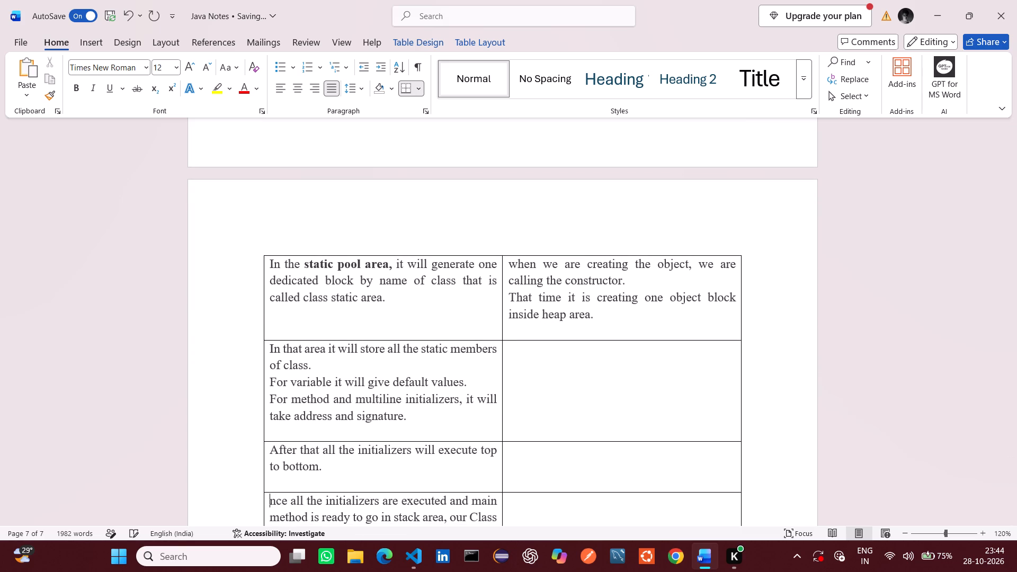
pyautogui.hotkey('shift', 'o')
# Switch to javaNotes_A47.md and copy the two lines on the constructor loading nonstatic members and storing methods with signature and address.
pyautogui.scroll(-1, 274, 424)
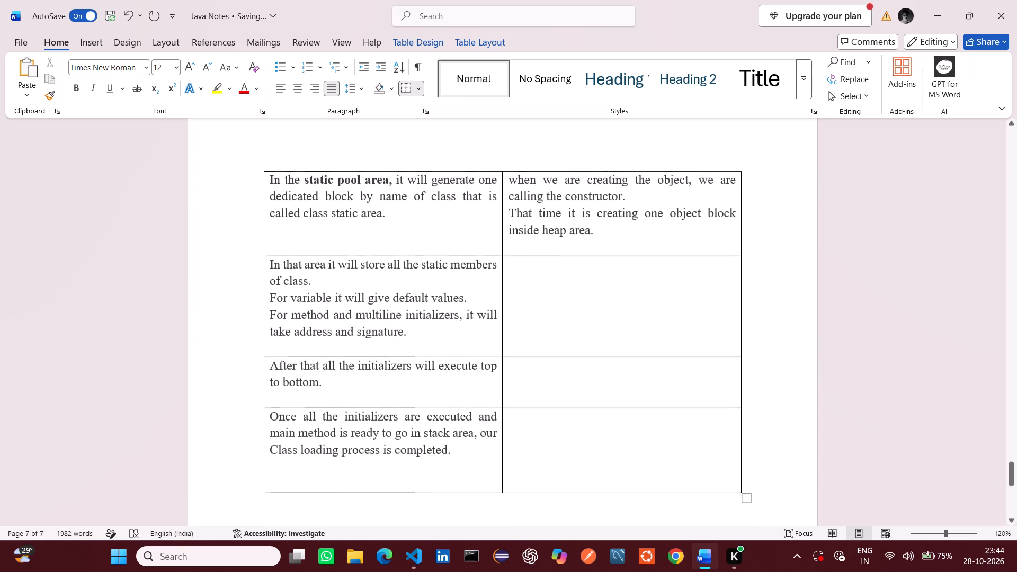
pyautogui.scroll(1, 274, 424)
pyautogui.hotkey('alt', 'Tab')
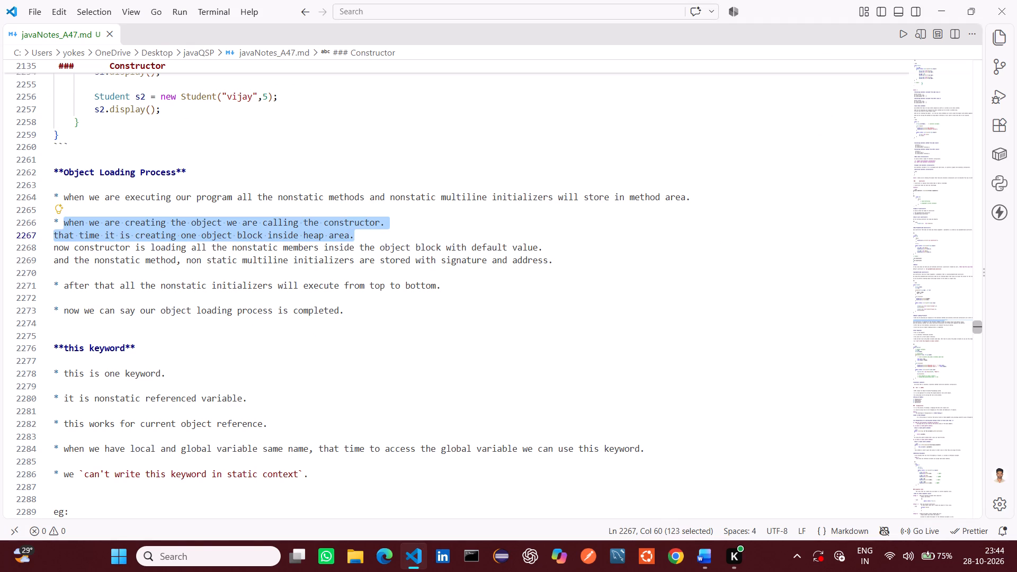
pyautogui.click(338, 363)
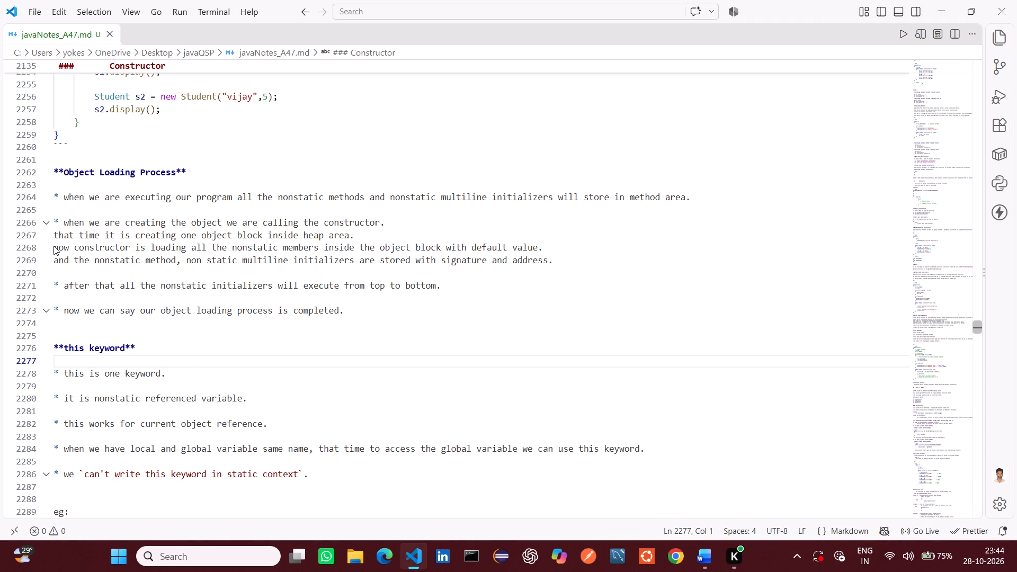
pyautogui.moveTo(53, 246); pyautogui.dragTo(136, 252)
pyautogui.moveTo(53, 249); pyautogui.dragTo(172, 250)
pyautogui.moveTo(553, 262); pyautogui.dragTo(488, 264)
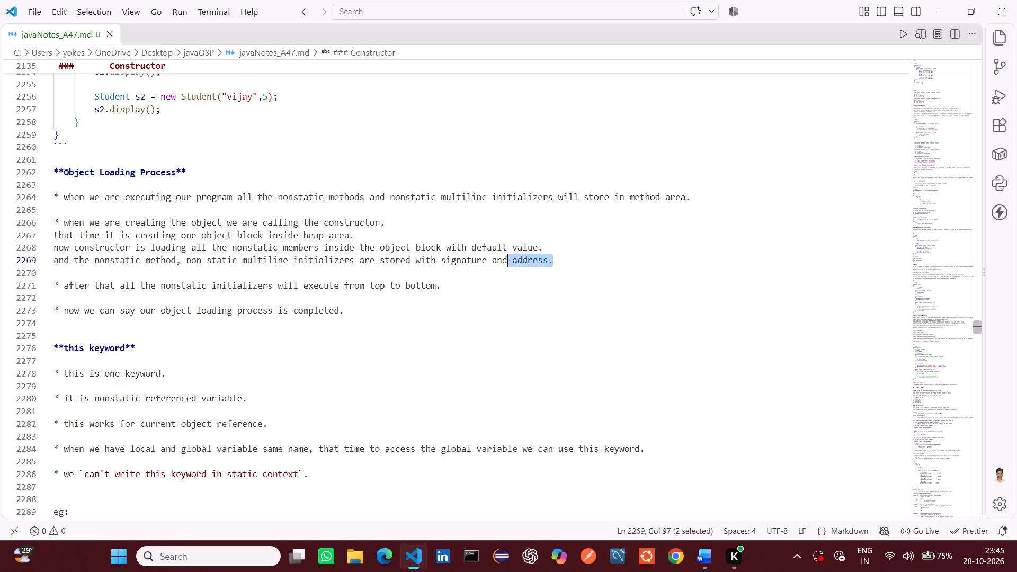
pyautogui.moveTo(488, 264); pyautogui.dragTo(41, 242)
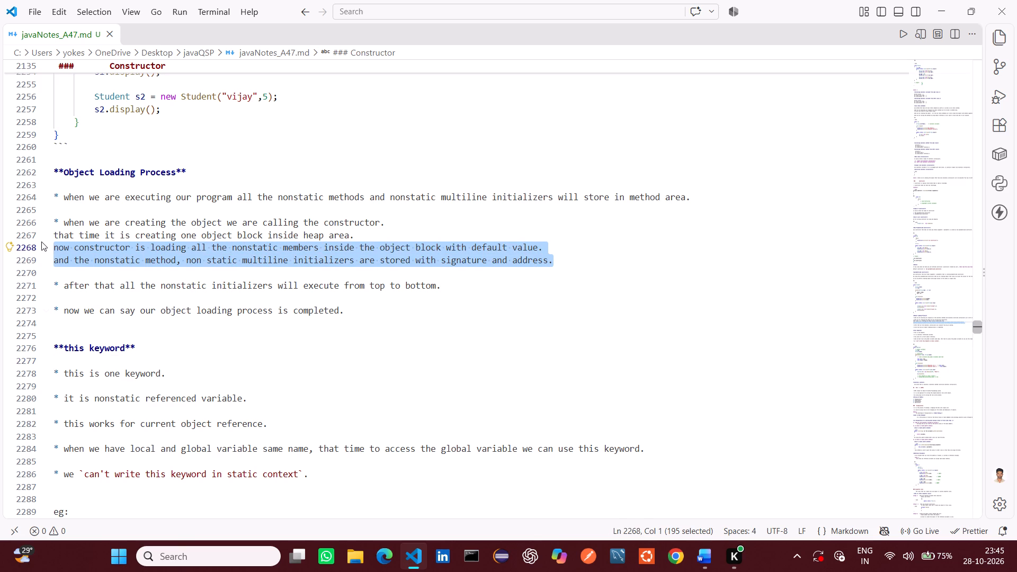
pyautogui.hotkey('ctrl', 'c')
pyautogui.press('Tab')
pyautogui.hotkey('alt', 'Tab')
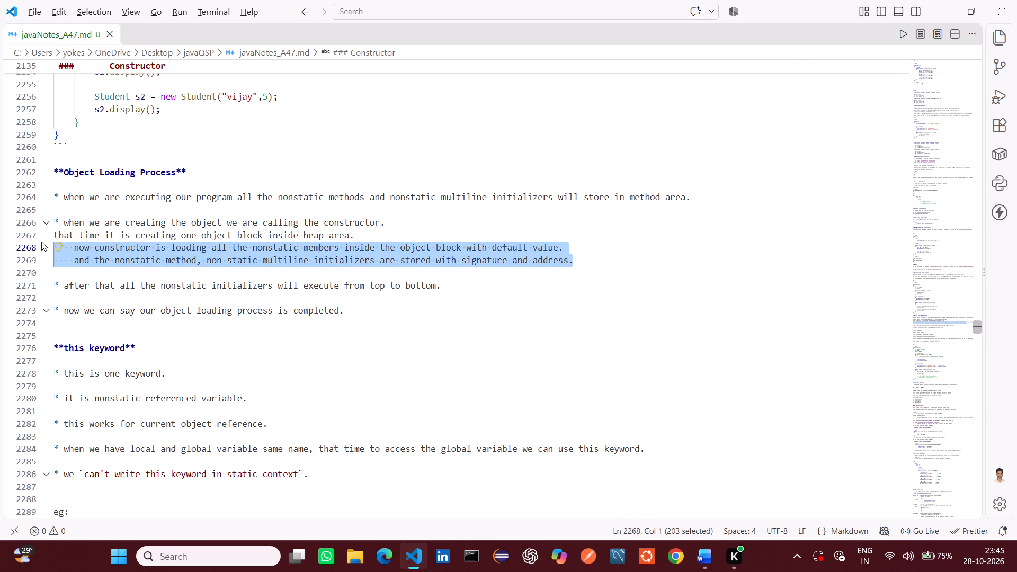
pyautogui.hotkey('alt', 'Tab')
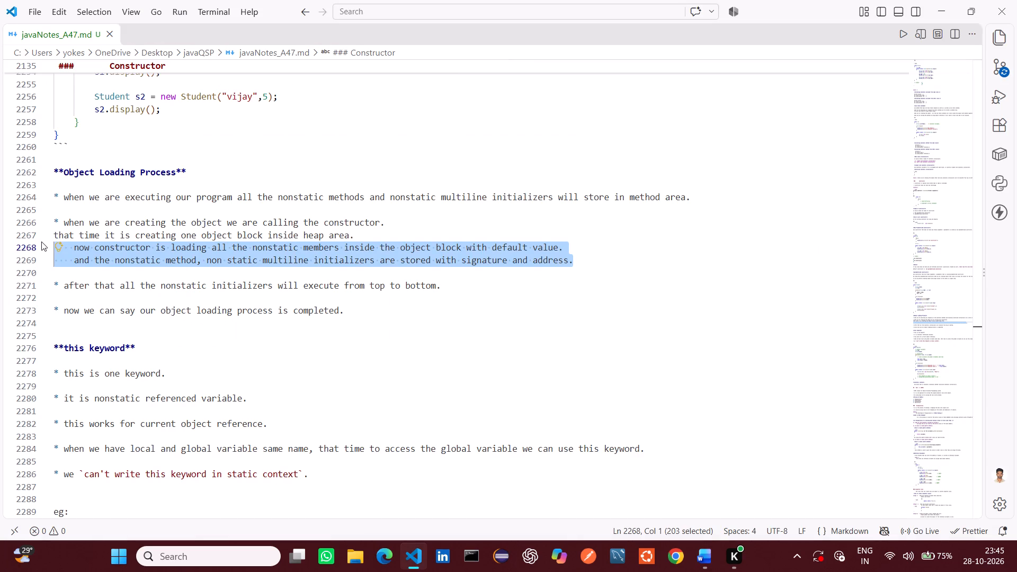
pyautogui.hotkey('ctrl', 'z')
# Recopy the "now constructor is loading" and "and the nonstatic method" lines and paste them into the third Object loading process cell in Word.
pyautogui.hotkey('ctrl', 'c')
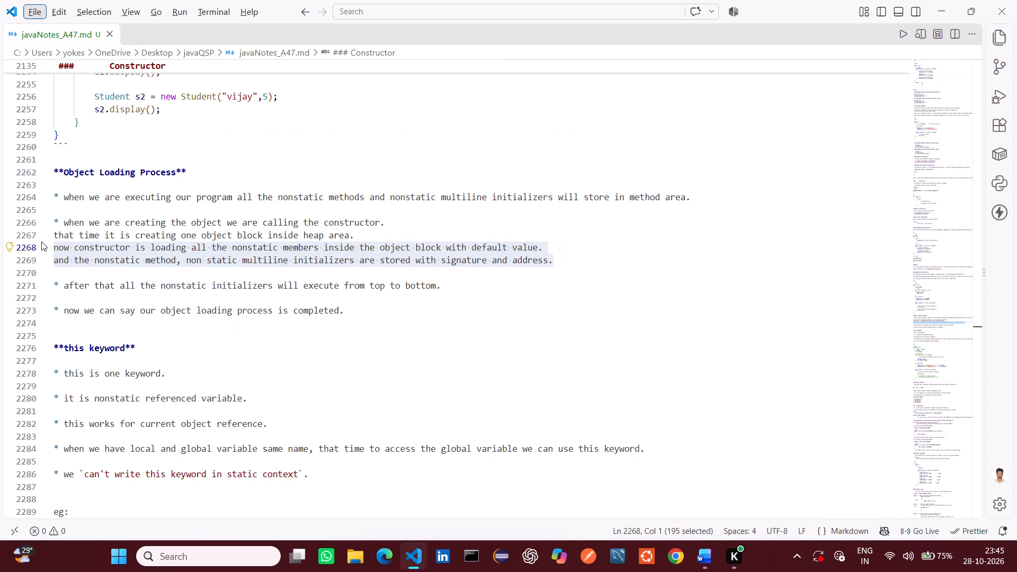
pyautogui.doubleClick(56, 247)
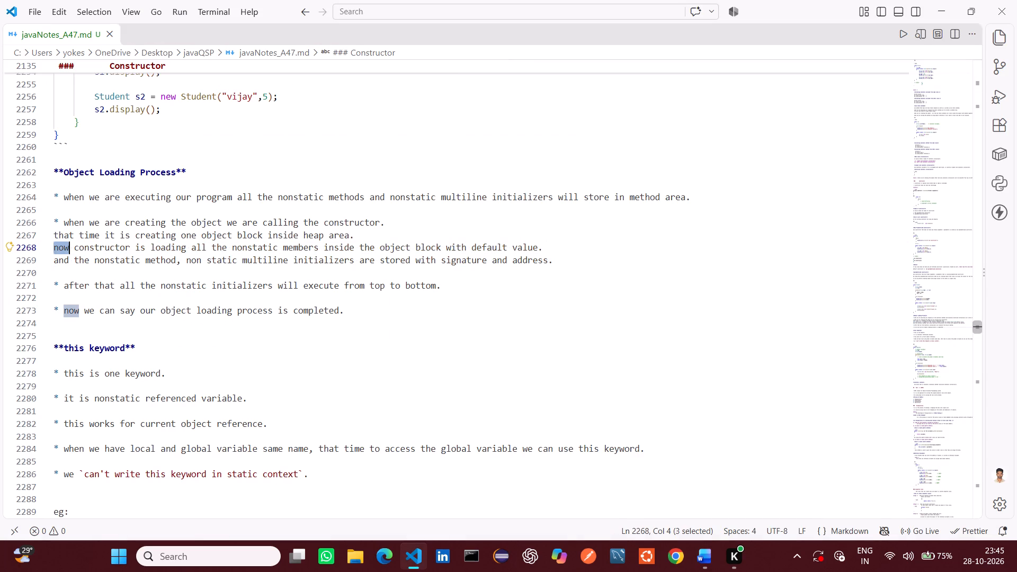
pyautogui.click(56, 247)
pyautogui.moveTo(56, 247); pyautogui.dragTo(420, 264)
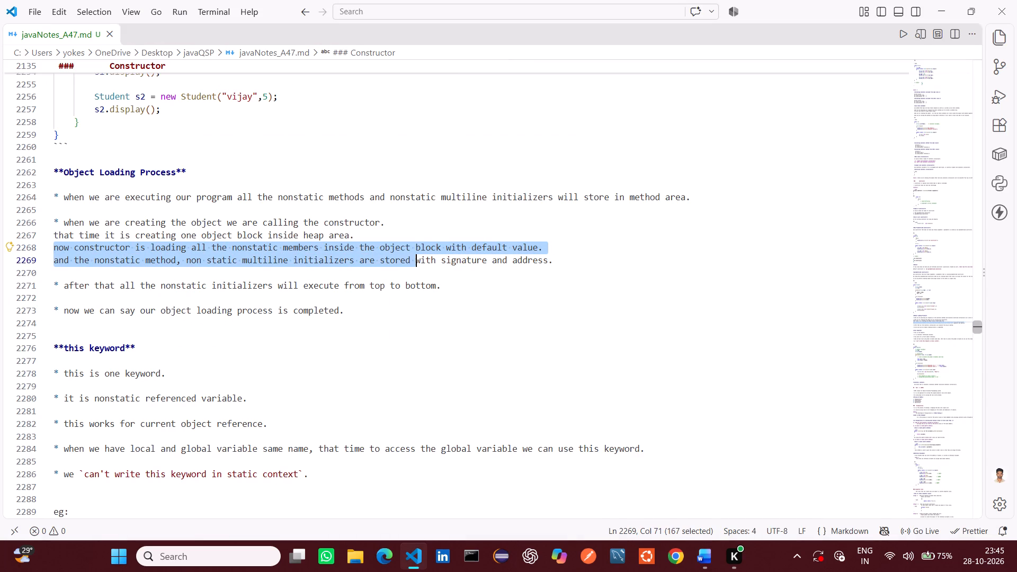
pyautogui.moveTo(420, 264); pyautogui.dragTo(523, 267)
pyautogui.hotkey('ctrl', 'c')
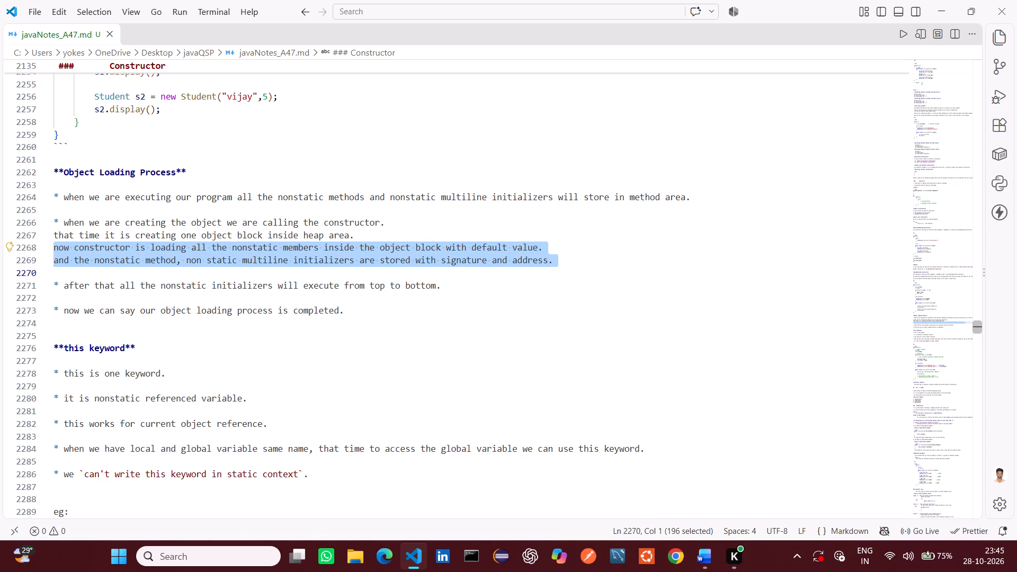
pyautogui.hotkey('alt', 'Tab')
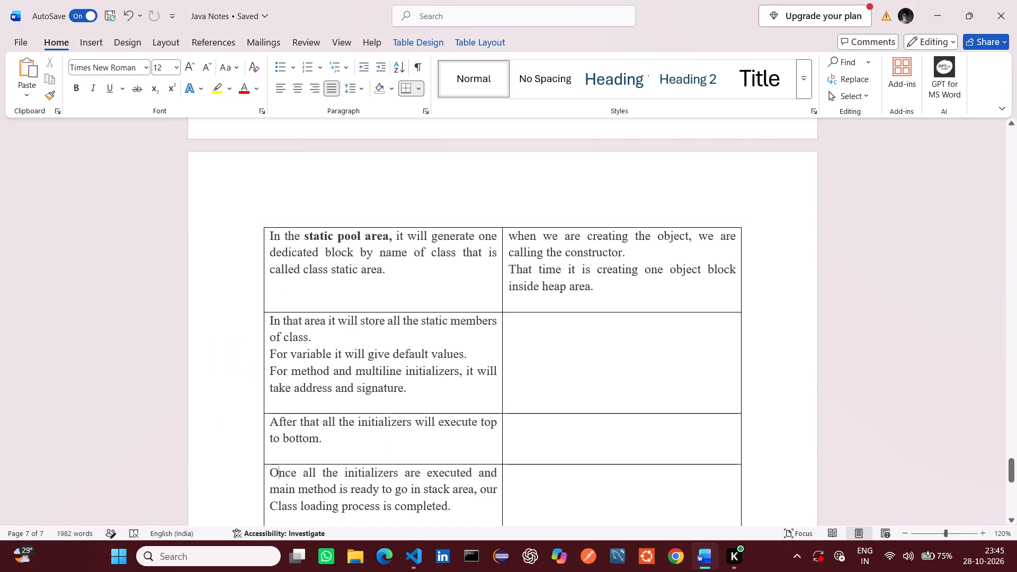
pyautogui.click(563, 346)
pyautogui.hotkey('ctrl', 'v')
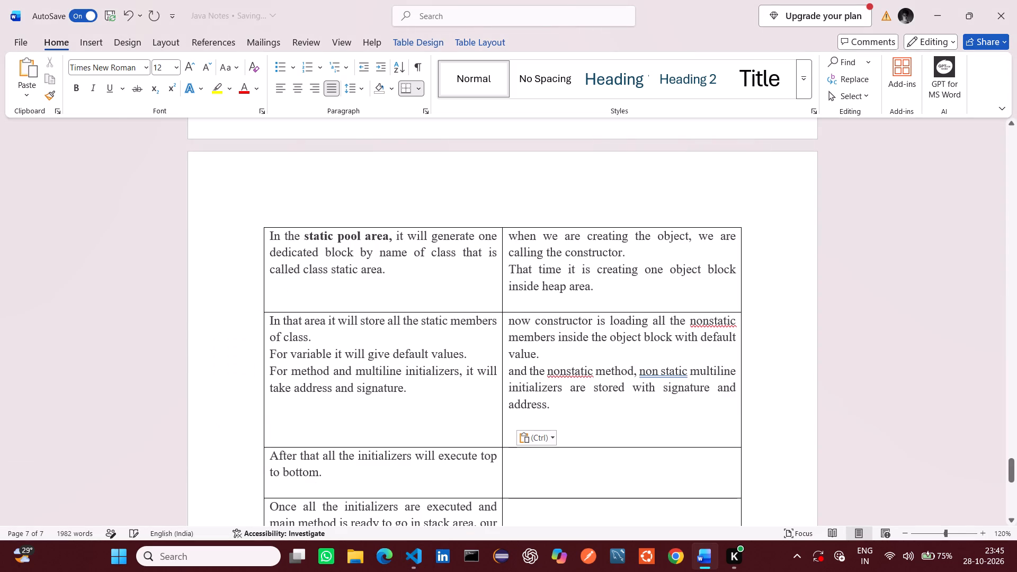
# Capitalize "Now" at the start of the third Object loading process cell.
pyautogui.click(516, 324)
pyautogui.press('BackSpace')
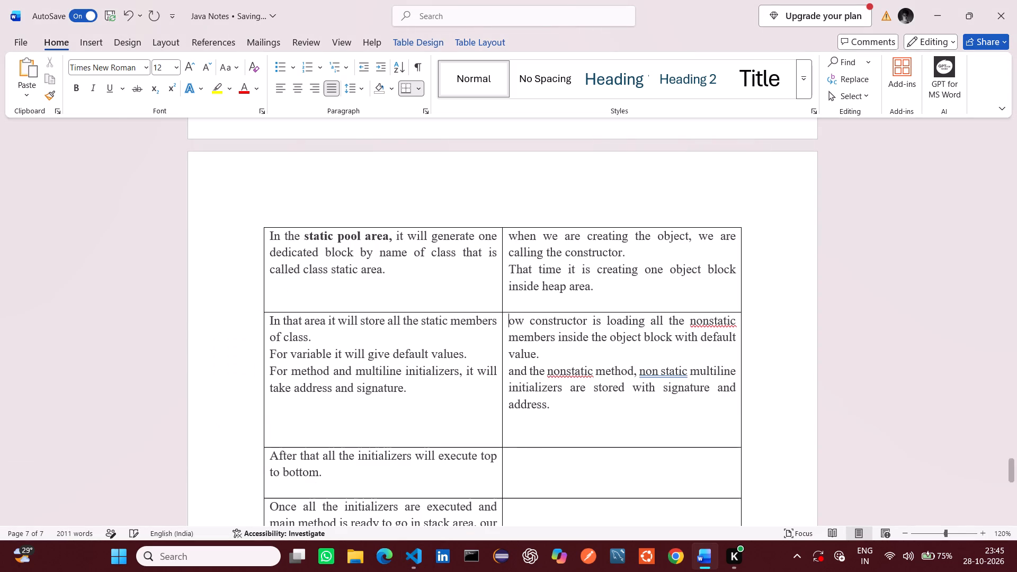
pyautogui.hotkey('shift', 'n')
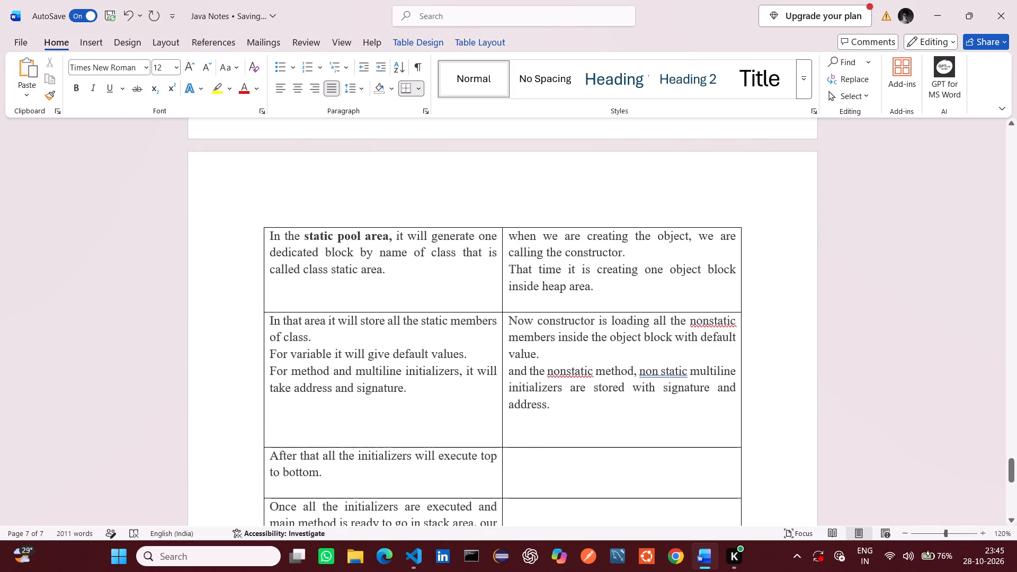
# Change both occurrences of "nonstatic" to "non-static" in the third Object loading process cell.
pyautogui.click(709, 320)
pyautogui.press('-')
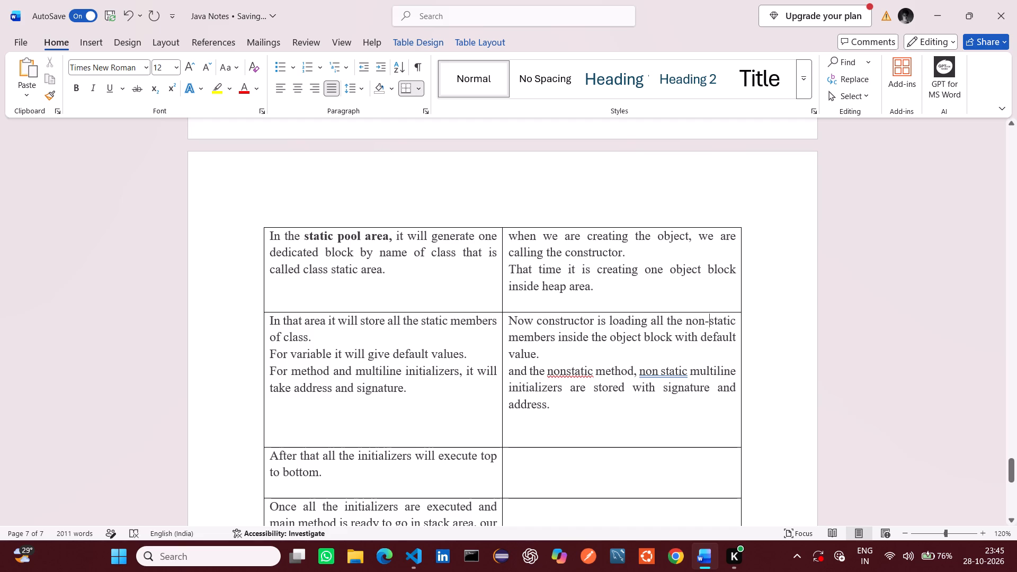
pyautogui.click(566, 376)
pyautogui.press('-')
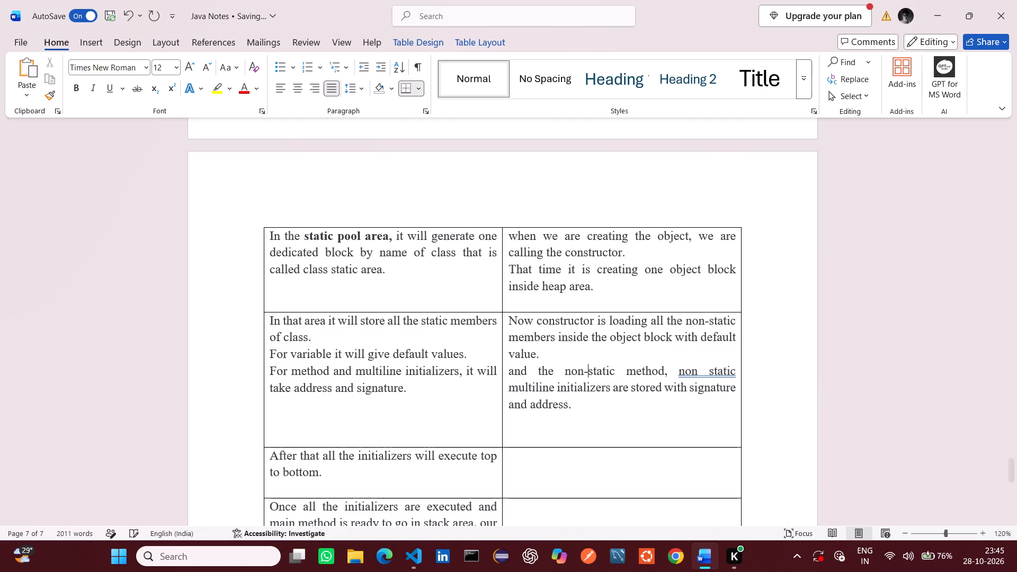
# Change "non static" to "non-static" before "multiline initializers" in the third Object loading process cell.
pyautogui.click(711, 371)
pyautogui.press('BackSpace')
pyautogui.press('-')
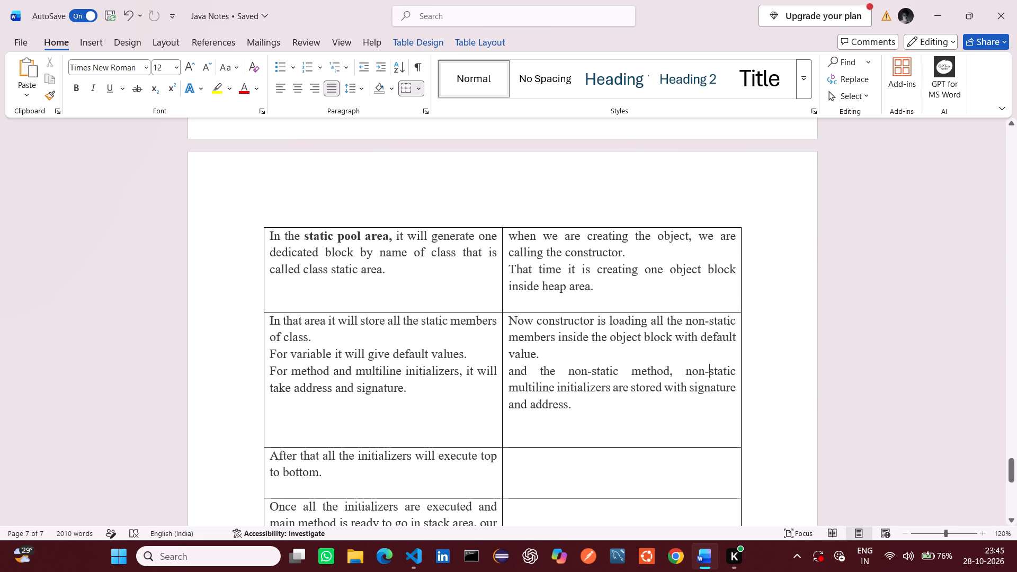
pyautogui.click(569, 405)
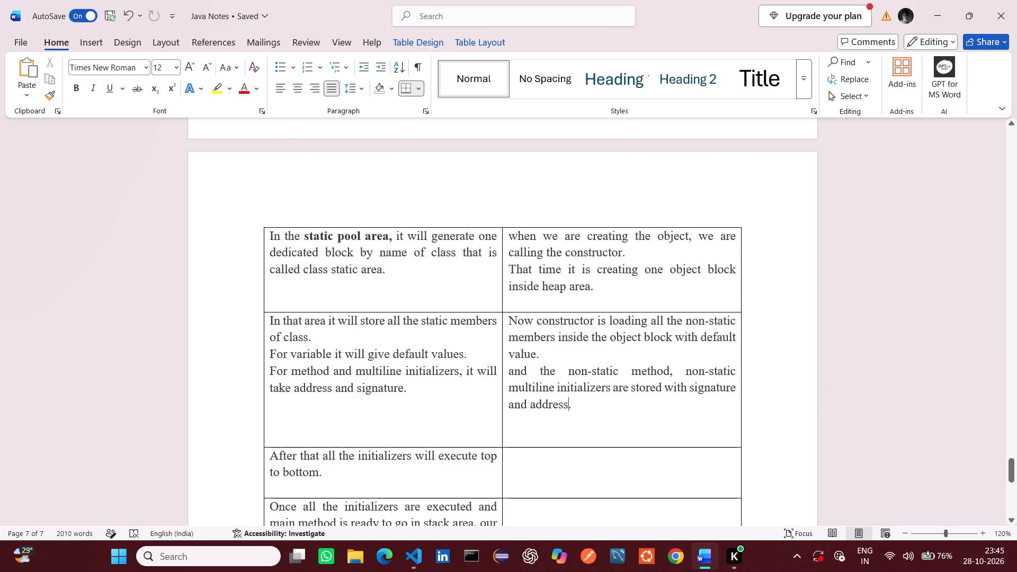
pyautogui.click(573, 405)
# Copy "after that all the nonstatic initializers will execute from top to bottom." from javaNotes_A47.md into the fourth Object loading process cell in Word.
pyautogui.hotkey('alt', 'Tab')
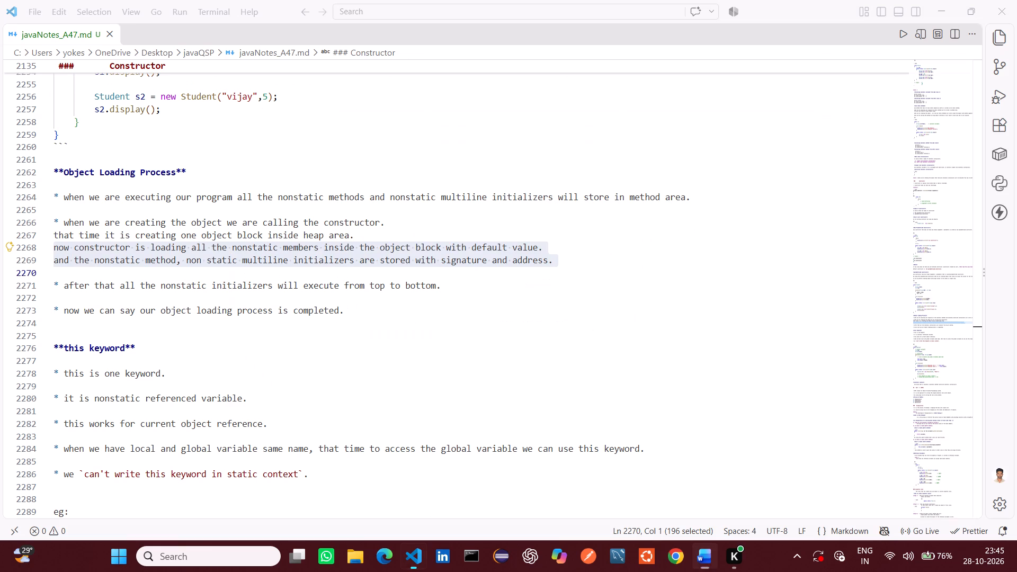
pyautogui.click(391, 354)
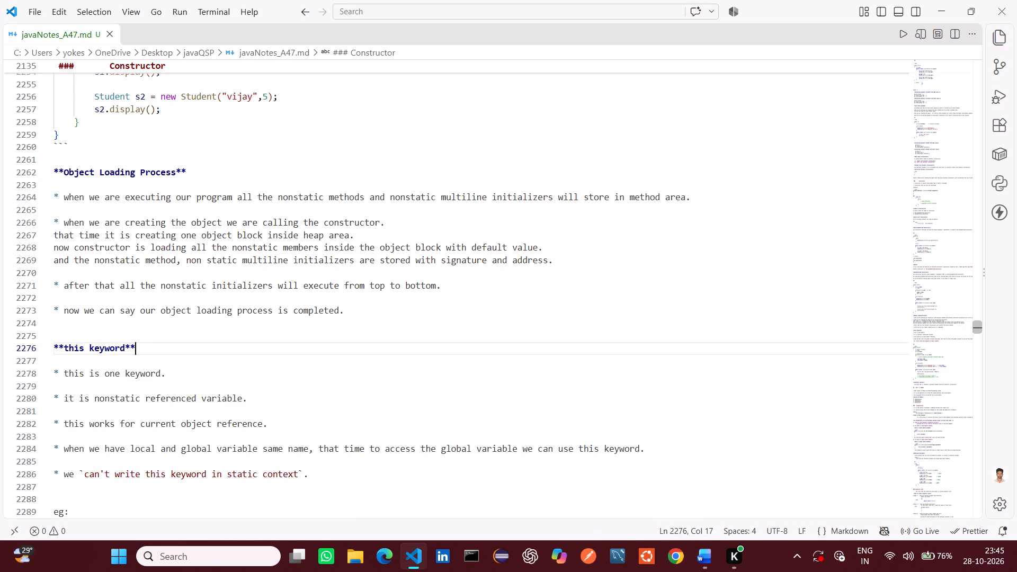
pyautogui.moveTo(441, 290); pyautogui.dragTo(87, 293)
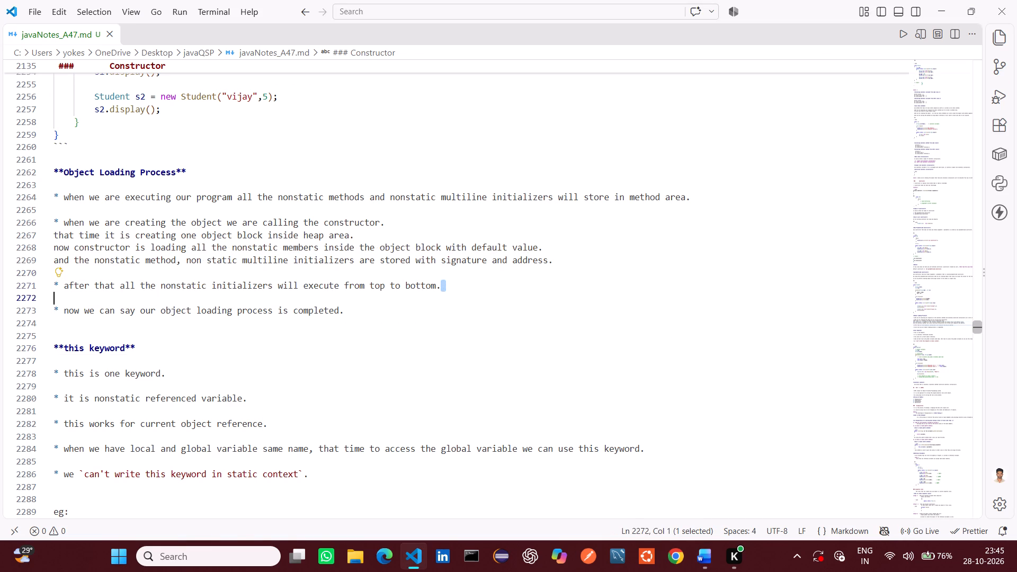
pyautogui.moveTo(87, 293); pyautogui.dragTo(64, 286)
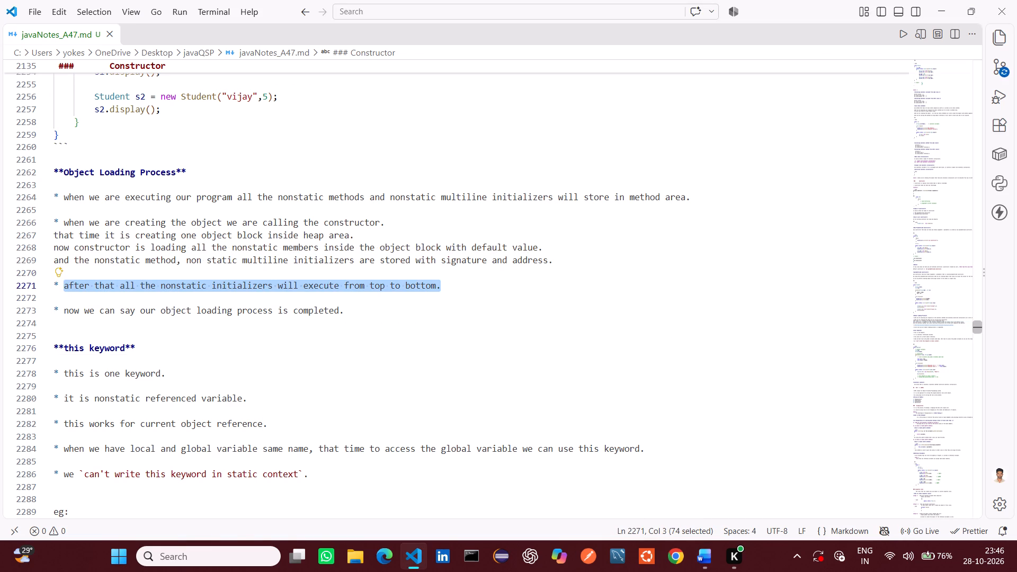
pyautogui.hotkey('ctrl', 'c')
pyautogui.hotkey('alt', 'Tab')
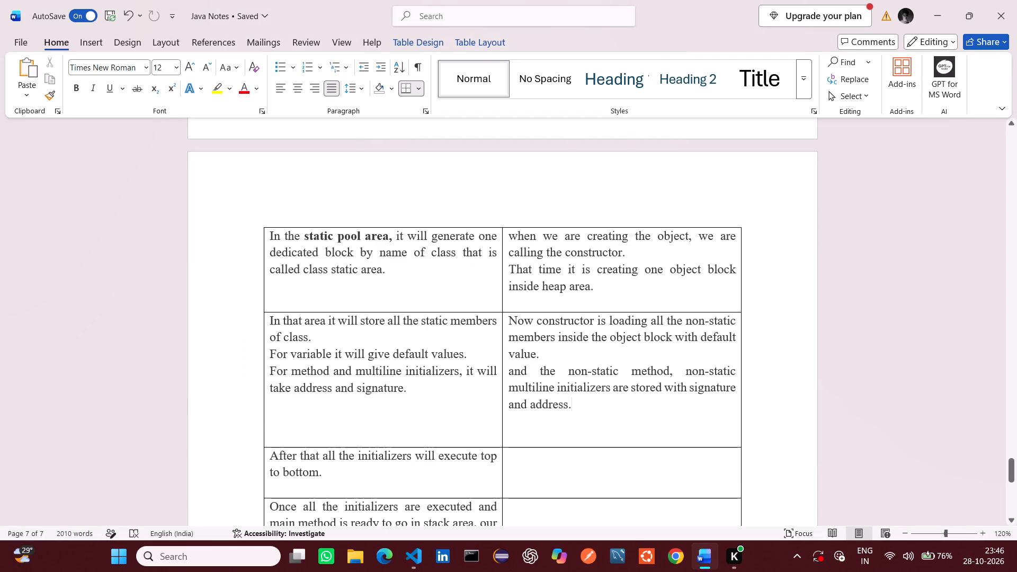
pyautogui.click(529, 482)
pyautogui.hotkey('ctrl', 'v')
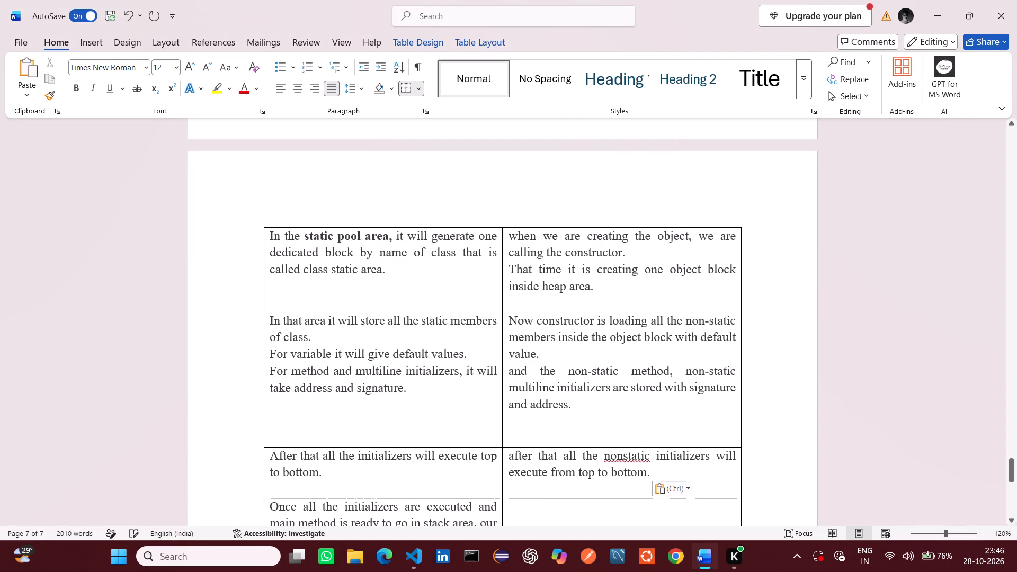
# Capitalize "After" and change "nonstatic" to "non-static" in the fourth Object loading process cell.
pyautogui.click(512, 454)
pyautogui.press('BackSpace')
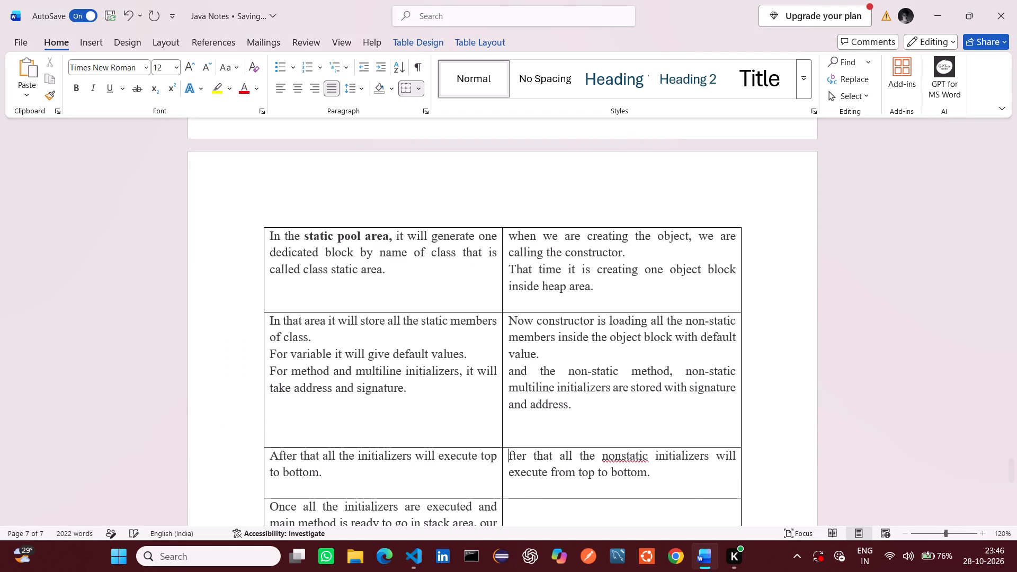
pyautogui.hotkey('shift', 'a')
pyautogui.click(623, 461)
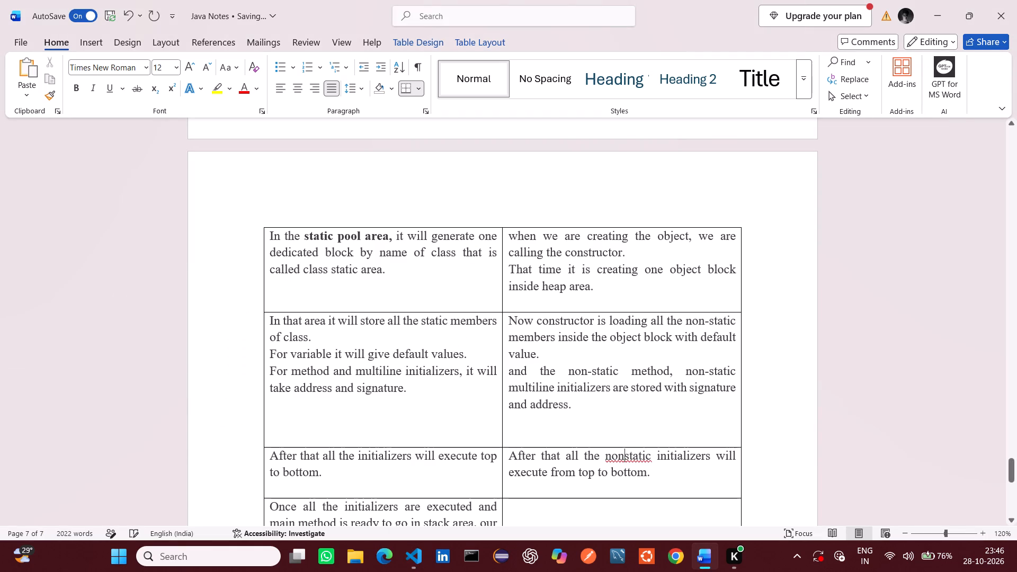
pyautogui.press('-')
# Copy "now we can say our object loading process is completed." from javaNotes_A47.md into the last Object loading process cell in Word.
pyautogui.scroll(-1, 665, 368)
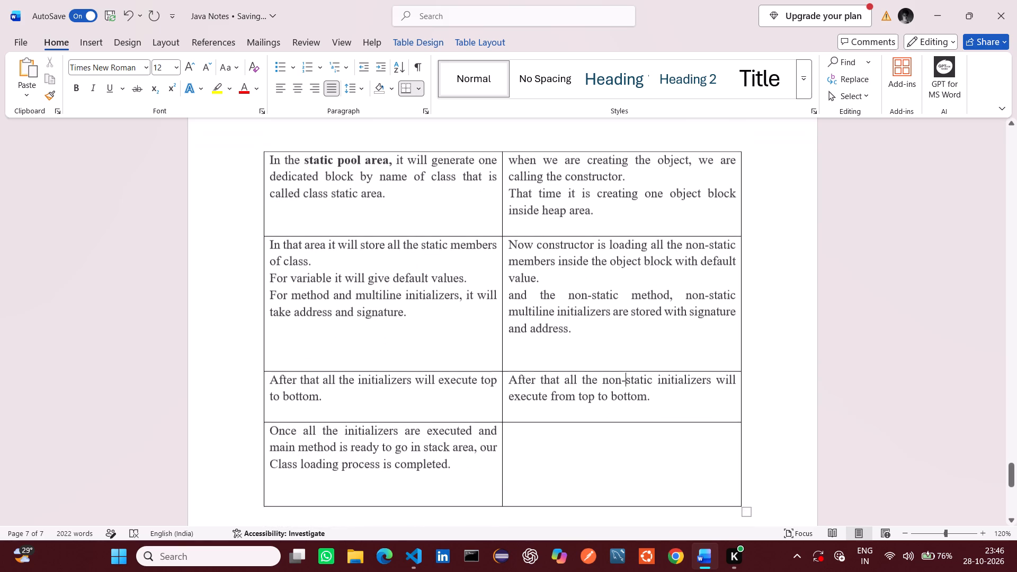
pyautogui.scroll(-1, 665, 368)
pyautogui.hotkey('alt', 'Tab')
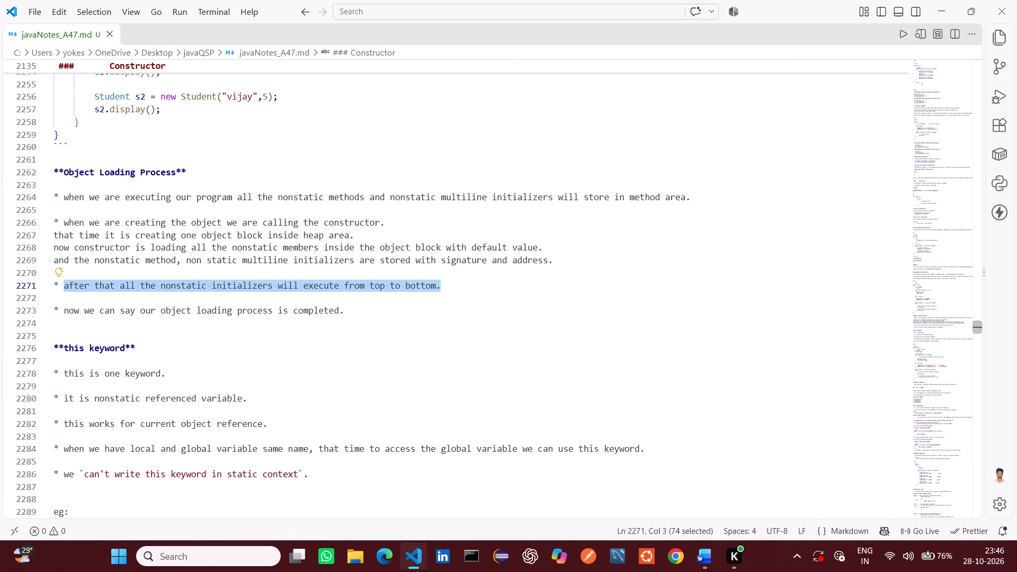
pyautogui.moveTo(343, 314); pyautogui.dragTo(64, 312)
pyautogui.hotkey('ctrl', 'c')
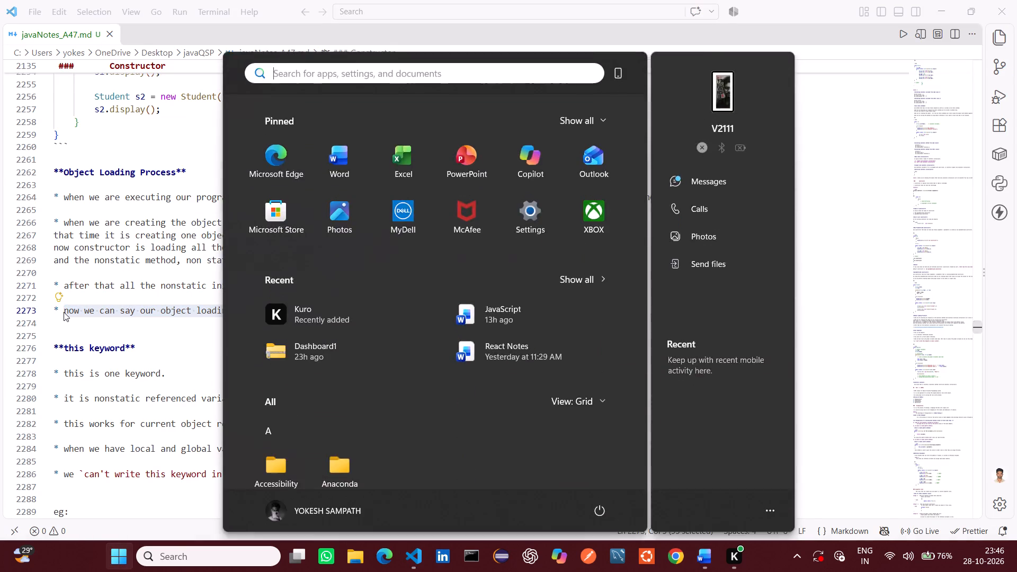
pyautogui.tripleClick(64, 312)
pyautogui.click(64, 312)
pyautogui.click(64, 312)
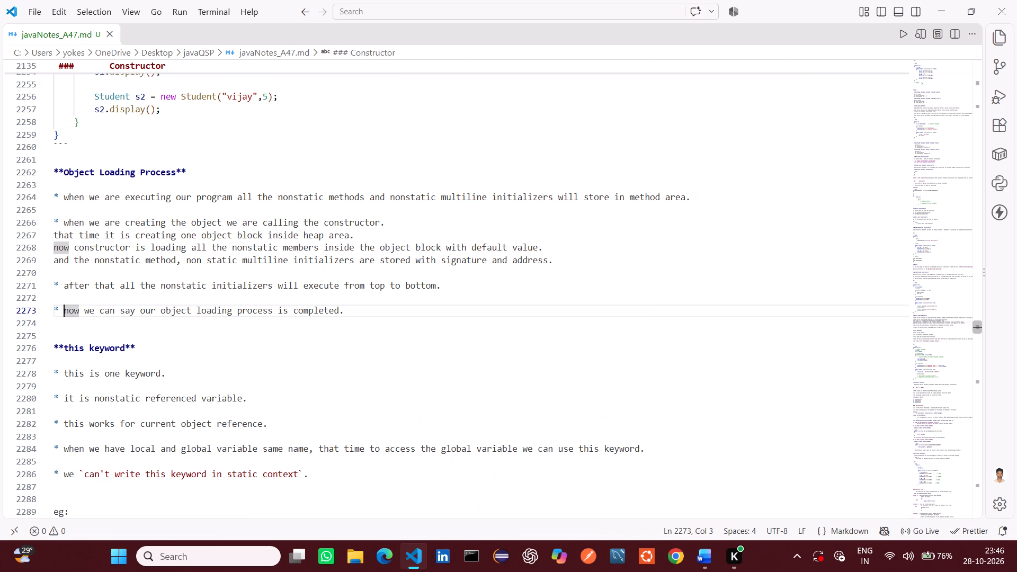
pyautogui.moveTo(64, 312); pyautogui.dragTo(343, 313)
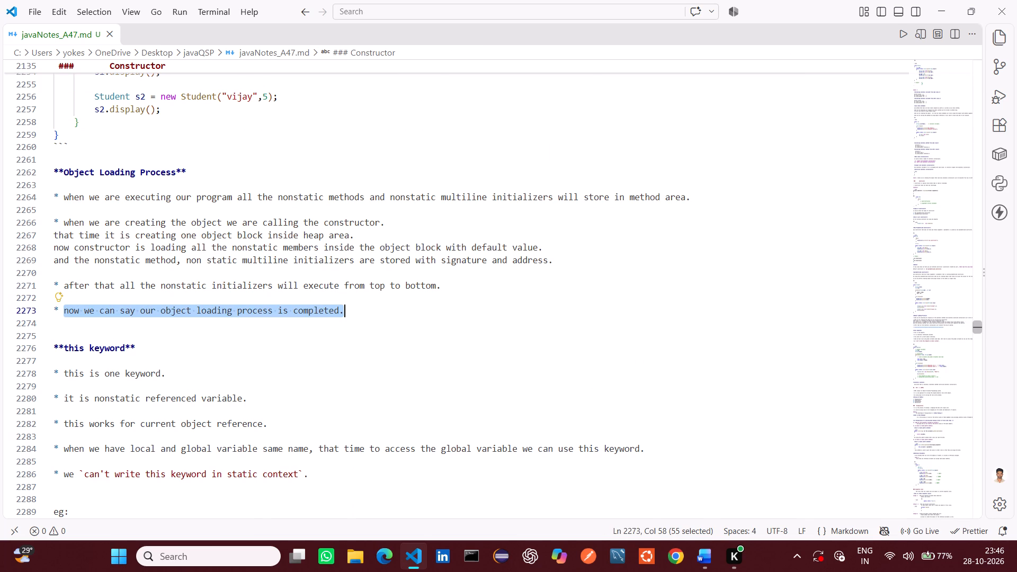
pyautogui.moveTo(343, 313); pyautogui.dragTo(344, 314)
pyautogui.hotkey('ctrl', 'c')
pyautogui.hotkey('alt', 'Tab')
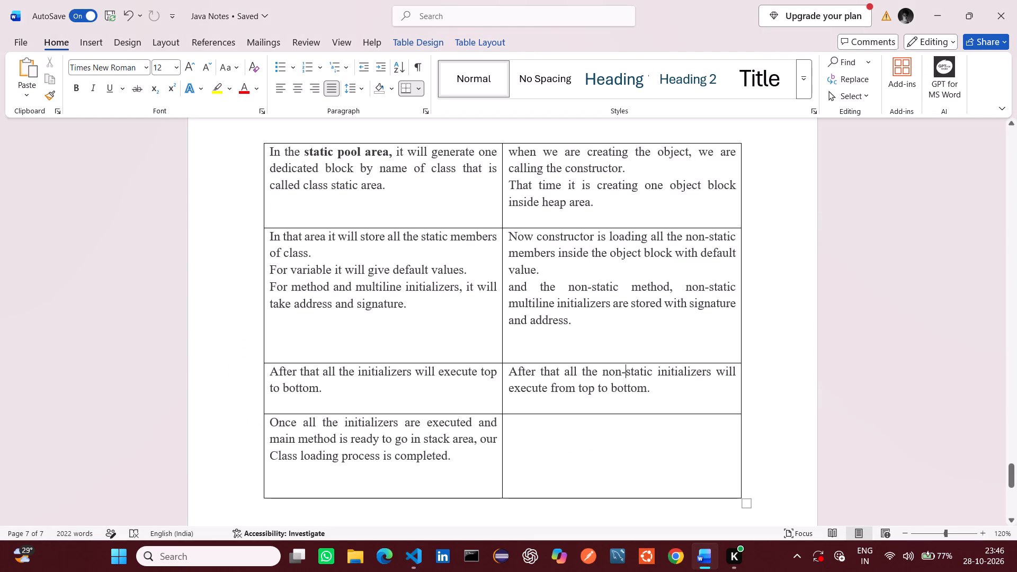
pyautogui.click(577, 423)
pyautogui.hotkey('ctrl', 'v')
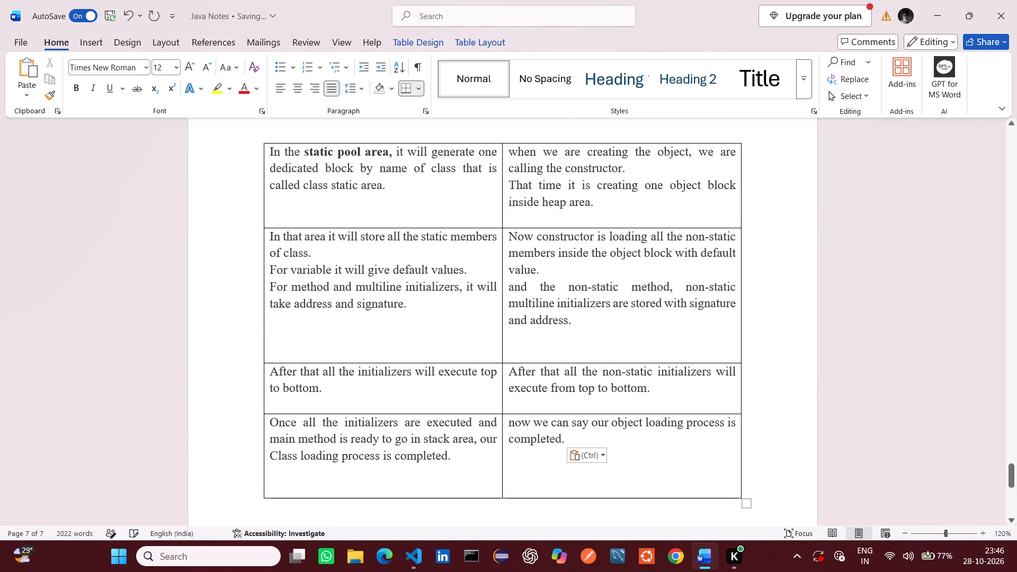
# Capitalize "Now" at the start of the last Object loading process cell.
pyautogui.click(512, 419)
pyautogui.press('BackSpace')
pyautogui.hotkey('shift', 'n')
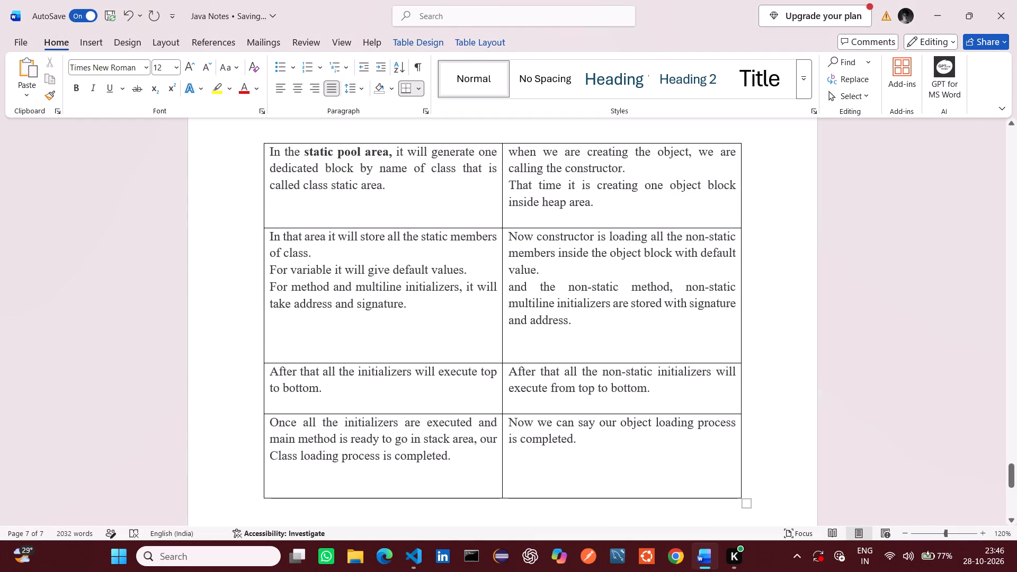
pyautogui.click(608, 449)
# Copy the dashed separator line above the Class/Object loading process table and paste it below the table.
pyautogui.scroll(2, 608, 449)
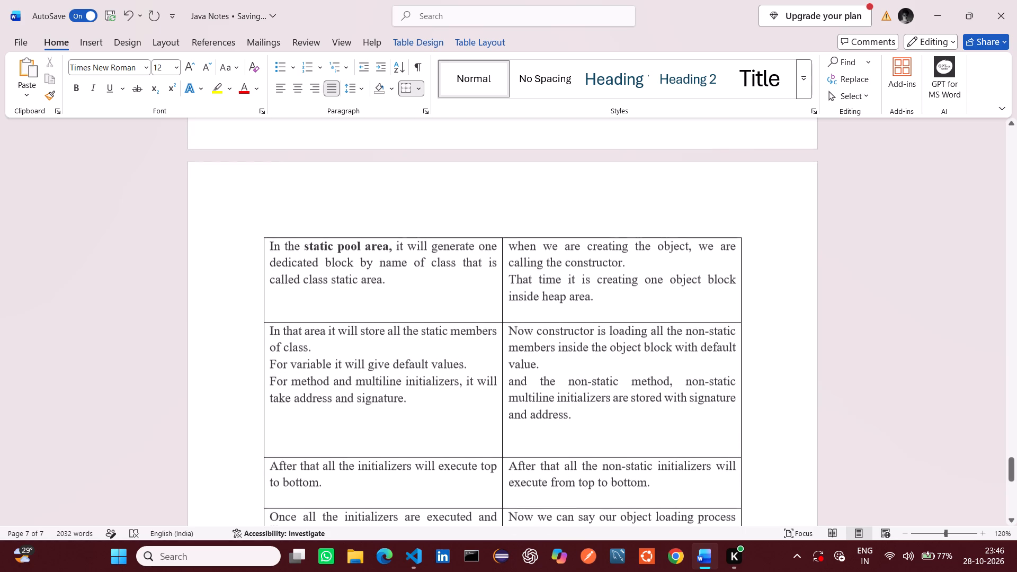
pyautogui.keyDown('ctrl'); pyautogui.scroll(-6, 608, 449); pyautogui.keyUp('ctrl')
pyautogui.scroll(1, 608, 449)
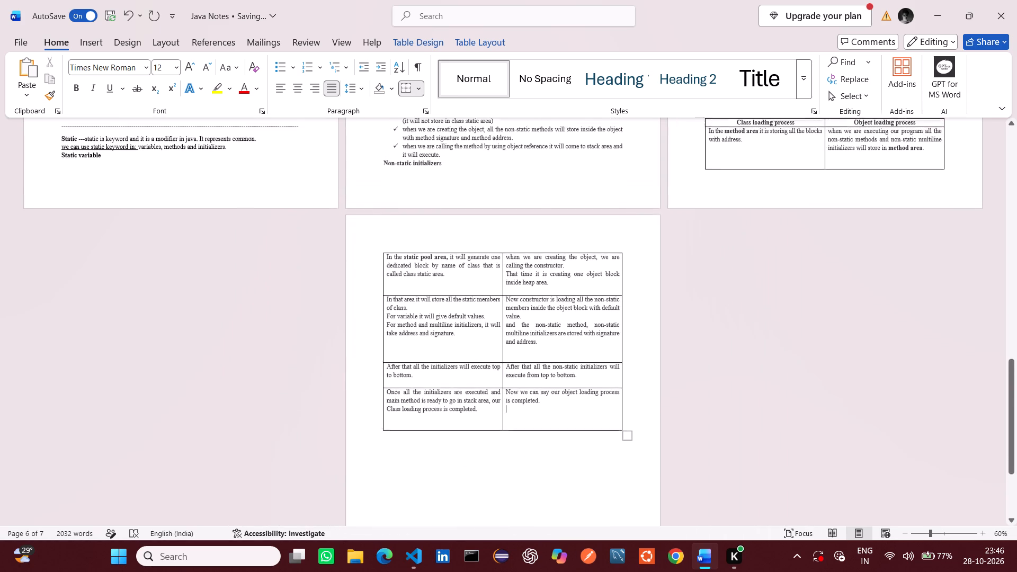
pyautogui.scroll(3, 608, 449)
pyautogui.keyDown('ctrl'); pyautogui.scroll(1, 603, 397); pyautogui.keyUp('ctrl')
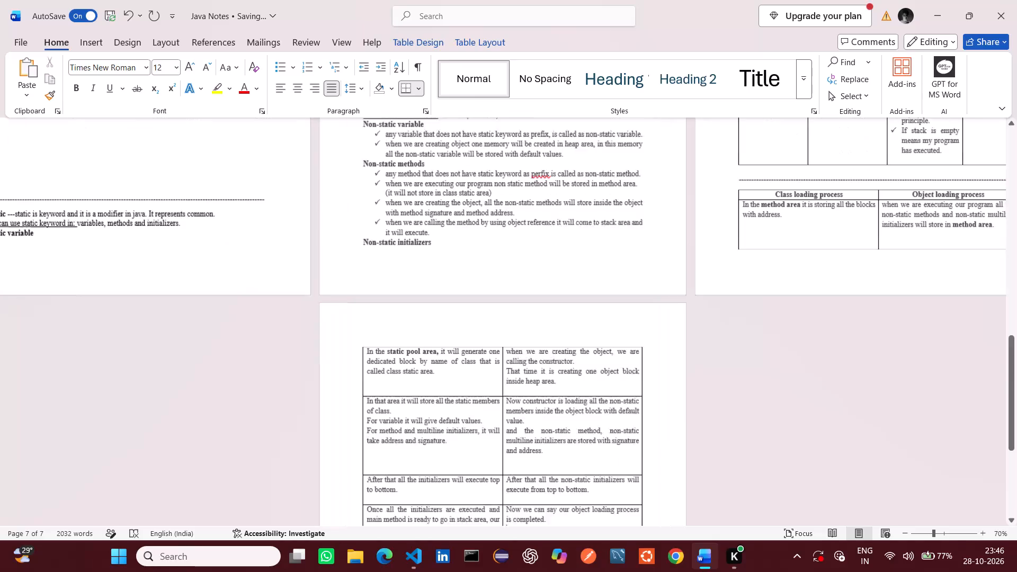
pyautogui.scroll(1, 603, 397)
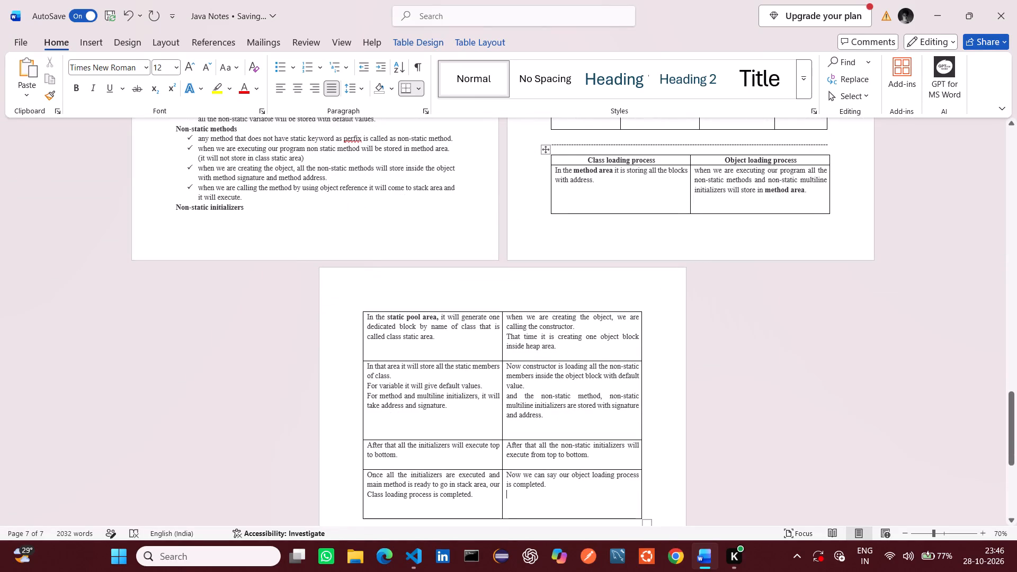
pyautogui.tripleClick(599, 145)
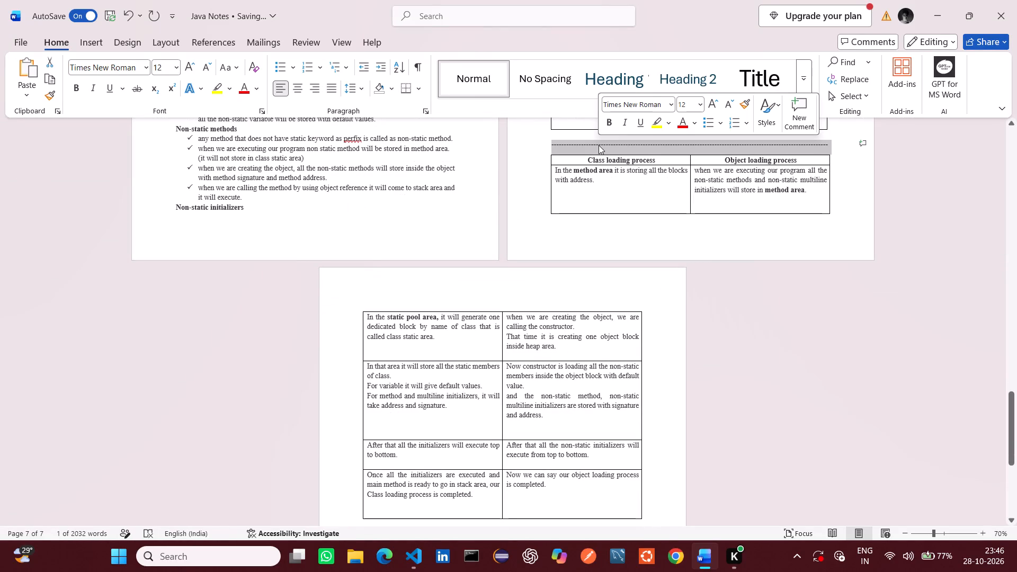
pyautogui.hotkey('ctrl', 'c')
pyautogui.scroll(-1, 592, 246)
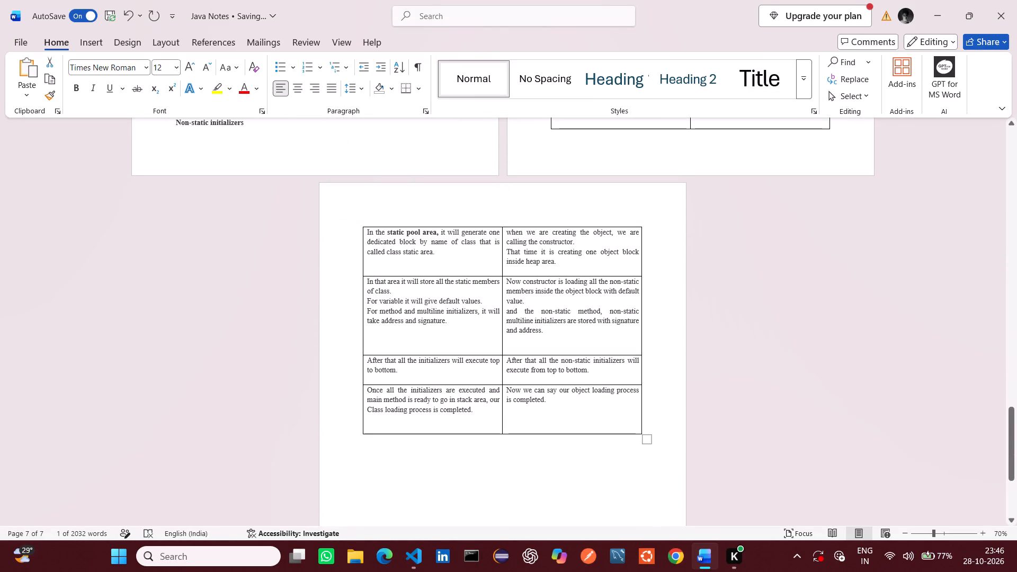
pyautogui.click(488, 459)
pyautogui.press('BackSpace')
pyautogui.press('BackSpace')
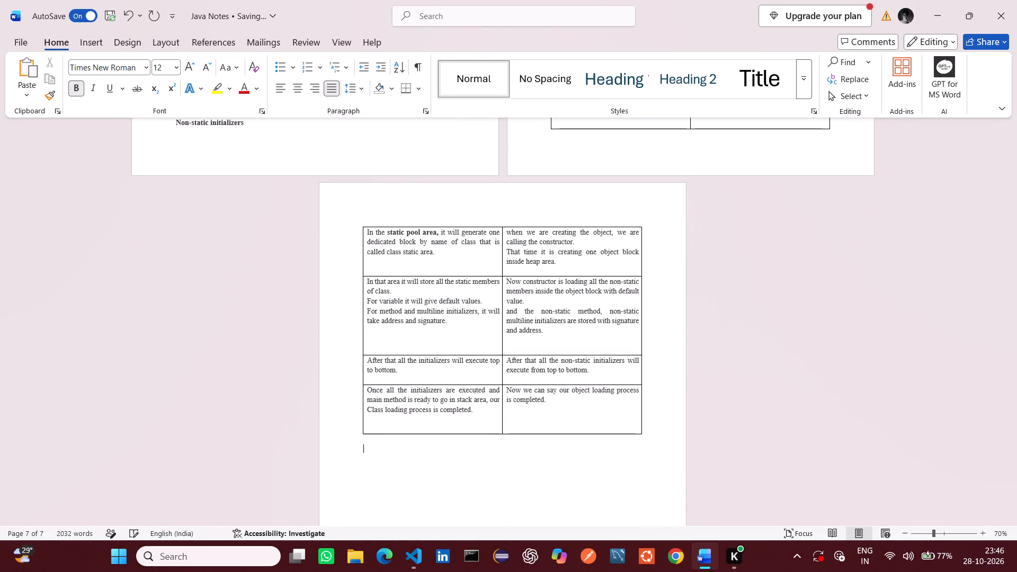
pyautogui.hotkey('ctrl', 'v')
pyautogui.scroll(-1, 488, 459)
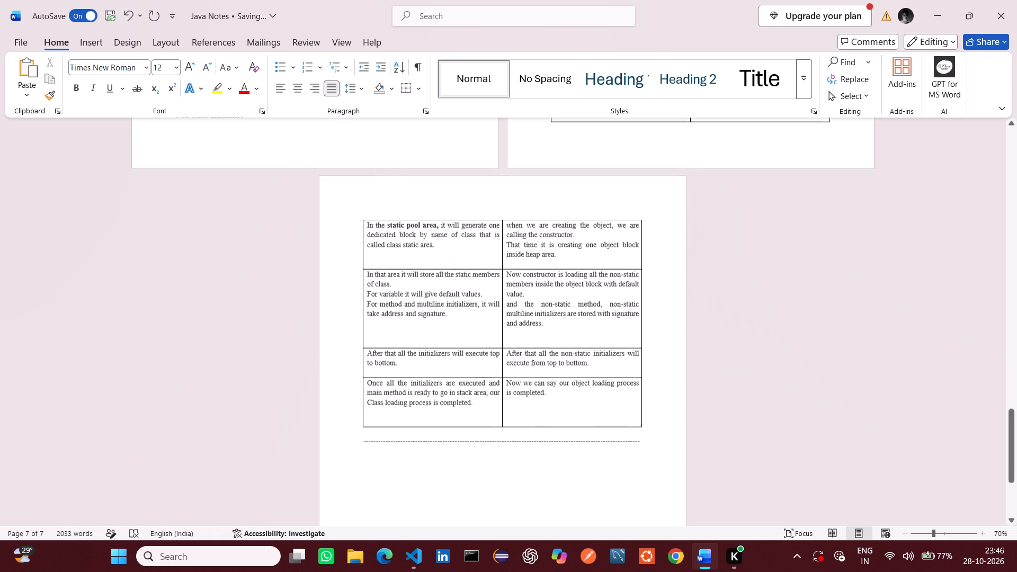
pyautogui.scroll(-1, 488, 459)
# Look back through javaNotes_A47.md from the Object Loading Process section up to the static section heading.
pyautogui.hotkey('alt', 'Tab')
pyautogui.click(397, 354)
pyautogui.scroll(1, 397, 354)
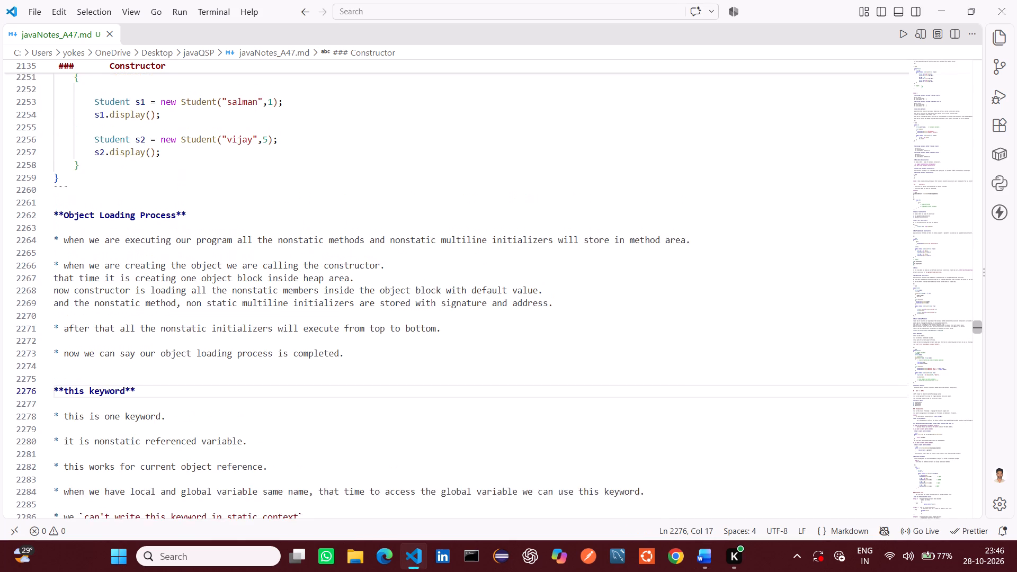
pyautogui.scroll(9, 397, 354)
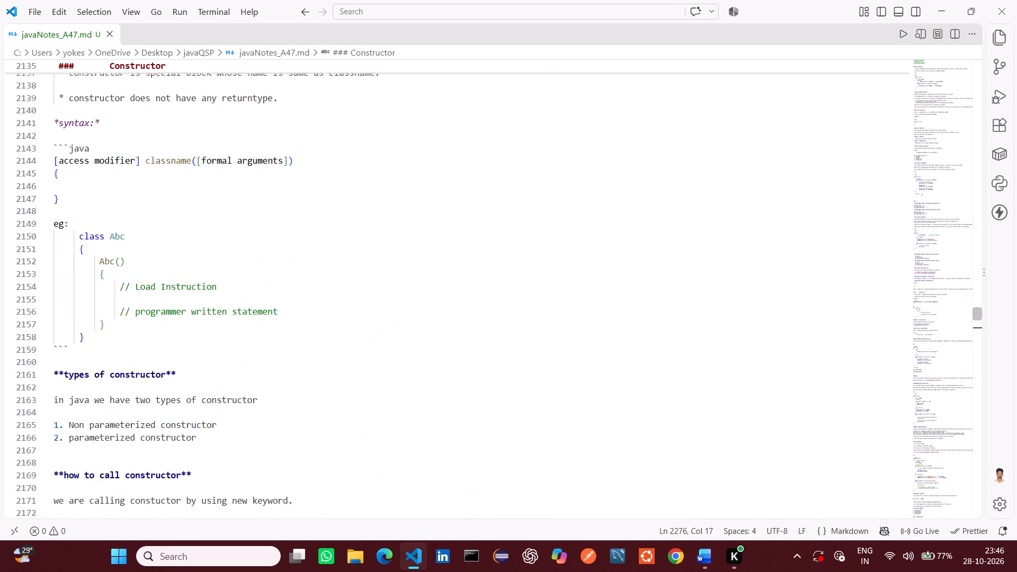
pyautogui.scroll(5, 397, 354)
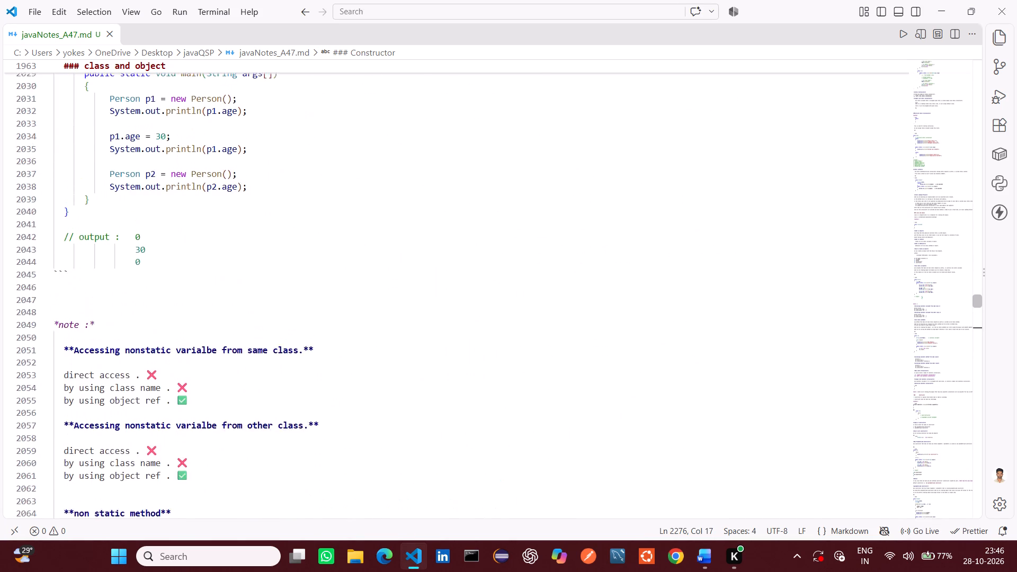
pyautogui.scroll(4, 397, 354)
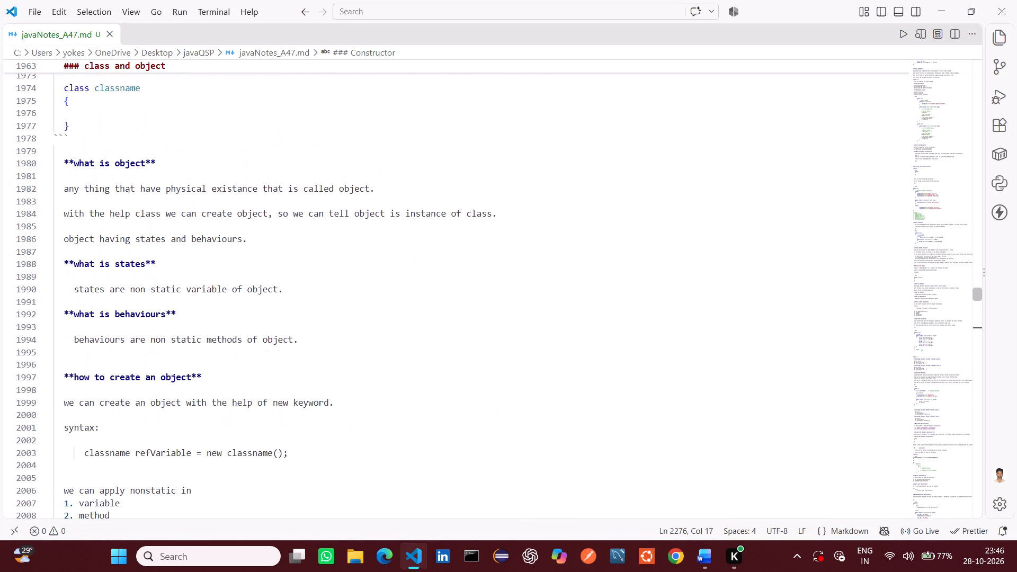
pyautogui.scroll(5, 397, 354)
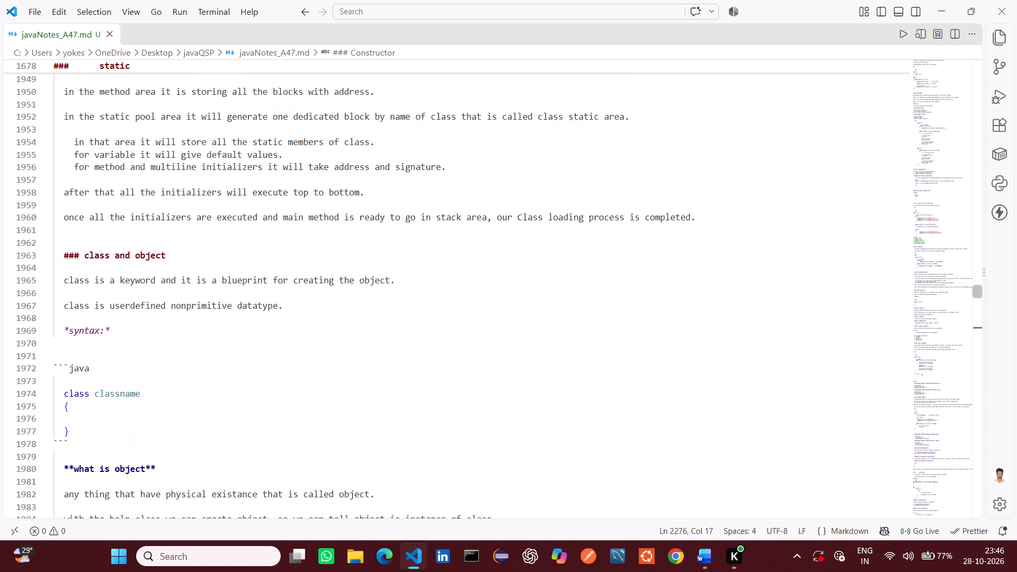
pyautogui.scroll(7, 397, 354)
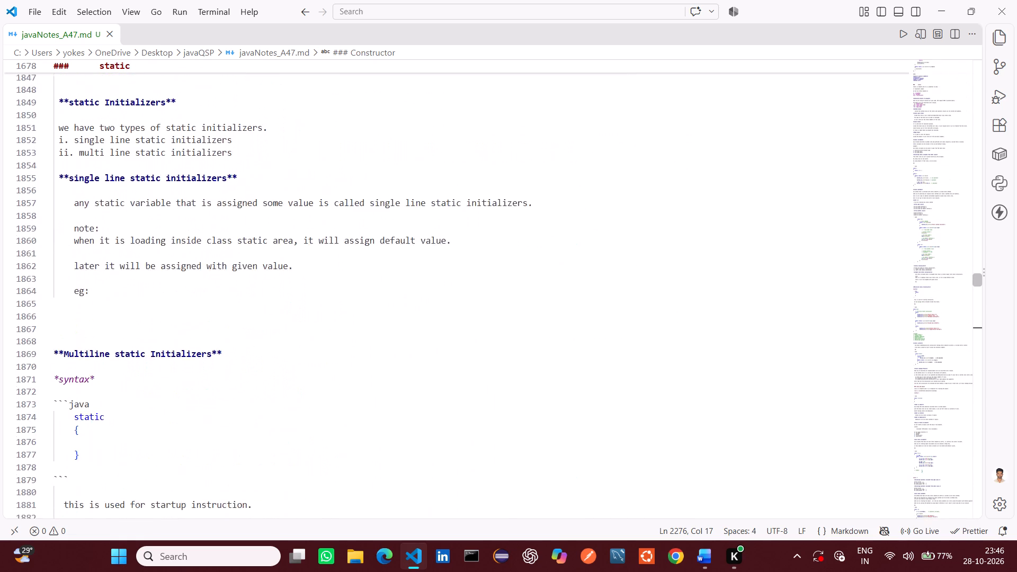
pyautogui.scroll(5, 397, 354)
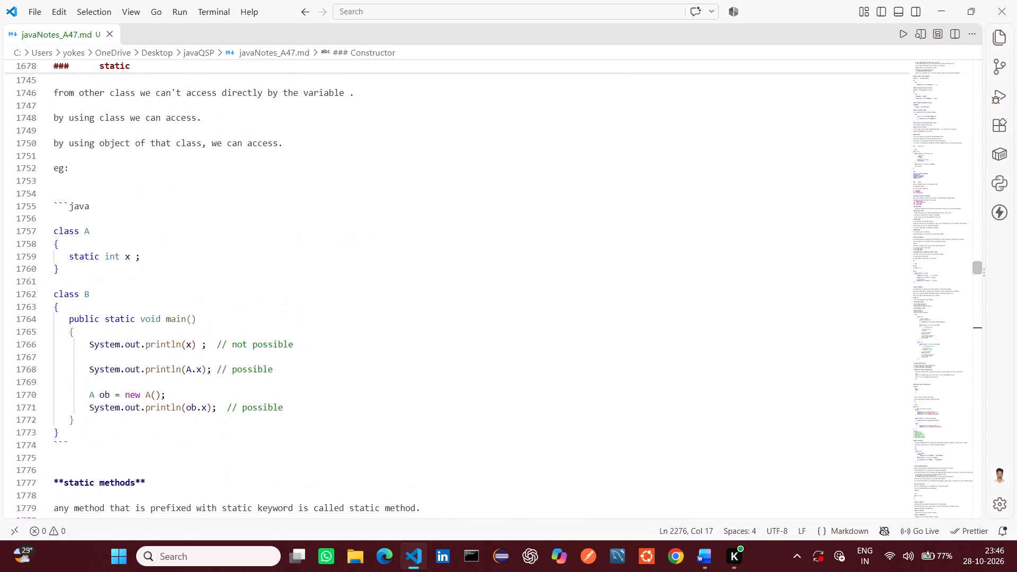
pyautogui.scroll(5, 397, 354)
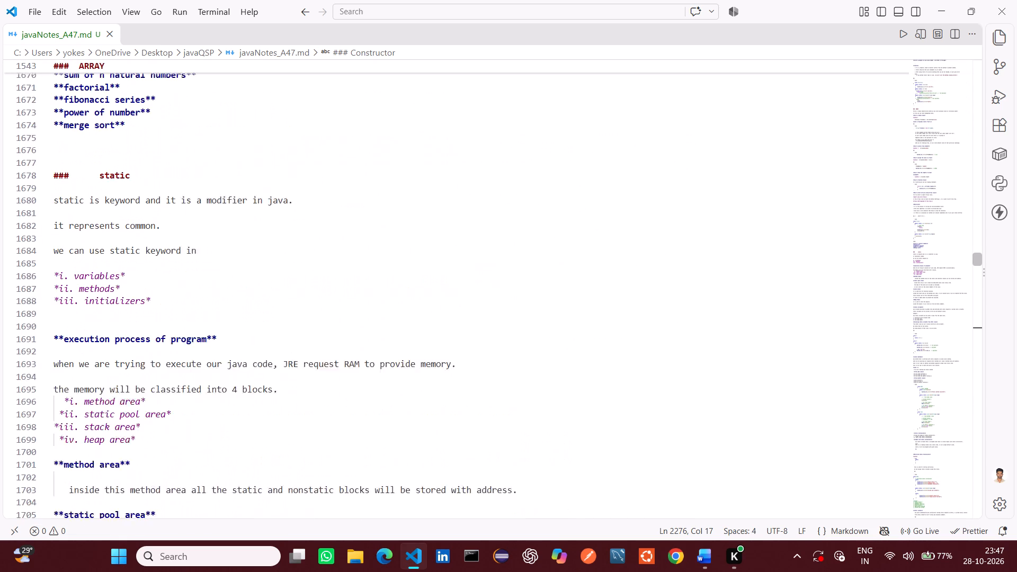
# Review the static section of javaNotes_A47.md, covering static methods, initializers, static context and the Class Loading Process.
pyautogui.scroll(-12, 397, 354)
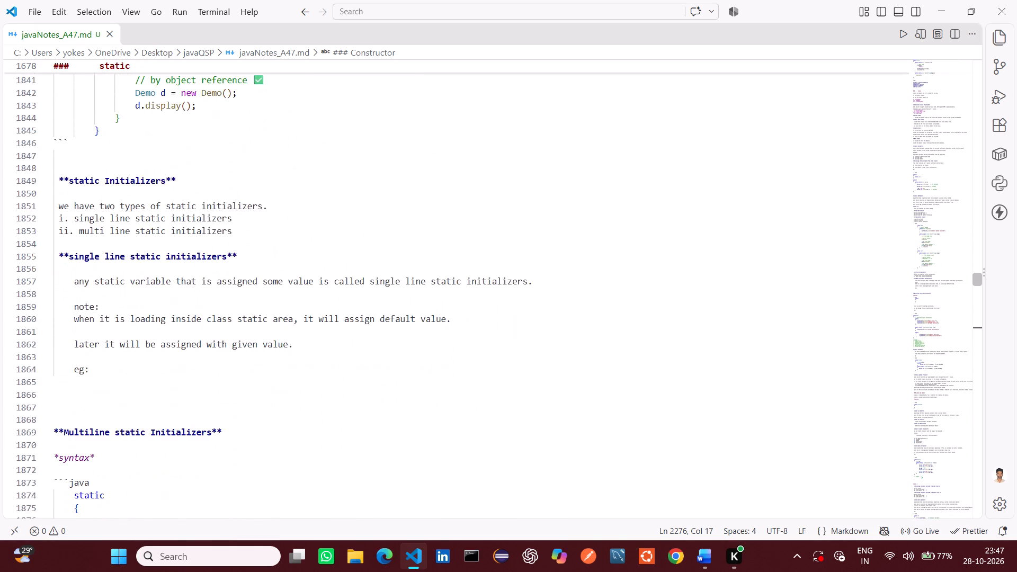
pyautogui.scroll(-6, 397, 354)
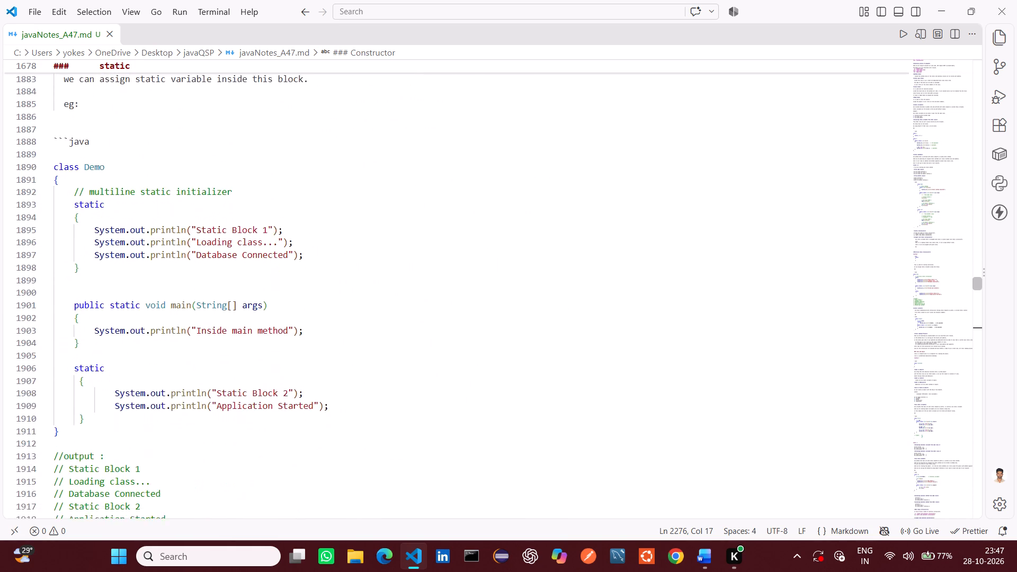
pyautogui.scroll(-4, 397, 354)
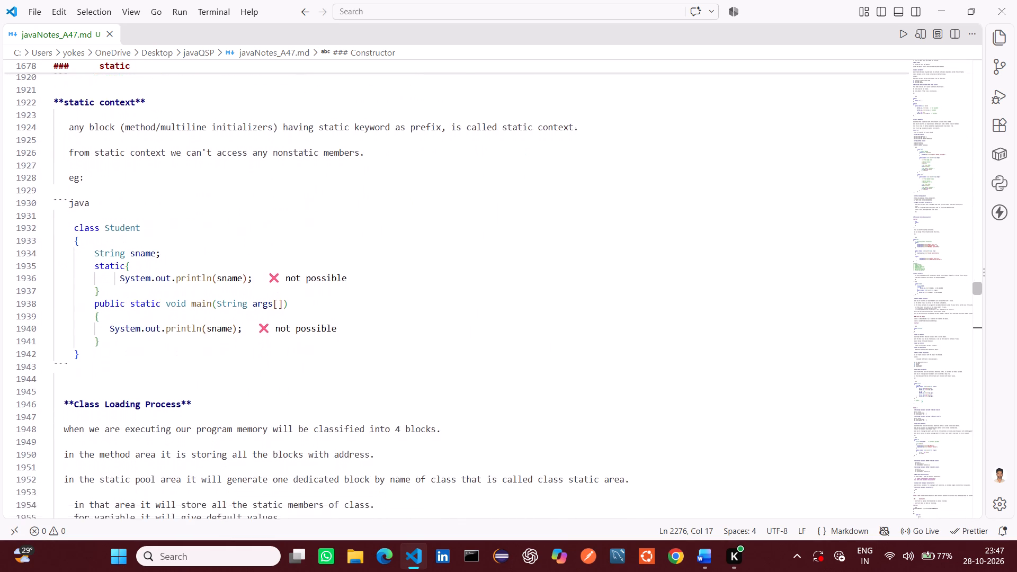
pyautogui.scroll(-2, 397, 354)
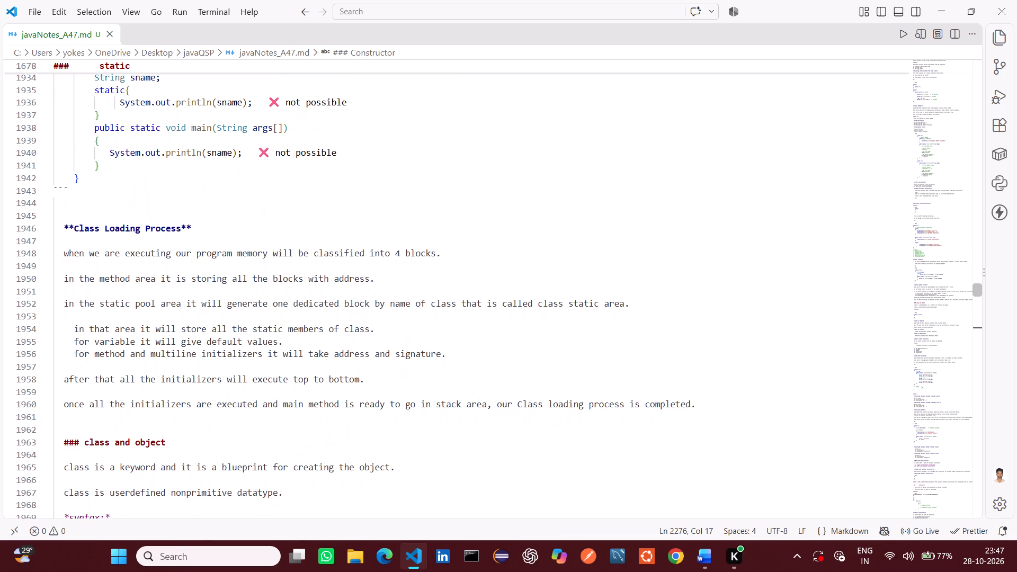
pyautogui.scroll(-1, 397, 354)
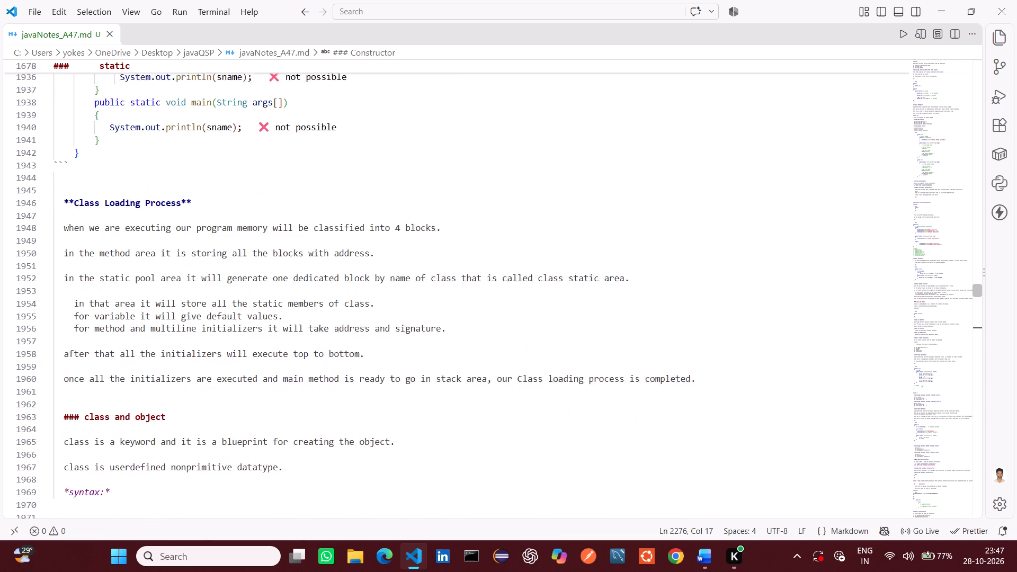
# Review the class and object section of javaNotes_A47.md, including states, behaviours, object creation, and non static variables and methods.
pyautogui.scroll(-3, 397, 354)
pyautogui.scroll(4, 397, 354)
pyautogui.scroll(-3, 397, 354)
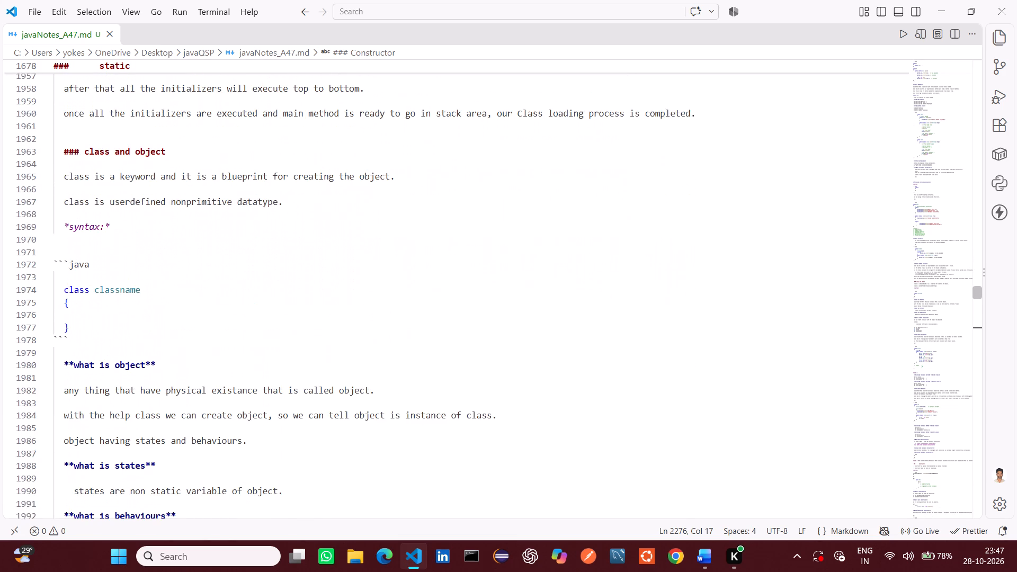
pyautogui.scroll(-2, 397, 354)
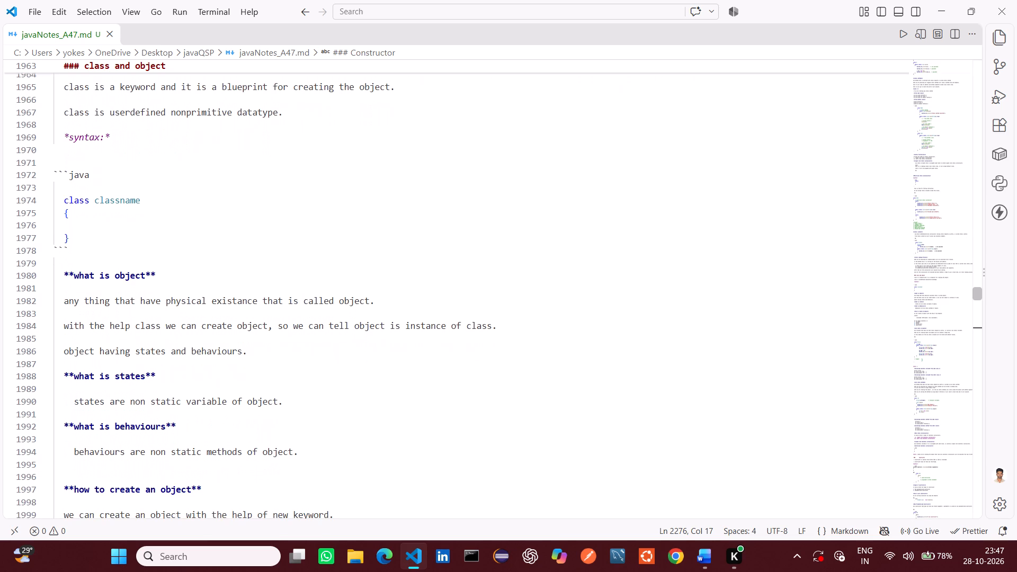
pyautogui.scroll(-2, 397, 354)
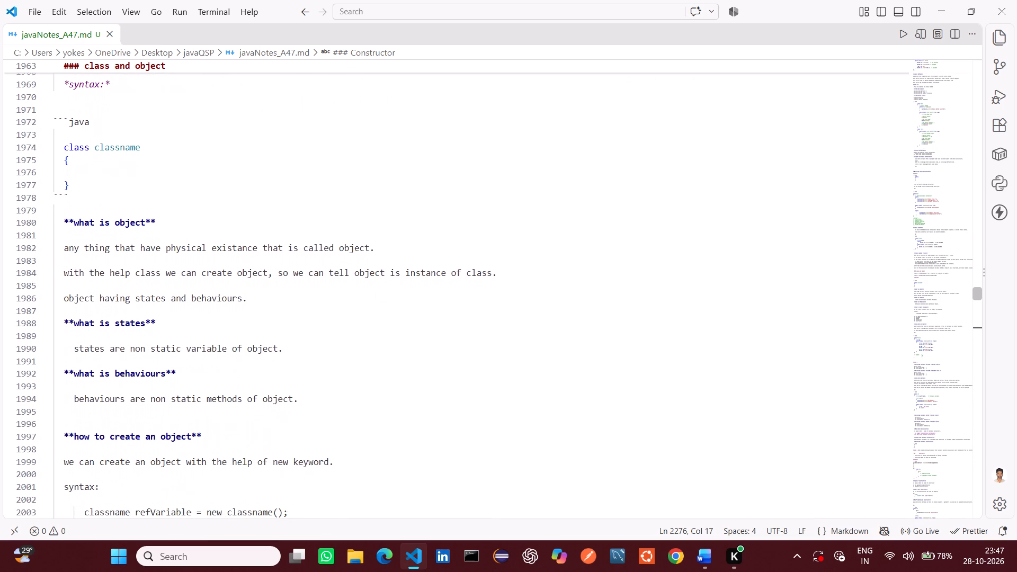
pyautogui.scroll(-3, 397, 354)
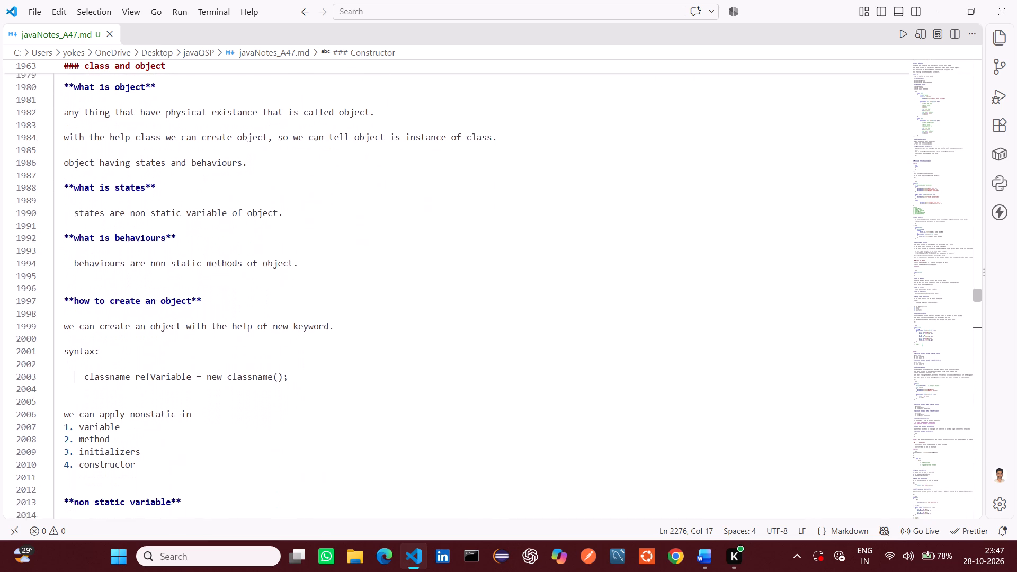
pyautogui.scroll(-4, 397, 354)
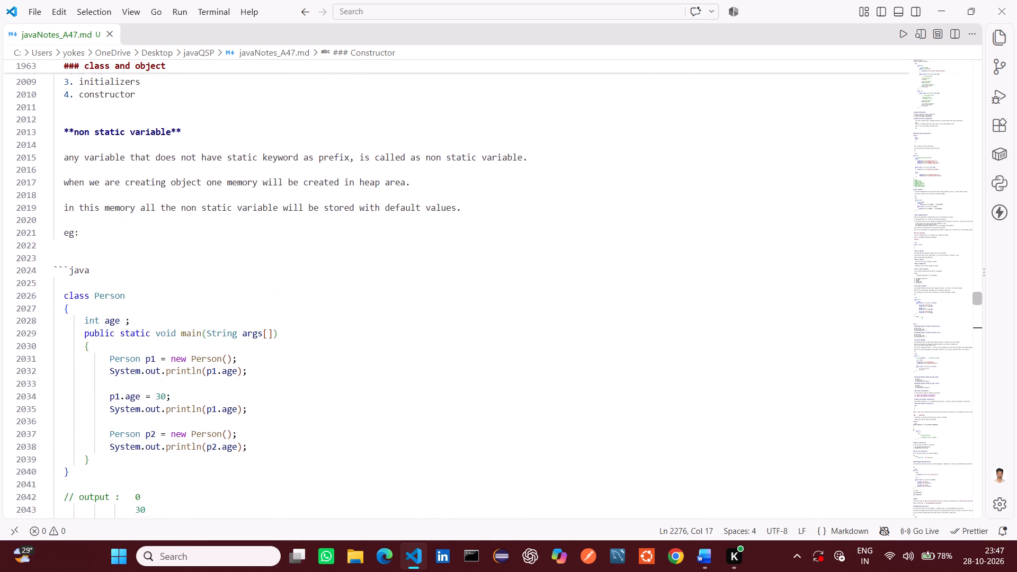
pyautogui.scroll(-4, 397, 354)
pyautogui.scroll(1, 397, 354)
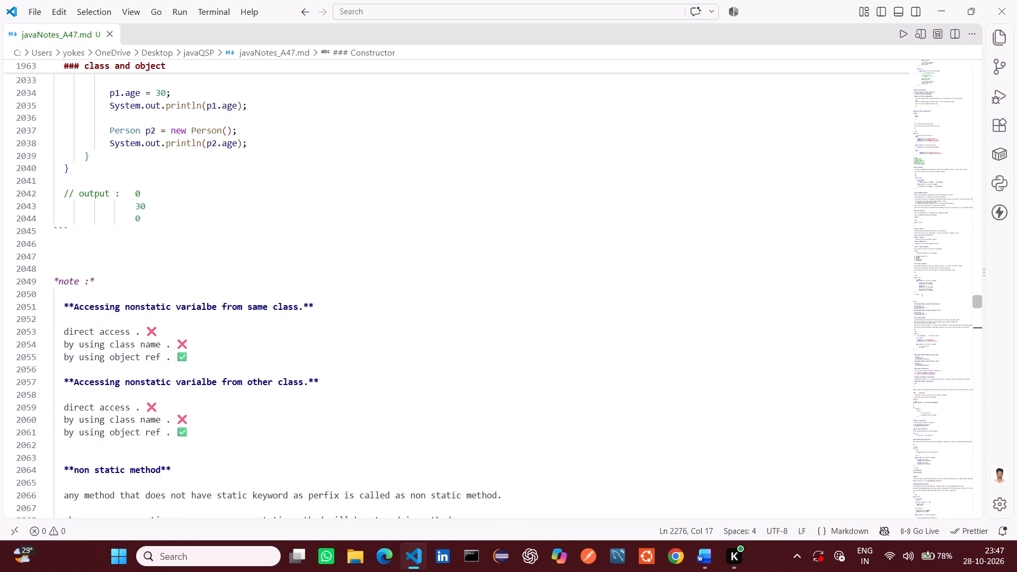
pyautogui.scroll(4, 397, 354)
pyautogui.scroll(-1, 397, 354)
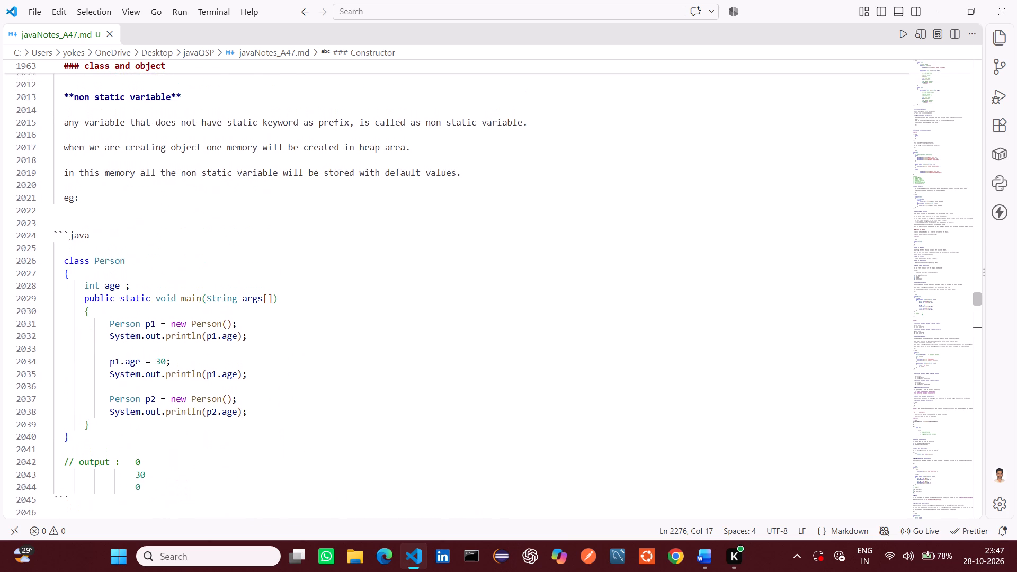
pyautogui.scroll(-4, 397, 354)
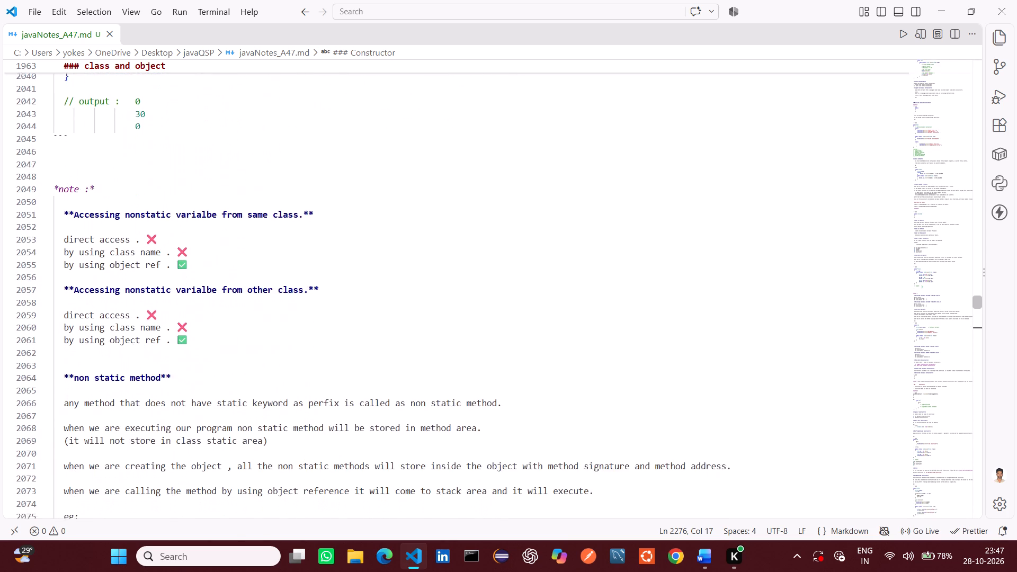
pyautogui.scroll(-4, 397, 354)
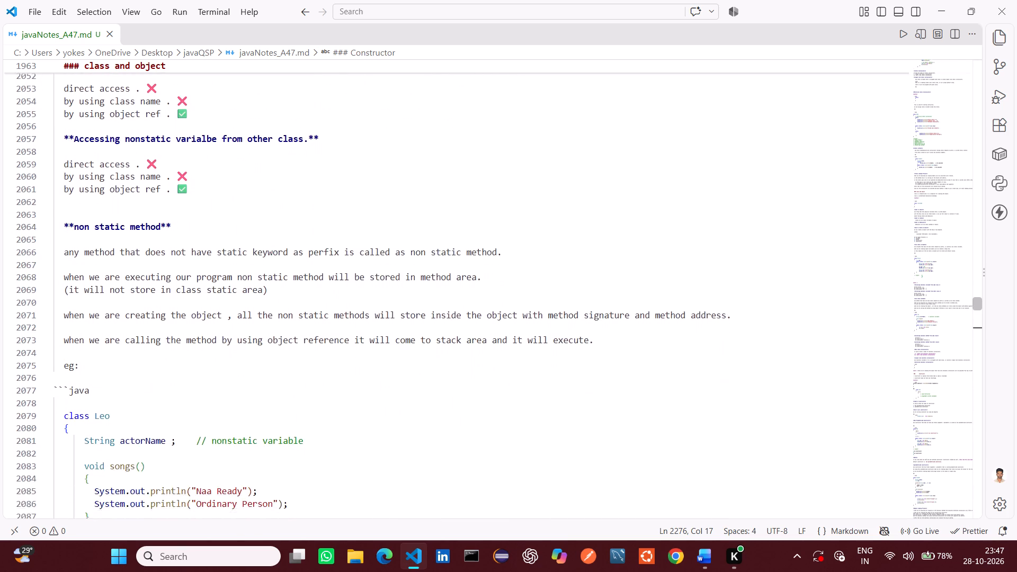
pyautogui.scroll(-4, 397, 354)
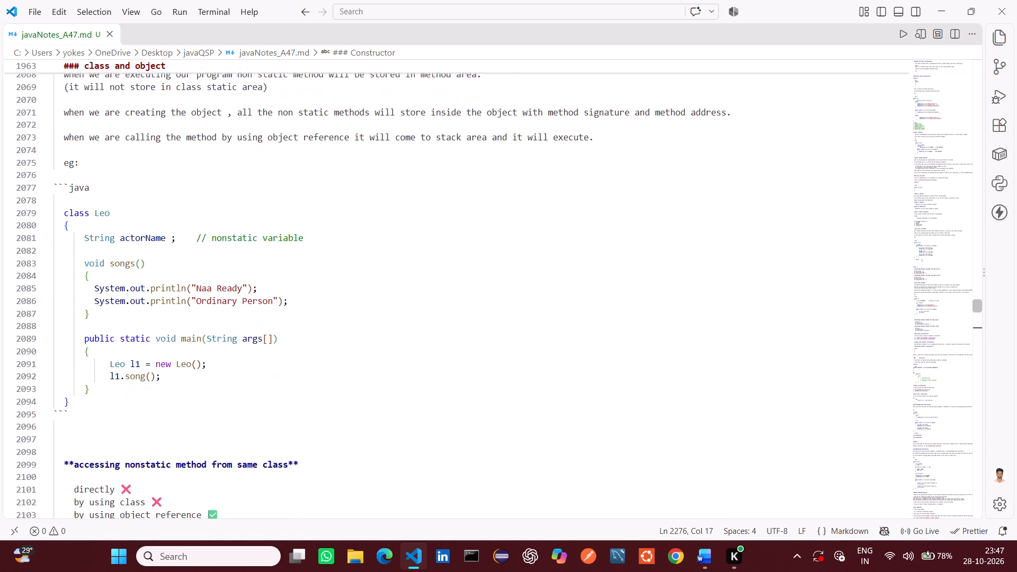
pyautogui.scroll(-5, 397, 354)
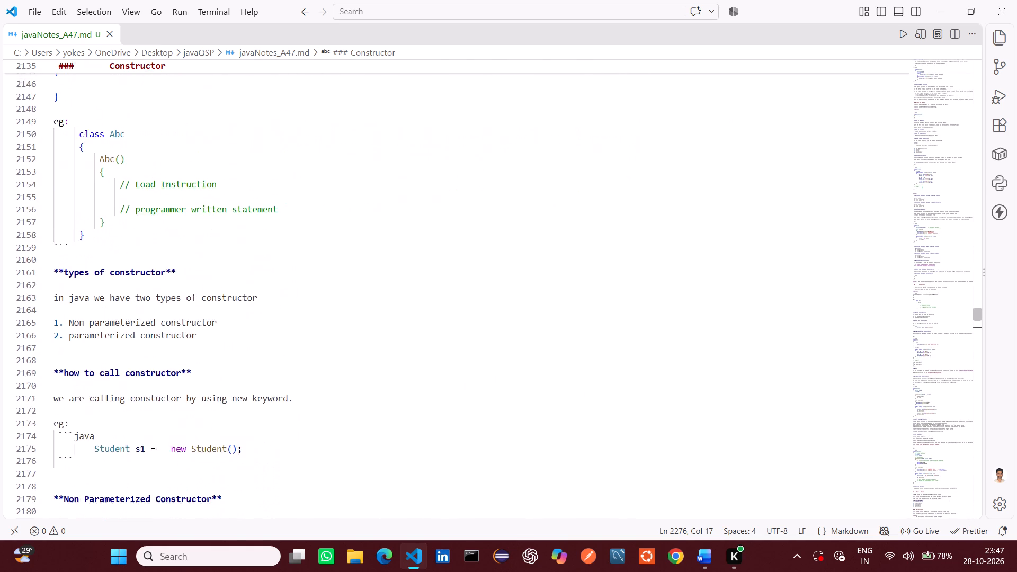
pyautogui.scroll(-4, 397, 354)
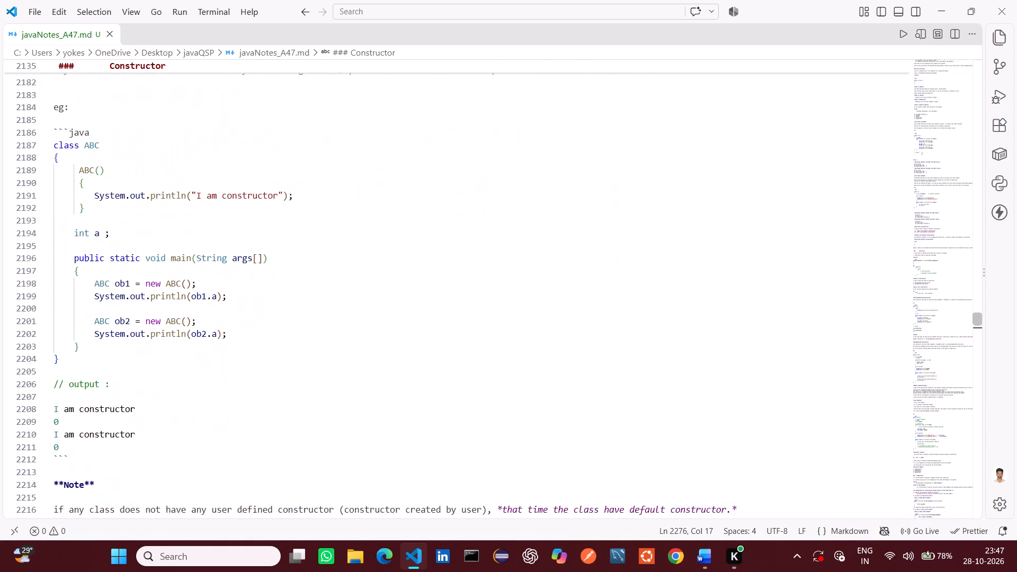
pyautogui.scroll(-4, 397, 354)
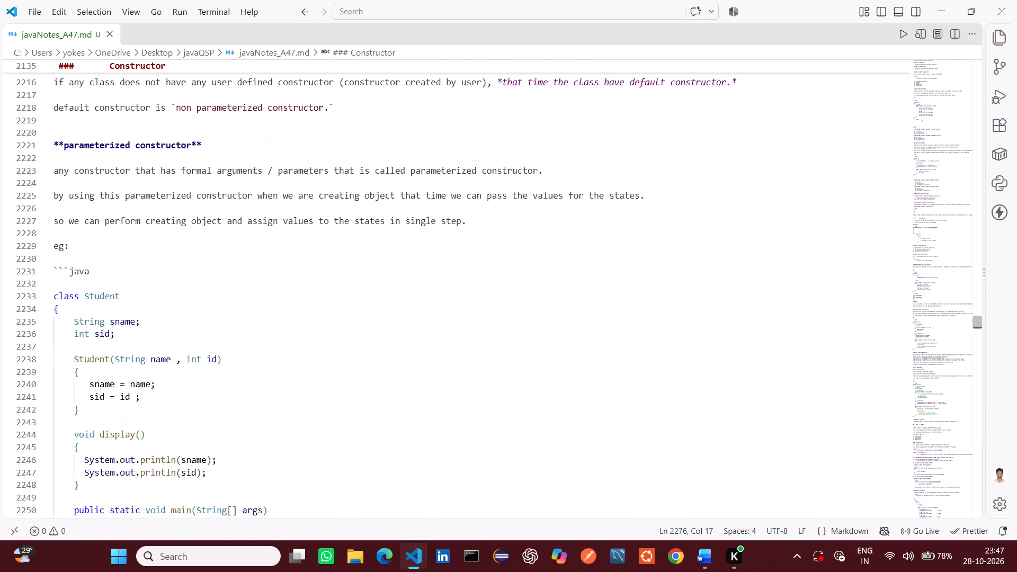
pyautogui.scroll(-7, 397, 354)
pyautogui.scroll(1, 397, 354)
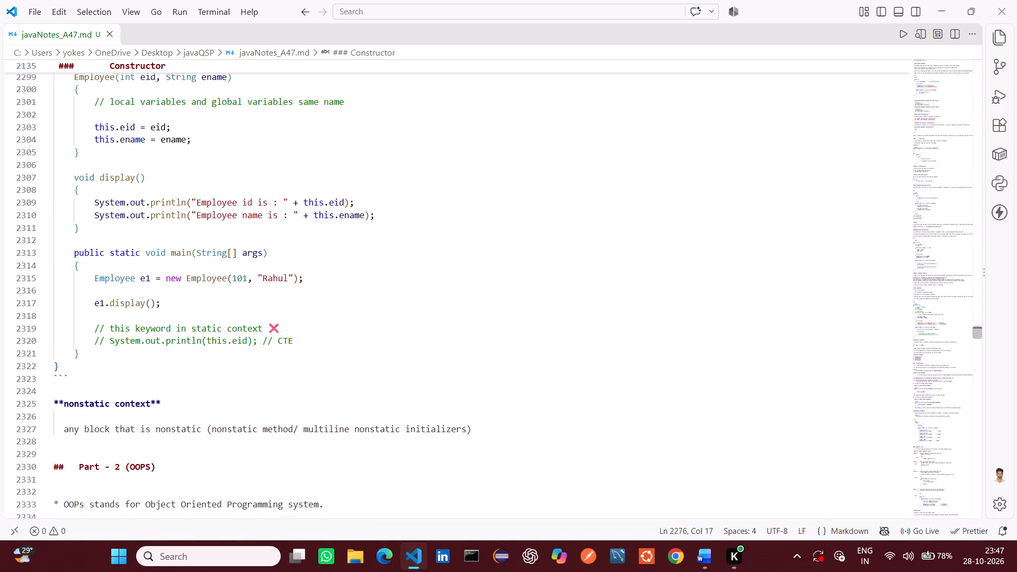
pyautogui.scroll(1, 397, 354)
pyautogui.scroll(-1, 397, 354)
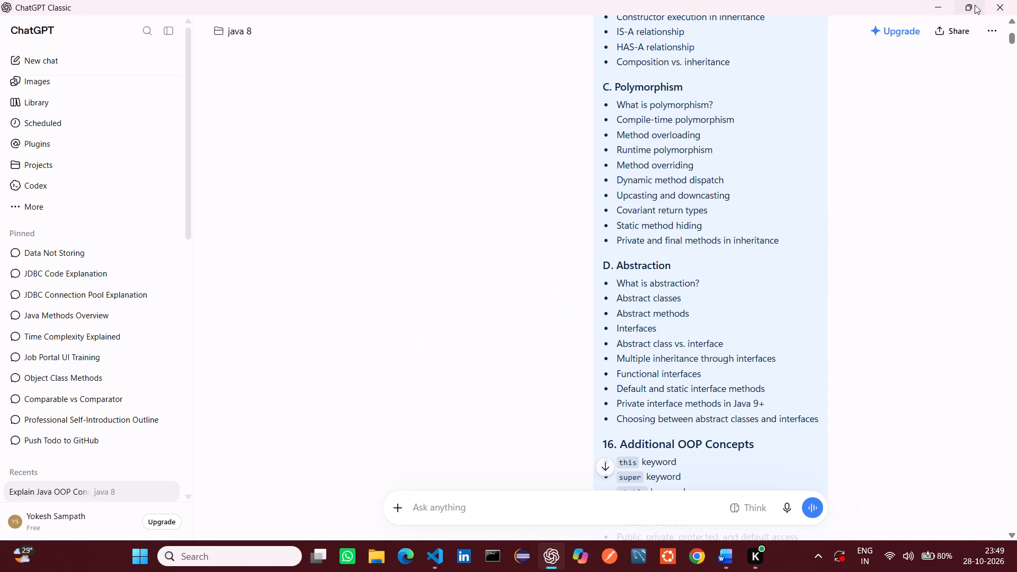
# Close ChatGPT and review the Java Notes document's loading process, memory area, non-static, static and Arrays sections.
pyautogui.click(992, 6)
pyautogui.scroll(1, 618, 323)
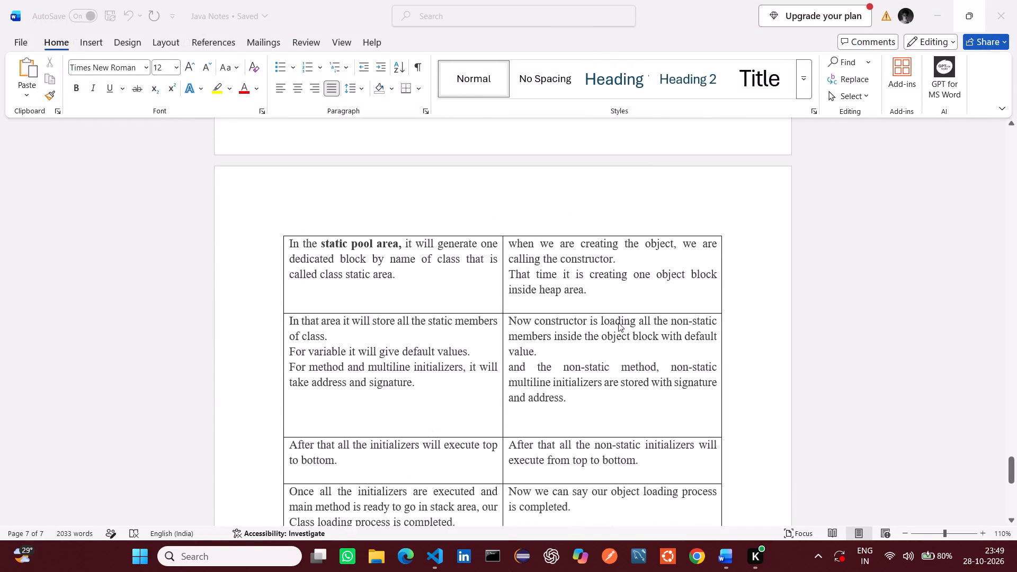
pyautogui.scroll(4, 618, 323)
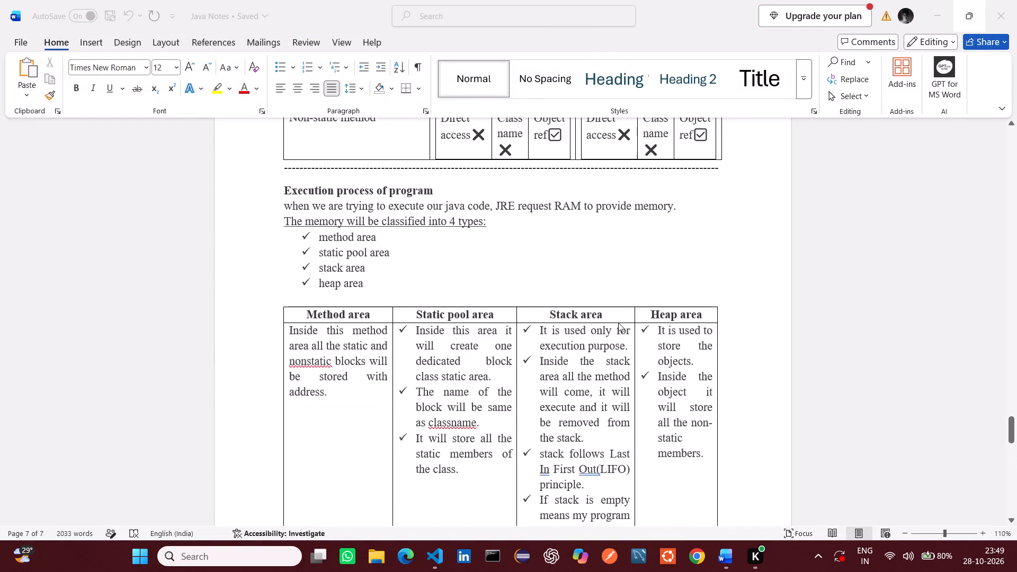
pyautogui.scroll(4, 618, 323)
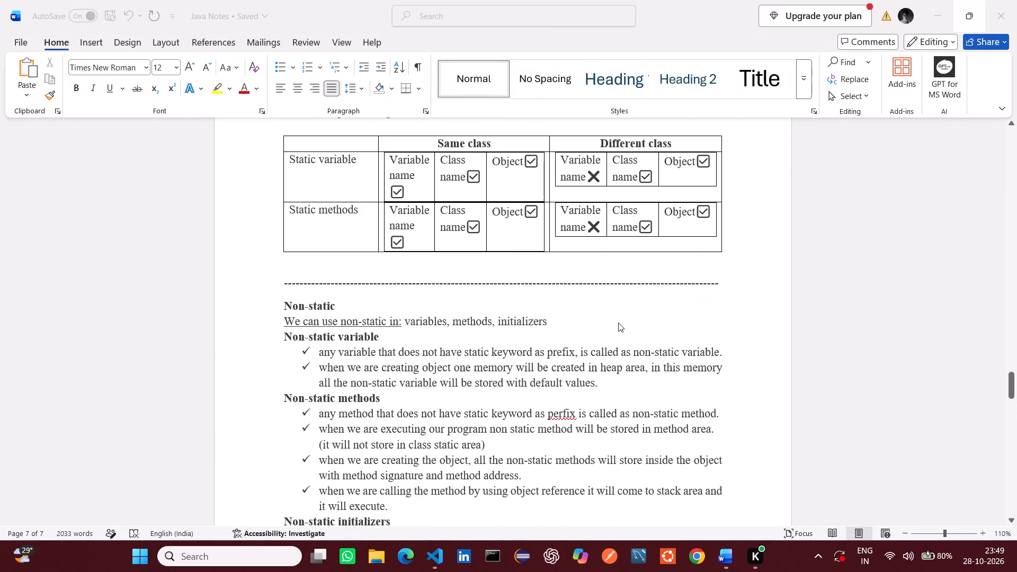
pyautogui.scroll(3, 618, 323)
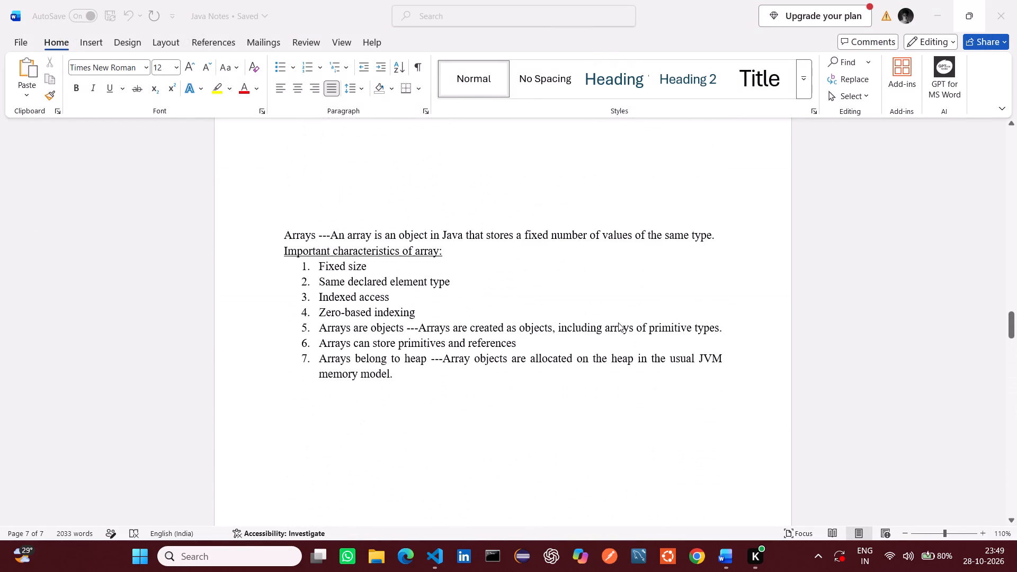
pyautogui.scroll(3, 618, 323)
pyautogui.scroll(-4, 618, 323)
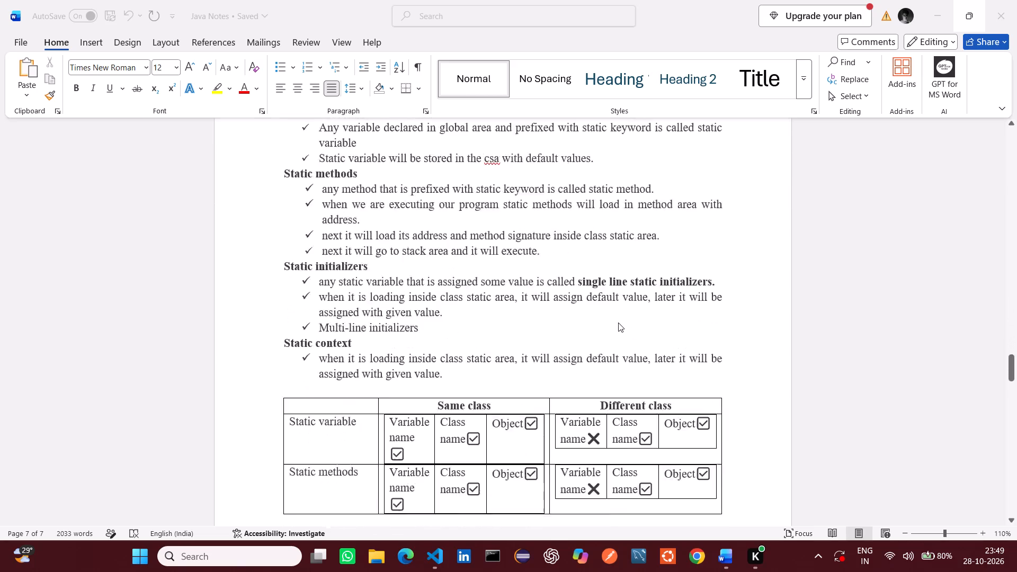
pyautogui.scroll(-2, 618, 323)
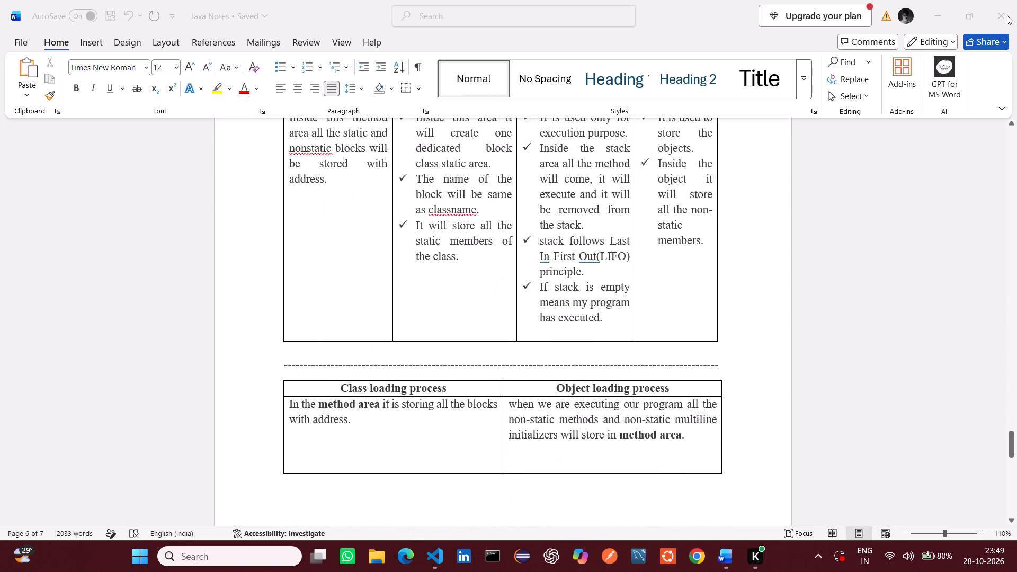
# Close the Java Notes document in Word and the Visual Studio Code window holding javaNotes_A47.md.
pyautogui.click(1007, 15)
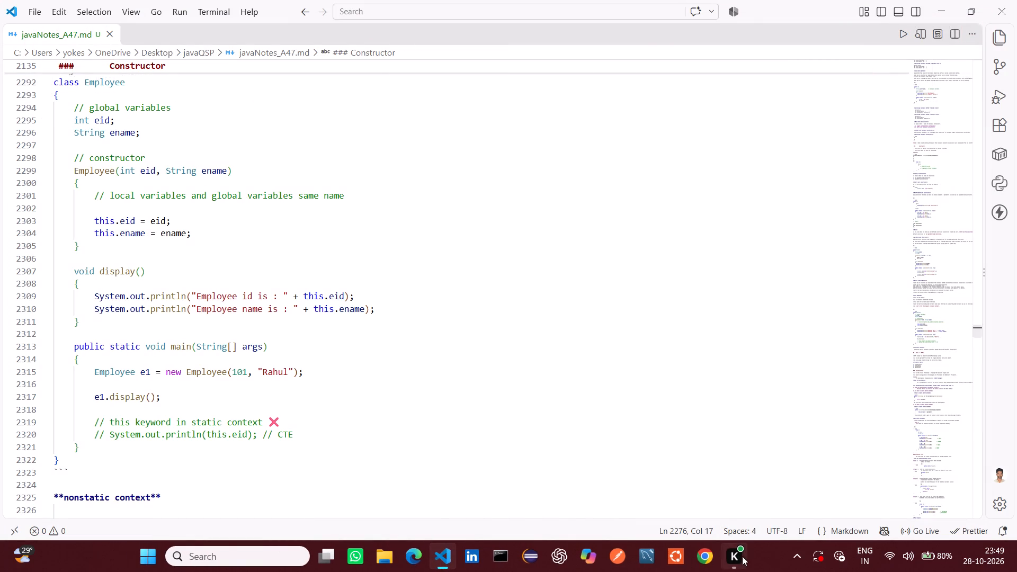
pyautogui.click(1000, 2)
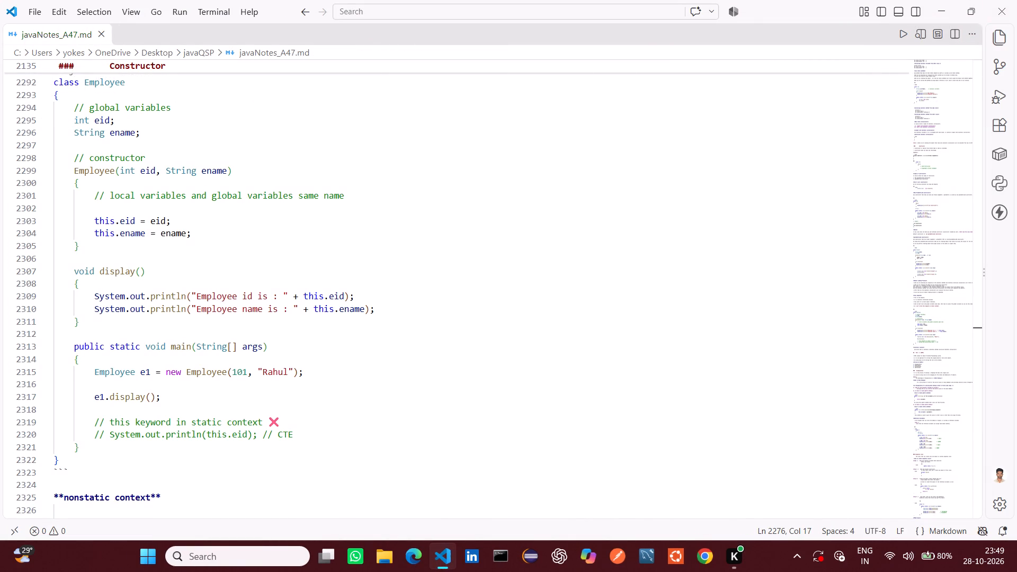